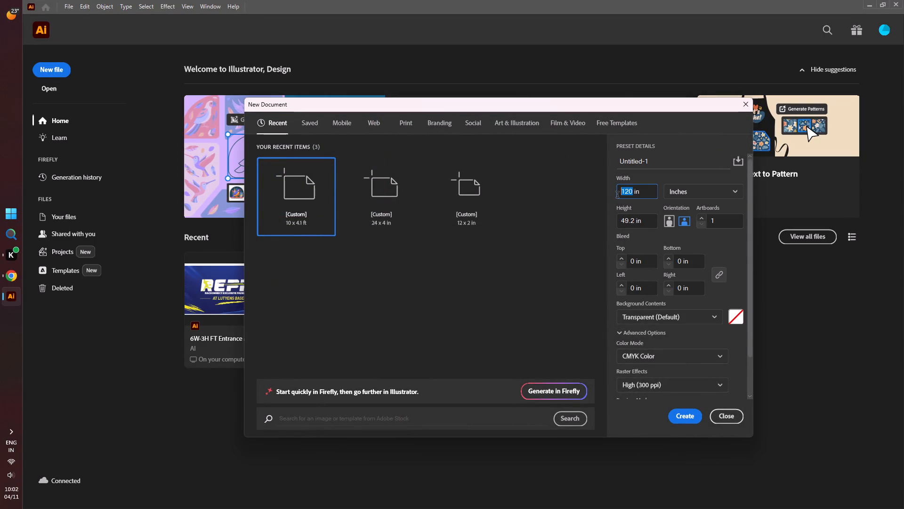
# Create a new document 58 in wide and 118 in high with one artboard in CMYK colour.
pyautogui.write('58')
pyautogui.moveTo(634, 222); pyautogui.dragTo(611, 220)
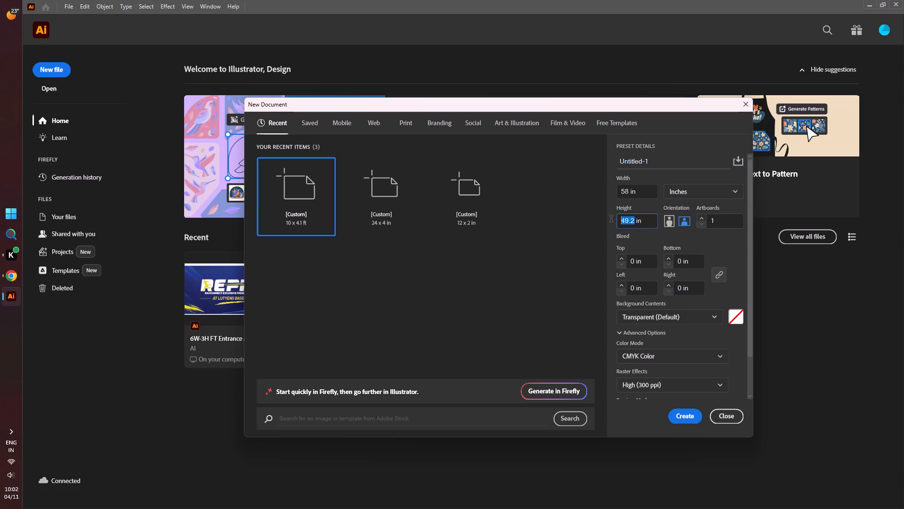
pyautogui.write('118')
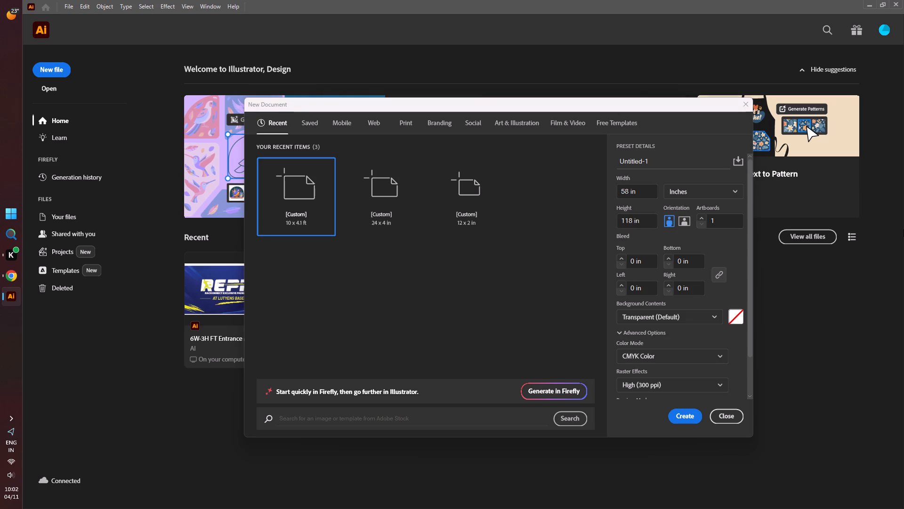
pyautogui.click(685, 416)
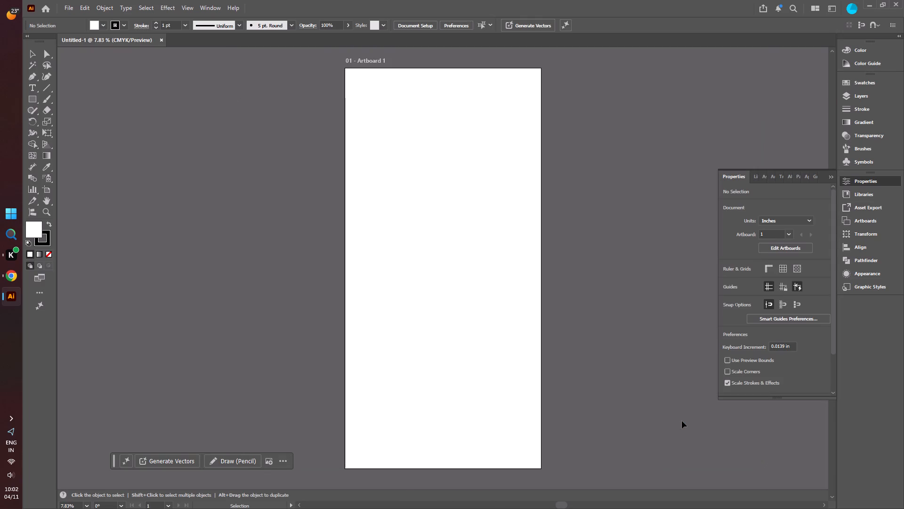
# Bring up the file commands for the new blank document.
pyautogui.click(67, 8)
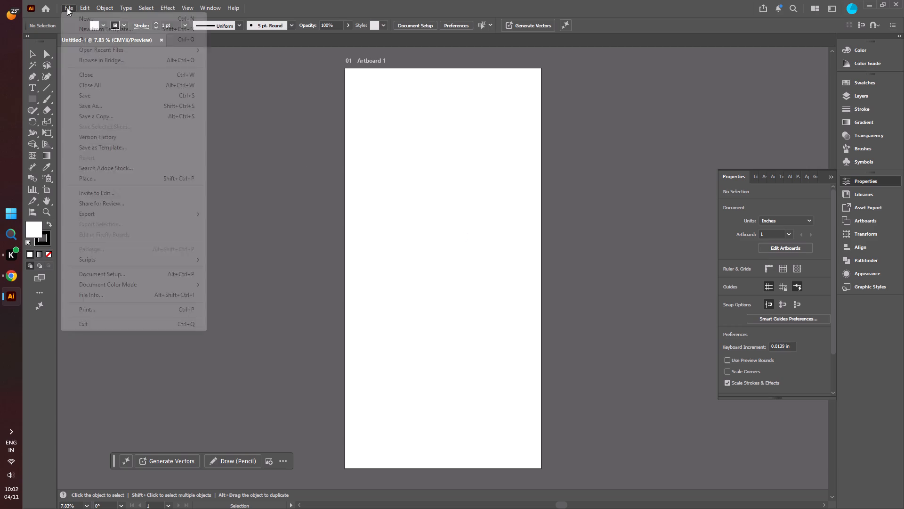
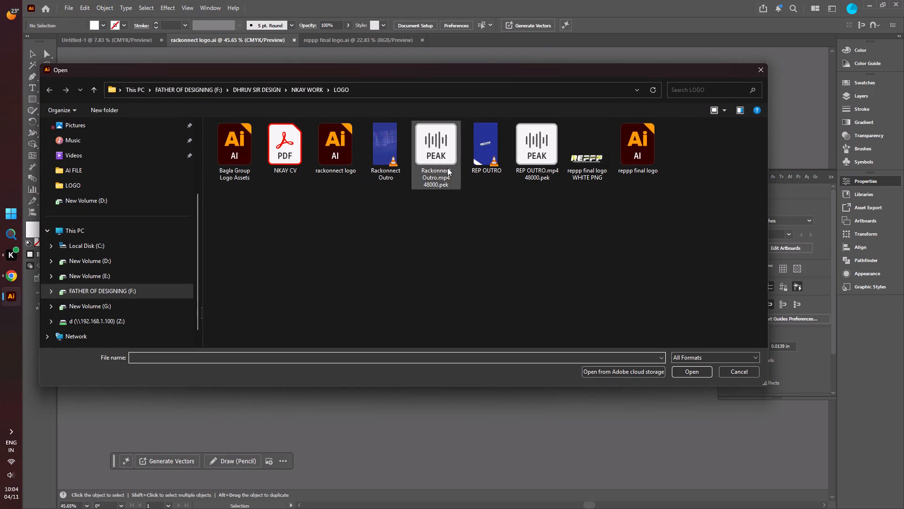
pyautogui.scroll(4, 88, 259)
pyautogui.click(87, 191)
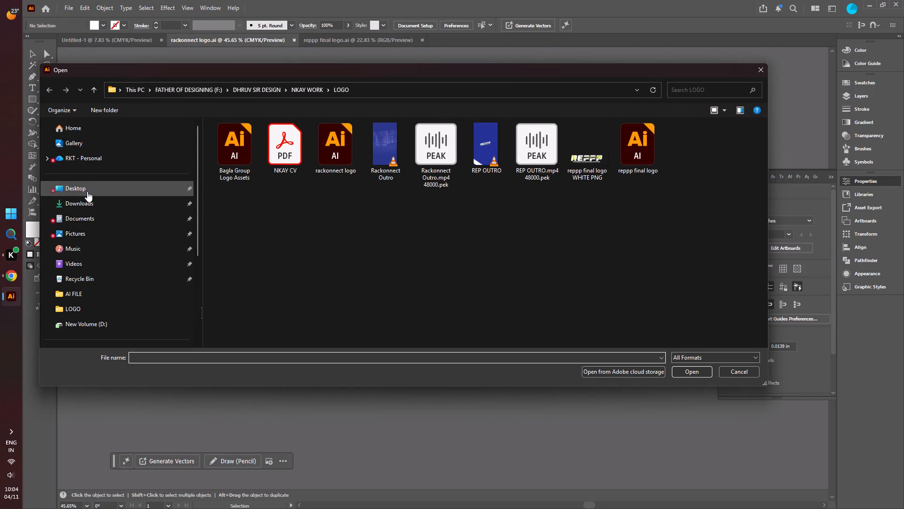
pyautogui.click(279, 156)
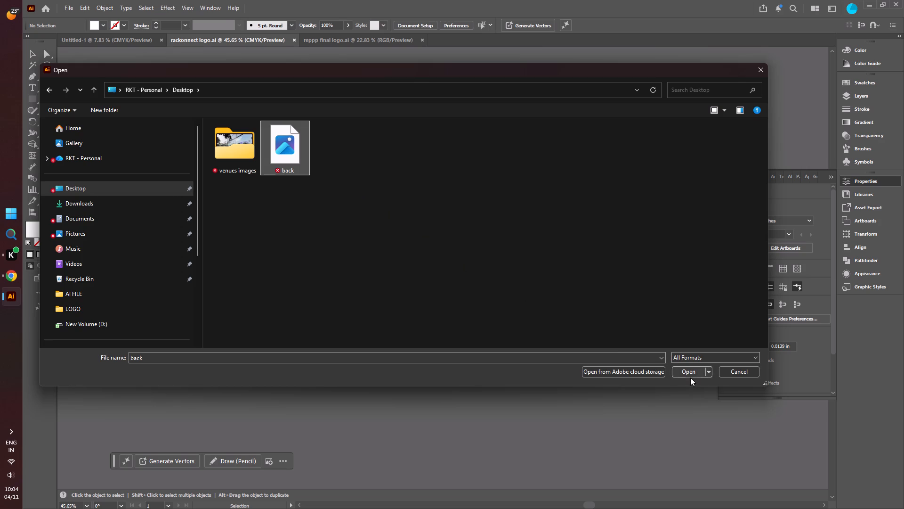
pyautogui.click(690, 378)
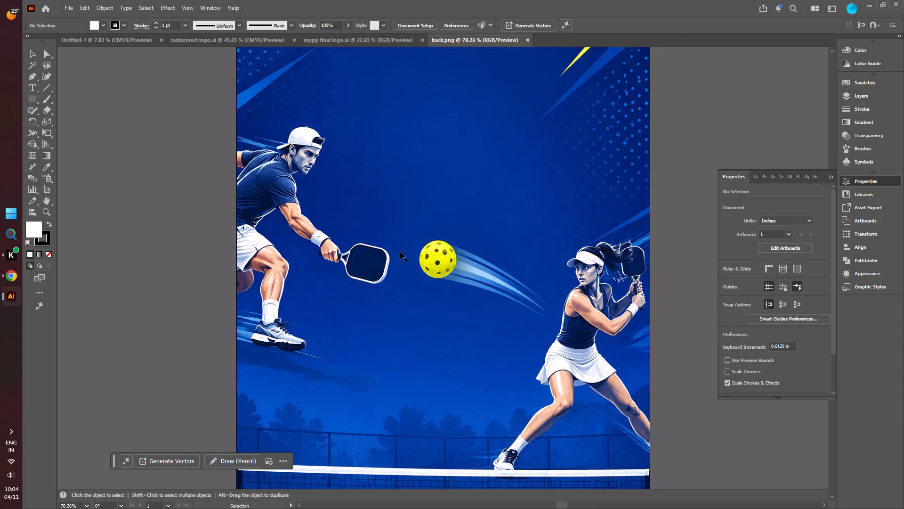
# Copy the pickleball background image from back.png and paste it into the Untitled-1 document.
pyautogui.click(400, 252)
pyautogui.hotkey('ctrl', 'c')
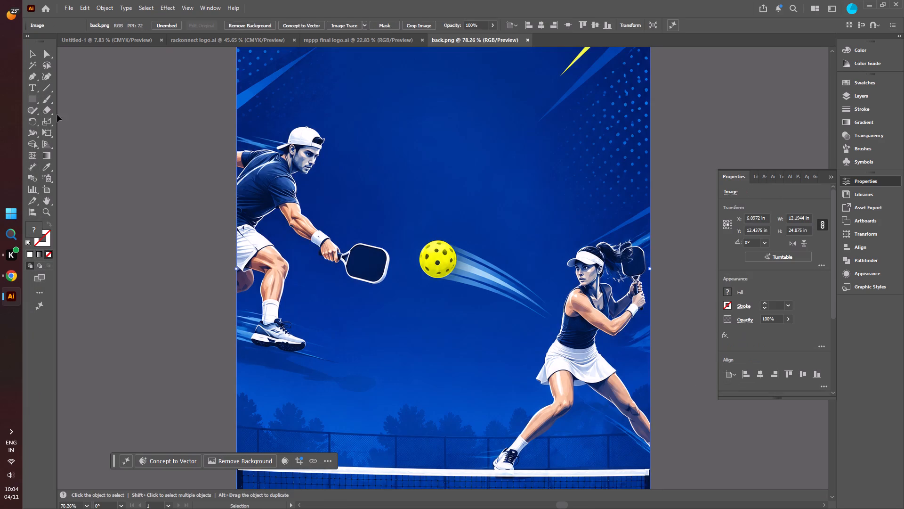
pyautogui.click(74, 37)
pyautogui.click(488, 224)
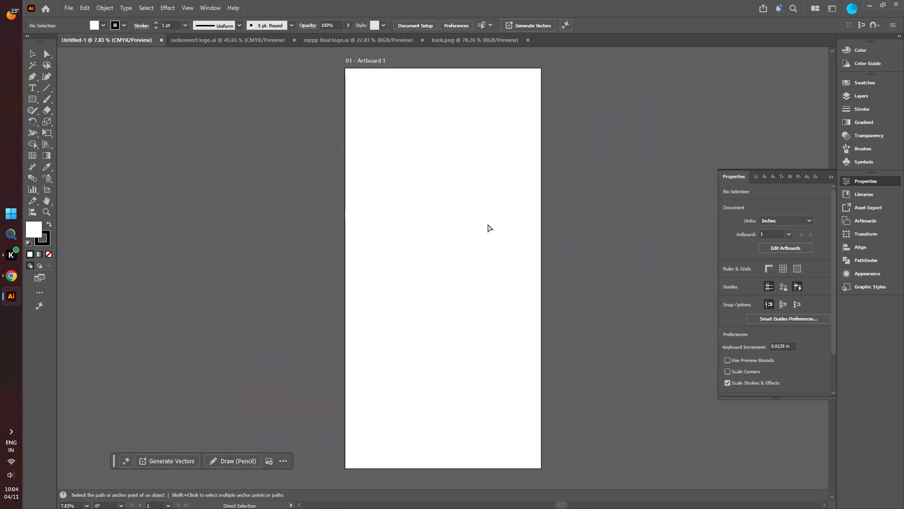
pyautogui.hotkey('ctrl', 'v')
# Align the pasted image to the artboard's top-left corner and scale it to cover the artboard, about 58 in wide by 118.3 in high.
pyautogui.moveTo(448, 275); pyautogui.dragTo(370, 118)
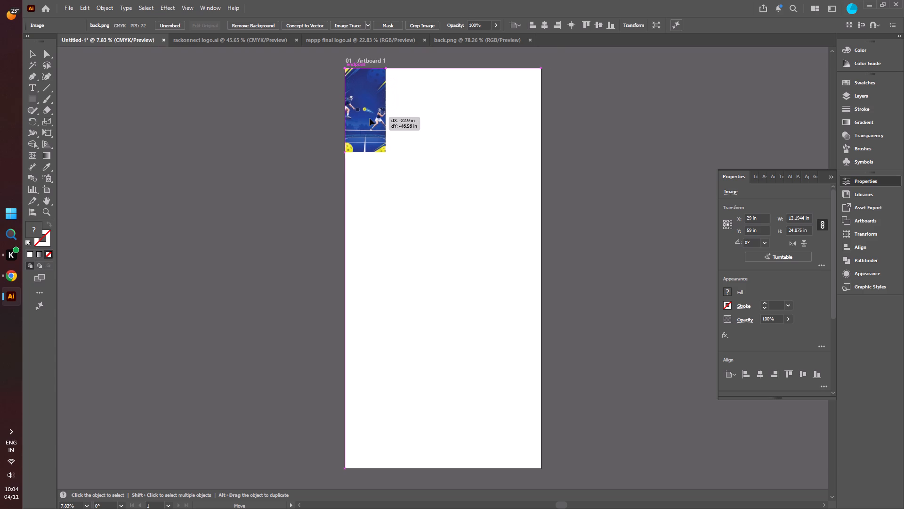
pyautogui.moveTo(370, 118); pyautogui.dragTo(369, 118)
pyautogui.keyDown('shift'); pyautogui.moveTo(388, 152); pyautogui.dragTo(388, 156); pyautogui.keyUp('shift')
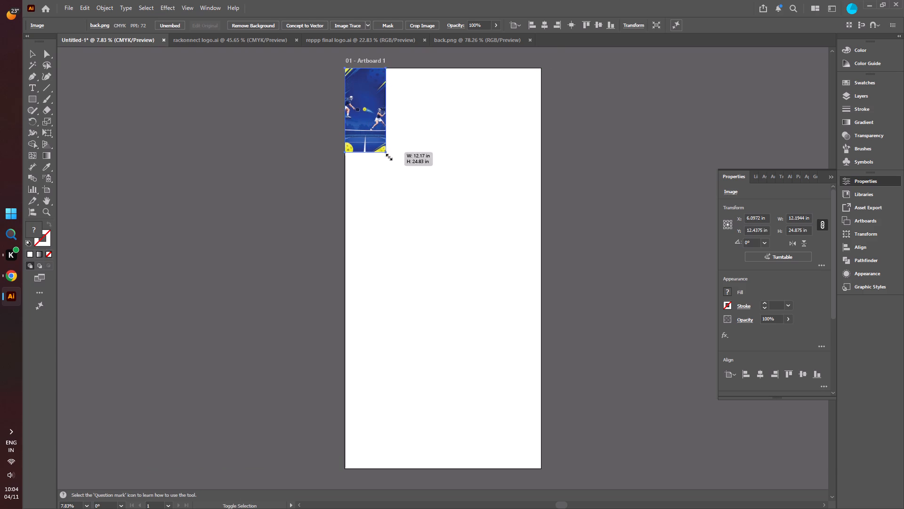
pyautogui.keyDown('shift'); pyautogui.moveTo(388, 156); pyautogui.dragTo(541, 469); pyautogui.keyUp('shift')
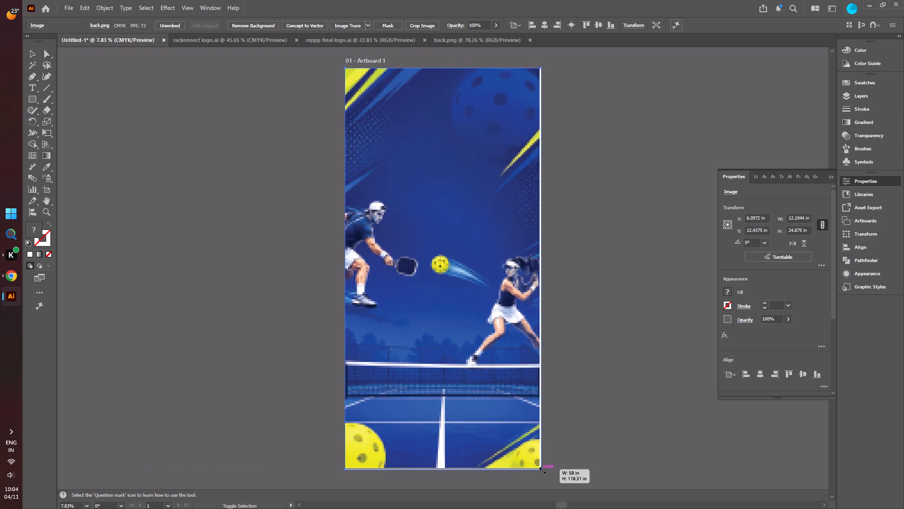
pyautogui.keyDown('shift'); pyautogui.moveTo(541, 469); pyautogui.dragTo(541, 473); pyautogui.keyUp('shift')
pyautogui.click(580, 206)
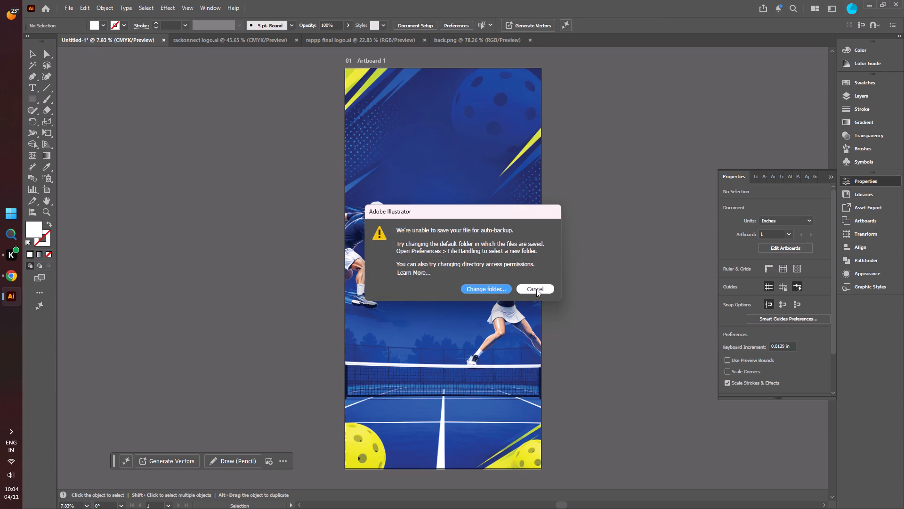
# Respond to the auto-backup warning by opening the File Handling preferences and accepting their current settings.
pyautogui.click(500, 290)
pyautogui.click(559, 410)
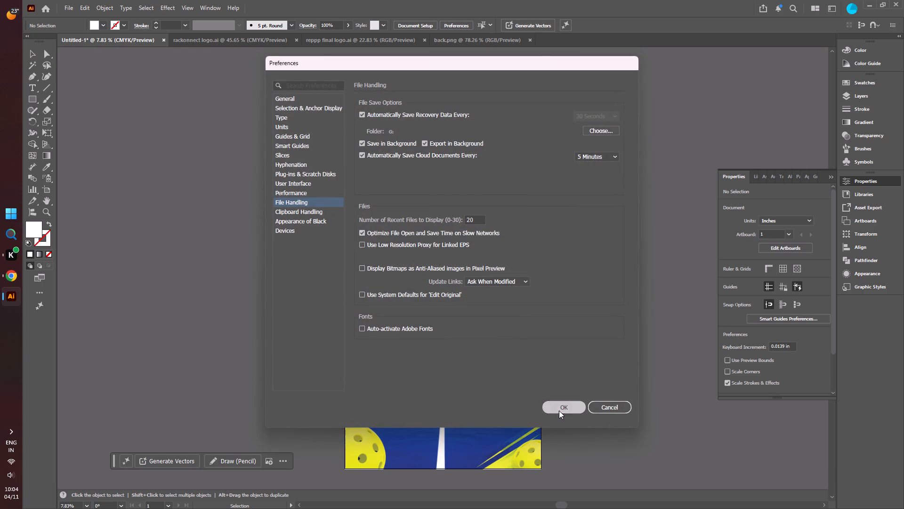
pyautogui.click(271, 115)
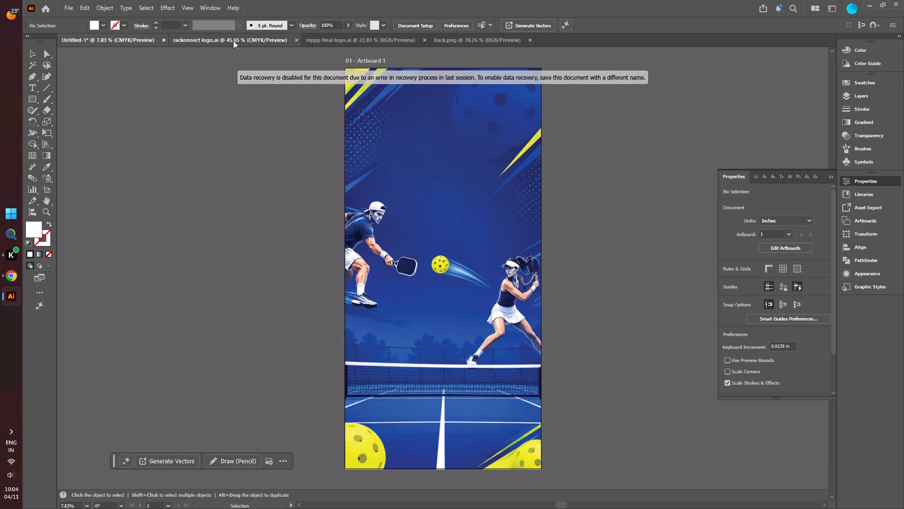
# Copy the white Rackonnect wordmark from rackonnect logo.ai and paste it into the Untitled-1 document.
pyautogui.click(233, 41)
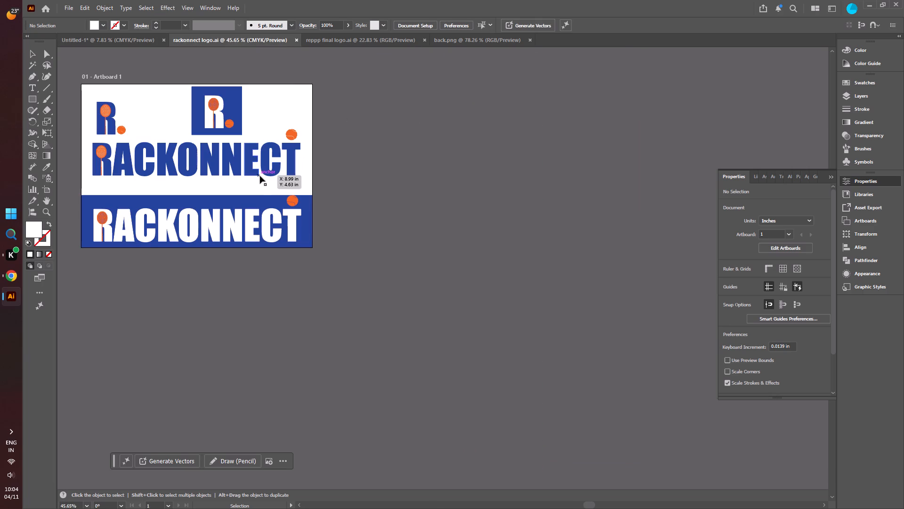
pyautogui.click(260, 213)
pyautogui.hotkey('ctrl', 'c')
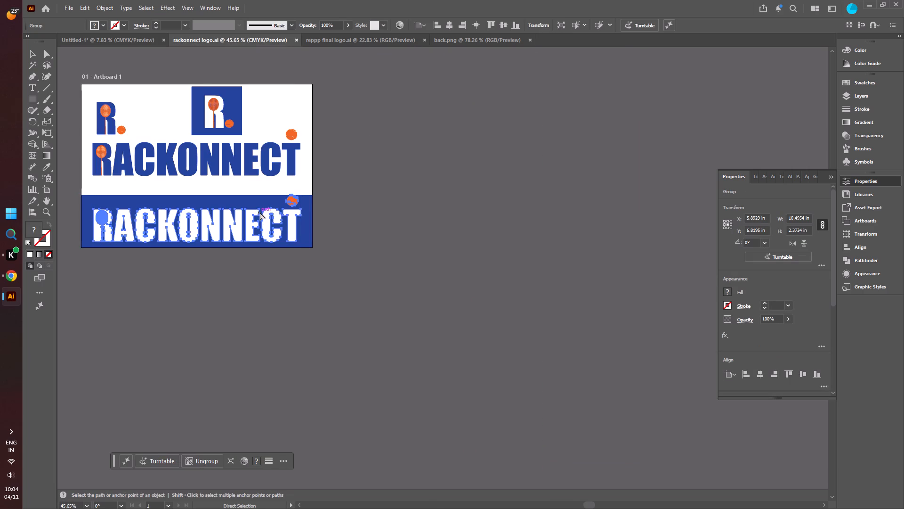
pyautogui.click(123, 39)
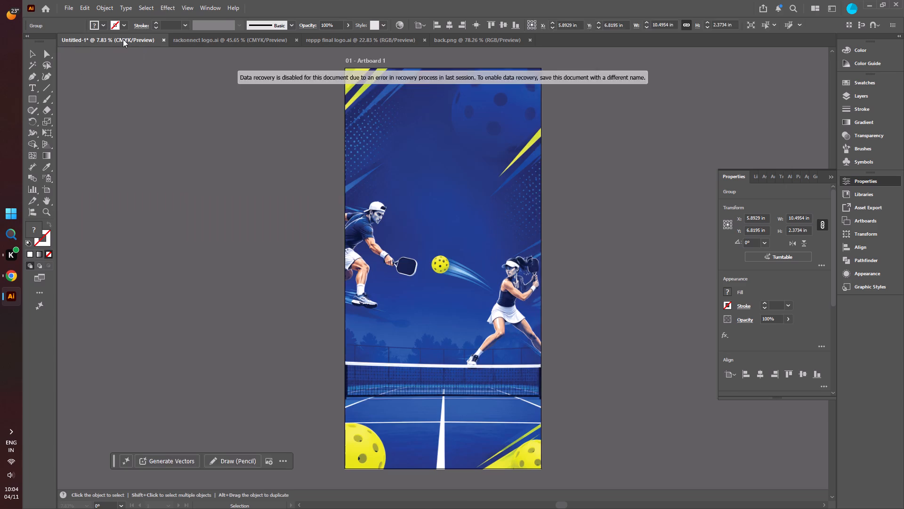
pyautogui.click(432, 143)
pyautogui.hotkey('ctrl', 'v')
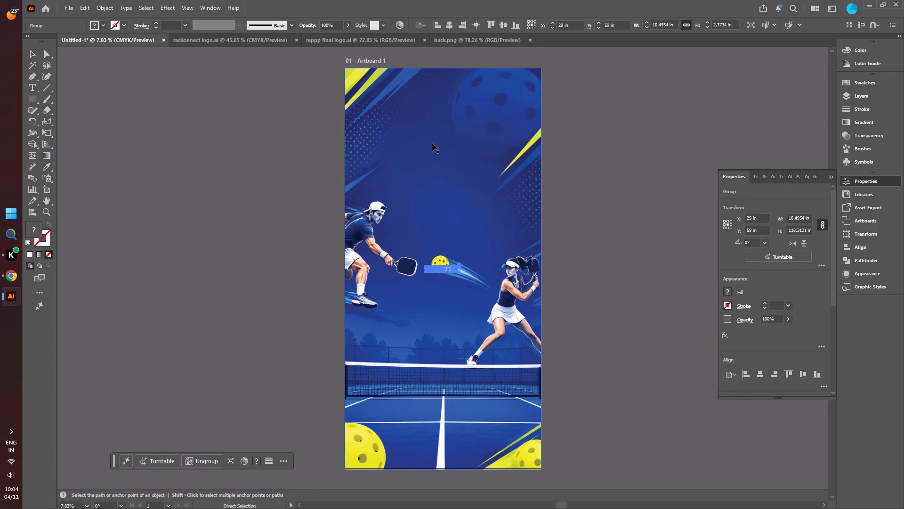
# Resize the Rackonnect logo to about 20.5 x 4.6 in and place it in the artboard's top-right corner.
pyautogui.keyDown('shift'); pyautogui.moveTo(426, 273); pyautogui.dragTo(357, 315); pyautogui.keyUp('shift')
pyautogui.moveTo(407, 281); pyautogui.dragTo(411, 120)
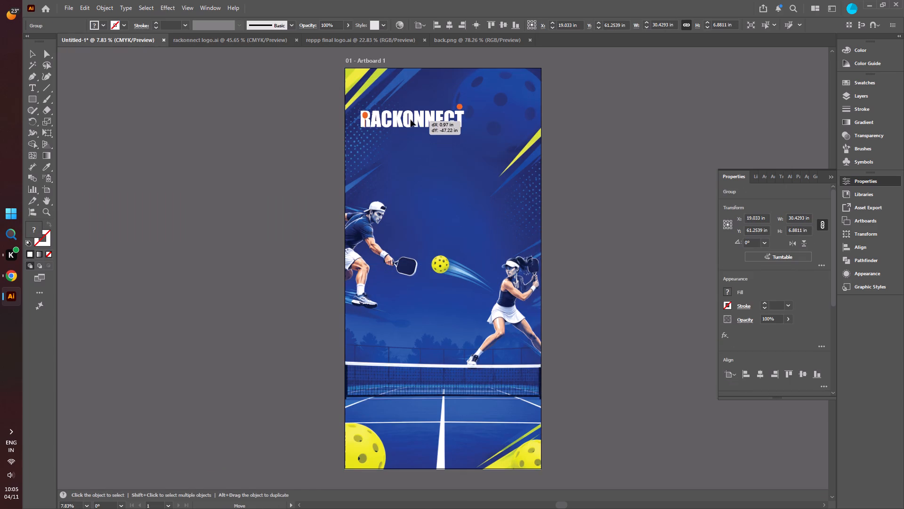
pyautogui.moveTo(411, 120); pyautogui.dragTo(407, 91)
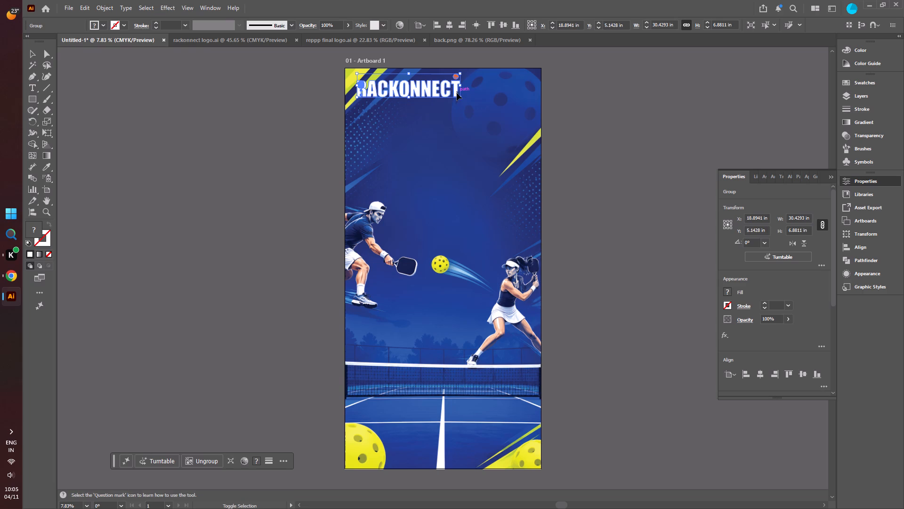
pyautogui.keyDown('shift'); pyautogui.moveTo(460, 97); pyautogui.dragTo(437, 88); pyautogui.keyUp('shift')
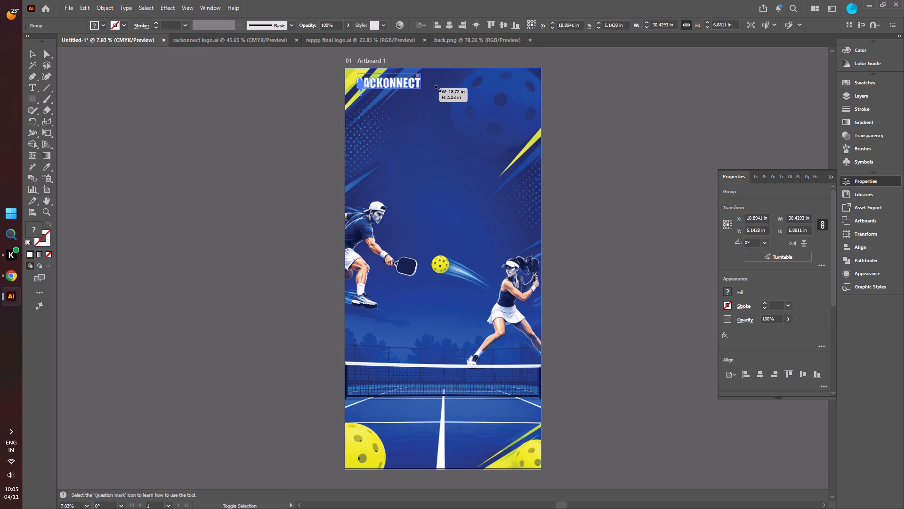
pyautogui.keyDown('shift'); pyautogui.moveTo(437, 88); pyautogui.dragTo(427, 93); pyautogui.keyUp('shift')
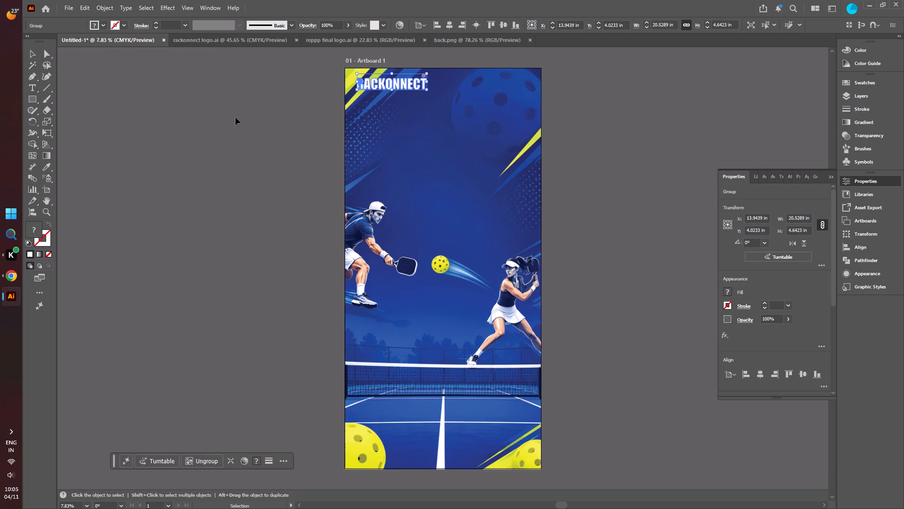
pyautogui.click(235, 117)
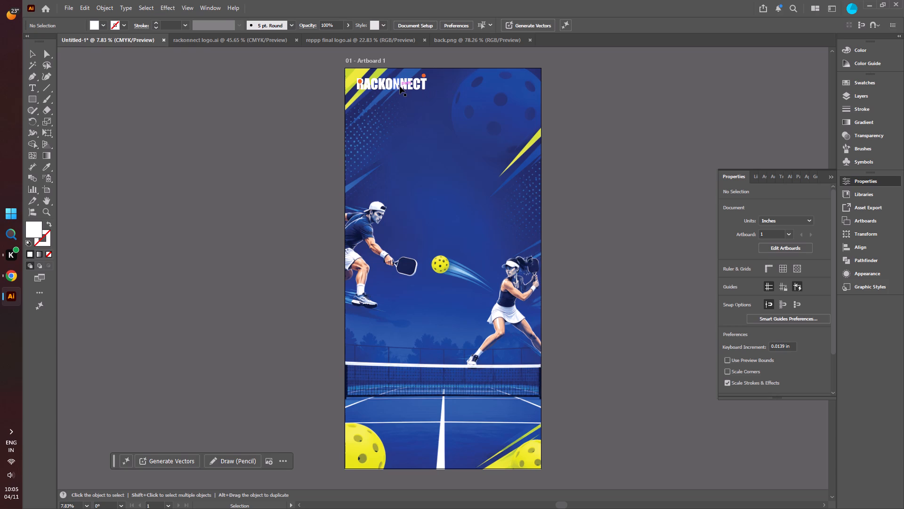
pyautogui.moveTo(400, 86); pyautogui.dragTo(505, 88)
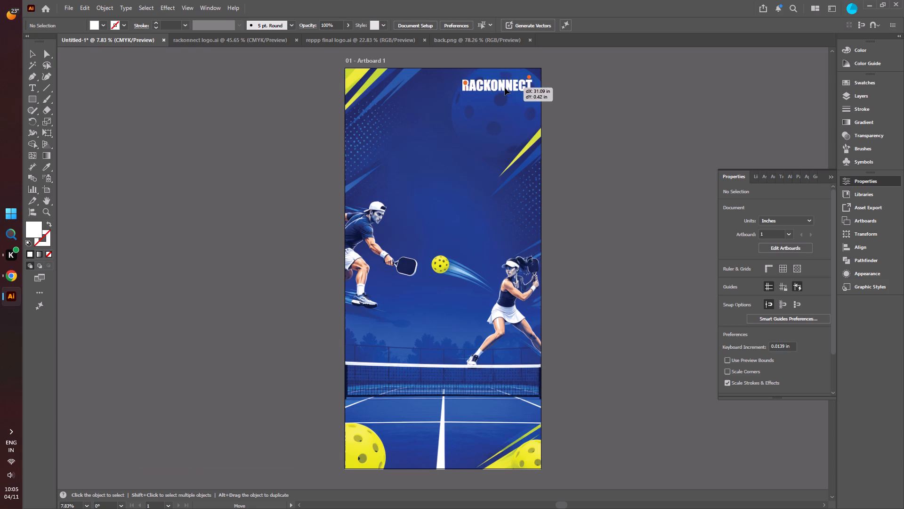
pyautogui.moveTo(505, 88); pyautogui.dragTo(509, 87)
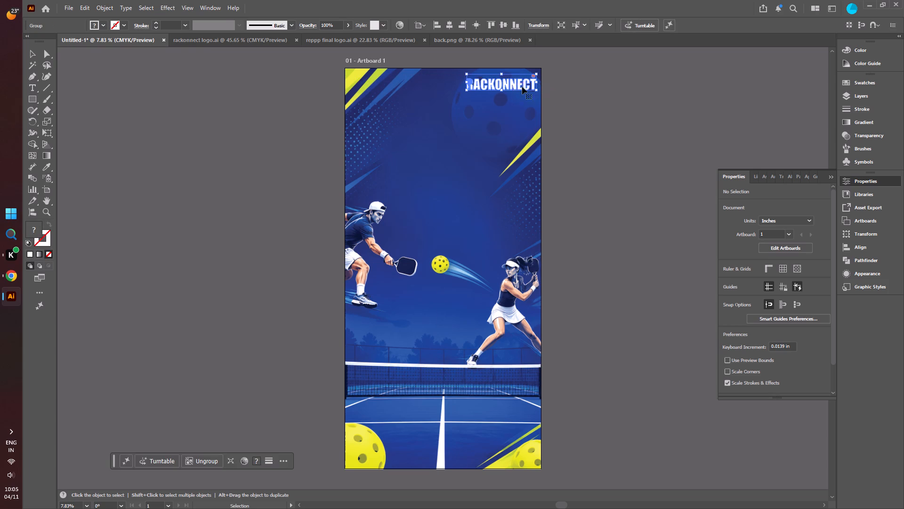
pyautogui.click(605, 84)
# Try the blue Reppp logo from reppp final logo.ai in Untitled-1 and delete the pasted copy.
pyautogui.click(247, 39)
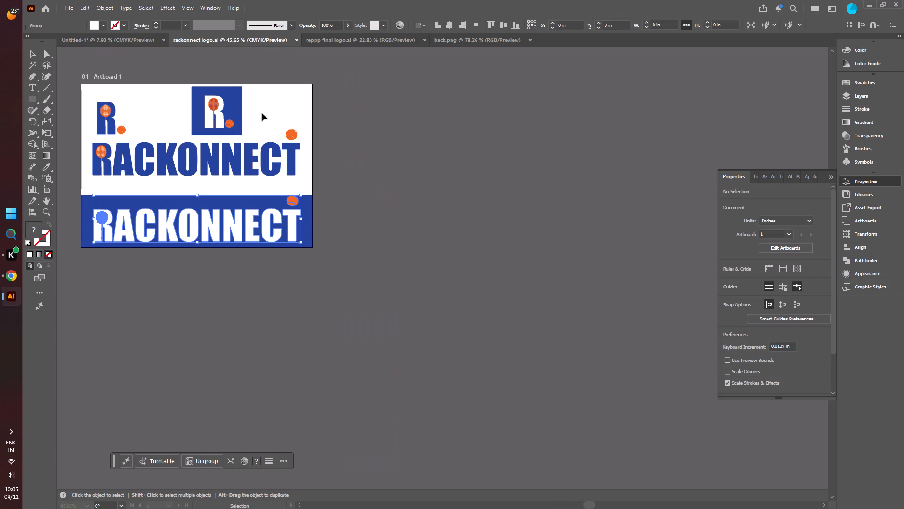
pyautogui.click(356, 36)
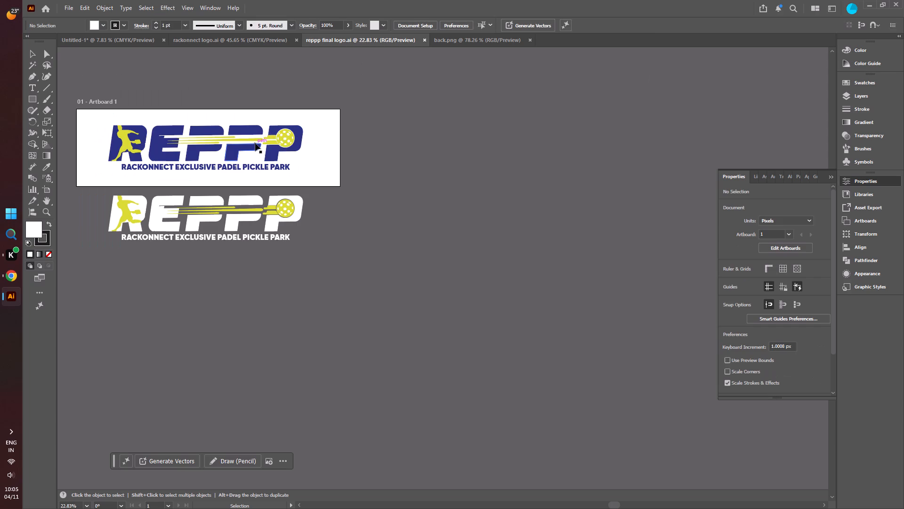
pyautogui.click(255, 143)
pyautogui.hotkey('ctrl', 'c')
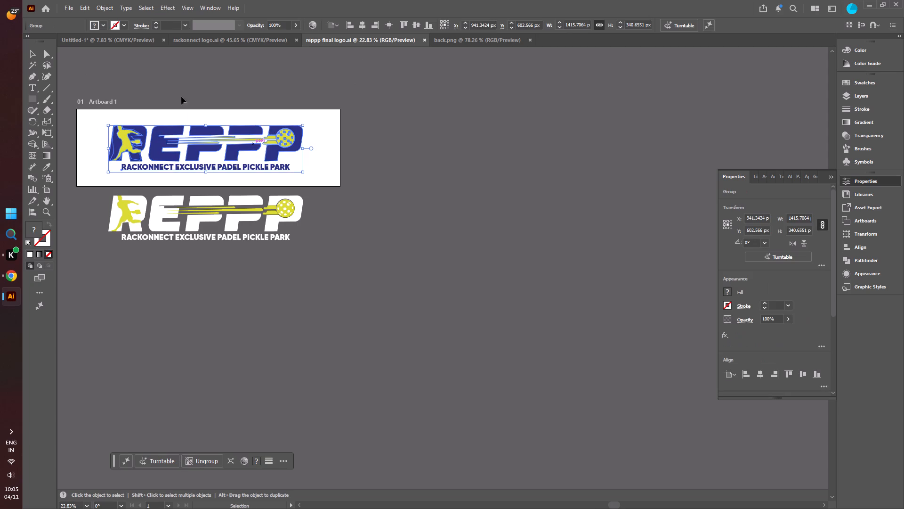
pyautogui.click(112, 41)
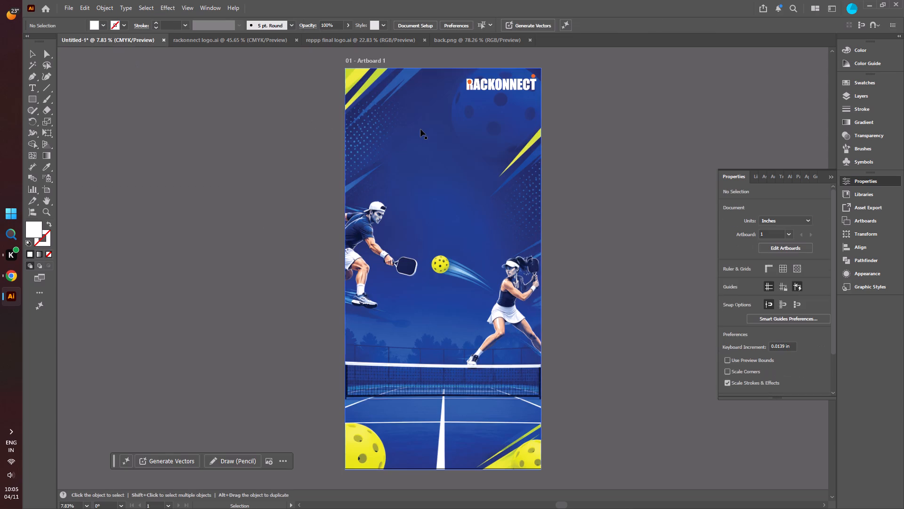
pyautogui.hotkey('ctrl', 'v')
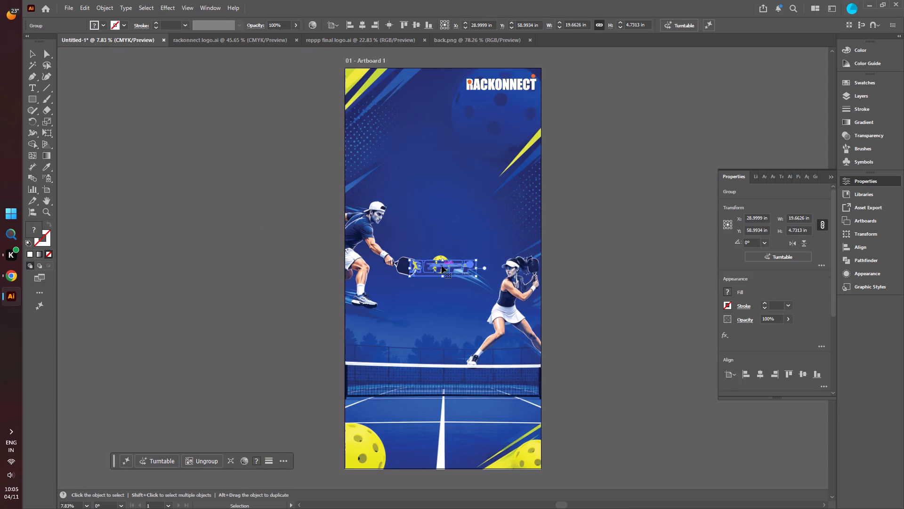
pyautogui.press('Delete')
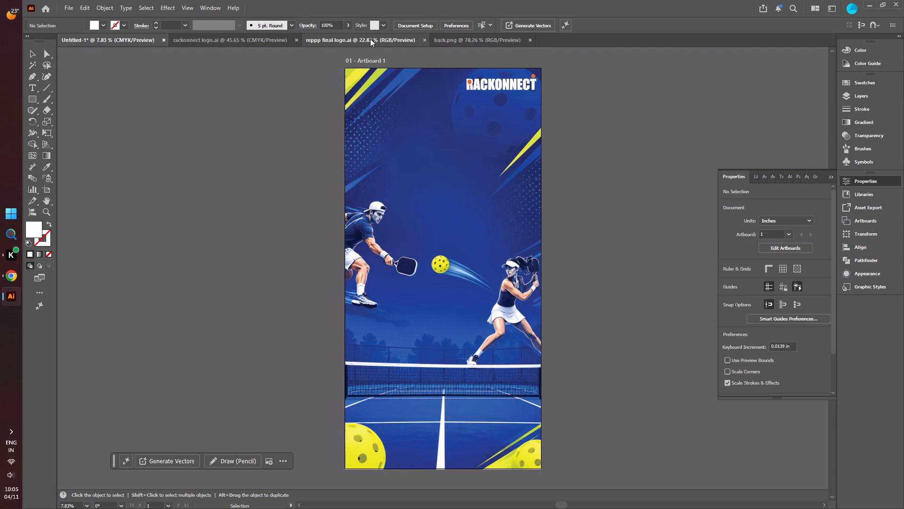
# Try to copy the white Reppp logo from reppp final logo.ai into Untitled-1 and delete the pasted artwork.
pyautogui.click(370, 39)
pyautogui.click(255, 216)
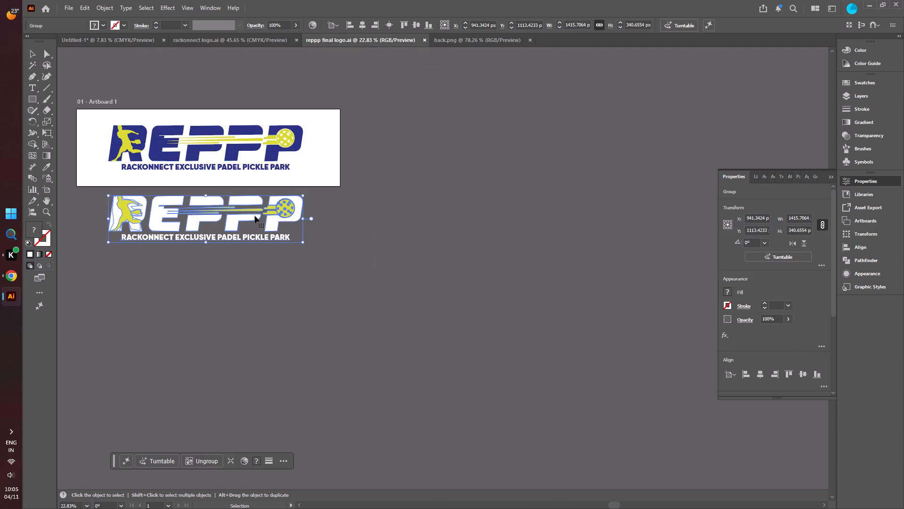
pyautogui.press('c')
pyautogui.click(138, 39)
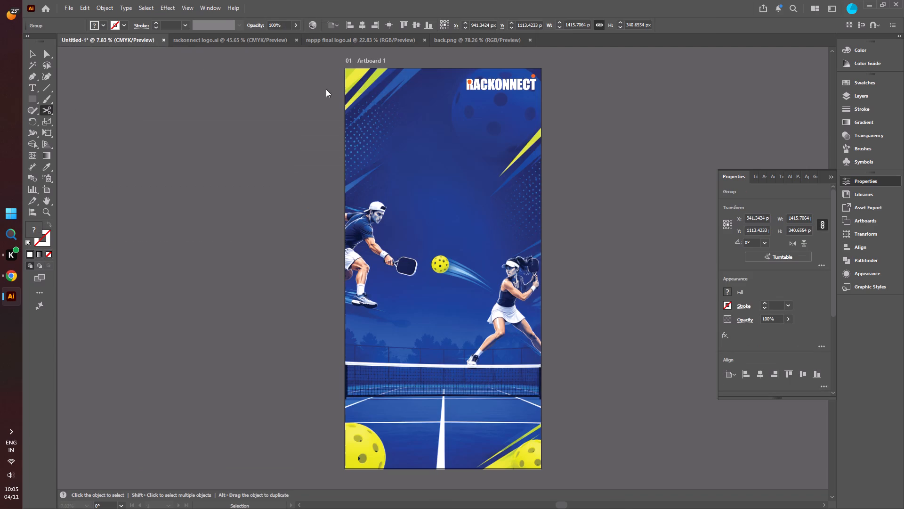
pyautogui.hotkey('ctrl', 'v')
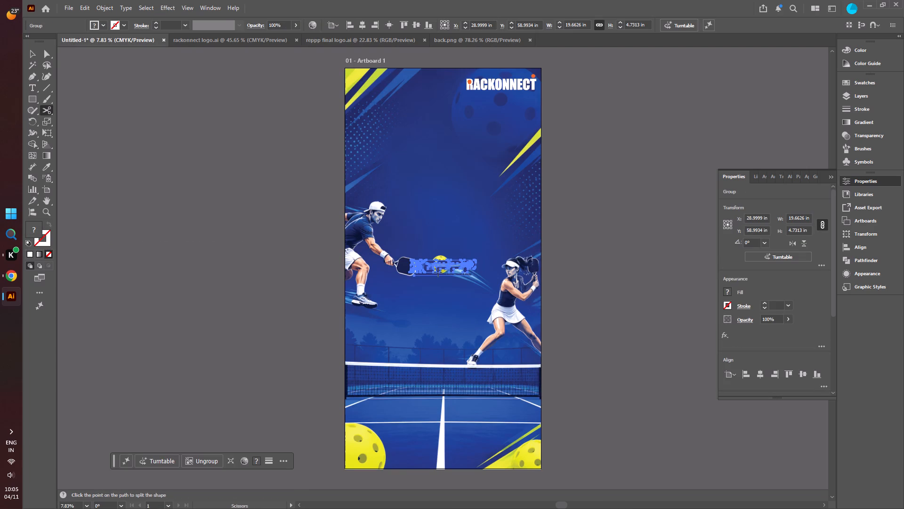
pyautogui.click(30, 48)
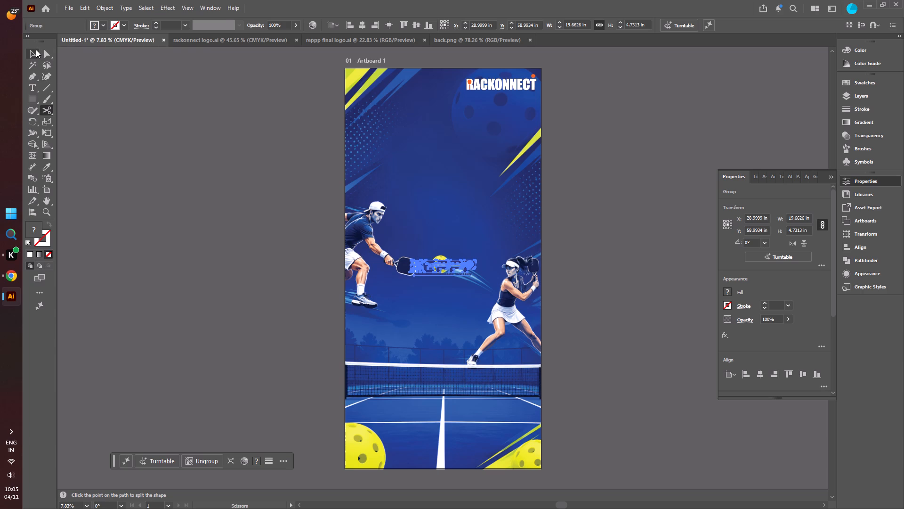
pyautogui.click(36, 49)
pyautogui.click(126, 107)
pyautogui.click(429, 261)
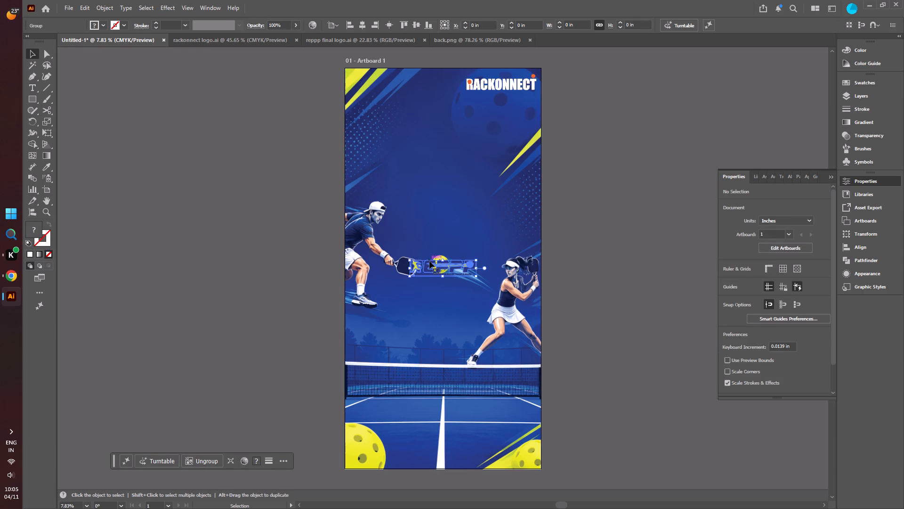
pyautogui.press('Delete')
# Copy the white Reppp logo from reppp final logo.ai and paste it into the Untitled-1 document.
pyautogui.click(262, 38)
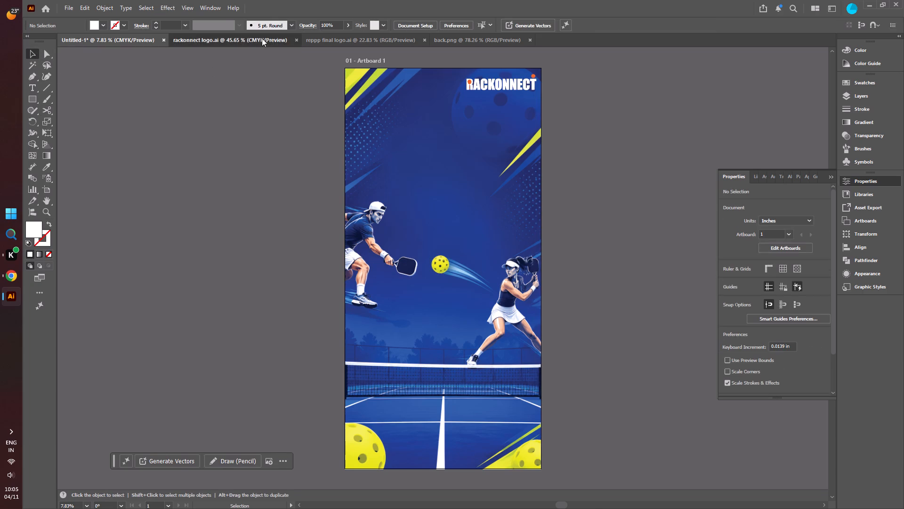
pyautogui.click(386, 33)
pyautogui.click(371, 153)
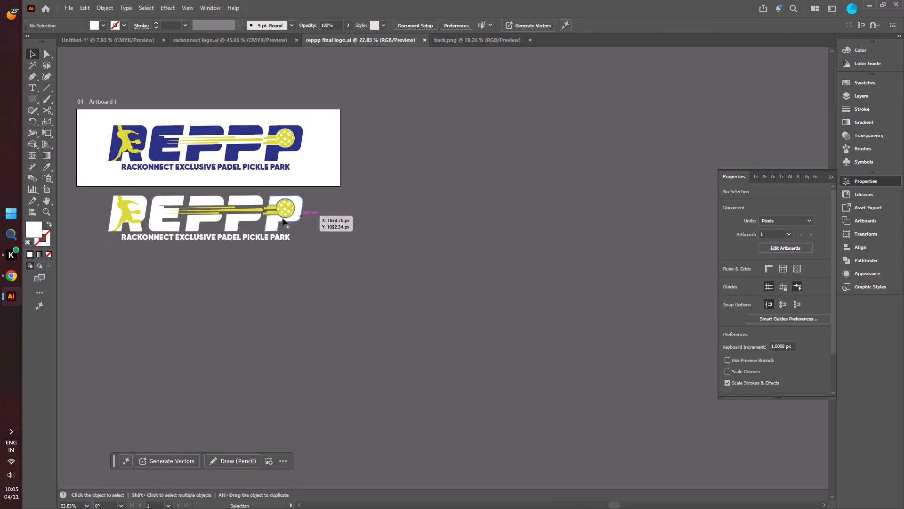
pyautogui.click(259, 221)
pyautogui.rightClick(259, 221)
pyautogui.click(300, 179)
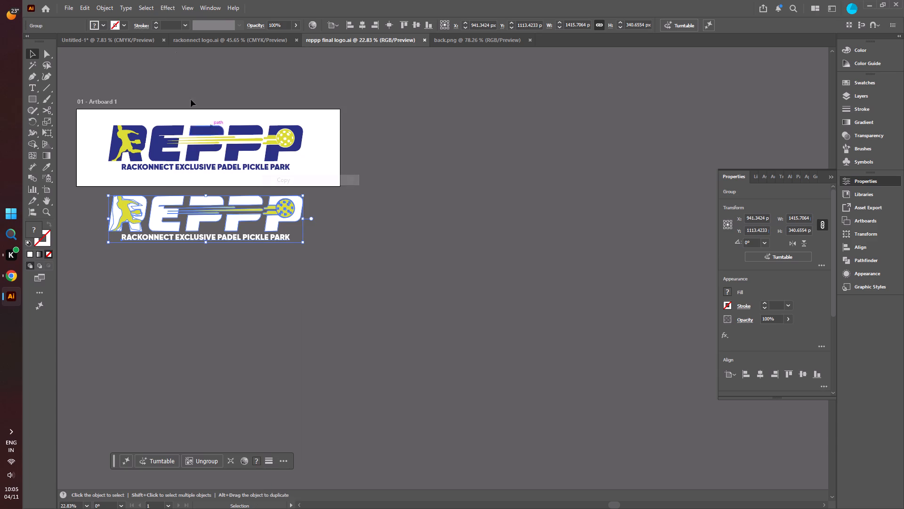
pyautogui.click(144, 43)
pyautogui.rightClick(436, 148)
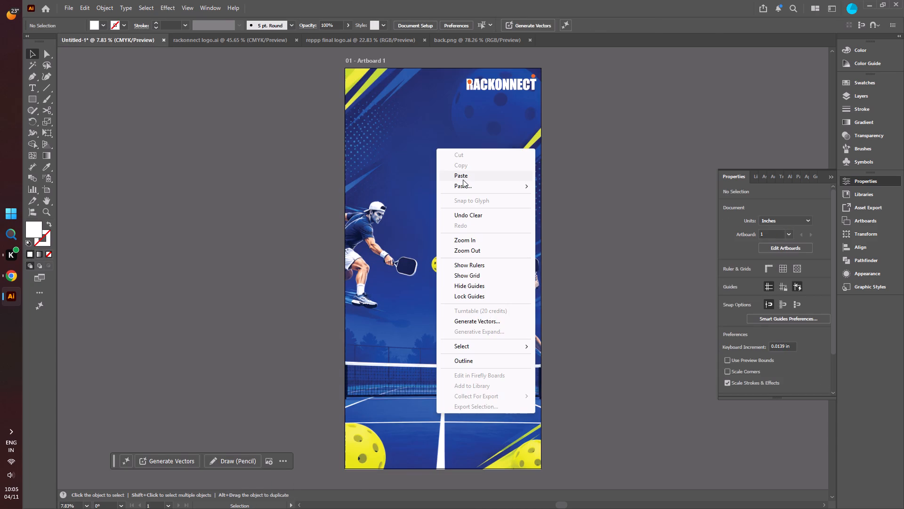
pyautogui.click(463, 180)
# Place the white Reppp logo in the artboard's top-left corner, roughly level with the Rackonnect logo.
pyautogui.moveTo(445, 265); pyautogui.dragTo(391, 84)
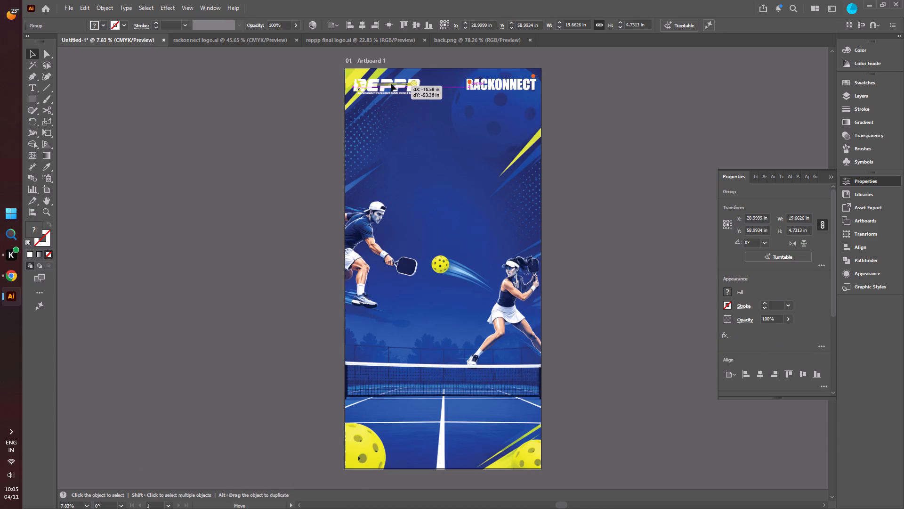
pyautogui.moveTo(391, 84); pyautogui.dragTo(392, 85)
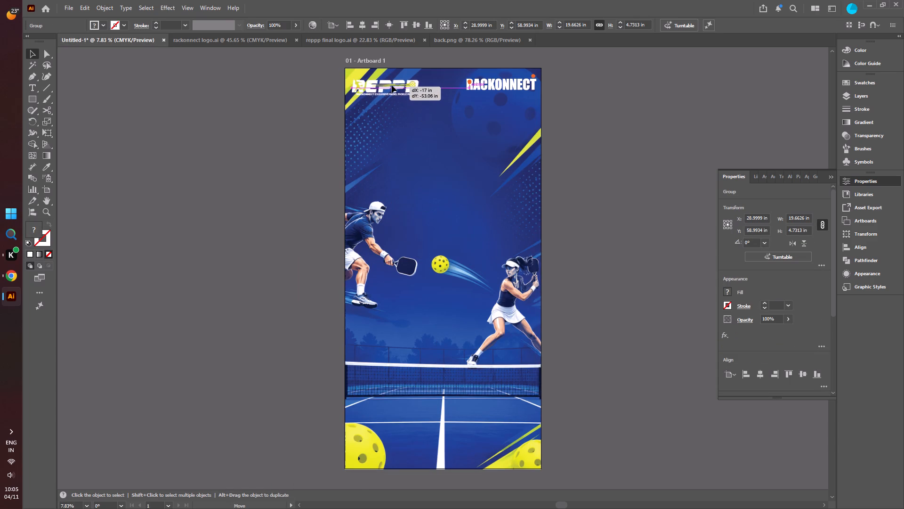
pyautogui.moveTo(392, 85); pyautogui.dragTo(391, 82)
pyautogui.click(222, 117)
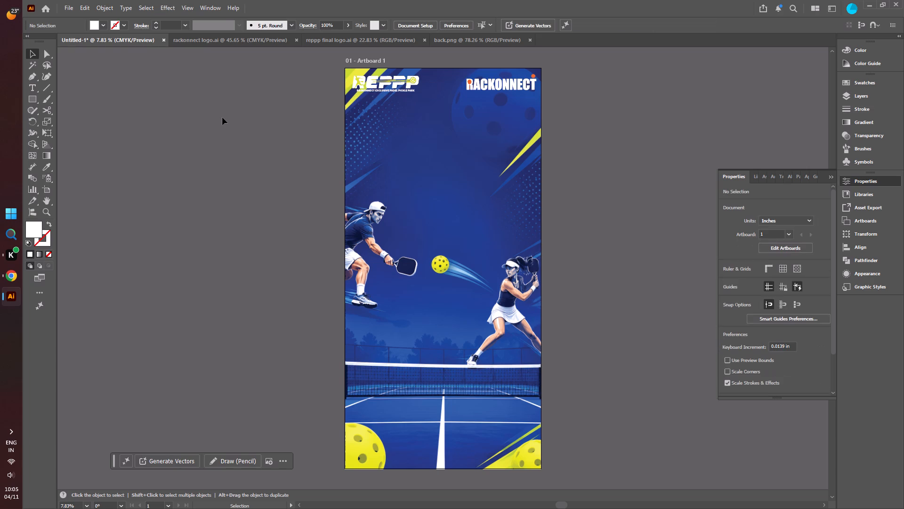
pyautogui.keyDown('ctrl'); pyautogui.scroll(2, 362, 58); pyautogui.keyUp('ctrl')
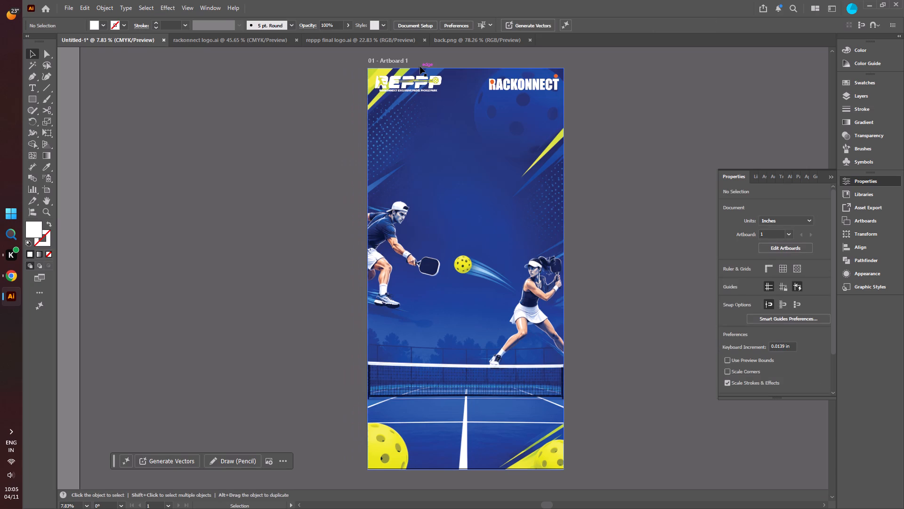
pyautogui.keyDown('alt'); pyautogui.scroll(3, 420, 66); pyautogui.keyUp('alt')
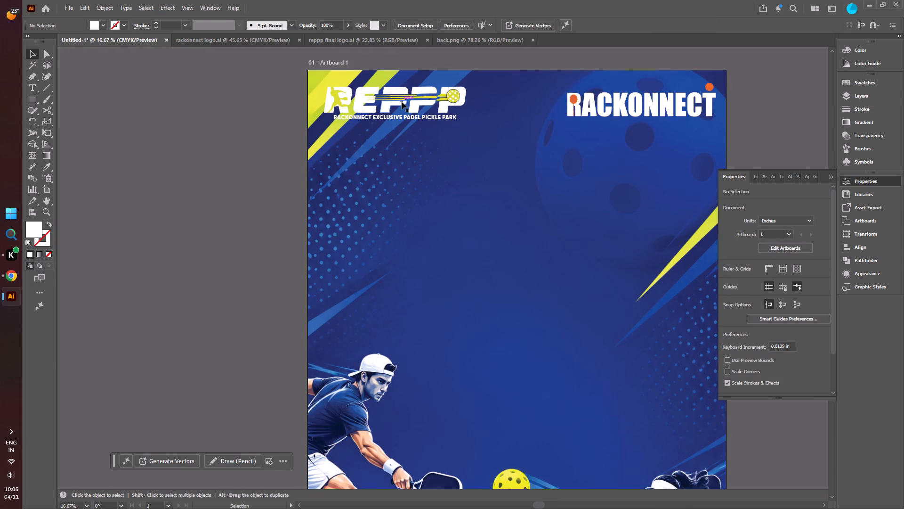
pyautogui.click(402, 102)
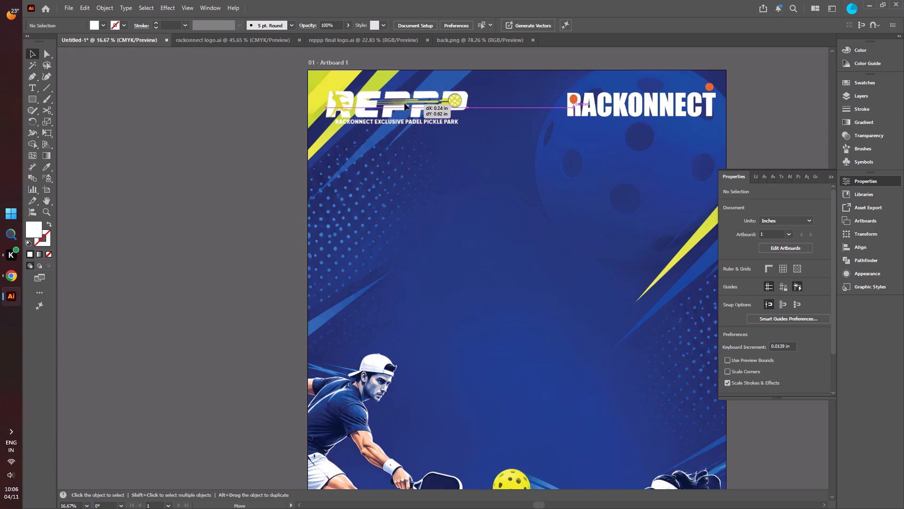
pyautogui.click(165, 96)
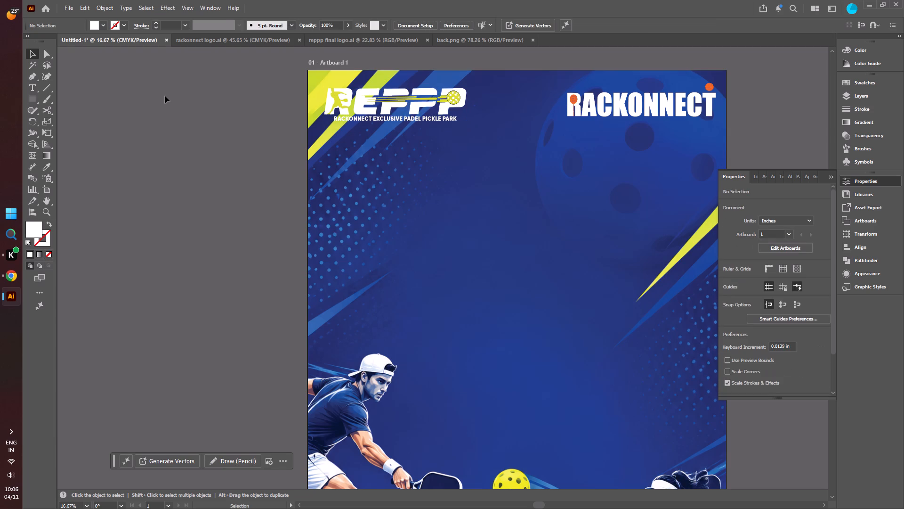
# Show the rulers and place horizontal guides at the top and bottom of the Rackonnect lettering, at about 3.23 in and 6.48 in.
pyautogui.hotkey('ctrl', 'r')
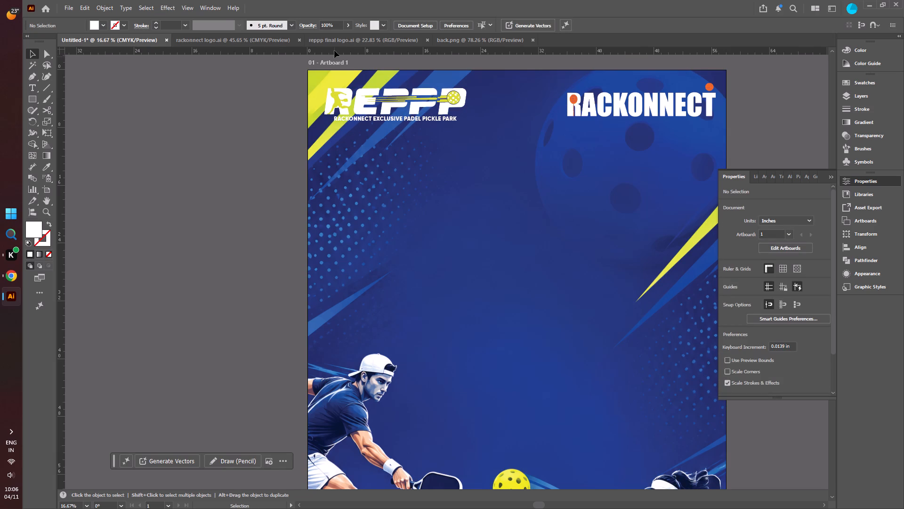
pyautogui.moveTo(334, 51); pyautogui.dragTo(560, 96)
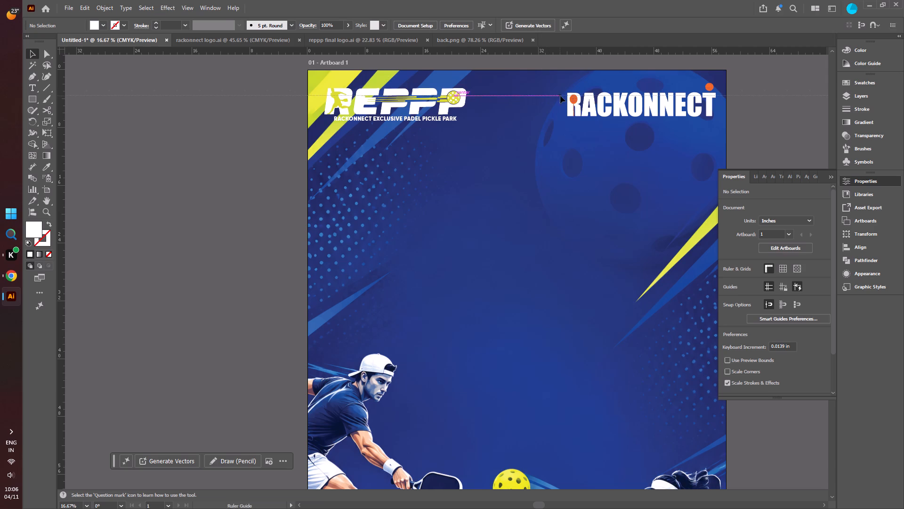
pyautogui.moveTo(560, 96); pyautogui.dragTo(600, 93)
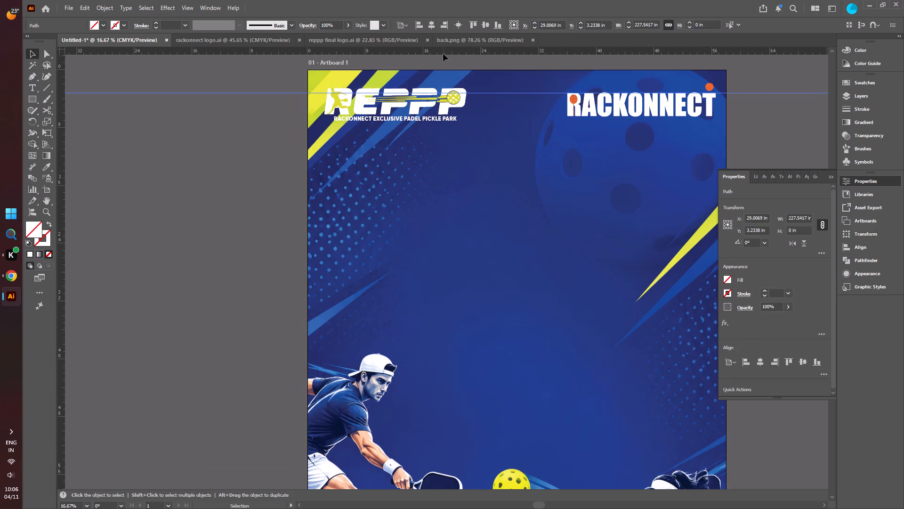
pyautogui.moveTo(442, 50); pyautogui.dragTo(565, 118)
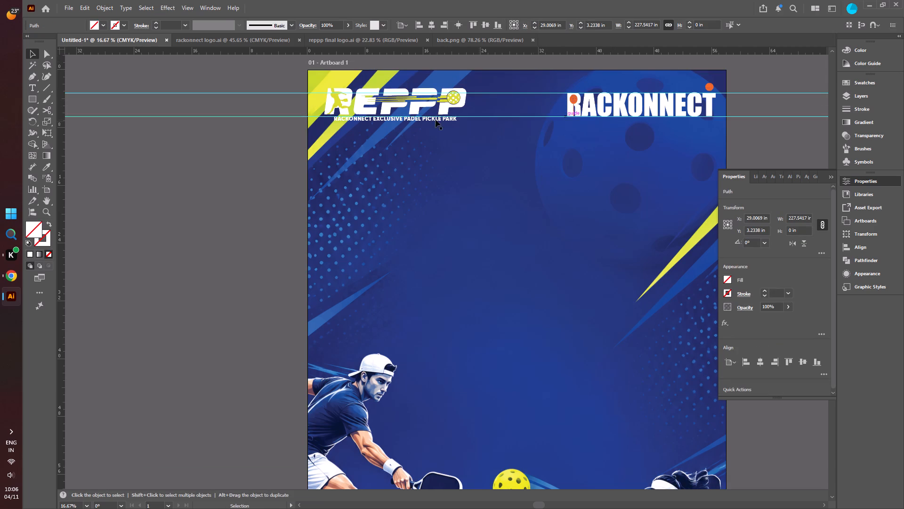
# Scale the white Reppp logo proportionally so its large REPPP lettering fits between the two horizontal guides, matching the Rackonnect lettering height.
pyautogui.click(334, 100)
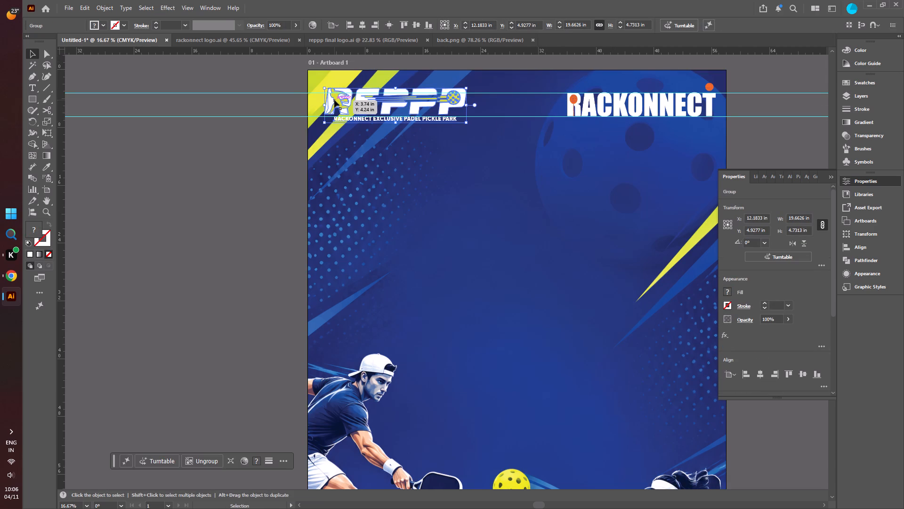
pyautogui.keyDown('ctrl'); pyautogui.scroll(4, 334, 100); pyautogui.keyUp('ctrl')
pyautogui.keyDown('alt'); pyautogui.scroll(2, 418, 99); pyautogui.keyUp('alt')
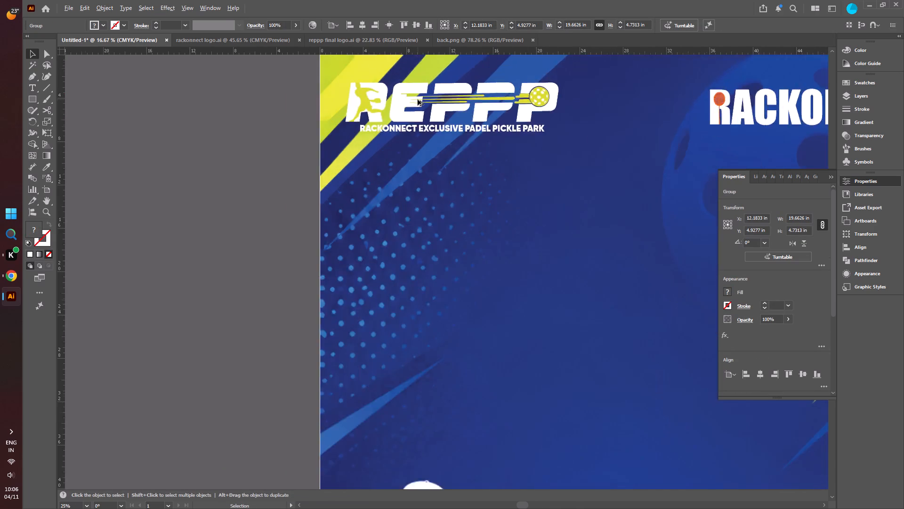
pyautogui.keyDown('alt'); pyautogui.scroll(1, 418, 99); pyautogui.keyUp('alt')
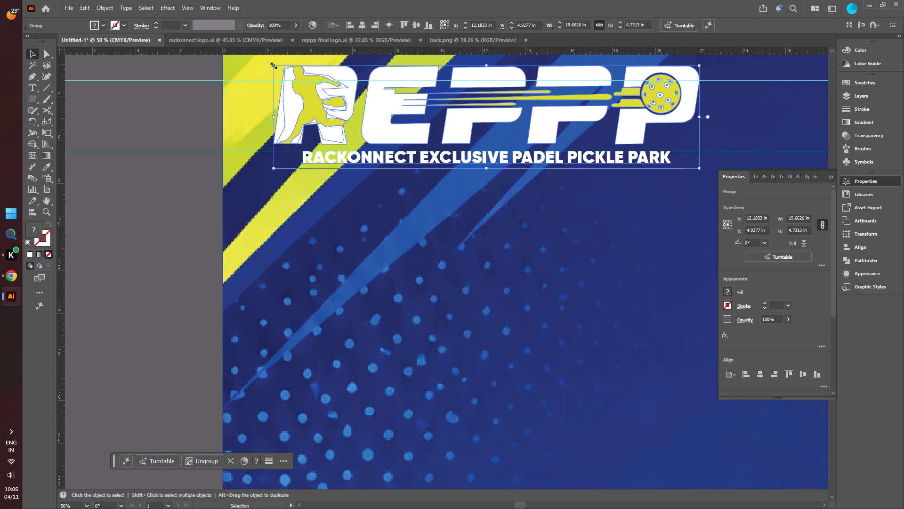
pyautogui.keyDown('shift'); pyautogui.moveTo(273, 65); pyautogui.dragTo(279, 82); pyautogui.keyUp('shift')
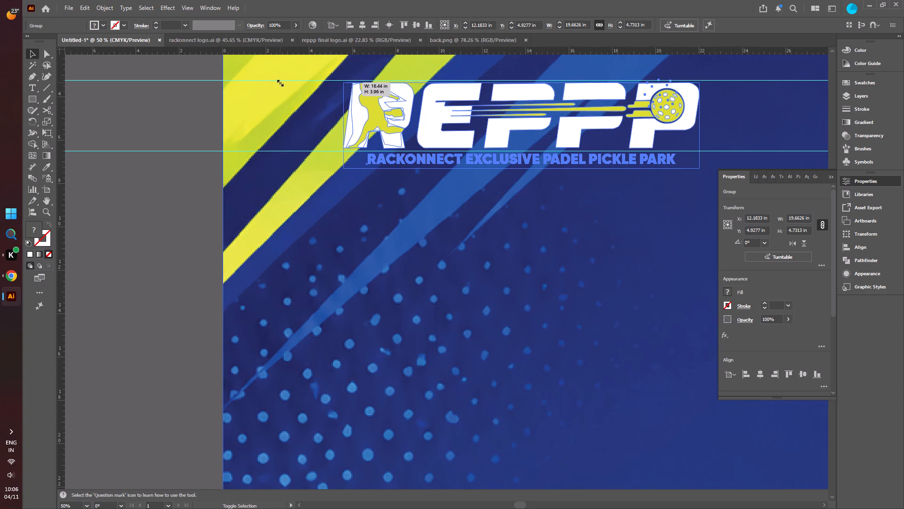
pyautogui.keyDown('shift'); pyautogui.moveTo(279, 82); pyautogui.dragTo(271, 81); pyautogui.keyUp('shift')
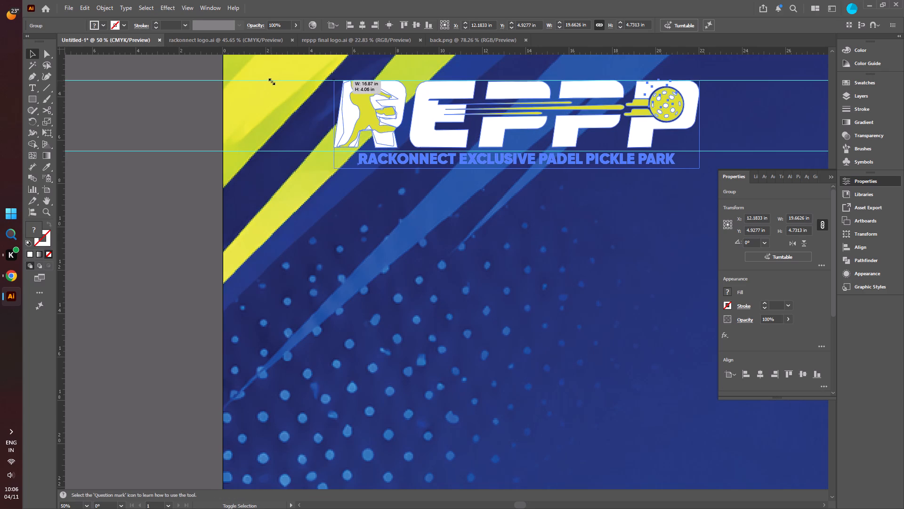
pyautogui.keyDown('shift'); pyautogui.moveTo(271, 81); pyautogui.dragTo(270, 80); pyautogui.keyUp('shift')
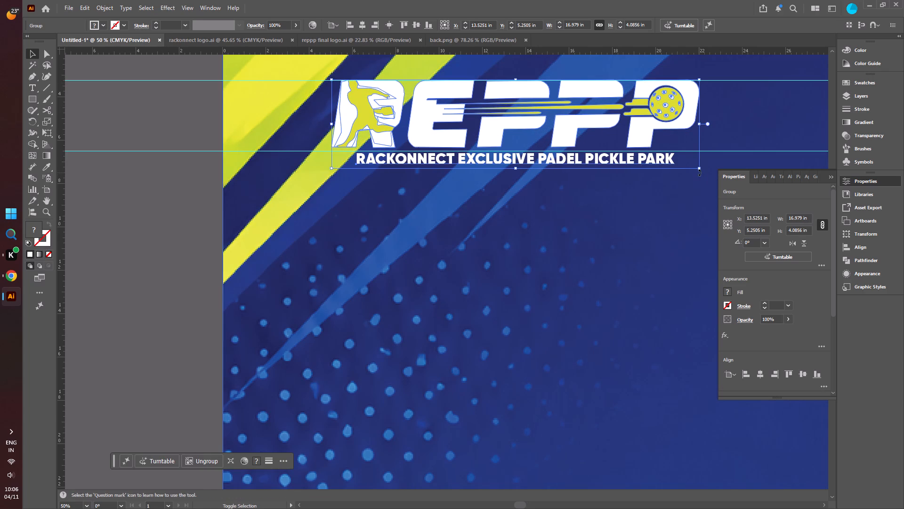
pyautogui.keyDown('shift'); pyautogui.moveTo(699, 169); pyautogui.dragTo(710, 174); pyautogui.keyUp('shift')
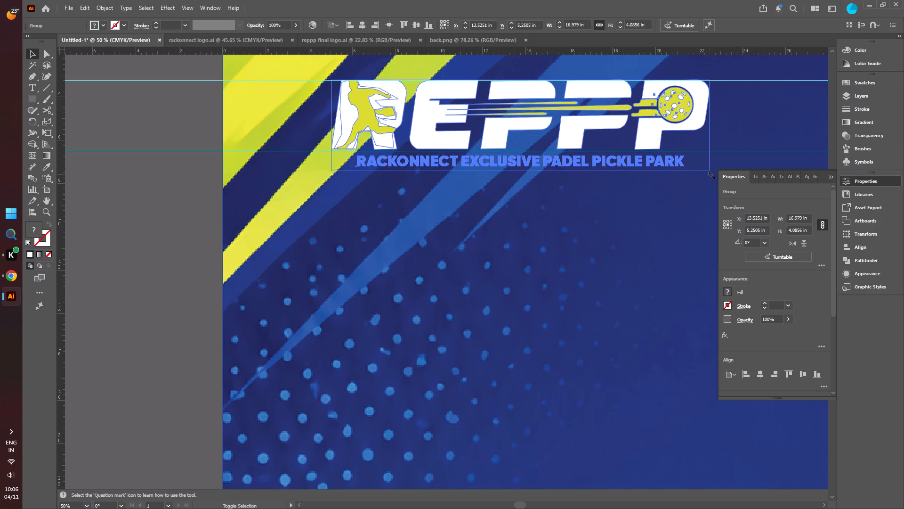
pyautogui.keyDown('shift'); pyautogui.moveTo(710, 174); pyautogui.dragTo(720, 179); pyautogui.keyUp('shift')
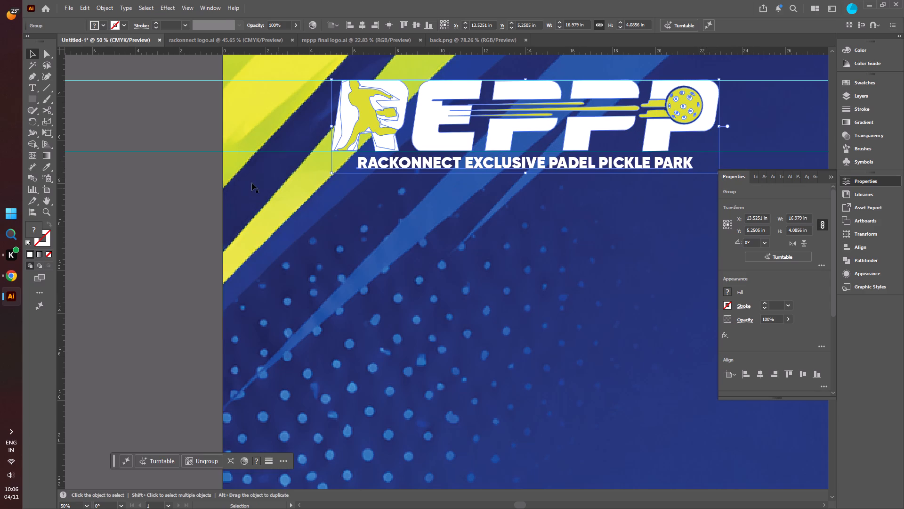
pyautogui.click(127, 183)
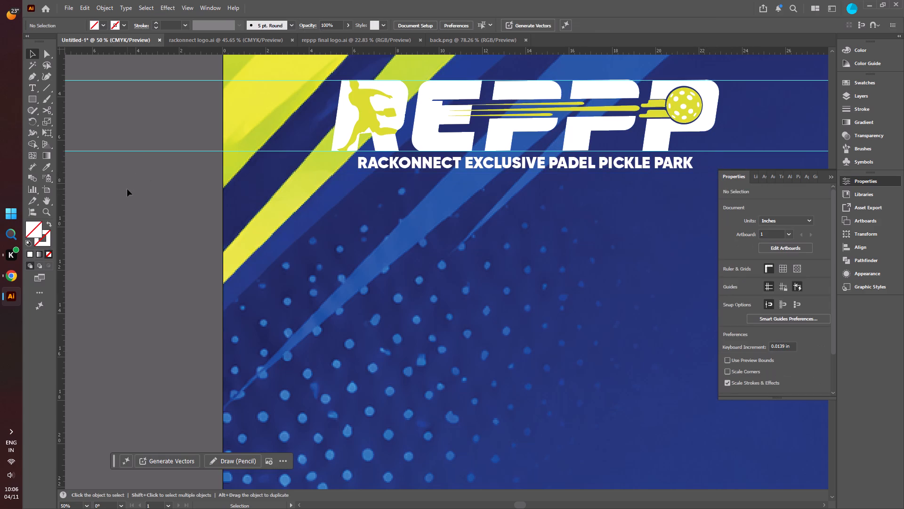
# Delete both horizontal guides running across the Reppp and Rackonnect logos.
pyautogui.keyDown('alt'); pyautogui.scroll(-3, 127, 189); pyautogui.keyUp('alt')
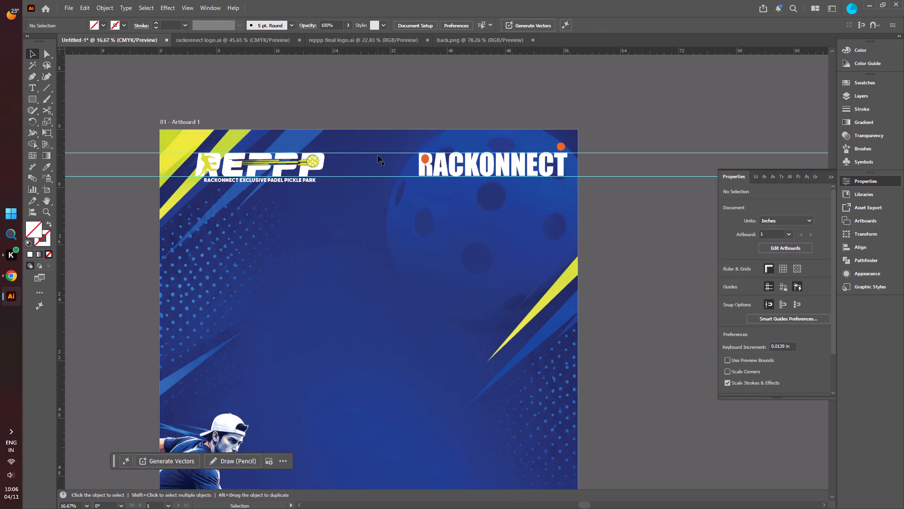
pyautogui.moveTo(378, 153); pyautogui.dragTo(354, 7)
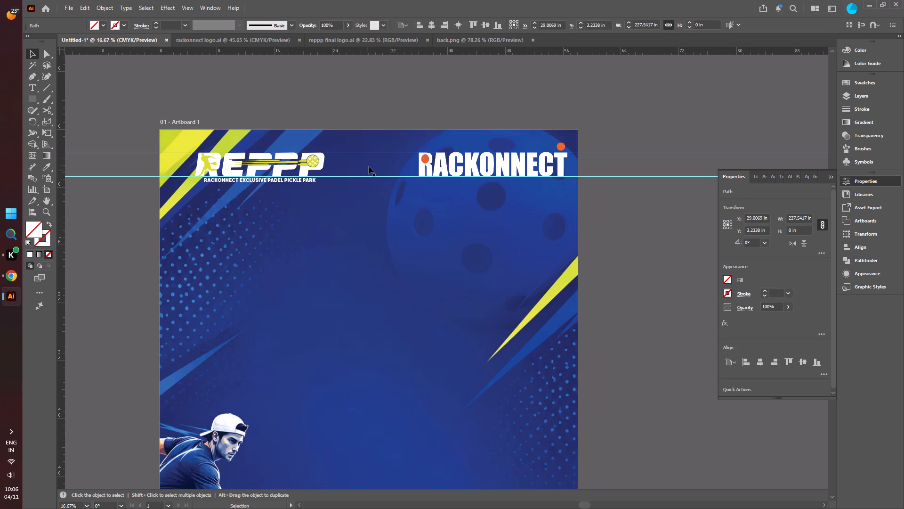
pyautogui.click(372, 154)
pyautogui.press('Delete')
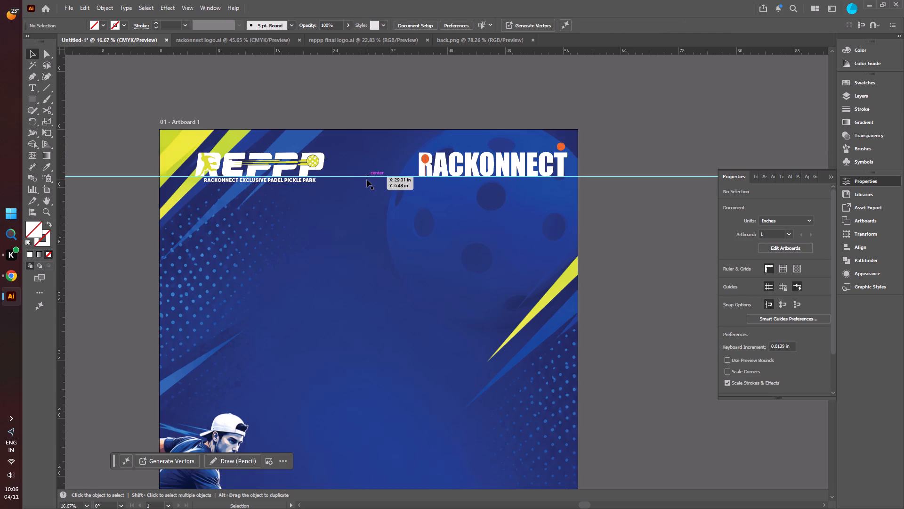
pyautogui.click(368, 177)
pyautogui.press('Delete')
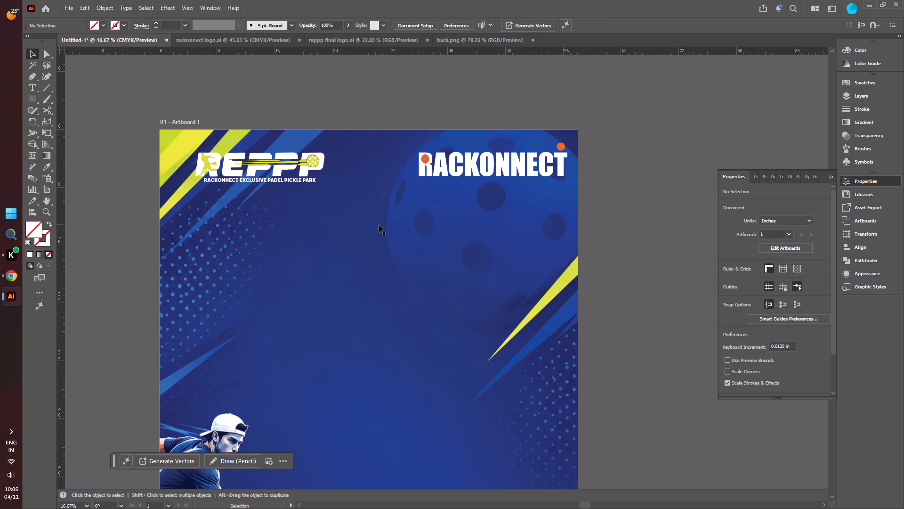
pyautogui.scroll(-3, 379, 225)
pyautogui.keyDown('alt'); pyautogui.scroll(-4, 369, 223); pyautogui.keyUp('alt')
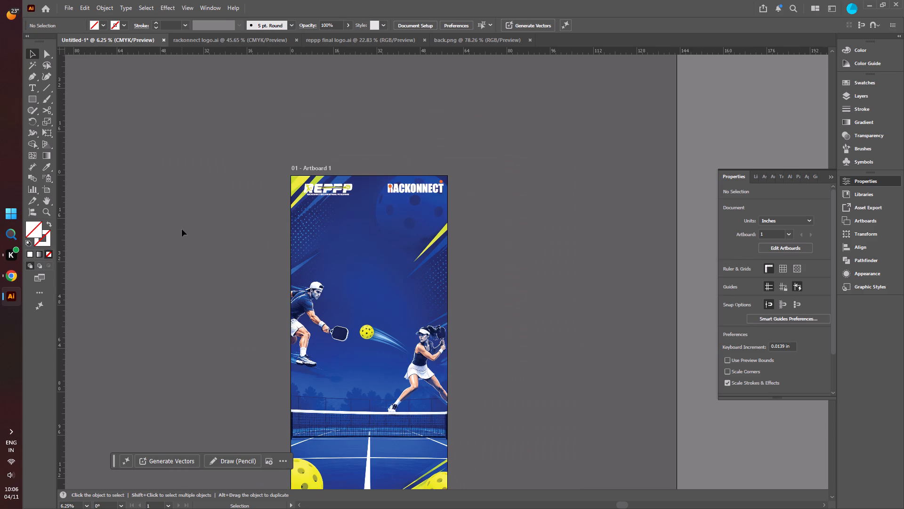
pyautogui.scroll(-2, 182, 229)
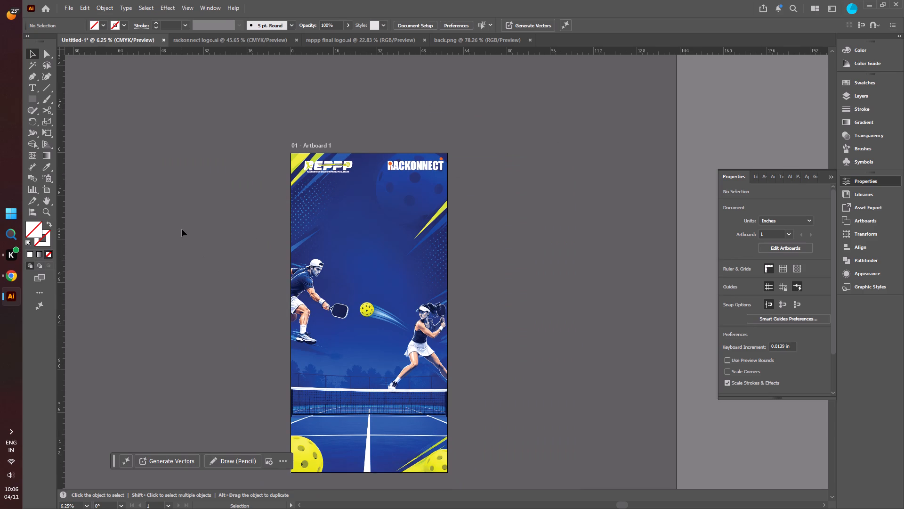
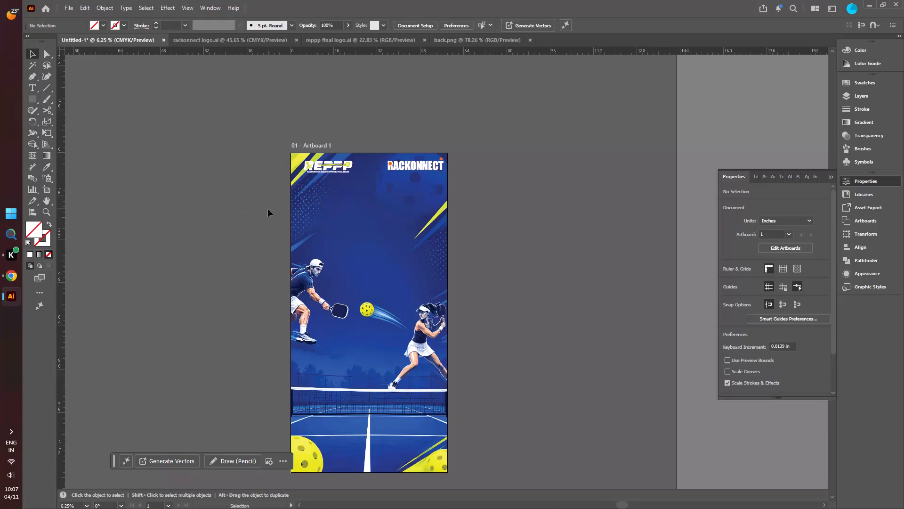
# Launch Photoshop and open the back PNG image from the Desktop folder.
pyautogui.keyDown('ctrl'); pyautogui.scroll(2, 343, 185); pyautogui.keyUp('ctrl')
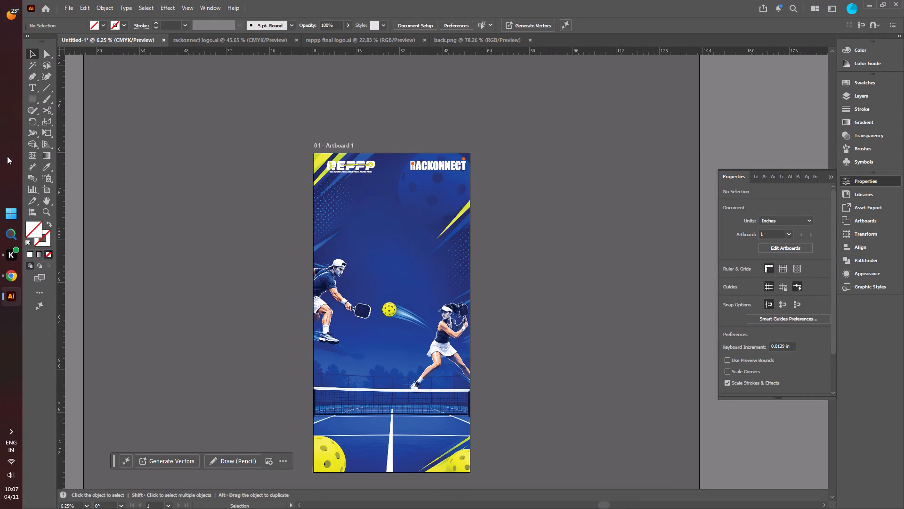
pyautogui.click(9, 216)
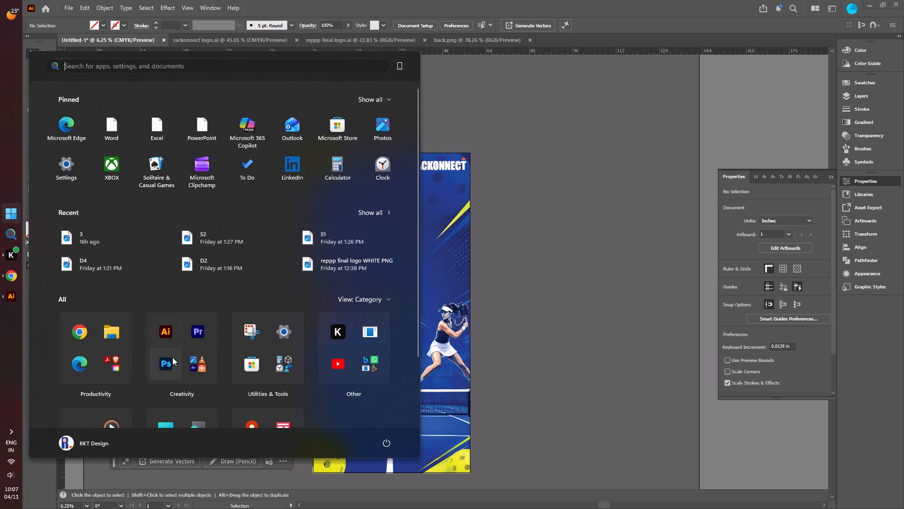
pyautogui.click(166, 361)
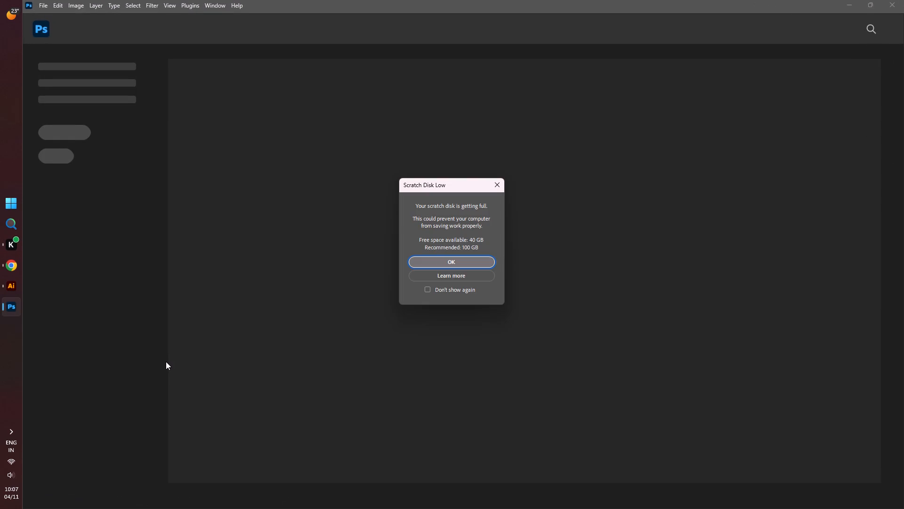
pyautogui.click(461, 257)
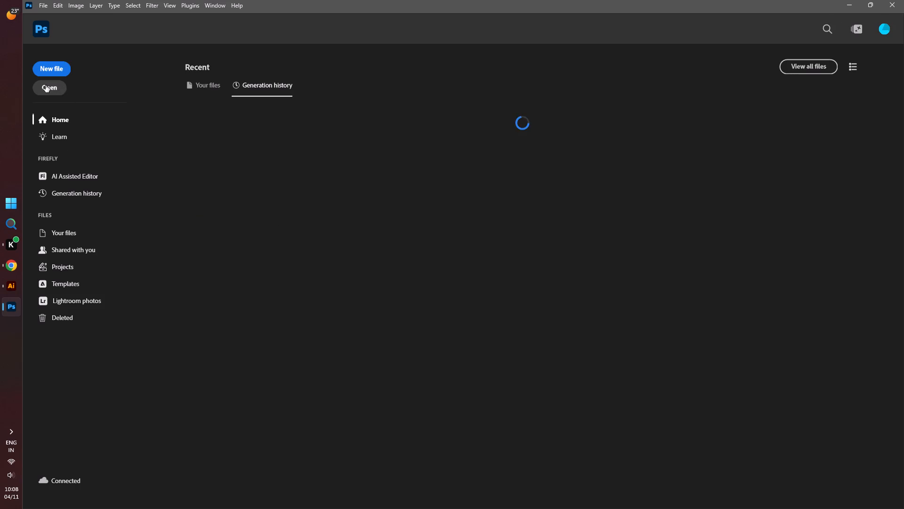
pyautogui.click(46, 85)
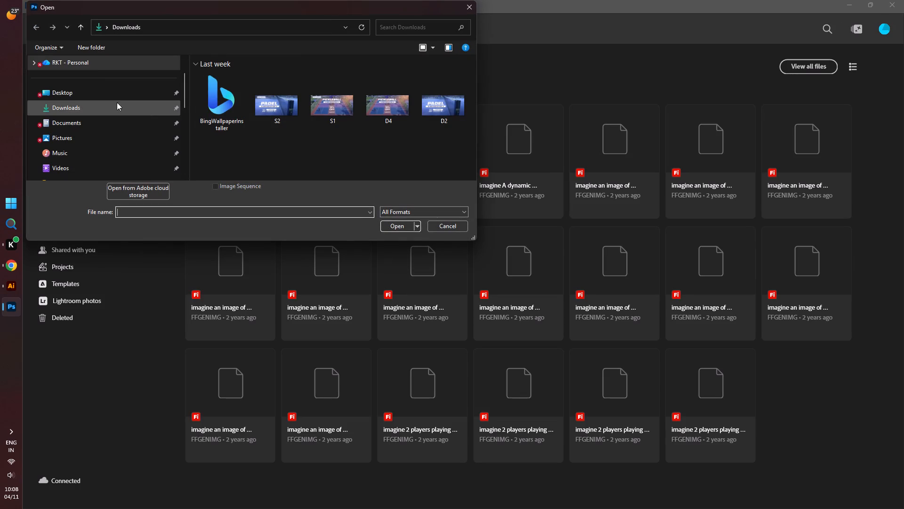
pyautogui.click(110, 93)
pyautogui.click(279, 82)
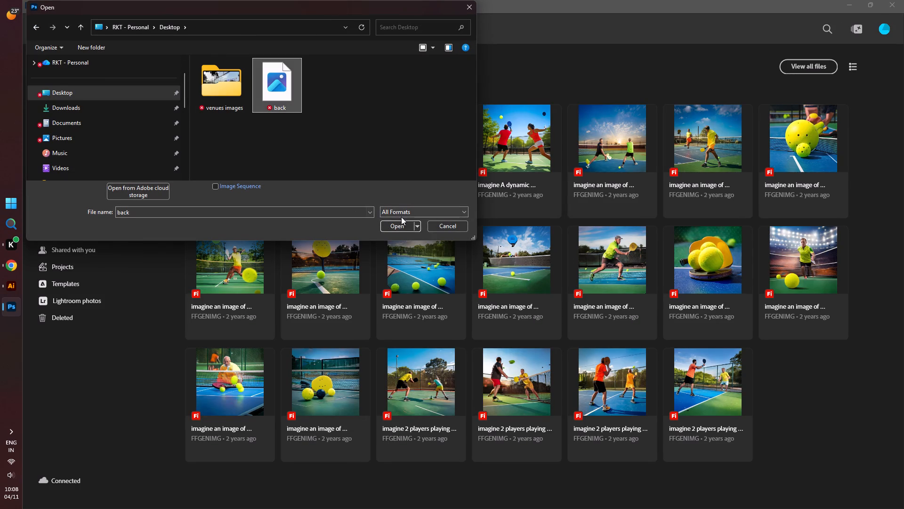
pyautogui.click(400, 225)
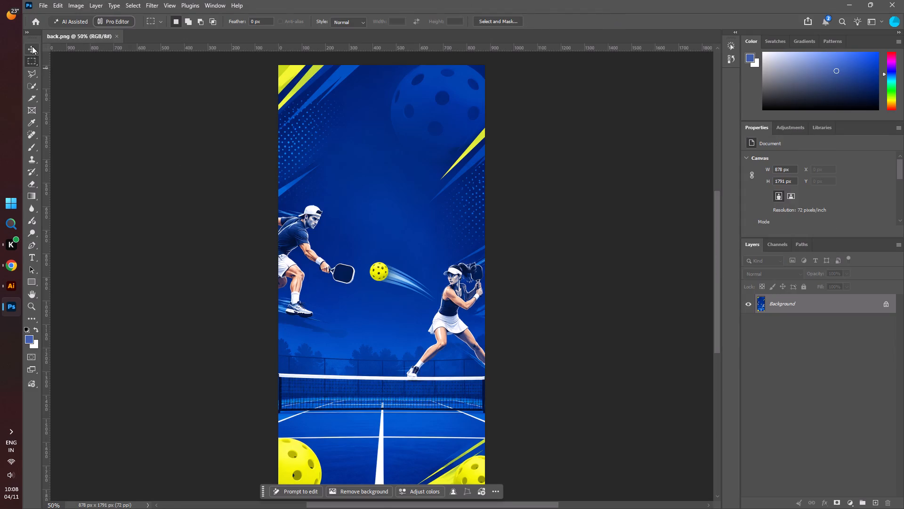
# Marquee-select an area of about 354 x 221 px around the yellow stripes in the image's top-left corner and remove them with AI removal.
pyautogui.click(32, 46)
pyautogui.click(306, 121)
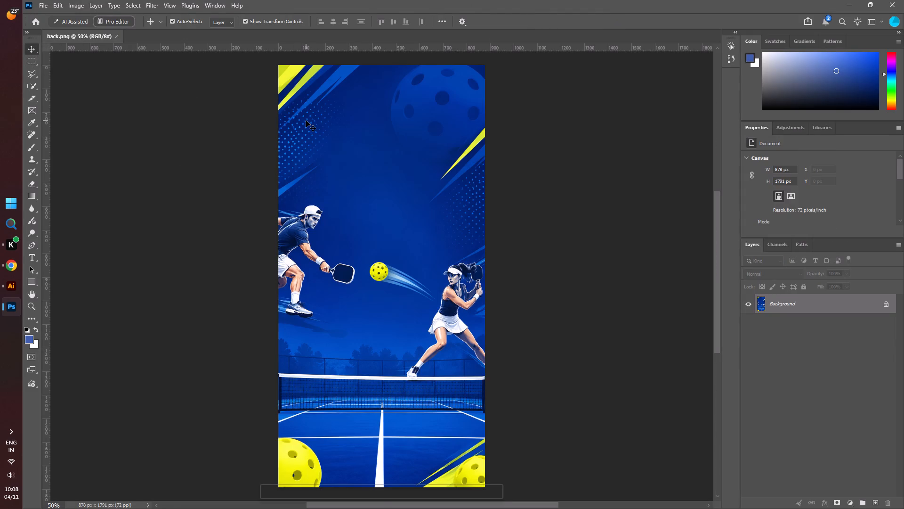
pyautogui.click(30, 58)
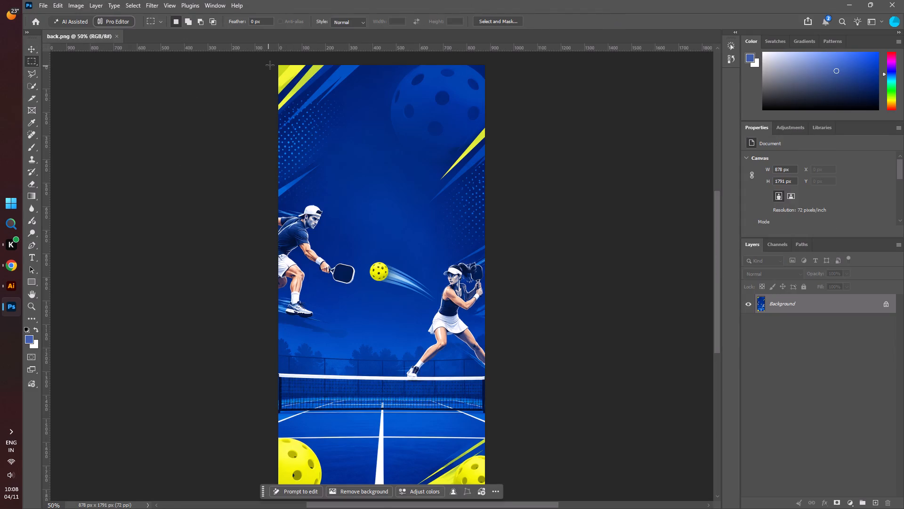
pyautogui.moveTo(274, 62); pyautogui.dragTo(324, 108)
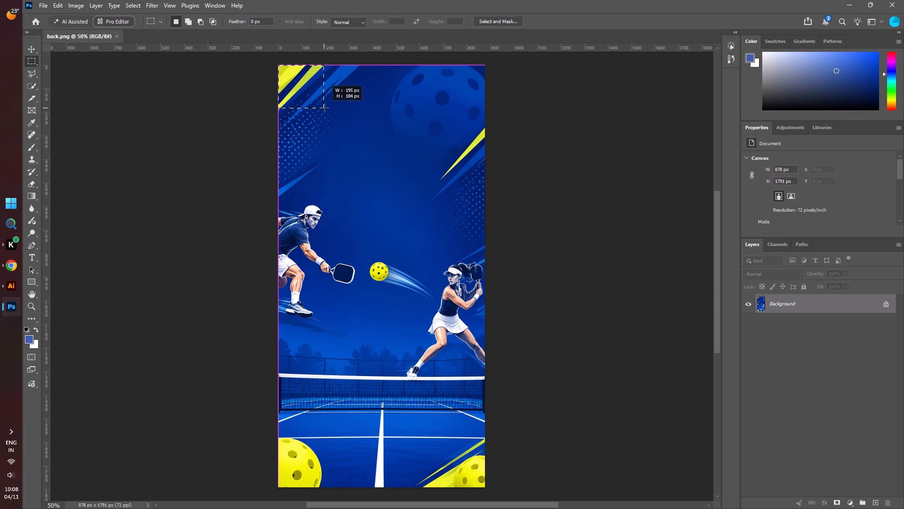
pyautogui.moveTo(324, 108); pyautogui.dragTo(360, 115)
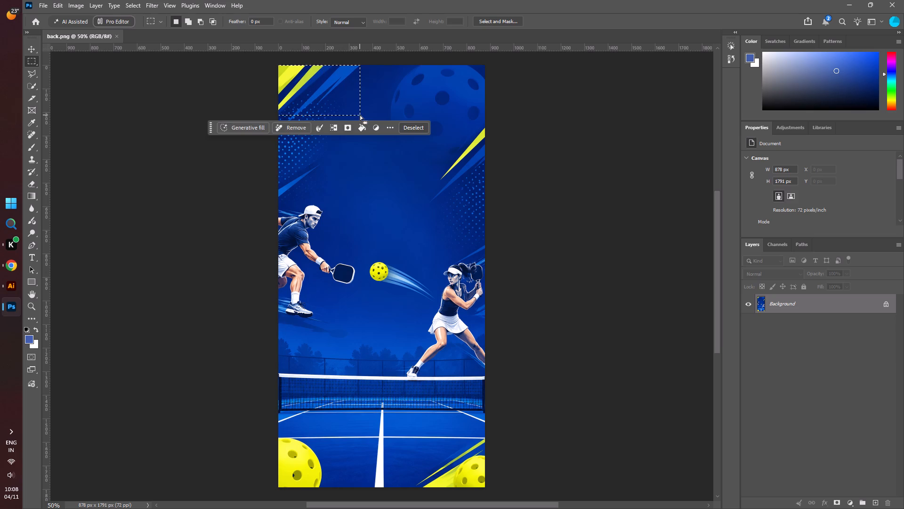
pyautogui.click(291, 127)
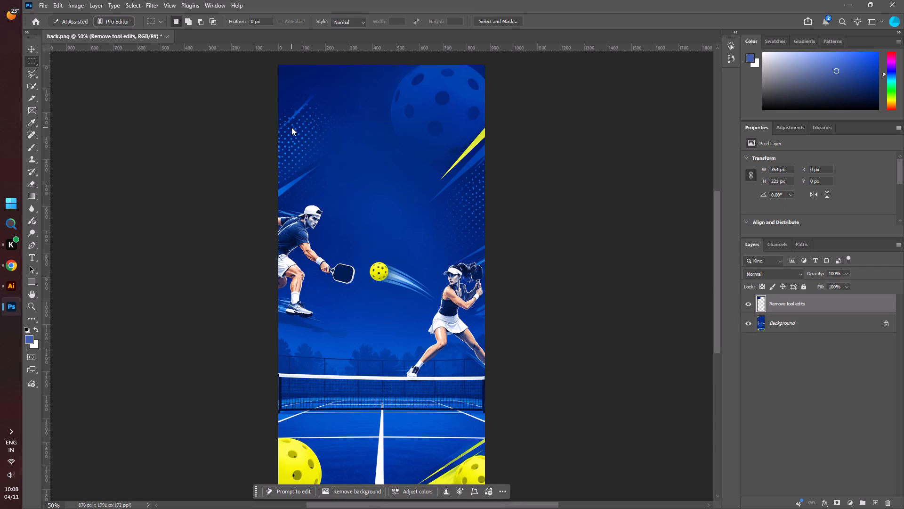
# Export the edited background at 878 x 1791 px as a JPG named back to the Desktop.
pyautogui.scroll(1, 291, 127)
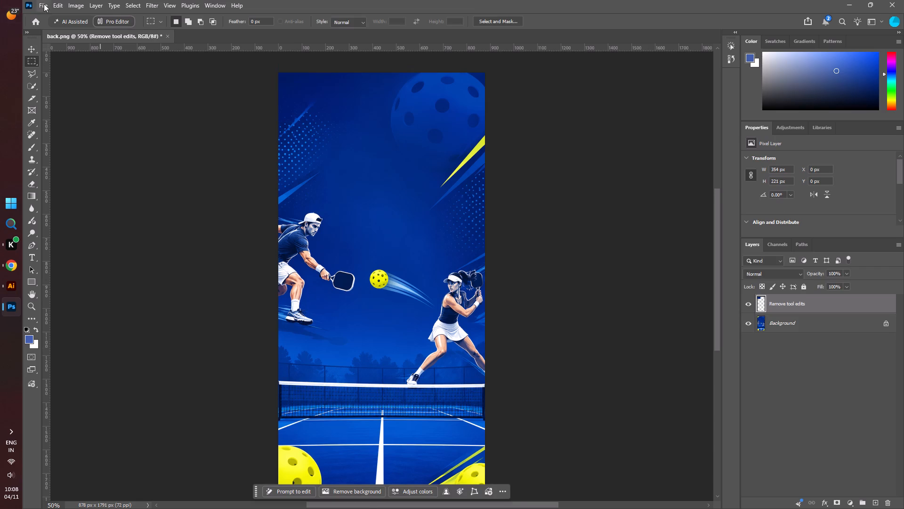
pyautogui.click(45, 4)
pyautogui.click(80, 172)
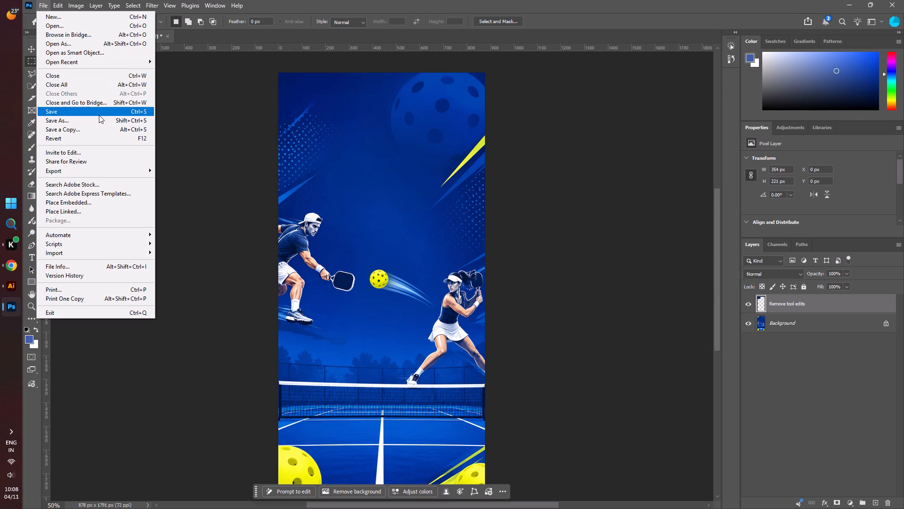
pyautogui.click(104, 172)
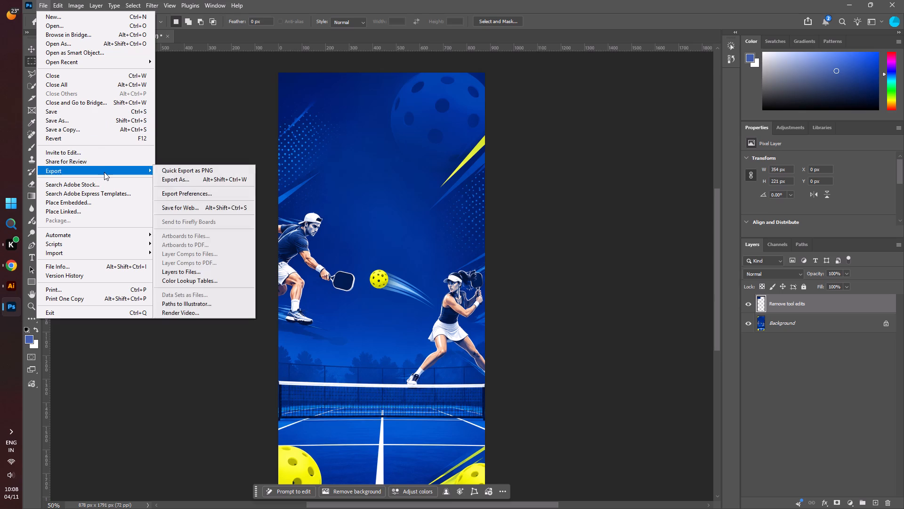
pyautogui.click(191, 177)
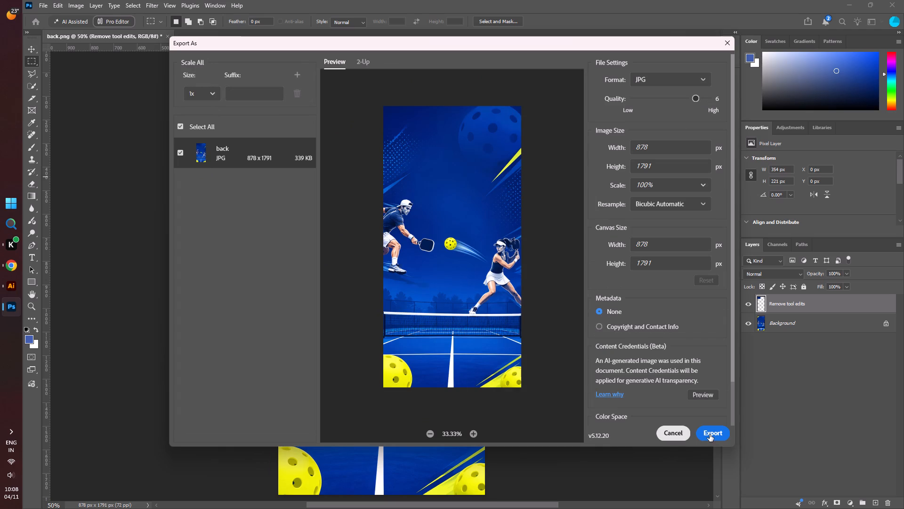
pyautogui.click(710, 435)
pyautogui.click(227, 142)
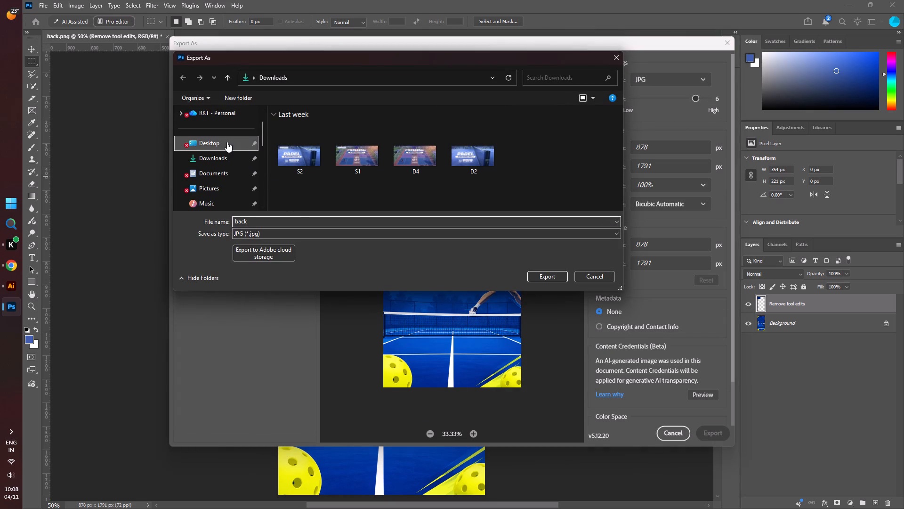
pyautogui.click(275, 222)
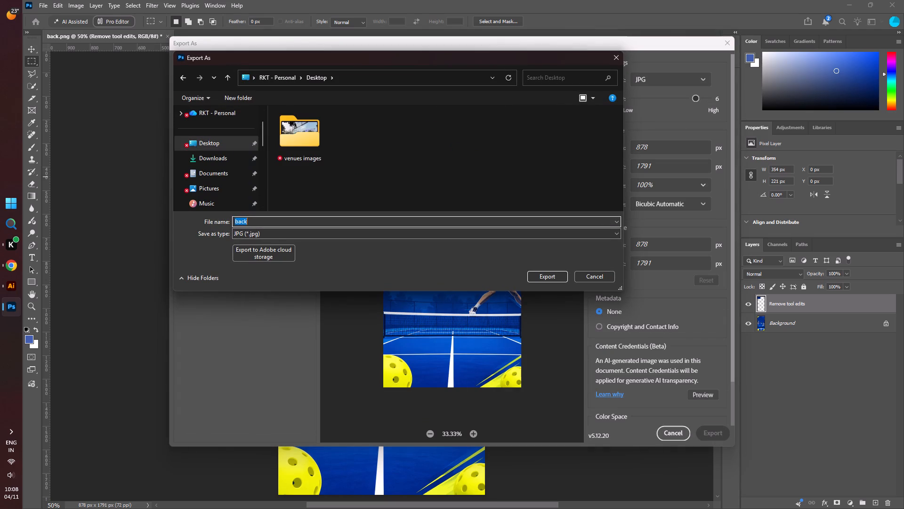
pyautogui.click(275, 218)
pyautogui.press('space')
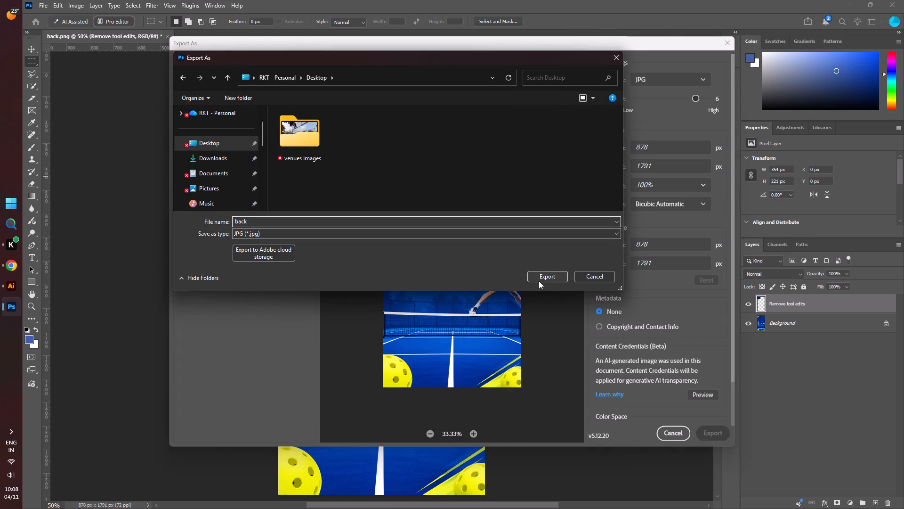
pyautogui.click(539, 281)
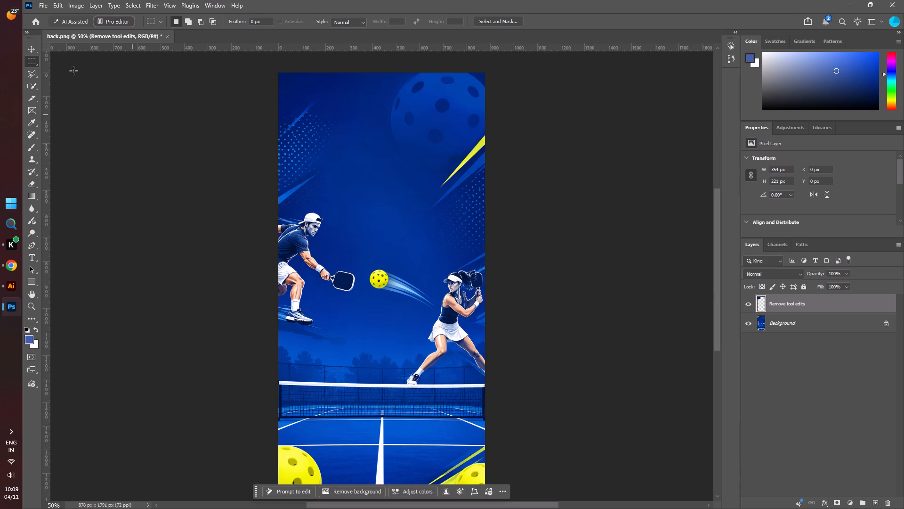
# Switch to Illustrator and delete the old background image behind the logos in the Untitled-1 document.
pyautogui.click(34, 46)
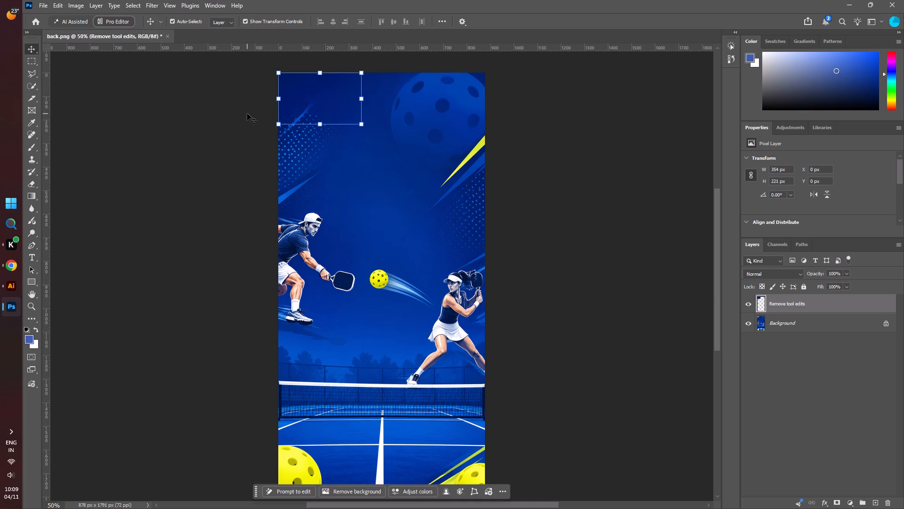
pyautogui.click(247, 114)
pyautogui.click(14, 289)
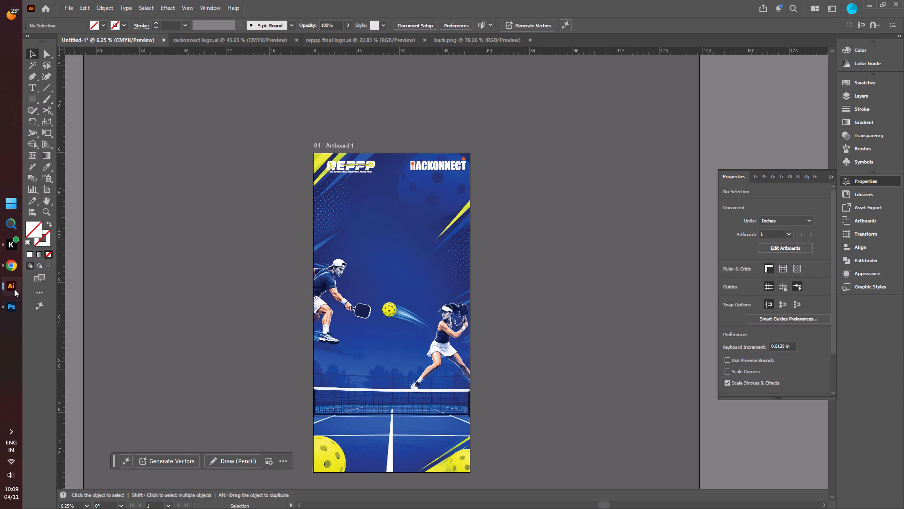
pyautogui.click(358, 238)
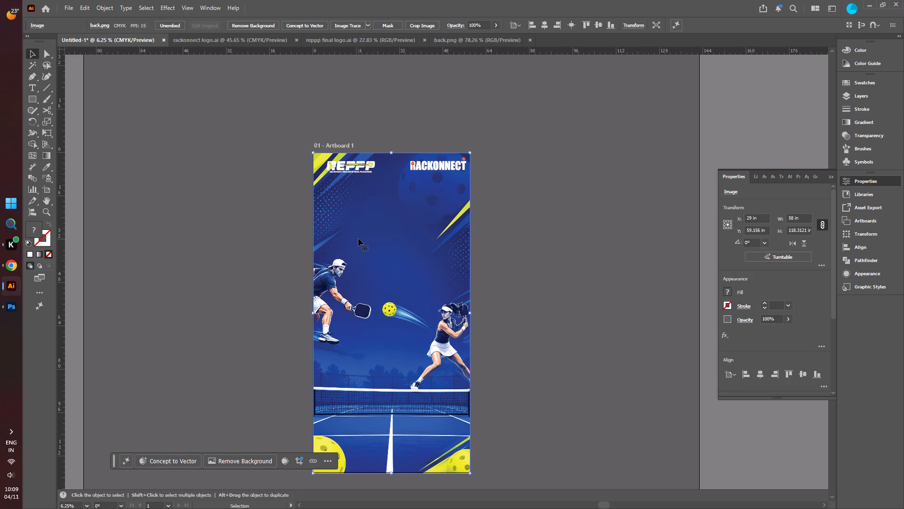
pyautogui.press('Delete')
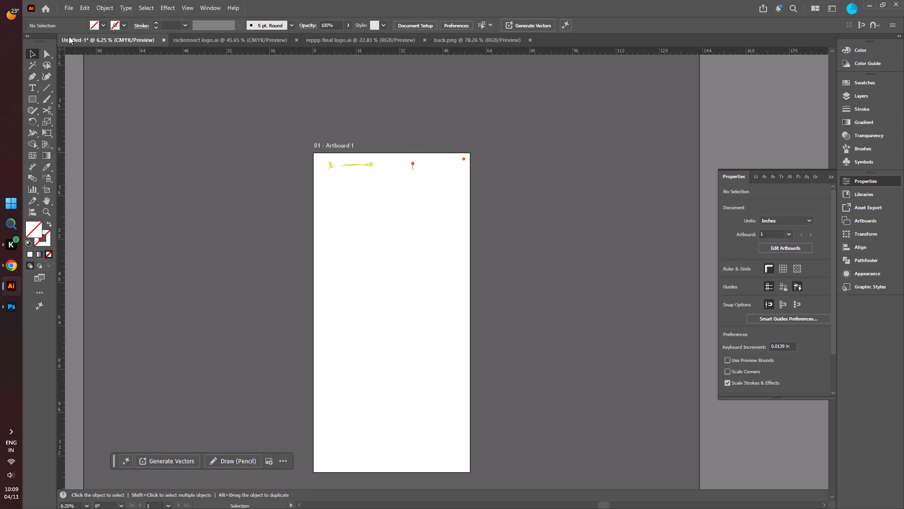
# Open the exported back JPG from the Desktop in Illustrator.
pyautogui.click(69, 6)
pyautogui.click(102, 35)
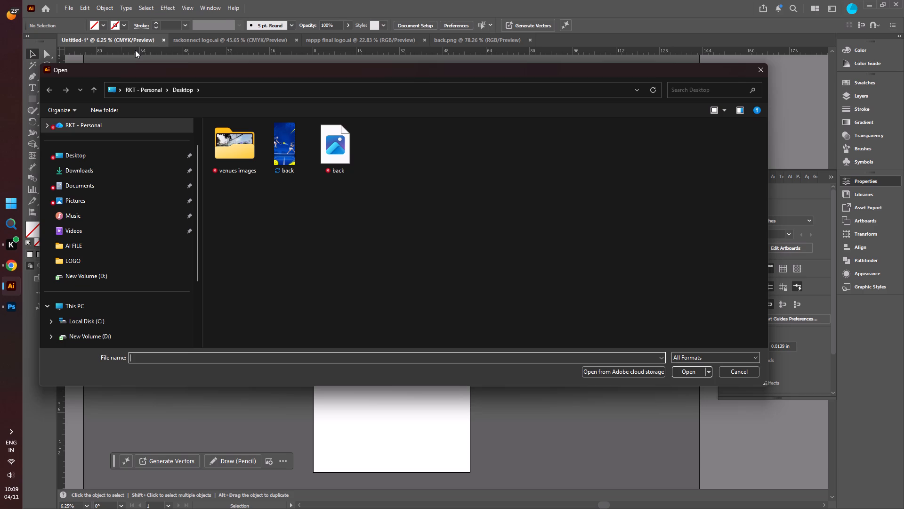
pyautogui.click(300, 155)
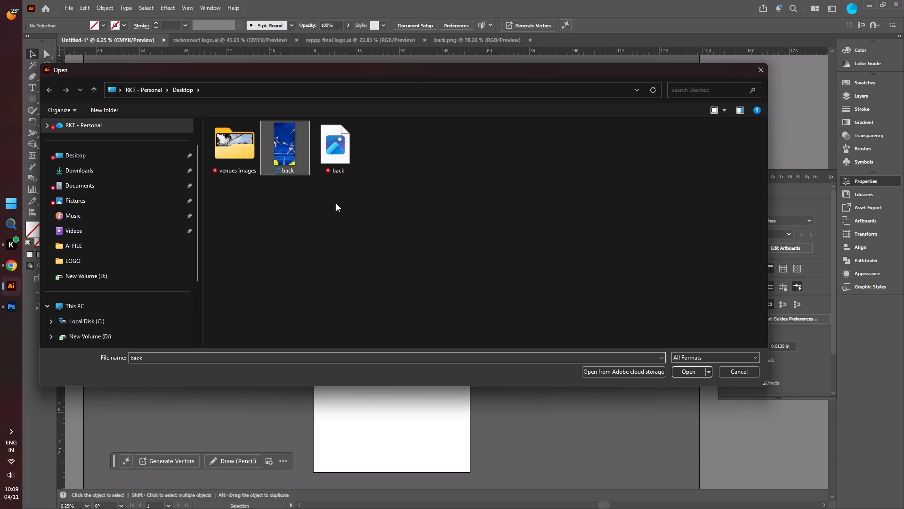
pyautogui.click(686, 368)
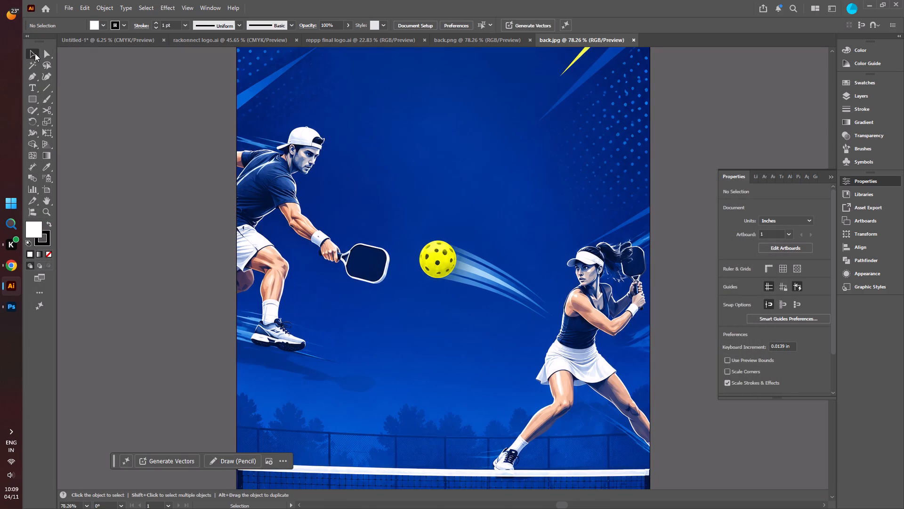
# Copy the background image from back.jpg and paste it into the Untitled-1 document.
pyautogui.click(34, 53)
pyautogui.rightClick(432, 124)
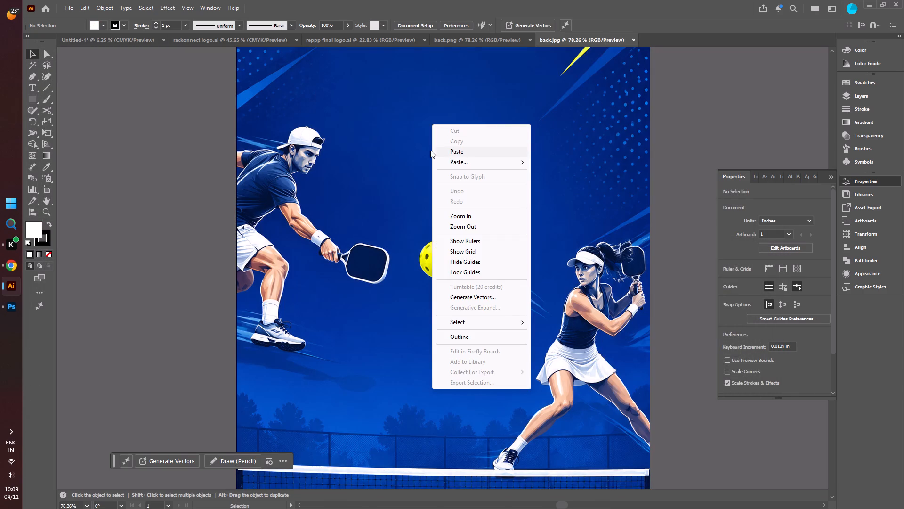
pyautogui.click(339, 165)
pyautogui.rightClick(339, 165)
pyautogui.click(373, 182)
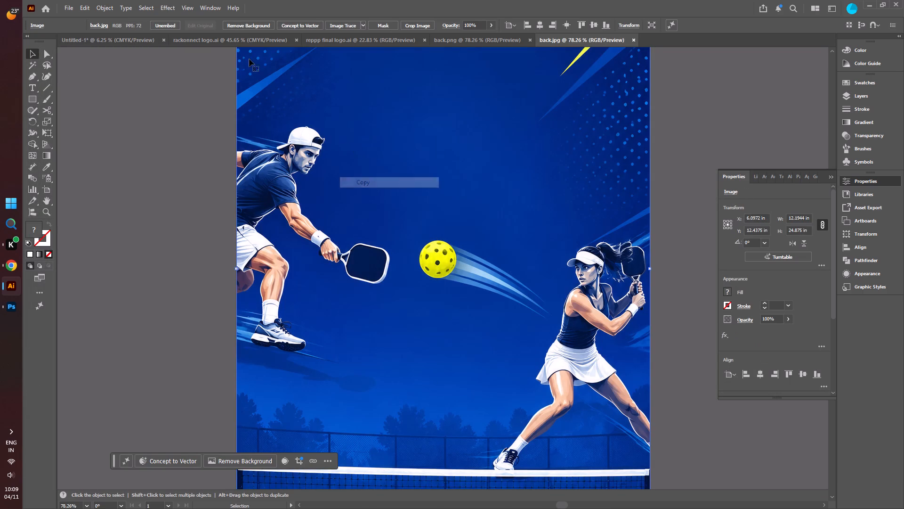
pyautogui.click(108, 41)
pyautogui.click(384, 218)
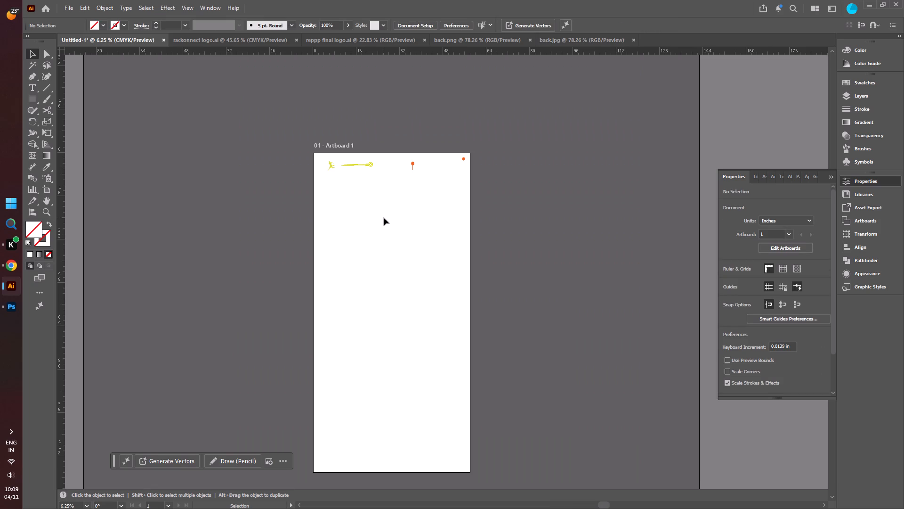
pyautogui.rightClick(384, 218)
pyautogui.click(401, 243)
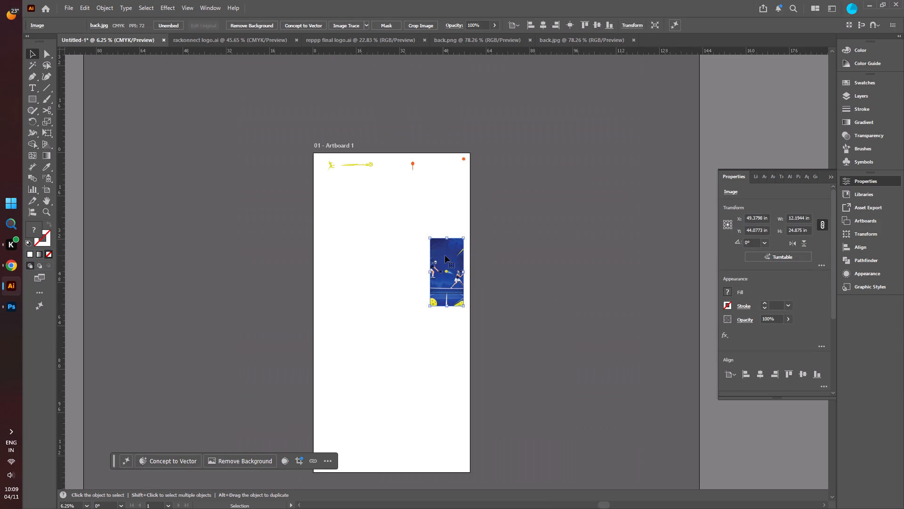
# Move the pasted background image so its top-left corner snaps to the artboard's top-left corner.
pyautogui.moveTo(445, 255); pyautogui.dragTo(329, 172)
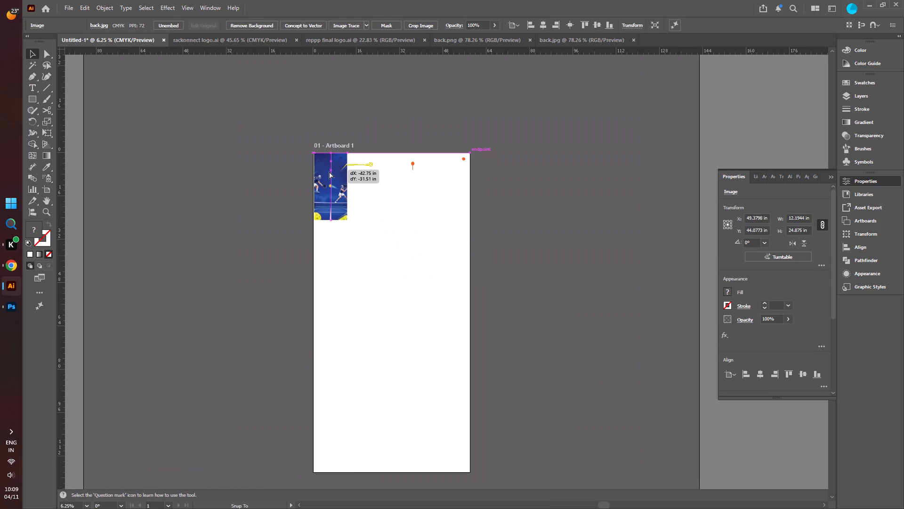
pyautogui.moveTo(329, 172); pyautogui.dragTo(329, 170)
pyautogui.keyDown('ctrl'); pyautogui.scroll(4, 329, 170); pyautogui.keyUp('ctrl')
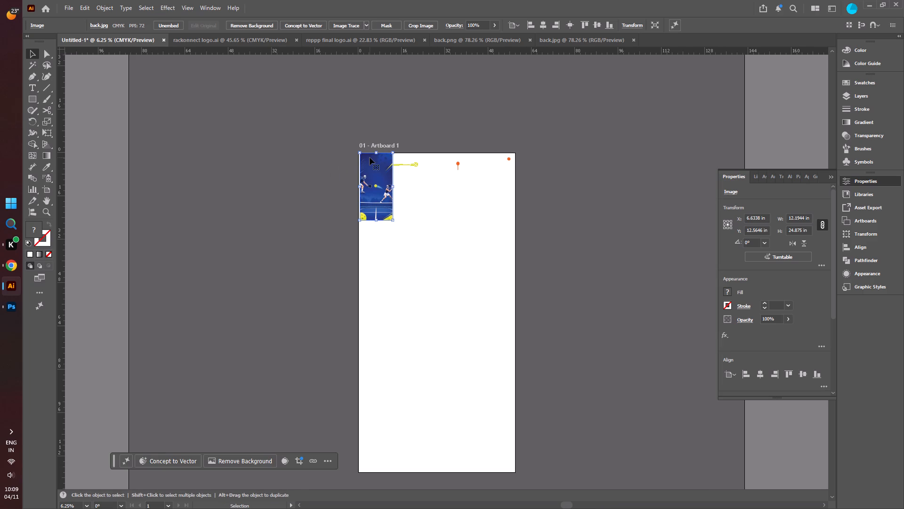
pyautogui.keyDown('alt'); pyautogui.scroll(4, 370, 157); pyautogui.keyUp('alt')
pyautogui.moveTo(353, 145); pyautogui.dragTo(348, 144)
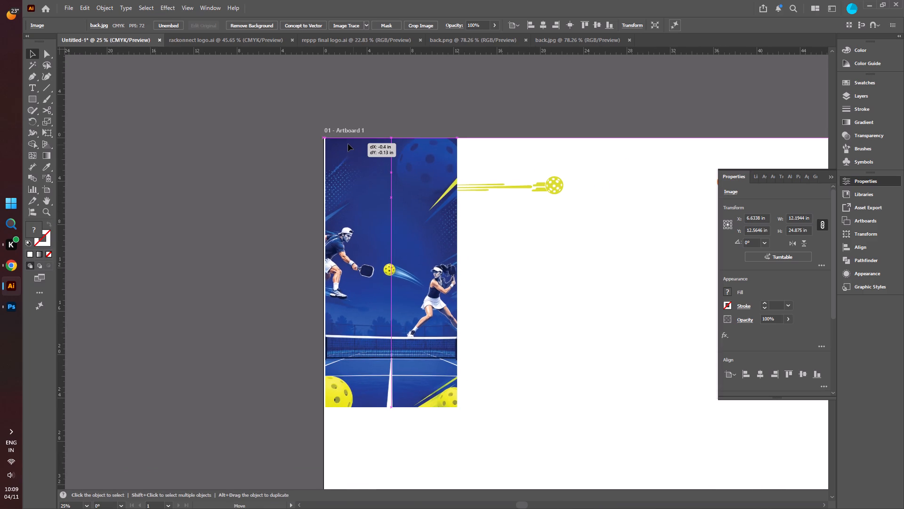
pyautogui.moveTo(348, 144); pyautogui.dragTo(348, 143)
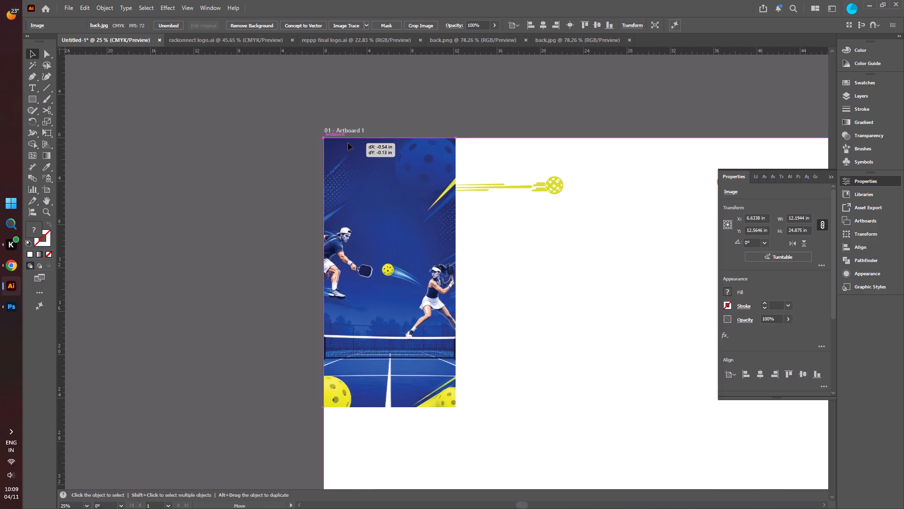
# Snap the pasted background image's top-left corner exactly onto the artboard's top-left corner.
pyautogui.moveTo(348, 143); pyautogui.dragTo(347, 143)
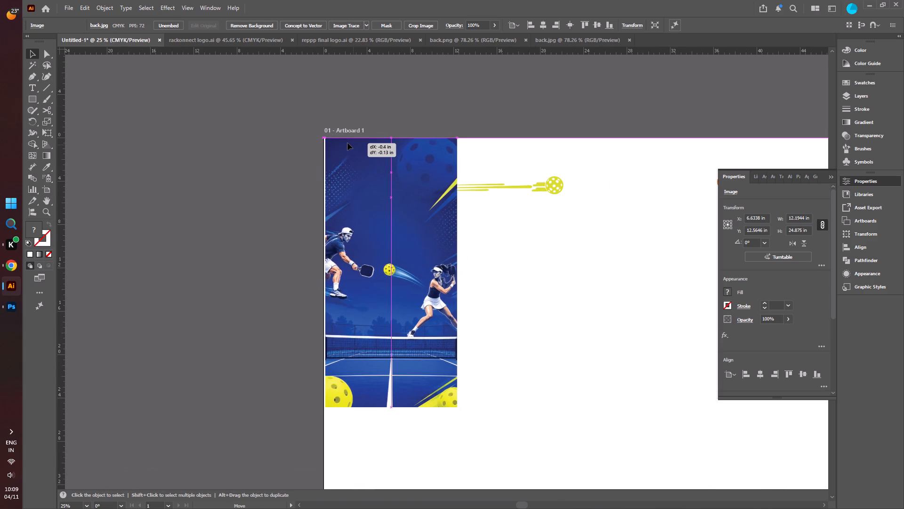
pyautogui.moveTo(347, 143); pyautogui.dragTo(347, 142)
pyautogui.click(219, 203)
# Scale the background image proportionally from its bottom-right corner until it reaches the artboard's bottom edge and fills the artboard.
pyautogui.keyDown('alt'); pyautogui.scroll(-3, 219, 195); pyautogui.keyUp('alt')
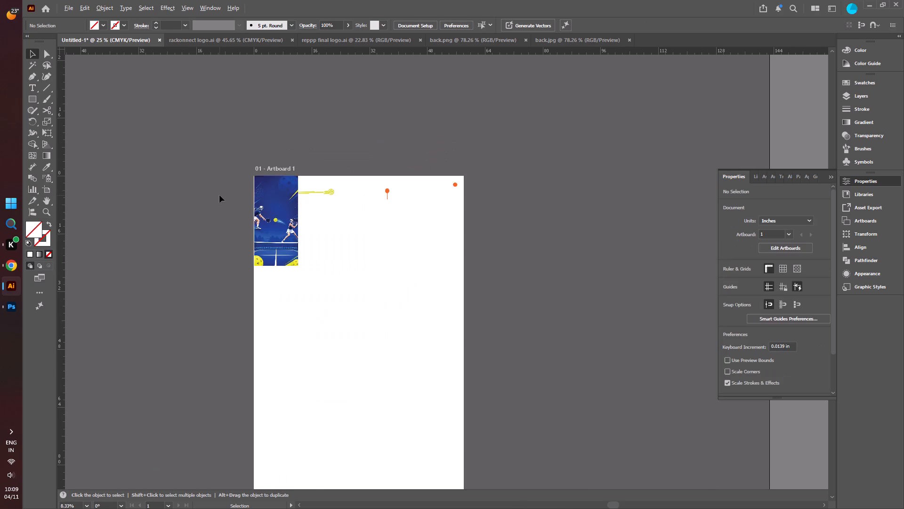
pyautogui.keyDown('alt'); pyautogui.scroll(-2, 231, 209); pyautogui.keyUp('alt')
pyautogui.click(260, 217)
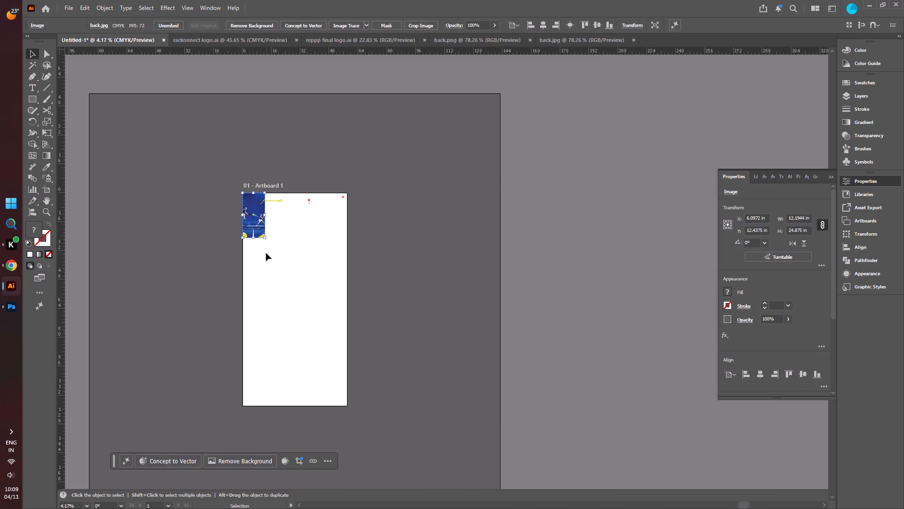
pyautogui.keyDown('alt'); pyautogui.scroll(2, 263, 267); pyautogui.keyUp('alt')
pyautogui.scroll(-2, 259, 211)
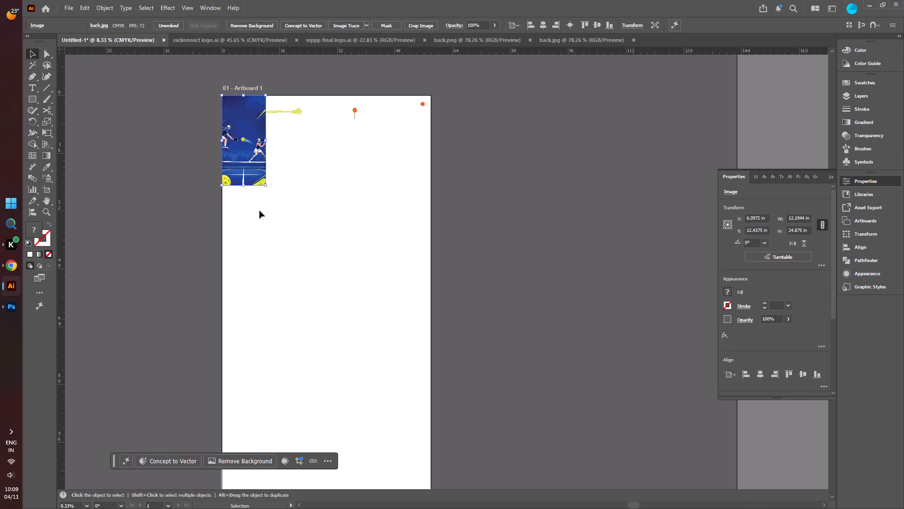
pyautogui.scroll(-2, 259, 211)
pyautogui.keyDown('shift'); pyautogui.moveTo(266, 162); pyautogui.dragTo(377, 373); pyautogui.keyUp('shift')
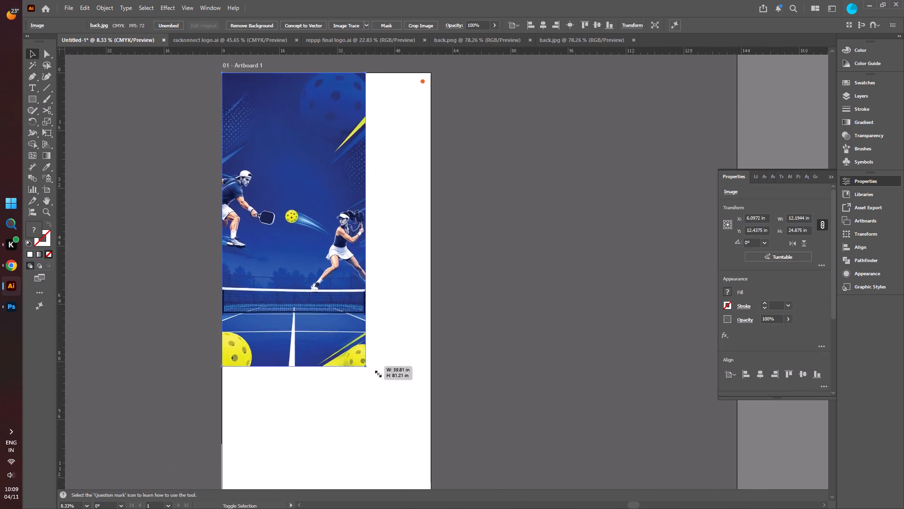
pyautogui.keyDown('shift'); pyautogui.moveTo(377, 373); pyautogui.dragTo(428, 402); pyautogui.keyUp('shift')
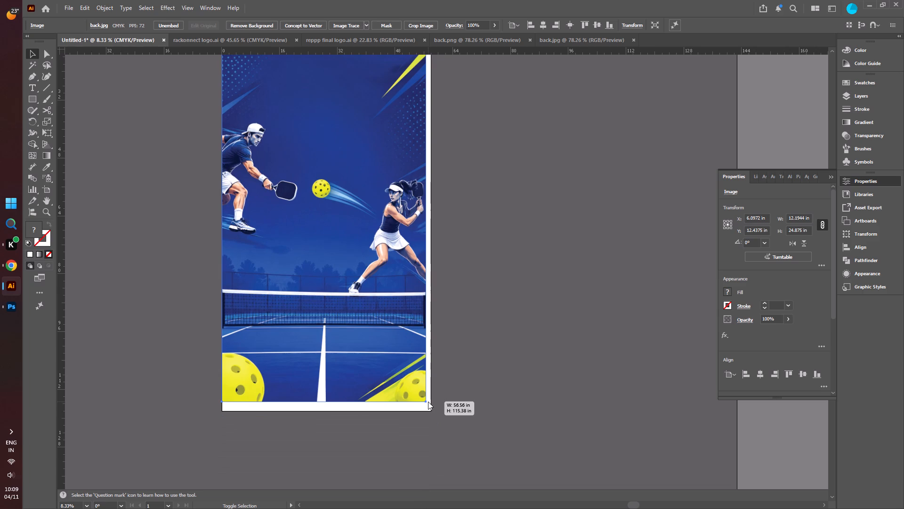
pyautogui.keyDown('shift'); pyautogui.moveTo(428, 402); pyautogui.dragTo(430, 412); pyautogui.keyUp('shift')
pyautogui.click(495, 200)
pyautogui.scroll(10, 405, 192)
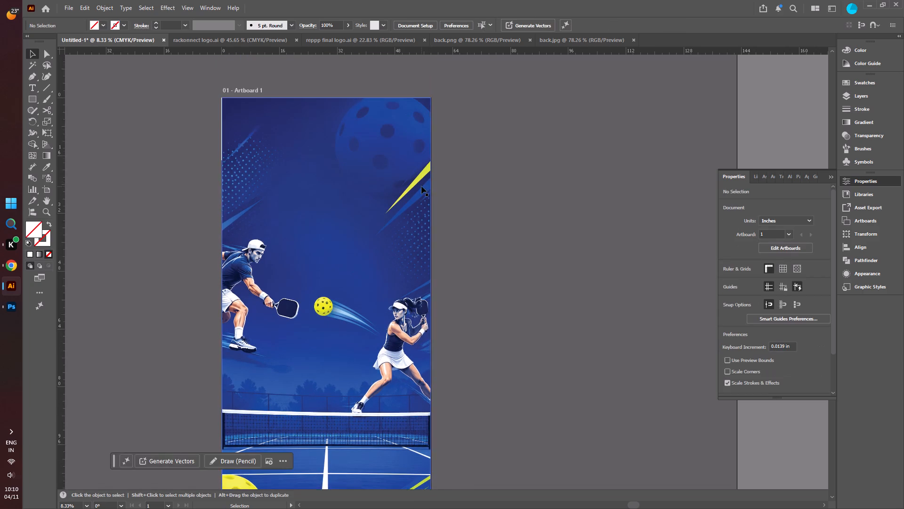
pyautogui.scroll(4, 421, 186)
# Reorder Layer 1 so the background image sits beneath both logo groups.
pyautogui.click(830, 176)
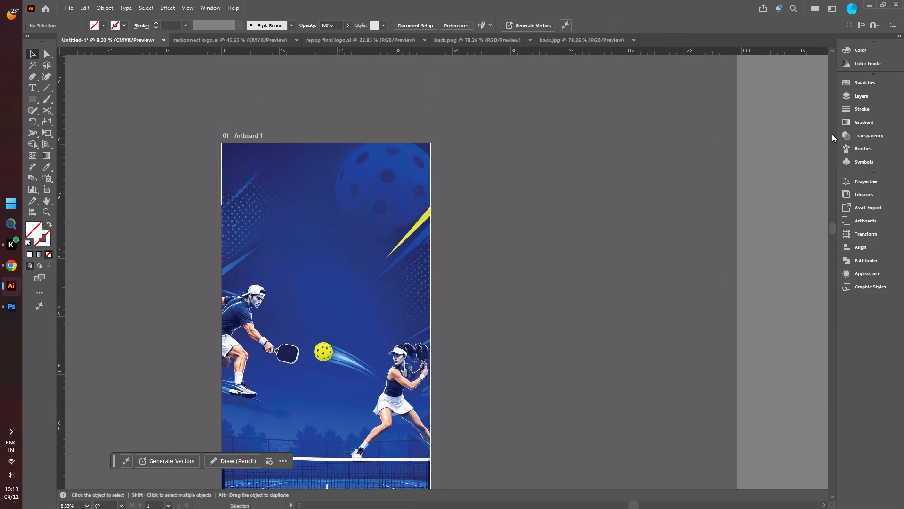
pyautogui.click(844, 97)
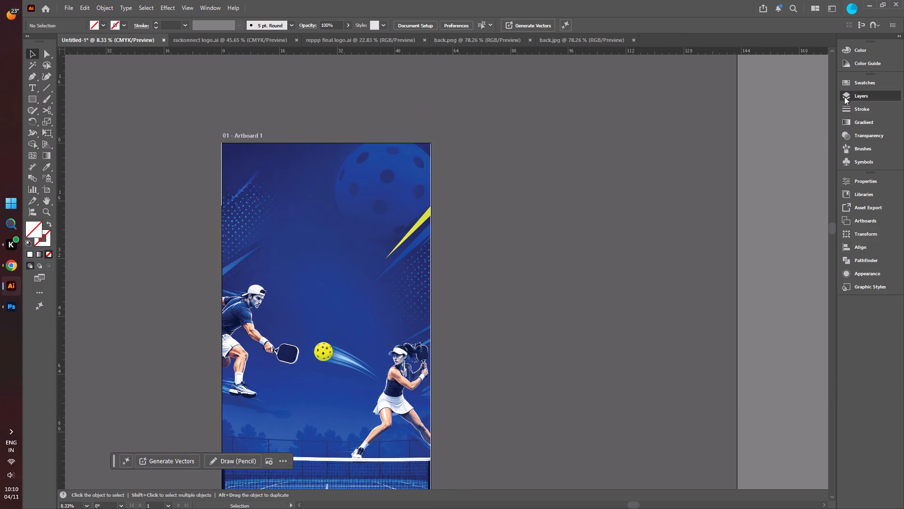
pyautogui.click(684, 108)
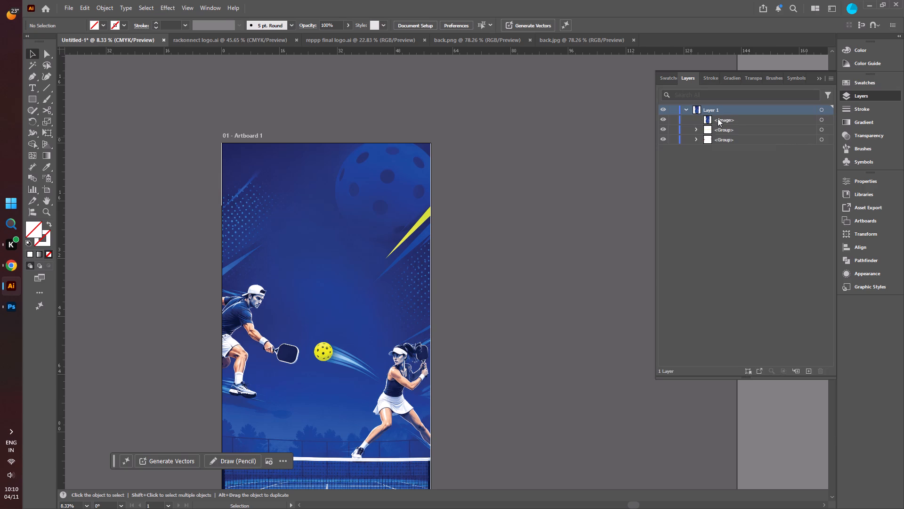
pyautogui.moveTo(723, 117); pyautogui.dragTo(731, 144)
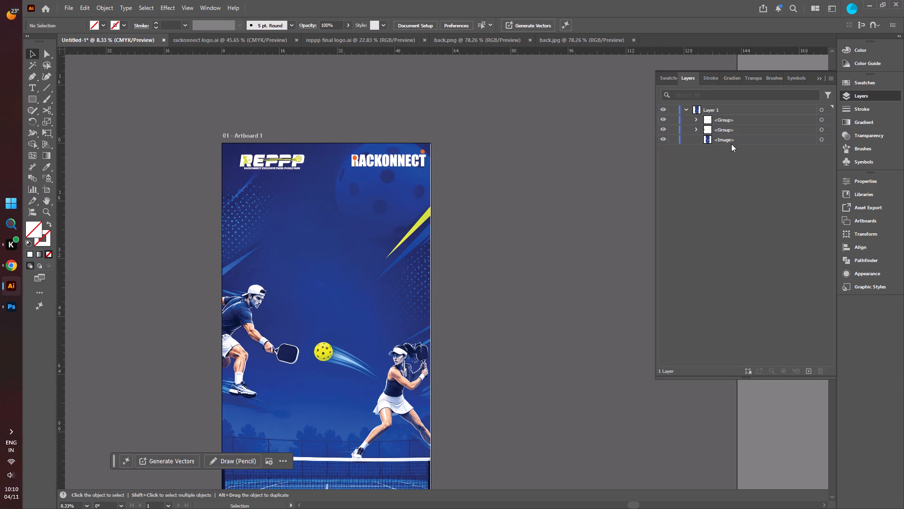
pyautogui.click(820, 80)
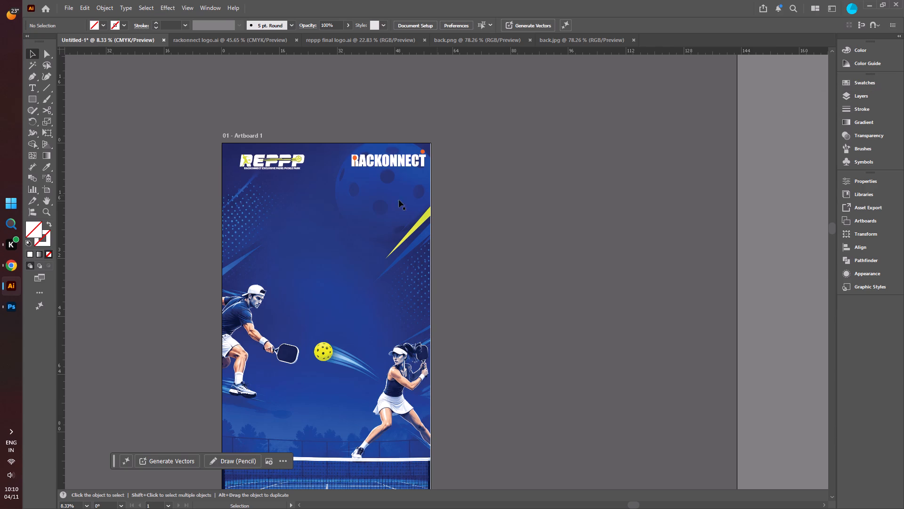
pyautogui.click(28, 50)
pyautogui.click(129, 150)
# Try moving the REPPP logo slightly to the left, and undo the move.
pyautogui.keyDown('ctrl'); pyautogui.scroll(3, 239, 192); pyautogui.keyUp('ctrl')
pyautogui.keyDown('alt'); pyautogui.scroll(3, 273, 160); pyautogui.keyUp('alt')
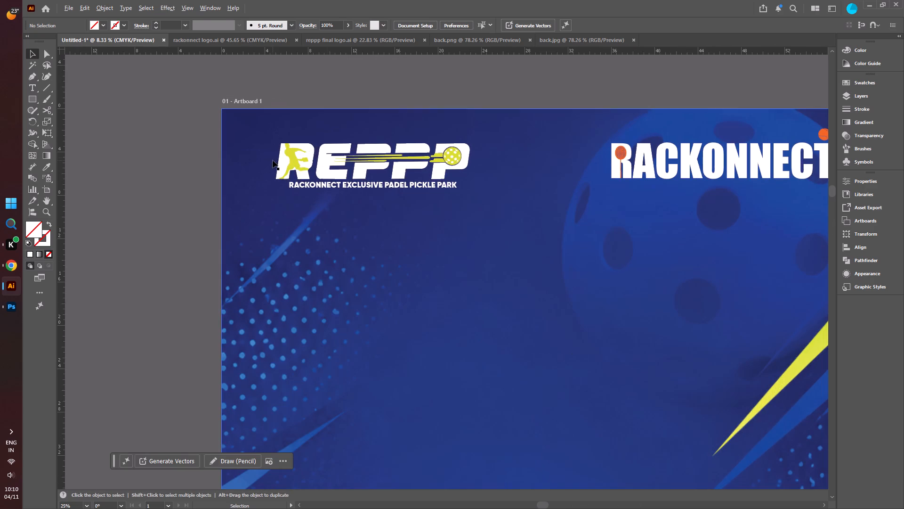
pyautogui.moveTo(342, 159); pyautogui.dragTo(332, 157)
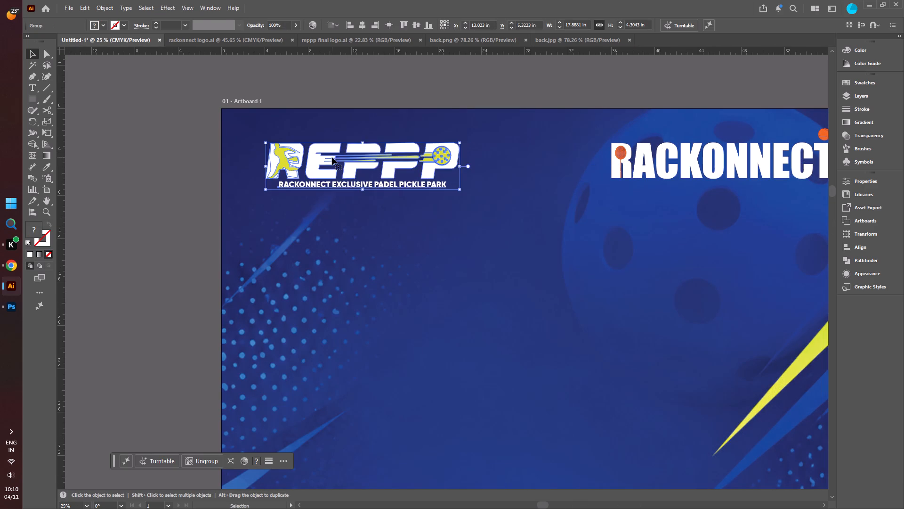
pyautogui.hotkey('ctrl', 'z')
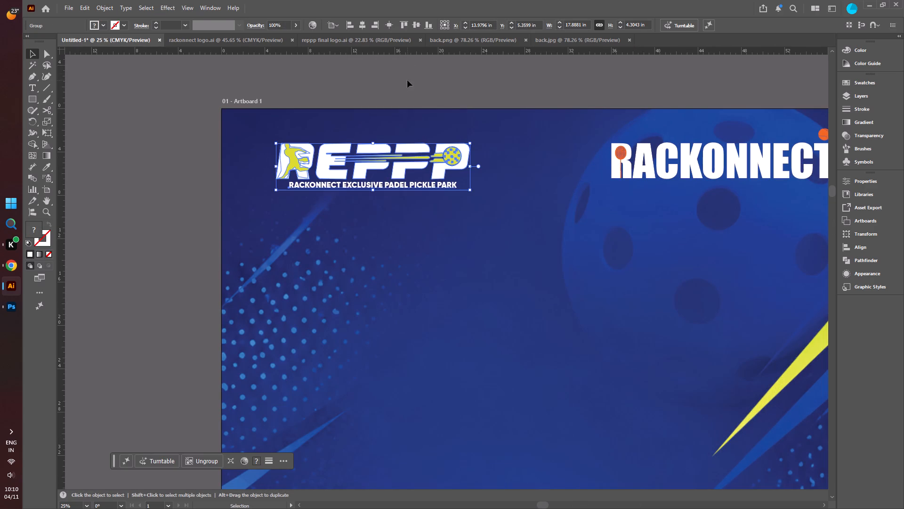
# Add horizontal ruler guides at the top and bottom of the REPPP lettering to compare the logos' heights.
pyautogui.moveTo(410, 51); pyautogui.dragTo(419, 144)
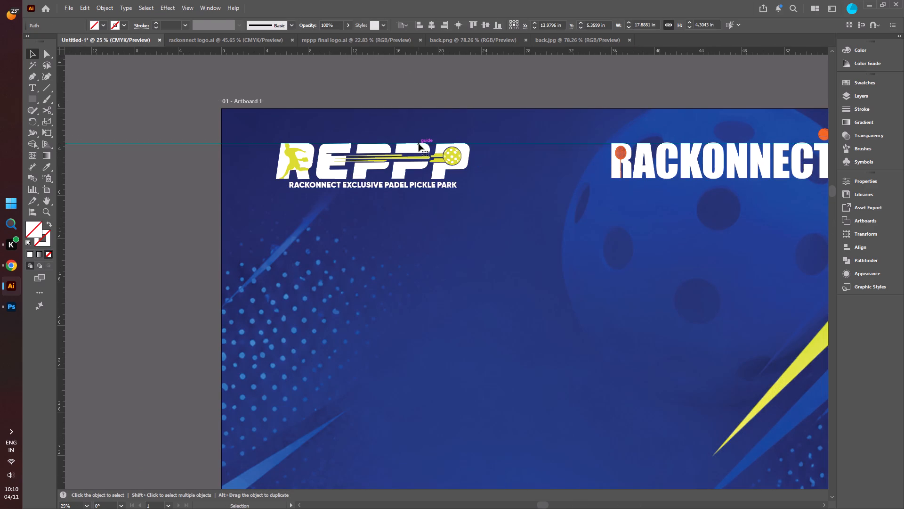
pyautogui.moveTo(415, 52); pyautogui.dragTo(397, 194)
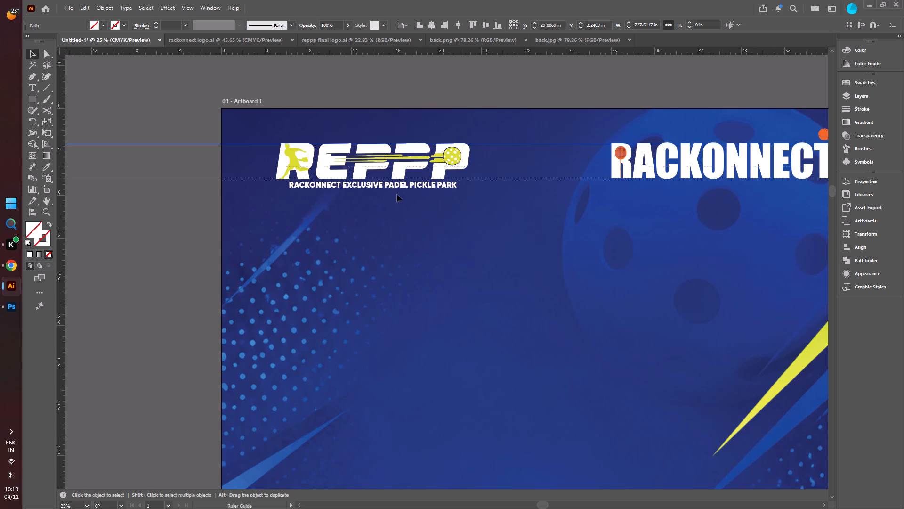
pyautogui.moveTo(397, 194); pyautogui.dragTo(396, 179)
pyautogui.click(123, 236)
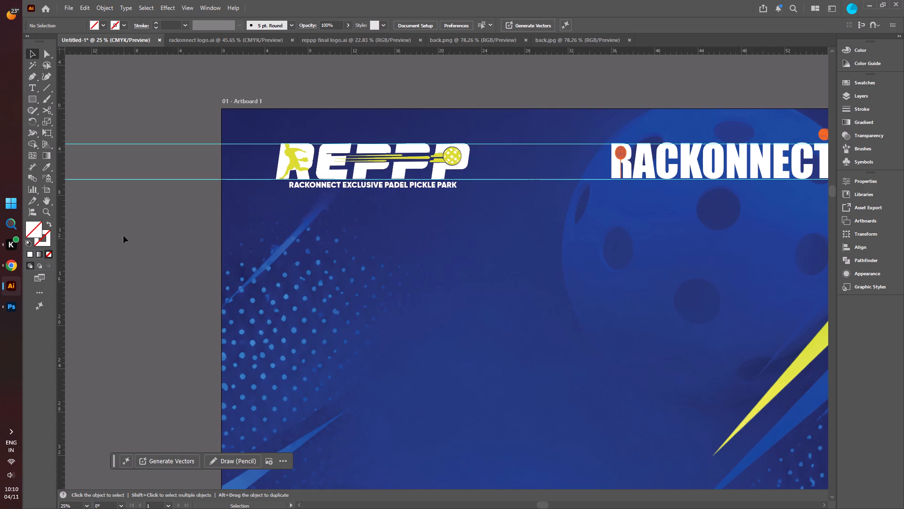
# Move the REPPP and RACKONNECT logos together about 1.4 in to the left.
pyautogui.keyDown('alt'); pyautogui.scroll(-3, 197, 202); pyautogui.keyUp('alt')
pyautogui.keyDown('alt'); pyautogui.scroll(2, 251, 213); pyautogui.keyUp('alt')
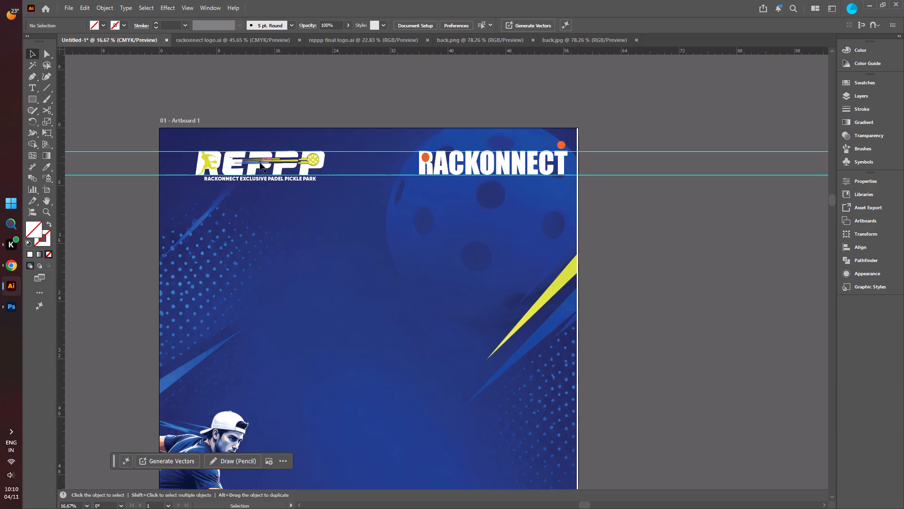
pyautogui.click(260, 163)
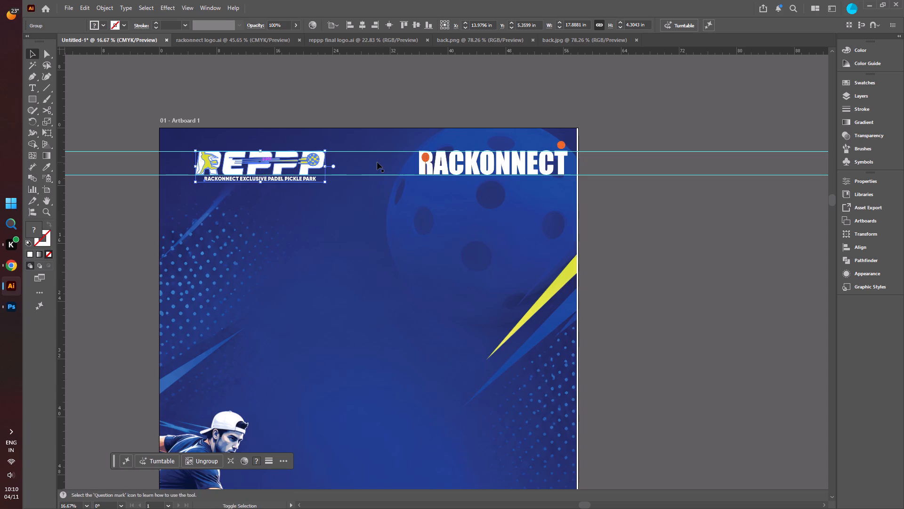
pyautogui.keyDown('shift'); pyautogui.click(430, 172); pyautogui.keyUp('shift')
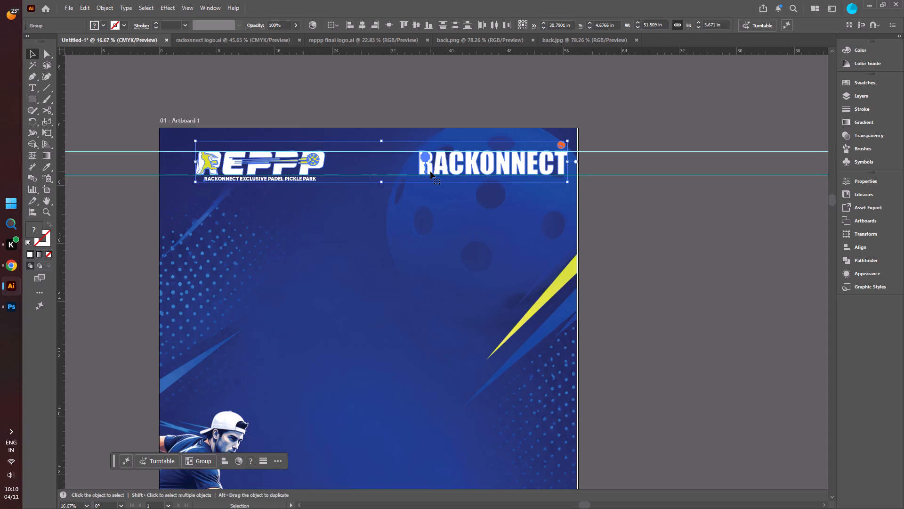
pyautogui.press('Left')
pyautogui.press('Left')
pyautogui.press('Left')
pyautogui.press('Left')
pyautogui.press('Left')
pyautogui.press('Left')
pyautogui.press('Left')
pyautogui.press('Left')
pyautogui.press('Left')
pyautogui.press('Left')
pyautogui.press('Left')
pyautogui.press('Left')
pyautogui.press('Left')
pyautogui.press('Left')
pyautogui.press('Left')
pyautogui.press('Left')
pyautogui.press('Left')
pyautogui.press('Left')
pyautogui.press('Left')
pyautogui.press('Left')
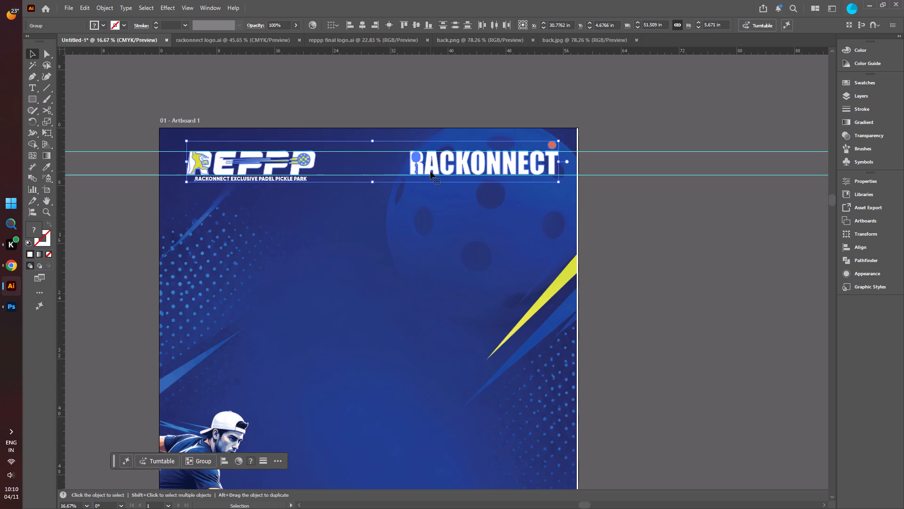
pyautogui.click(201, 80)
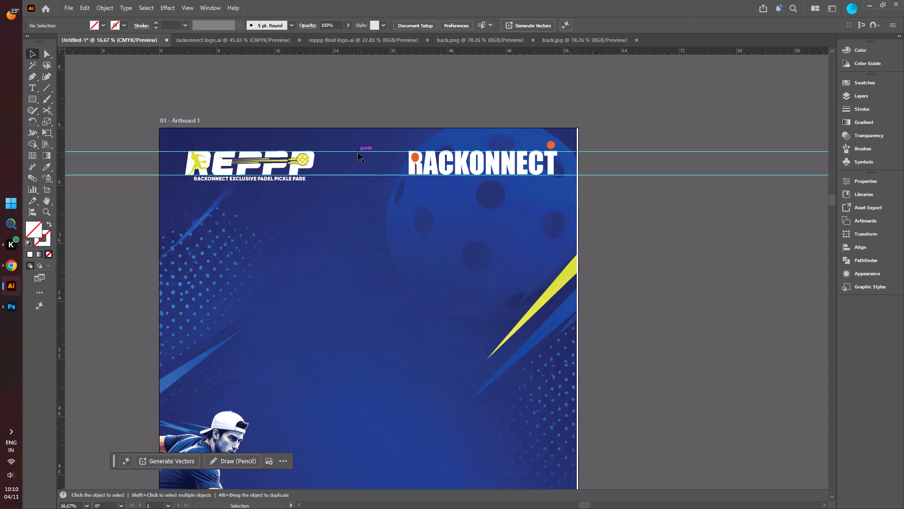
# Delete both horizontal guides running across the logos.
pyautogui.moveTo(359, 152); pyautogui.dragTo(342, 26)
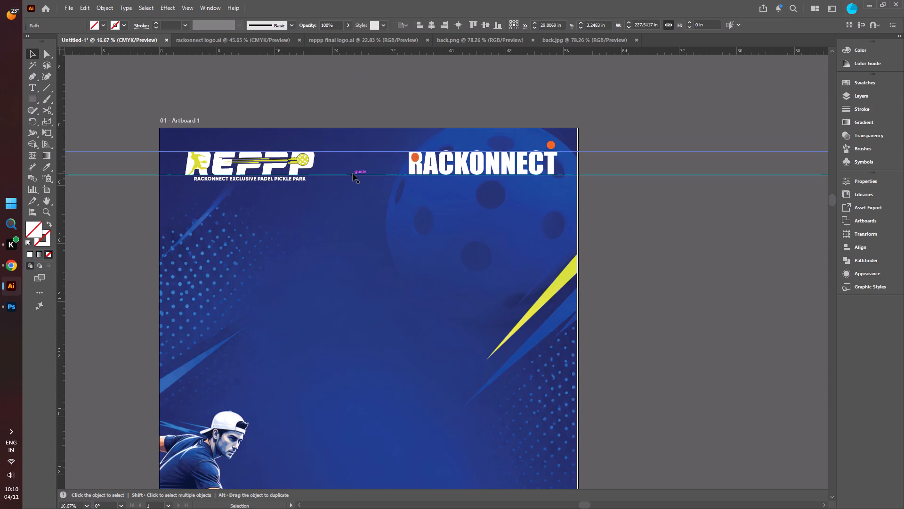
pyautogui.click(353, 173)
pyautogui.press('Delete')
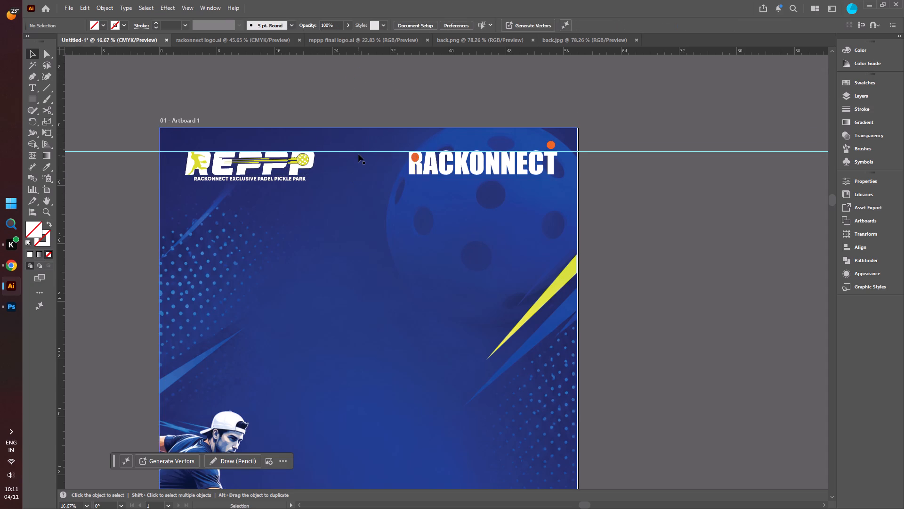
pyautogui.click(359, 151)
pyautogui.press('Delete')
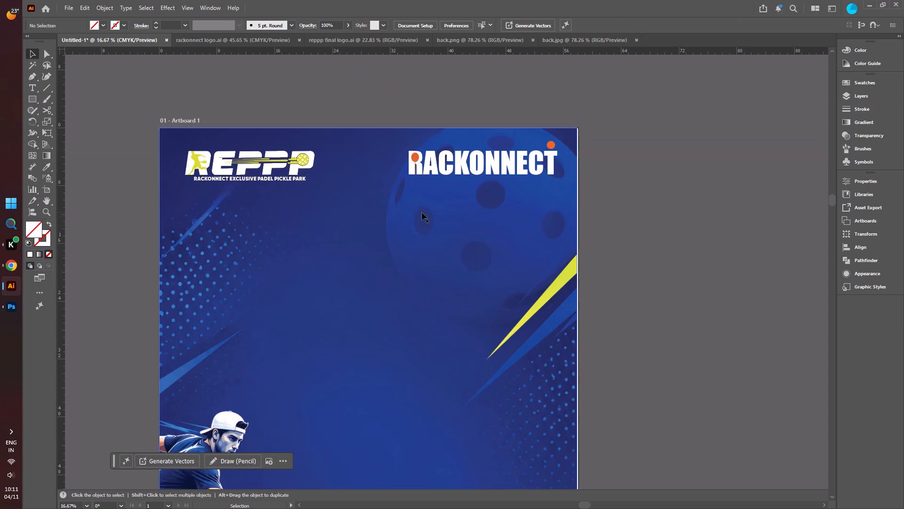
# Stretch the background image's right edge to the artboard's right edge, closing the white gap.
pyautogui.keyDown('alt'); pyautogui.scroll(5, 595, 135); pyautogui.keyUp('alt')
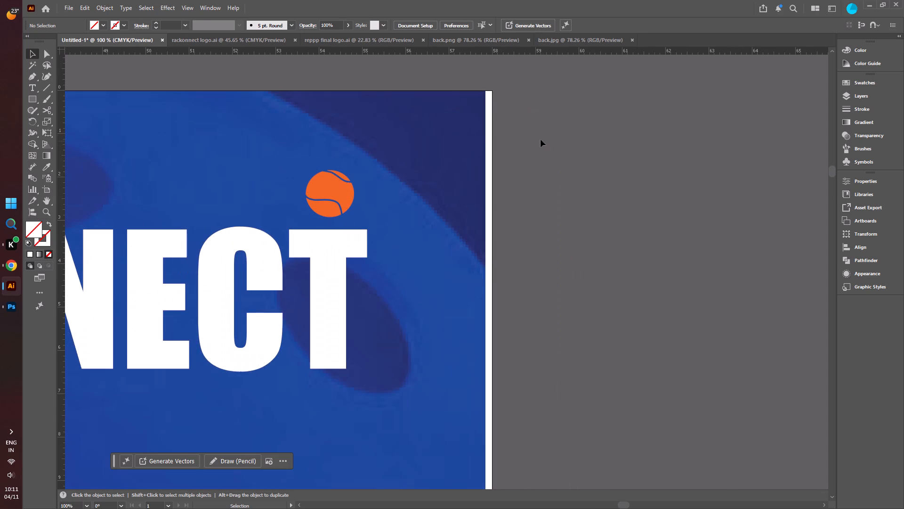
pyautogui.scroll(2, 537, 136)
pyautogui.moveTo(469, 136); pyautogui.dragTo(477, 136)
pyautogui.keyDown('alt'); pyautogui.scroll(-4, 564, 163); pyautogui.keyUp('alt')
pyautogui.keyDown('alt'); pyautogui.scroll(-3, 515, 194); pyautogui.keyUp('alt')
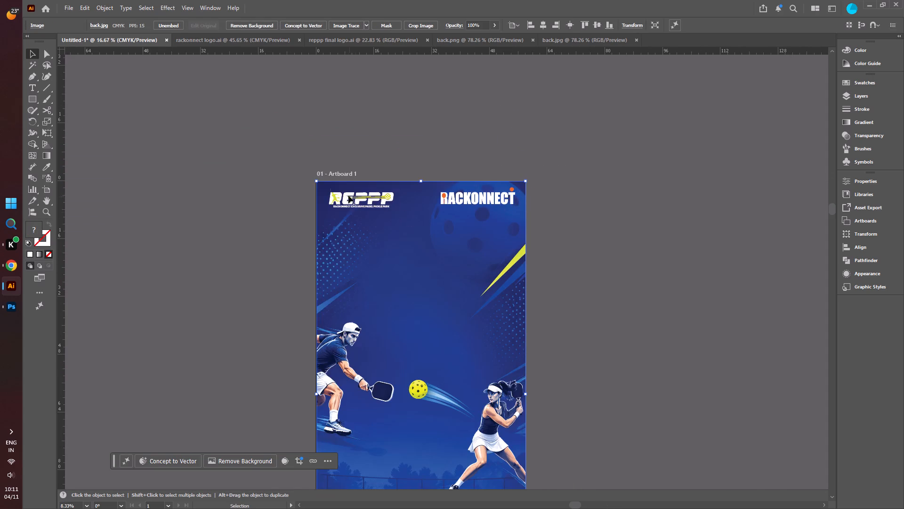
# Stretch the background image's left edge to the artboard's left edge, closing the white gap.
pyautogui.keyDown('alt'); pyautogui.scroll(5, 281, 170); pyautogui.keyUp('alt')
pyautogui.keyDown('alt'); pyautogui.scroll(5, 429, 231); pyautogui.keyUp('alt')
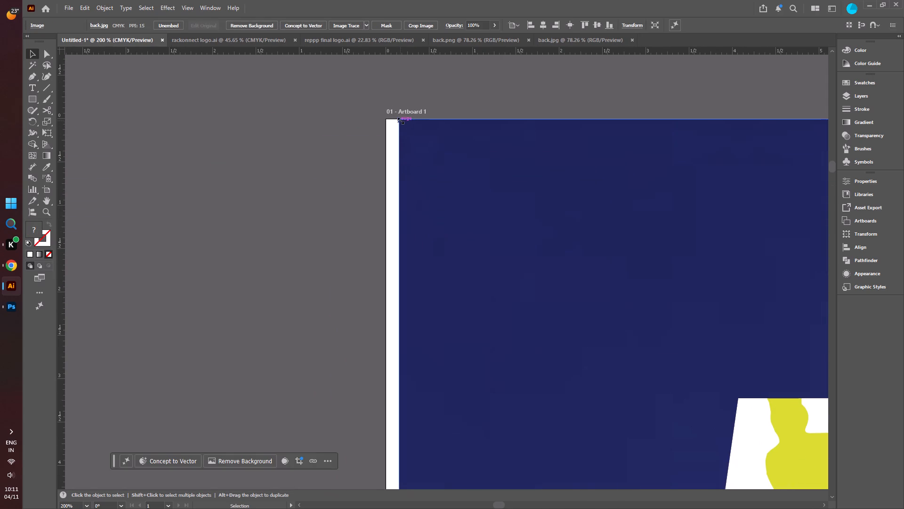
pyautogui.keyDown('alt'); pyautogui.scroll(-9, 398, 237); pyautogui.keyUp('alt')
pyautogui.scroll(-5, 403, 330)
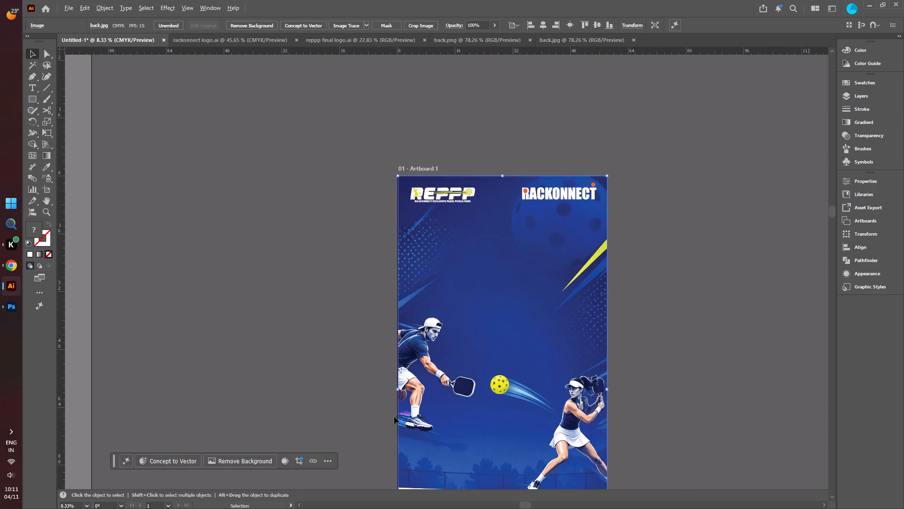
pyautogui.keyDown('alt'); pyautogui.scroll(8, 387, 404); pyautogui.keyUp('alt')
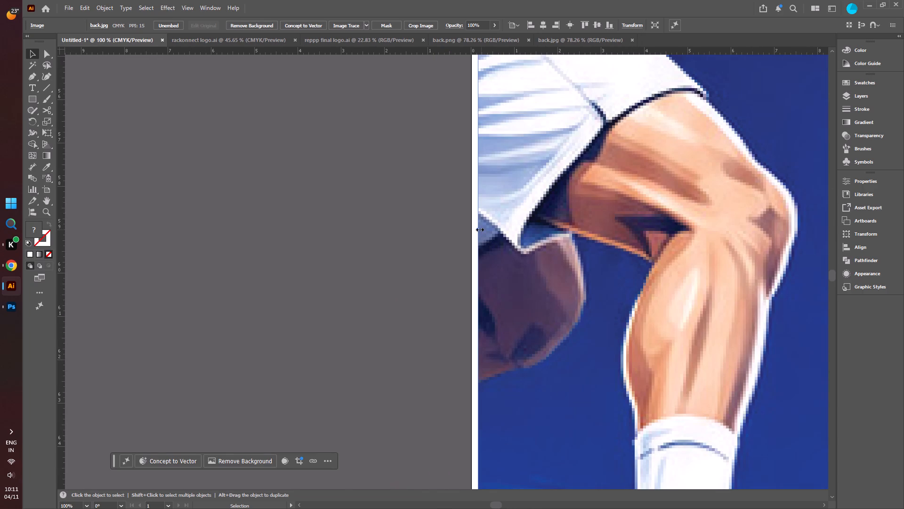
pyautogui.moveTo(479, 229); pyautogui.dragTo(472, 229)
pyautogui.click(392, 255)
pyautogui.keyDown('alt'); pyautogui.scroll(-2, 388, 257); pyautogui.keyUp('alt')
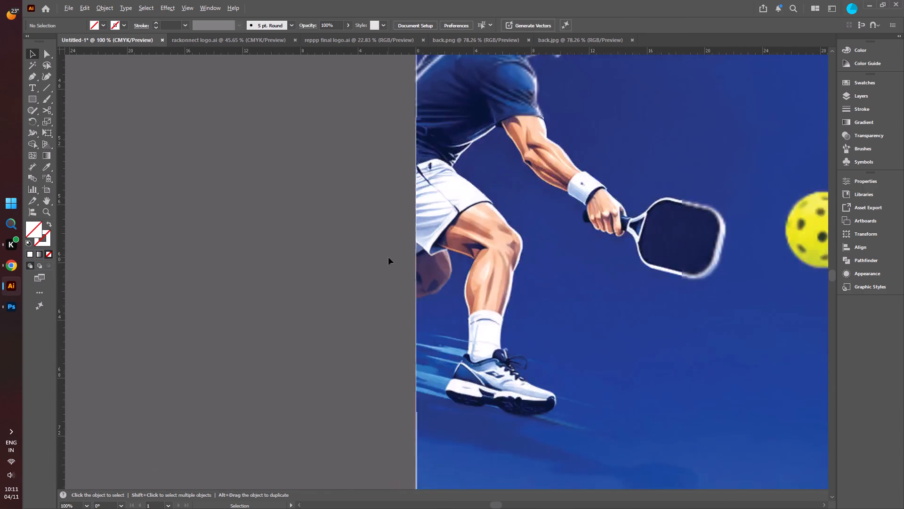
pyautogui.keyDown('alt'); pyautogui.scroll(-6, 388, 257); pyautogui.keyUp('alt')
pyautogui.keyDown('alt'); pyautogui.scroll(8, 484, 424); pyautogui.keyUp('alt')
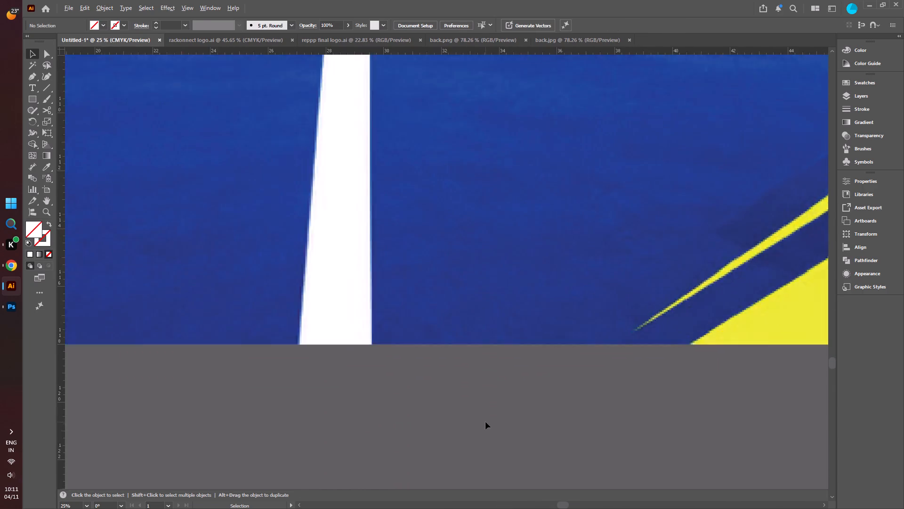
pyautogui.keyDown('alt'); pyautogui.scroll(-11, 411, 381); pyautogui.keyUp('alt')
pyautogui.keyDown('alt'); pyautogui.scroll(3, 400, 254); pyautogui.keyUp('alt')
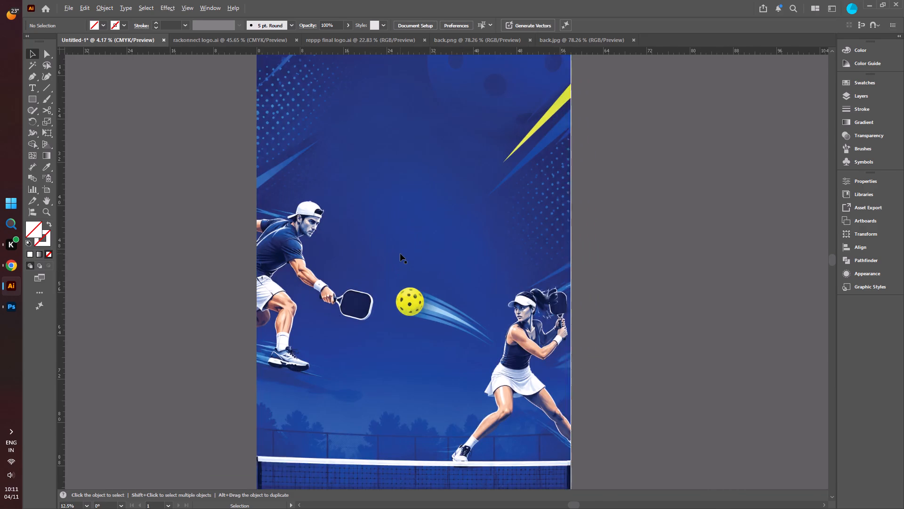
# Inspect the whole poster on its artboard, from the REPPP and RACKONNECT logos down to the court at the bottom edge.
pyautogui.keyDown('alt'); pyautogui.scroll(-1, 401, 254); pyautogui.keyUp('alt')
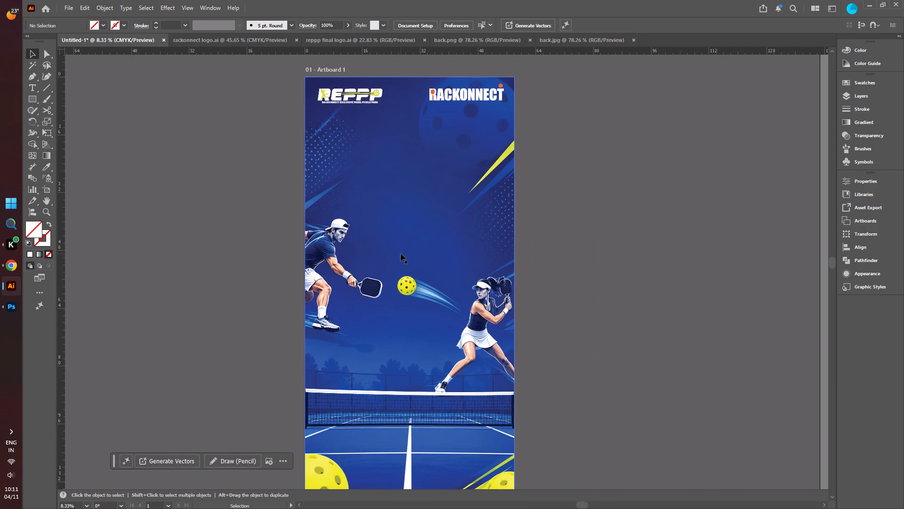
pyautogui.click(661, 197)
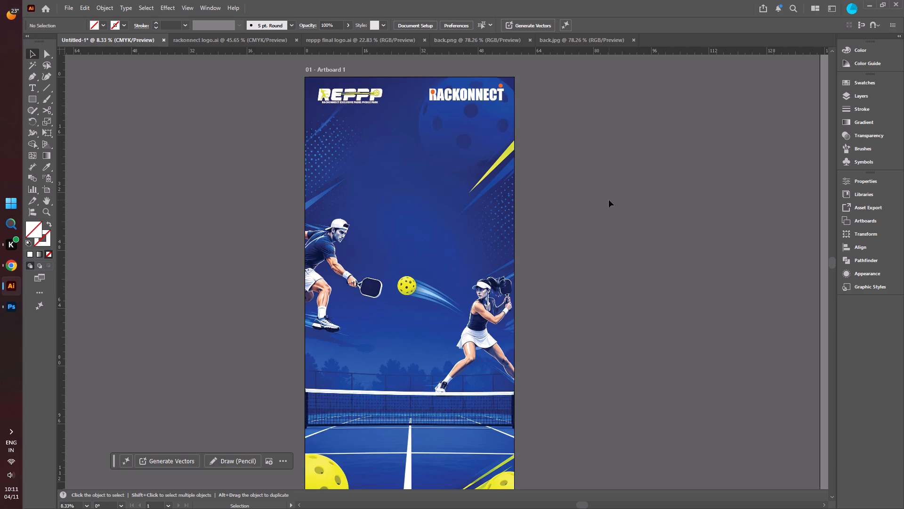
pyautogui.scroll(-3, 609, 200)
pyautogui.scroll(1, 609, 200)
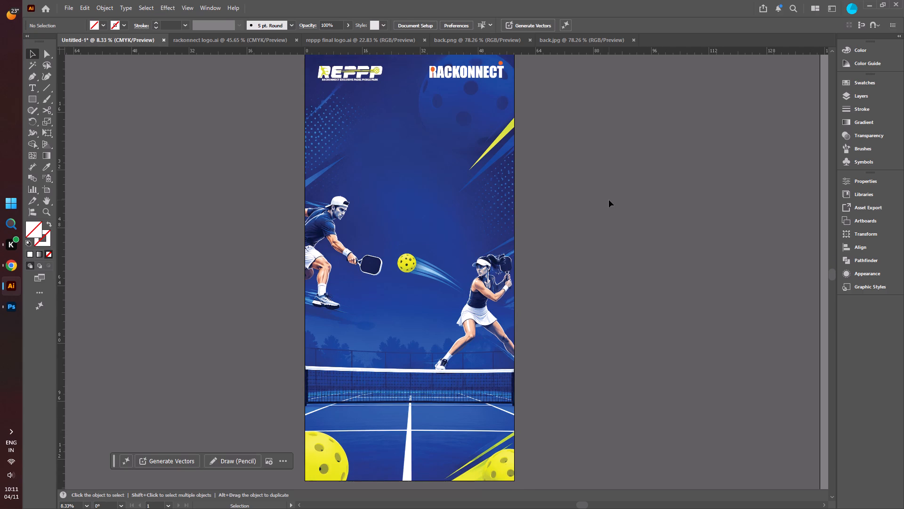
pyautogui.scroll(2, 609, 200)
pyautogui.scroll(-2, 609, 200)
pyautogui.scroll(2, 609, 200)
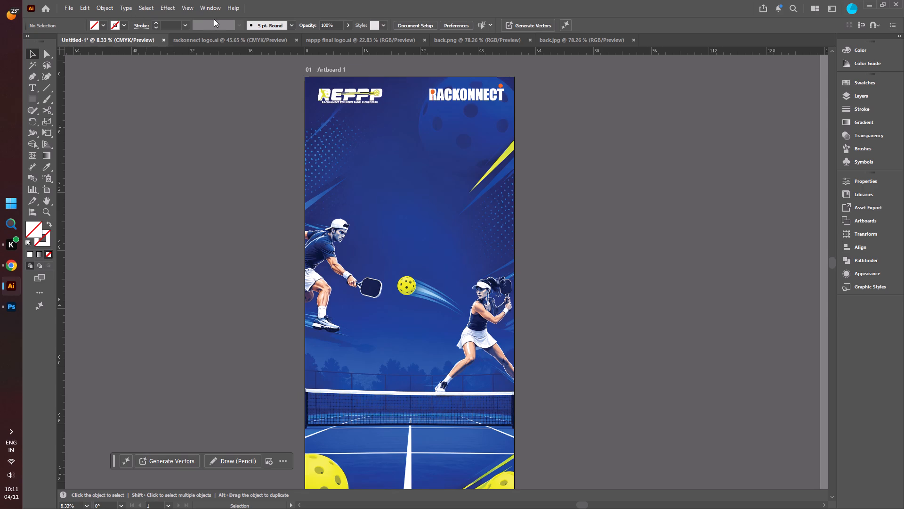
pyautogui.click(233, 35)
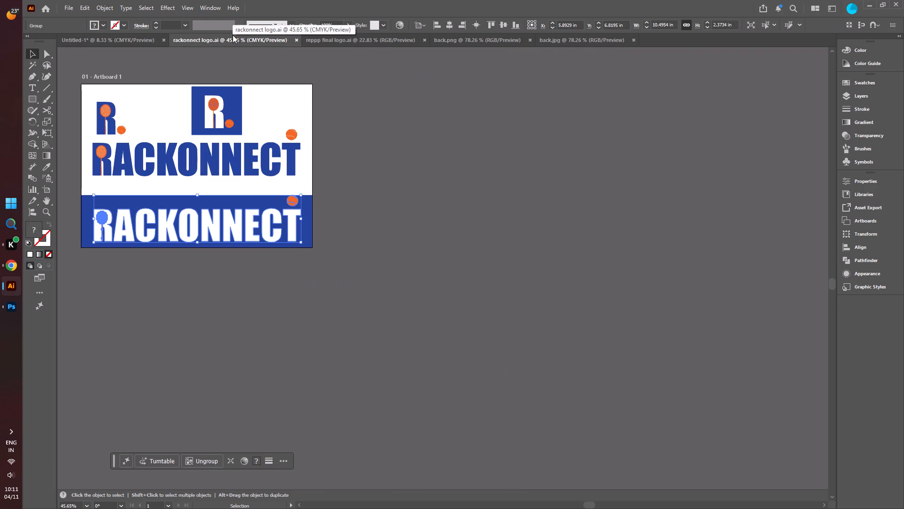
pyautogui.click(336, 40)
pyautogui.click(497, 37)
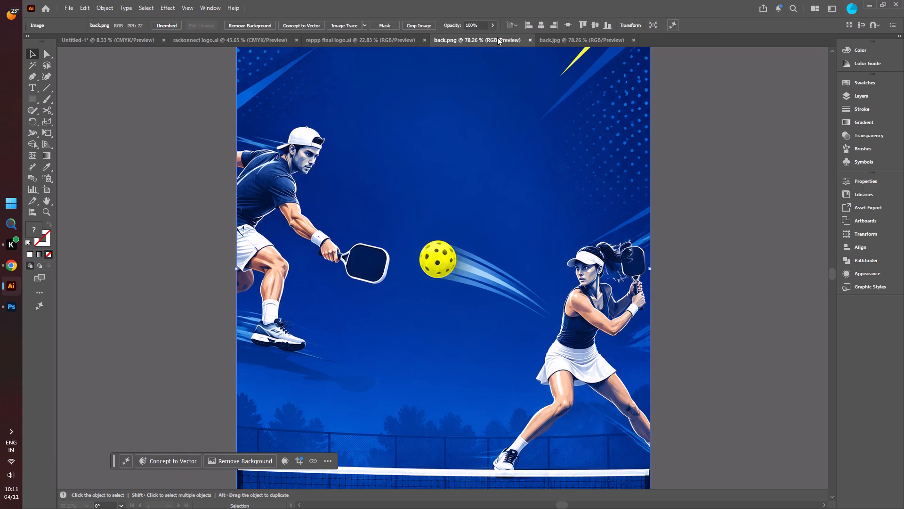
pyautogui.click(584, 41)
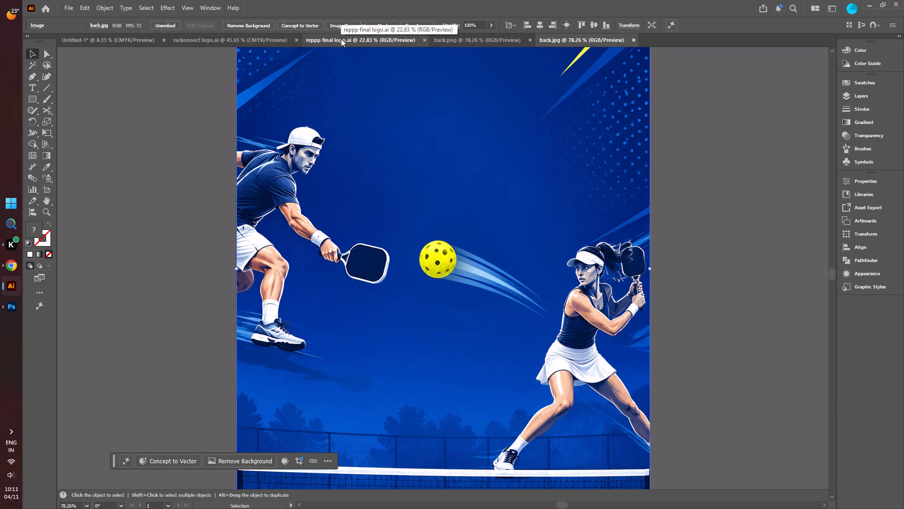
pyautogui.scroll(8, 347, 244)
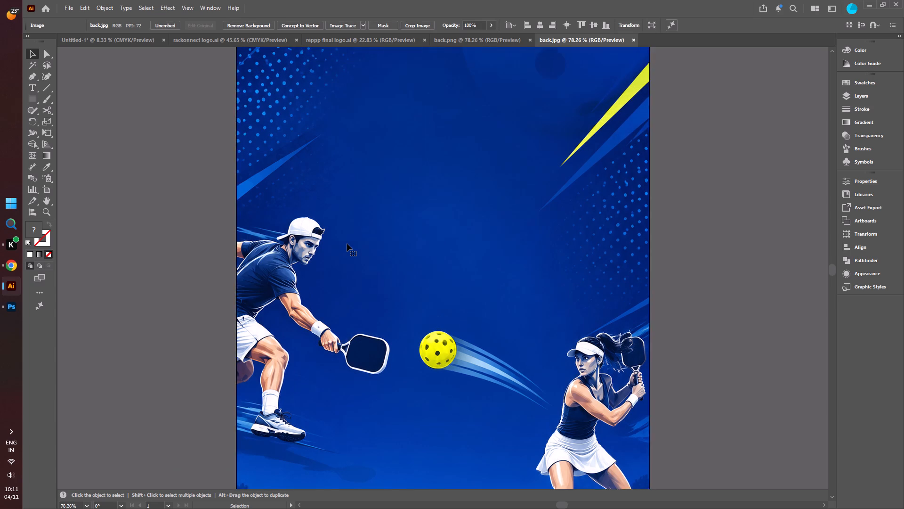
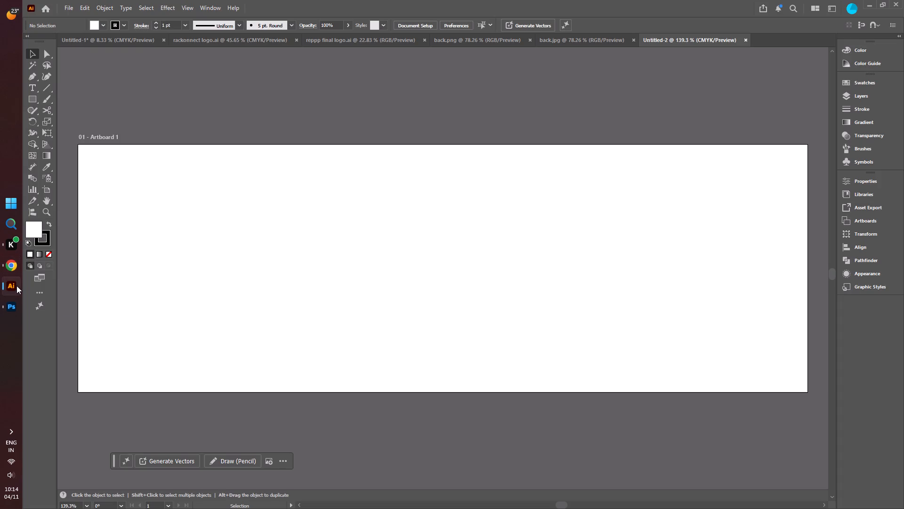
pyautogui.click(70, 5)
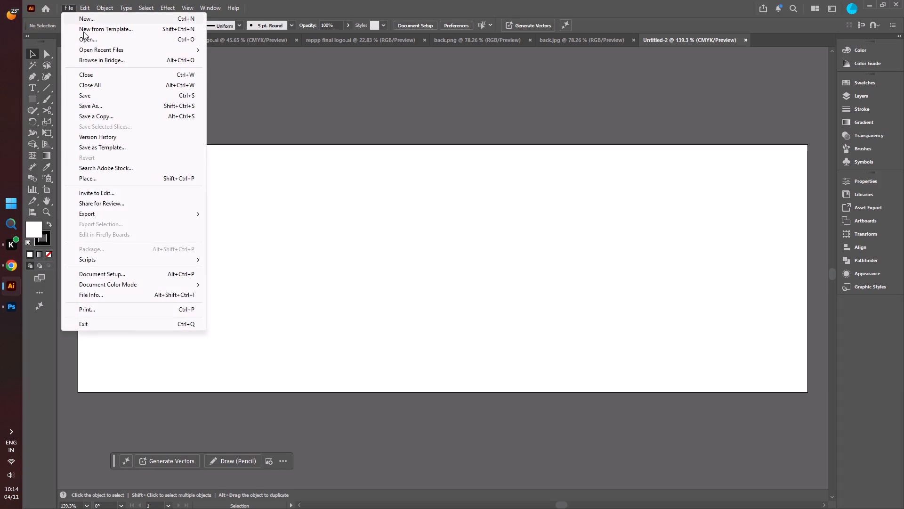
pyautogui.click(84, 37)
pyautogui.click(323, 156)
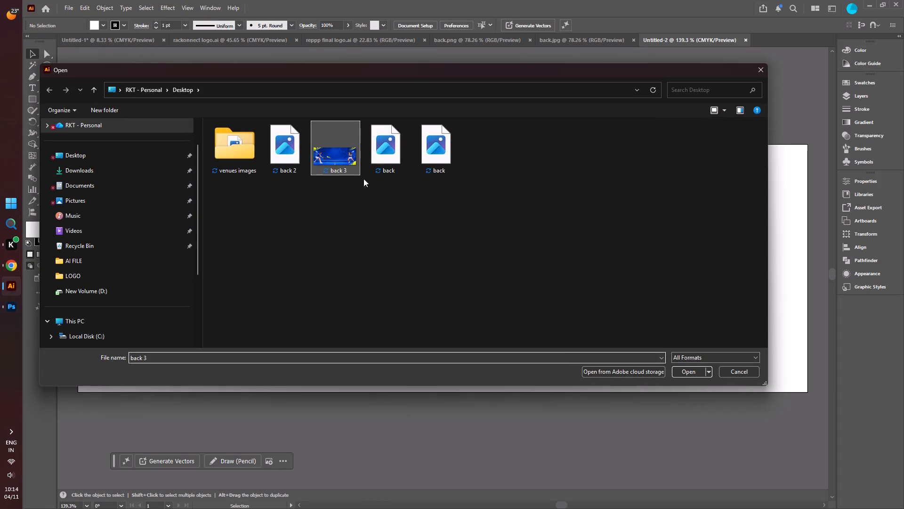
pyautogui.click(694, 371)
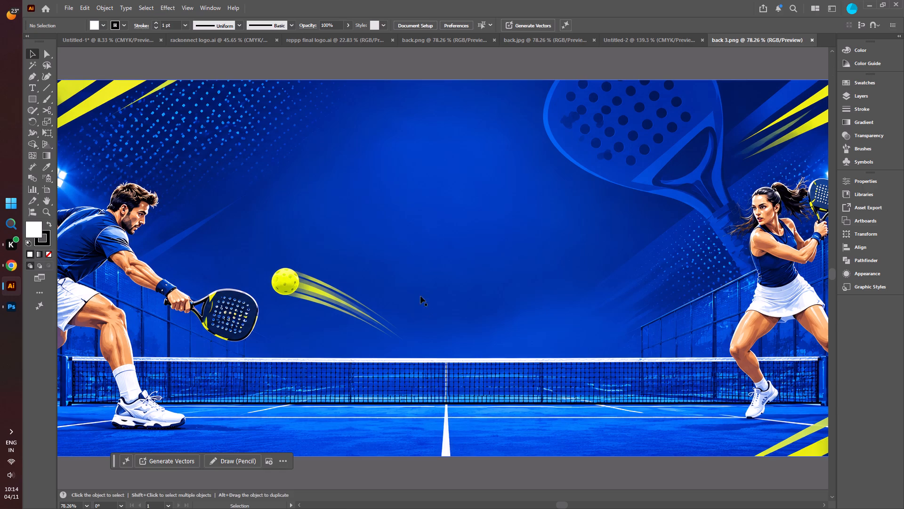
# Copy the back 3 image into the blank 12.10 x 4.10 in document, Untitled-2.
pyautogui.click(413, 271)
pyautogui.hotkey('ctrl', 'c')
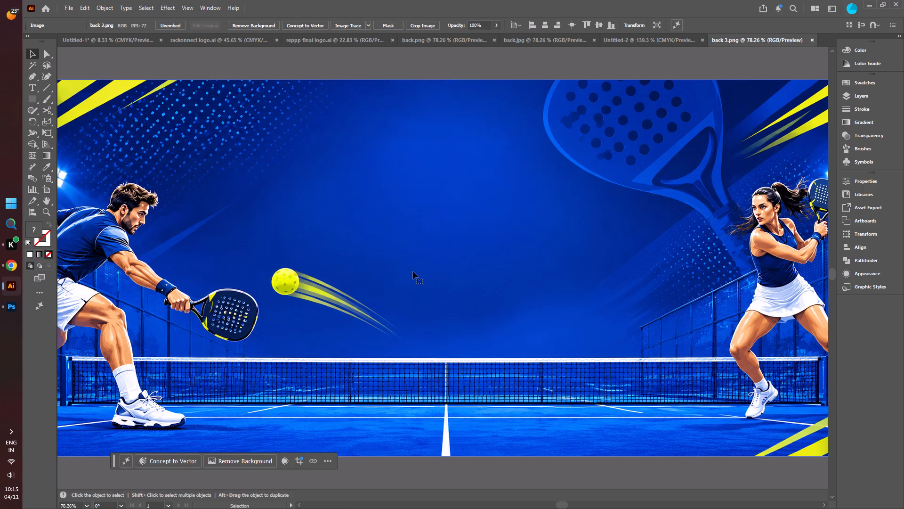
pyautogui.click(634, 41)
pyautogui.click(430, 201)
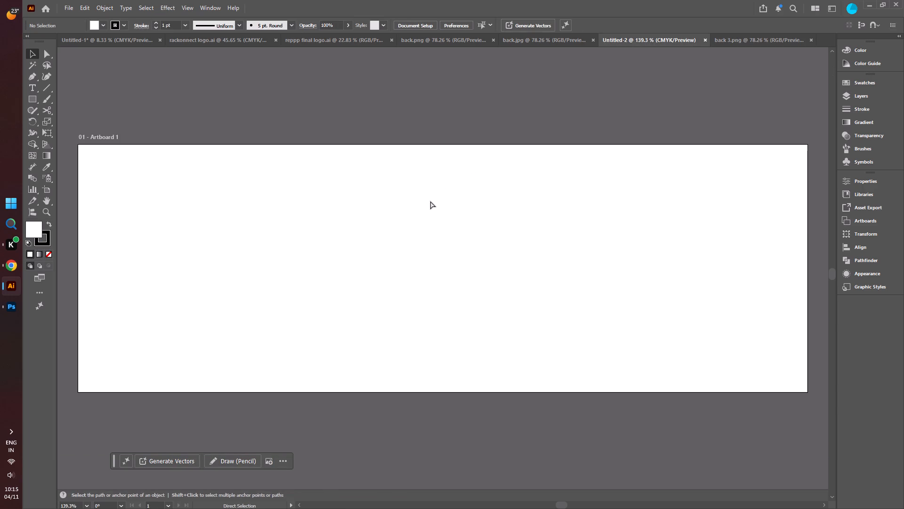
pyautogui.hotkey('ctrl', 'v')
# Scale the pasted background down proportionally to about the artboard's height and align it with the artboard's top-left corner.
pyautogui.keyDown('alt'); pyautogui.scroll(-2, 415, 232); pyautogui.keyUp('alt')
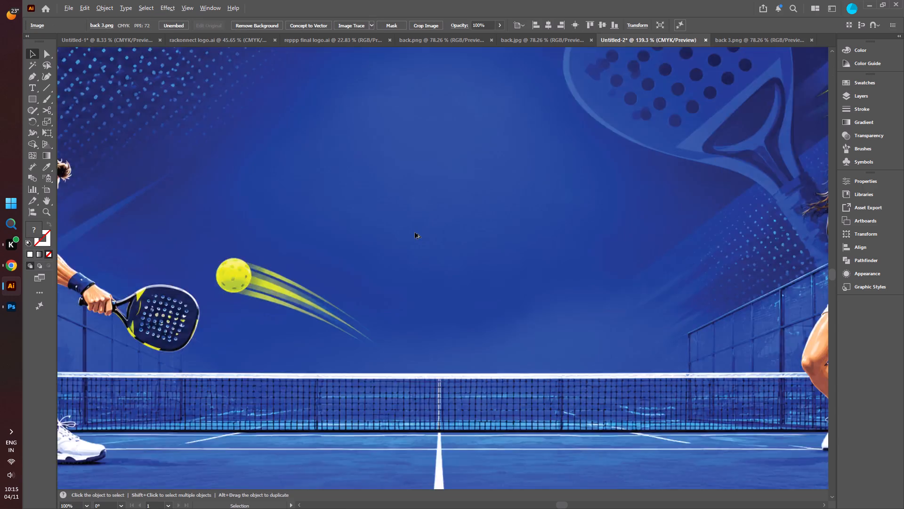
pyautogui.keyDown('alt'); pyautogui.scroll(-2, 415, 232); pyautogui.keyUp('alt')
pyautogui.keyDown('alt'); pyautogui.scroll(1, 451, 264); pyautogui.keyUp('alt')
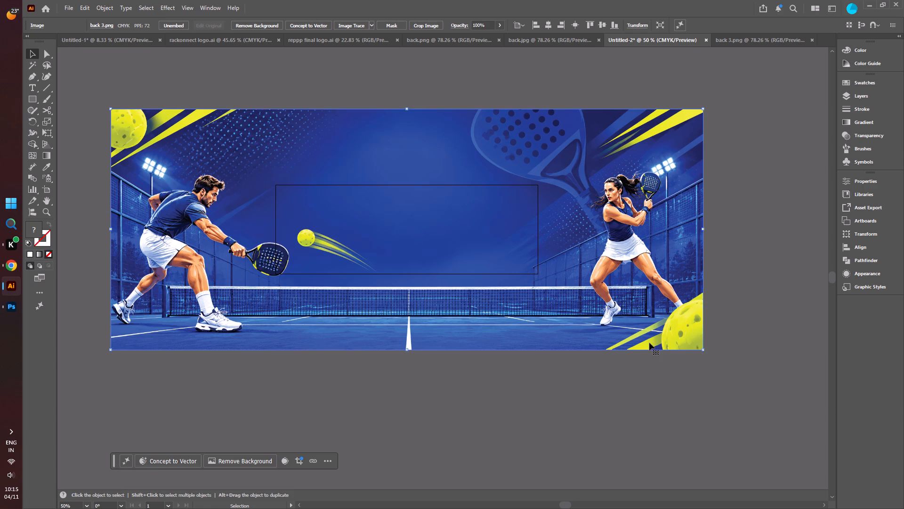
pyautogui.keyDown('shift'); pyautogui.moveTo(703, 350); pyautogui.dragTo(485, 242); pyautogui.keyUp('shift')
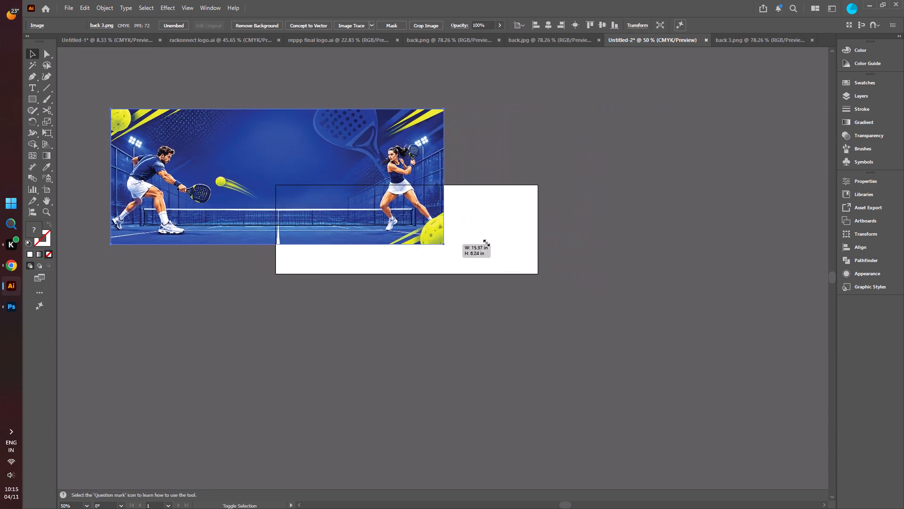
pyautogui.keyDown('shift'); pyautogui.moveTo(485, 242); pyautogui.dragTo(384, 197); pyautogui.keyUp('shift')
pyautogui.moveTo(226, 152); pyautogui.dragTo(395, 228)
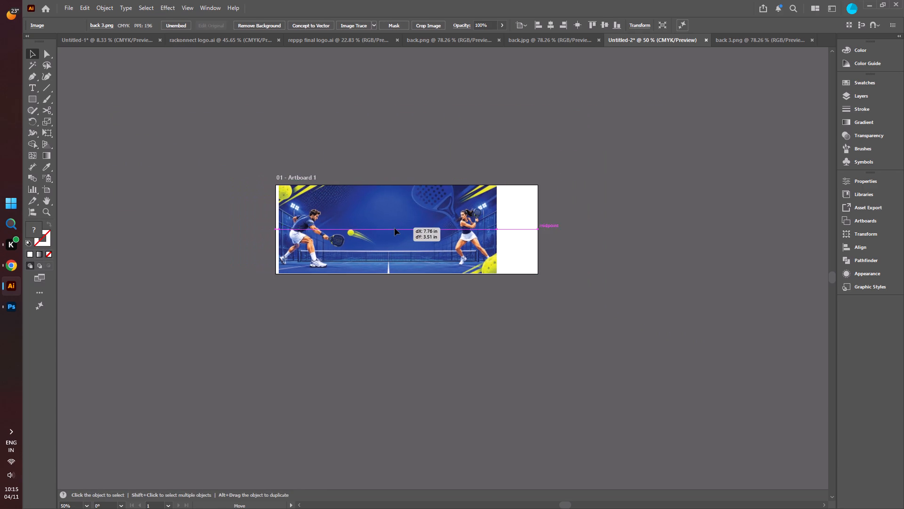
pyautogui.moveTo(395, 228); pyautogui.dragTo(392, 227)
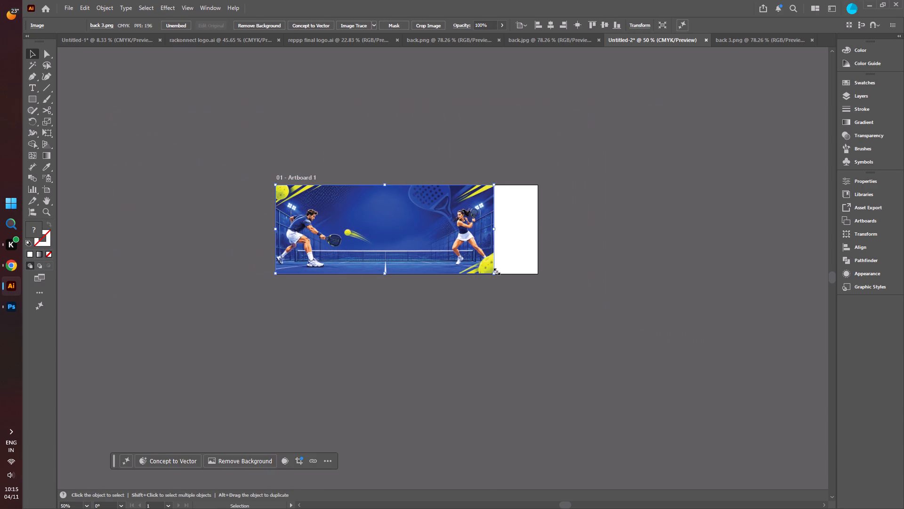
# Enlarge the background proportionally to 12.1 in wide, about 4.91 in high, and move it up to overhang the artboard's top and bottom edges.
pyautogui.keyDown('shift'); pyautogui.moveTo(495, 275); pyautogui.dragTo(548, 291); pyautogui.keyUp('shift')
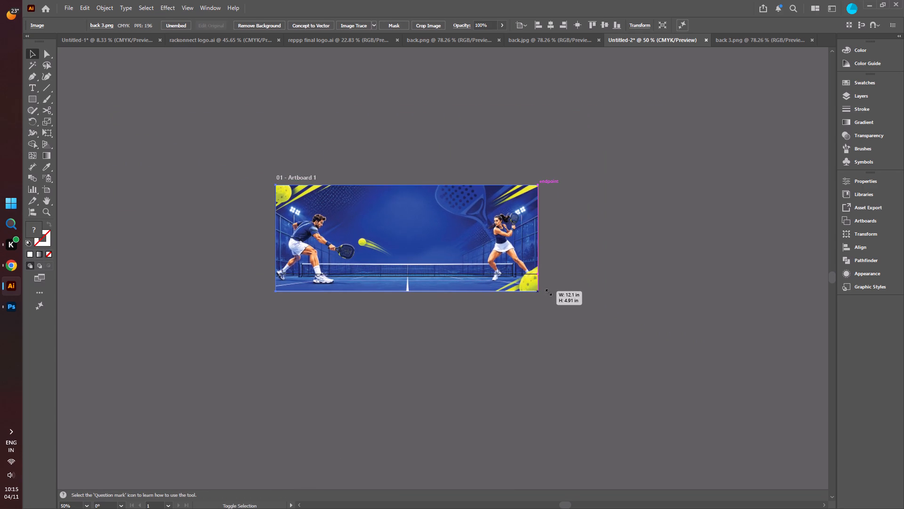
pyautogui.keyDown('shift'); pyautogui.moveTo(548, 291); pyautogui.dragTo(549, 292); pyautogui.keyUp('shift')
pyautogui.moveTo(425, 243); pyautogui.dragTo(427, 231)
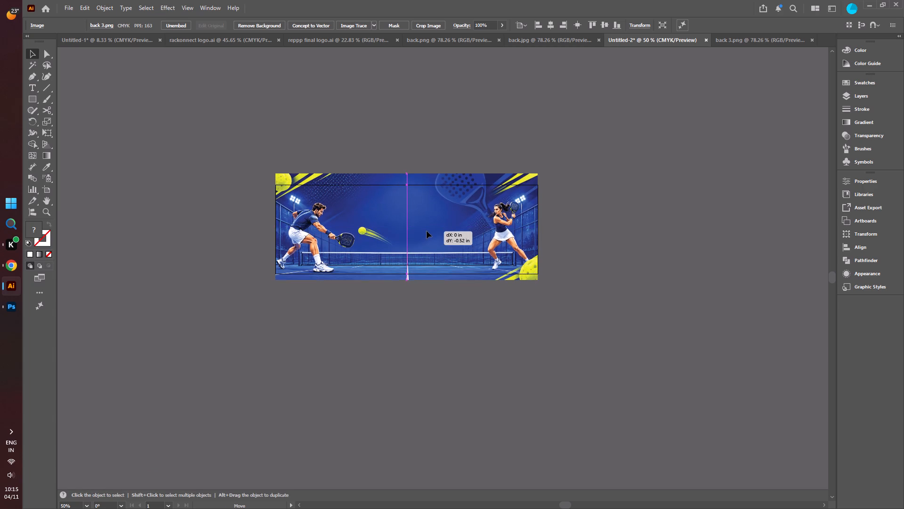
pyautogui.moveTo(427, 231); pyautogui.dragTo(425, 230)
pyautogui.click(626, 216)
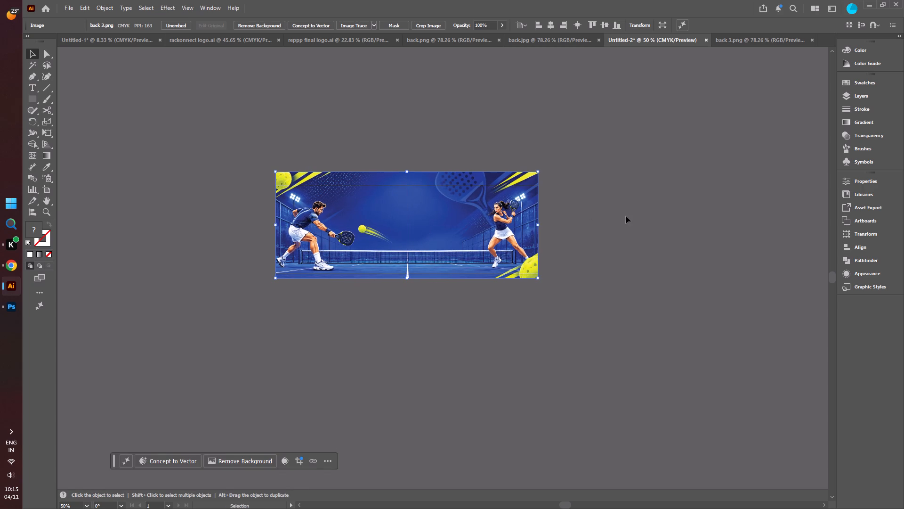
# Edit the artboard and enter a width of 12.10 in and a height of 4.10 in.
pyautogui.keyDown('ctrl'); pyautogui.scroll(3, 527, 243); pyautogui.keyUp('ctrl')
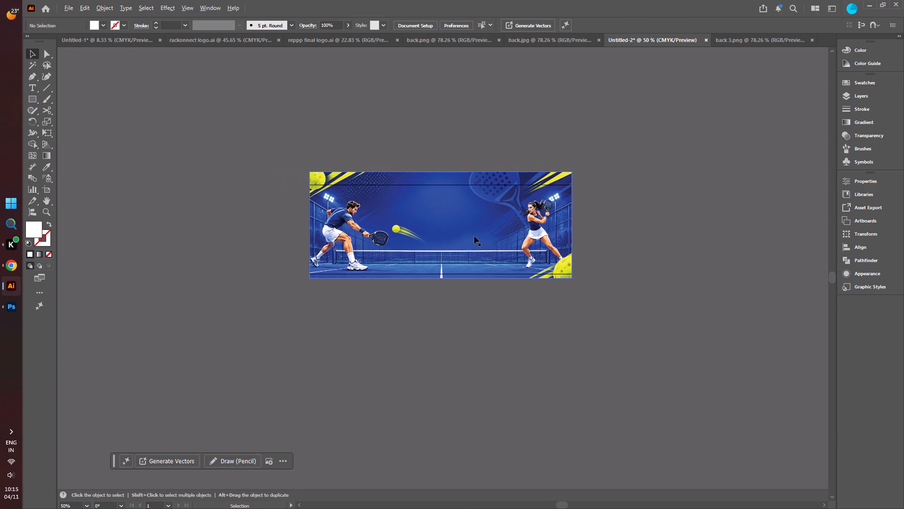
pyautogui.keyDown('alt'); pyautogui.scroll(3, 474, 236); pyautogui.keyUp('alt')
pyautogui.keyDown('alt'); pyautogui.scroll(-1, 474, 236); pyautogui.keyUp('alt')
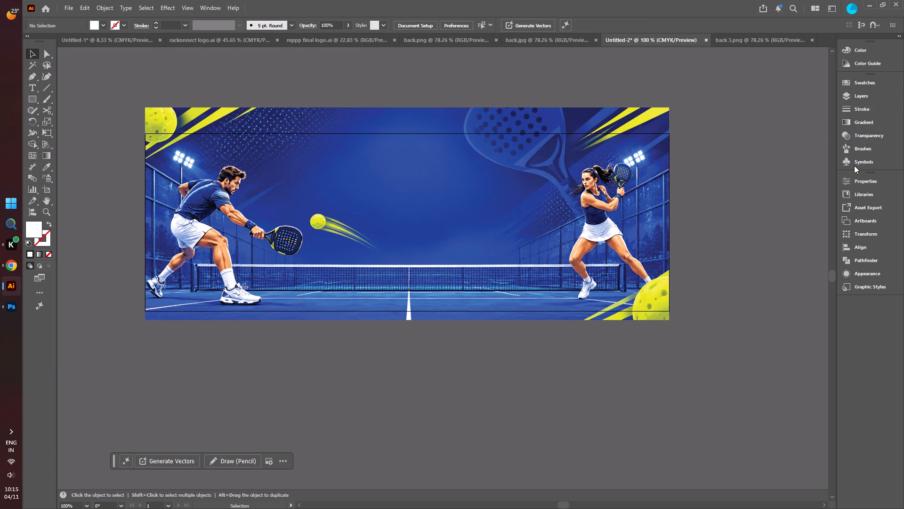
pyautogui.click(848, 181)
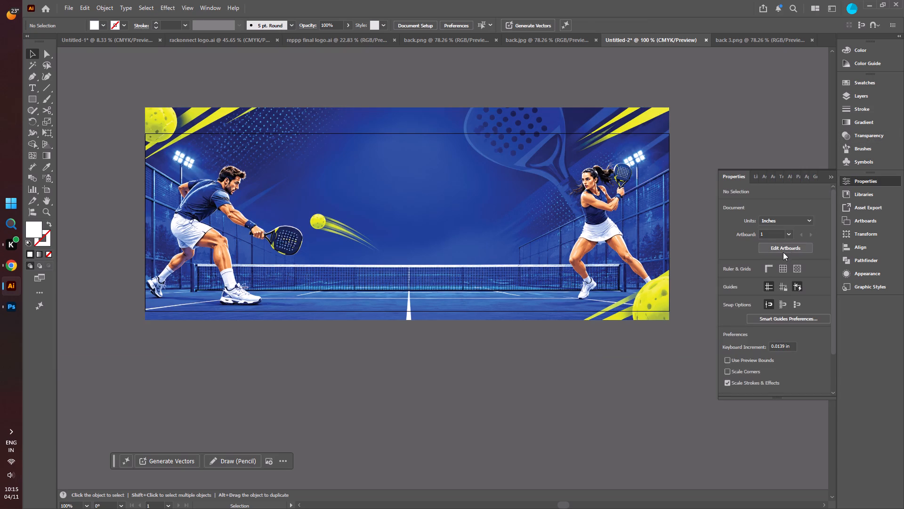
pyautogui.click(783, 252)
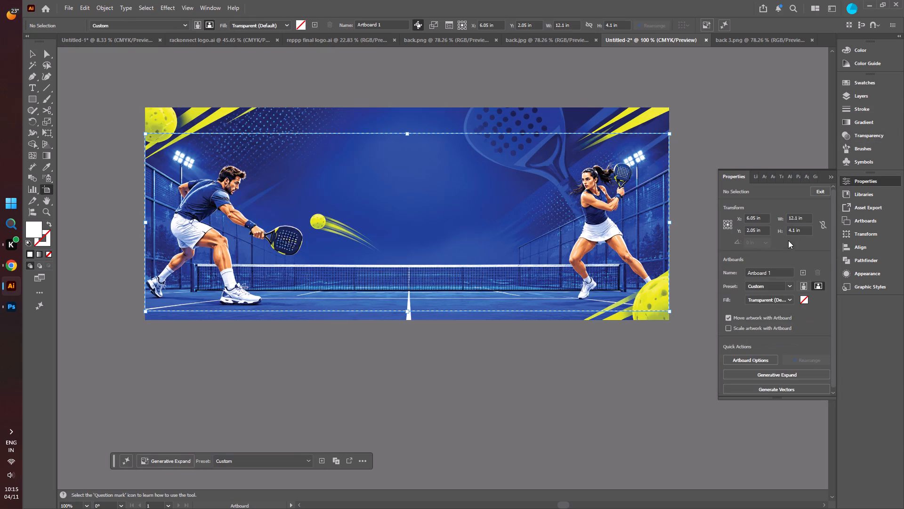
pyautogui.click(797, 218)
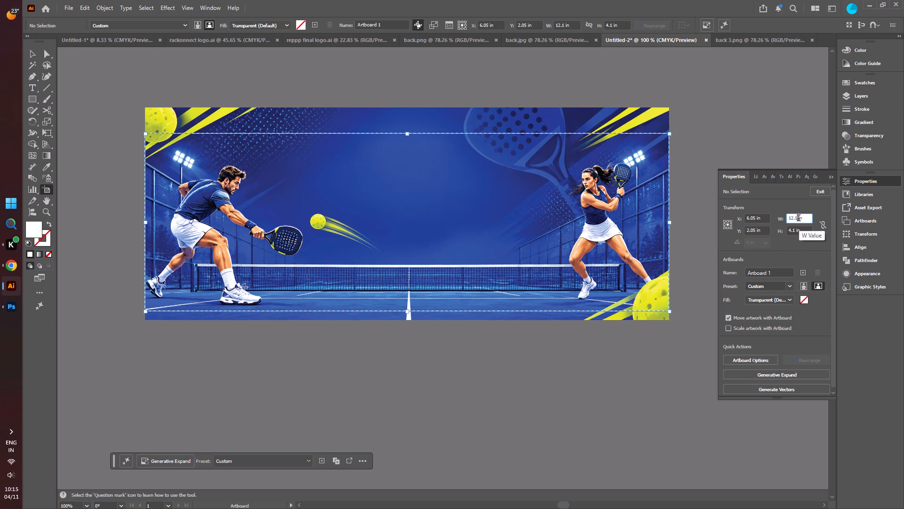
pyautogui.click(799, 219)
pyautogui.click(797, 218)
pyautogui.press('0')
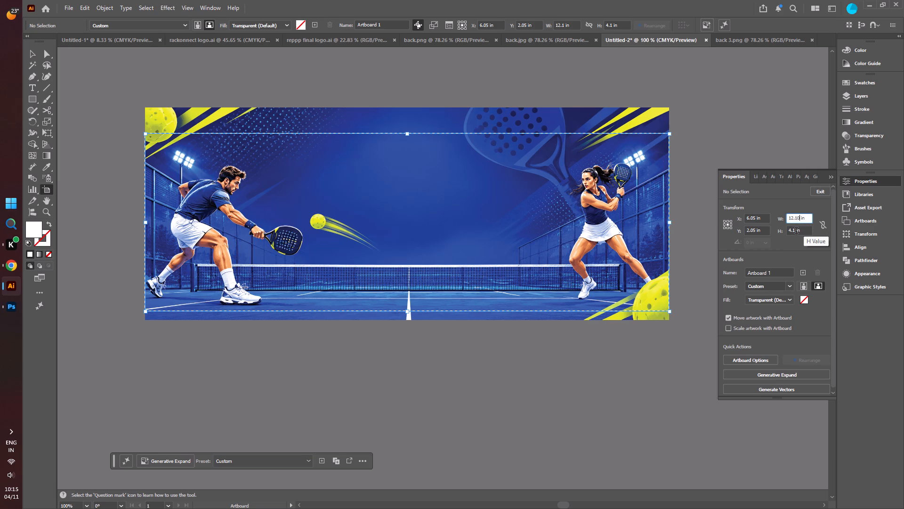
pyautogui.click(794, 232)
pyautogui.press('0')
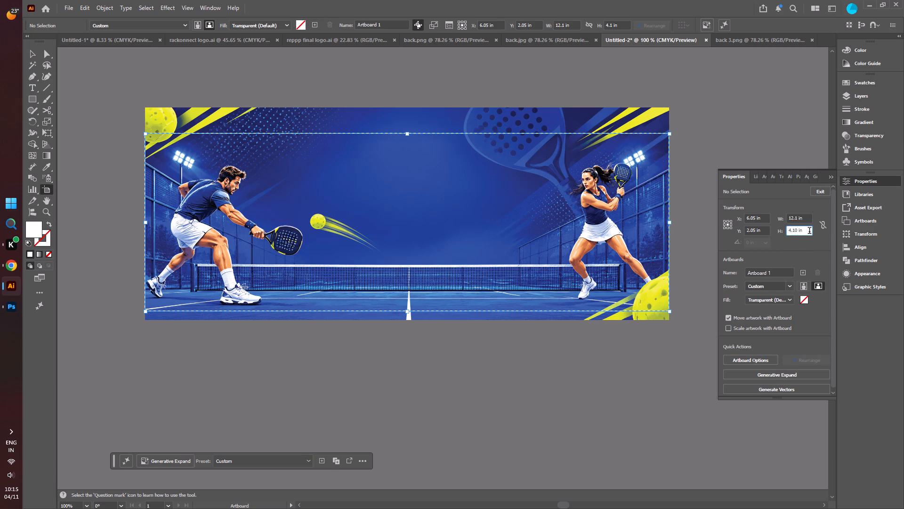
pyautogui.press('Return')
# Constrain the artboard's width and height proportions and re-enter 12.10 in wide and 4.10 in high.
pyautogui.click(820, 226)
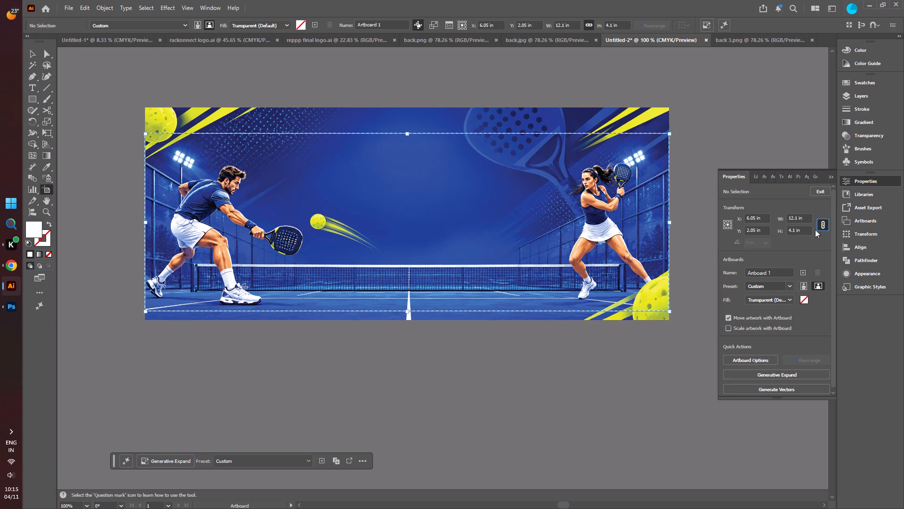
pyautogui.click(798, 218)
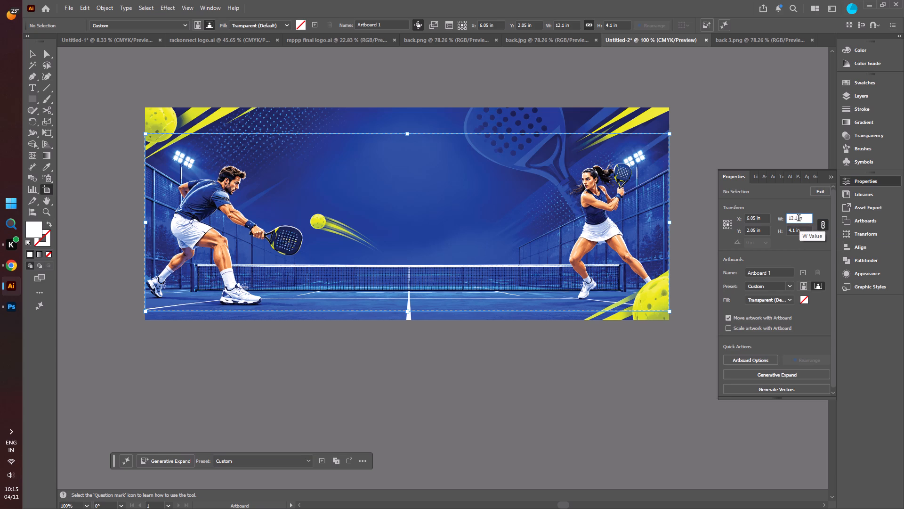
pyautogui.click(797, 217)
pyautogui.press('0')
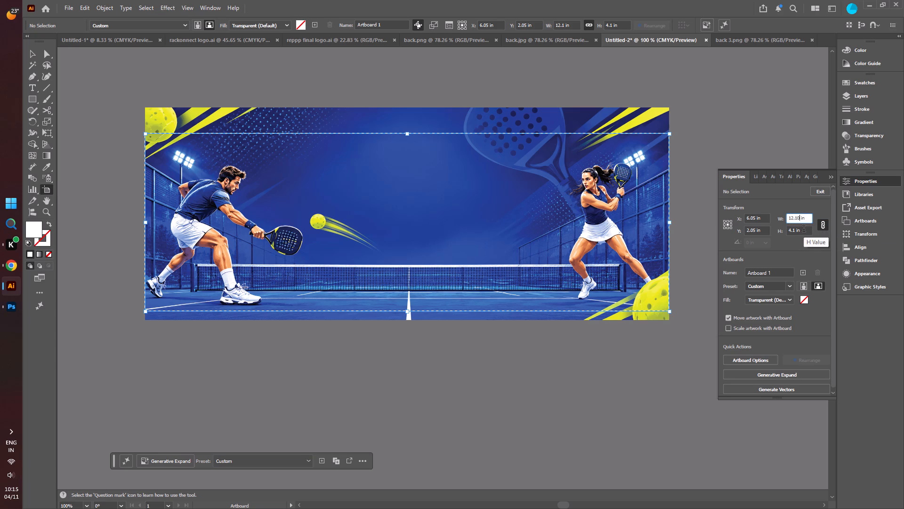
pyautogui.click(795, 232)
pyautogui.press('0')
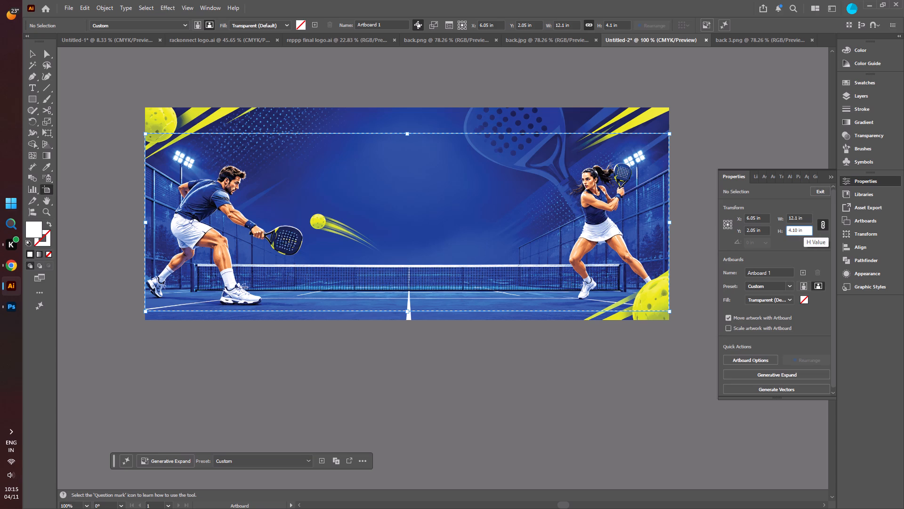
pyautogui.press('Return')
pyautogui.click(799, 243)
pyautogui.click(11, 302)
pyautogui.click(12, 261)
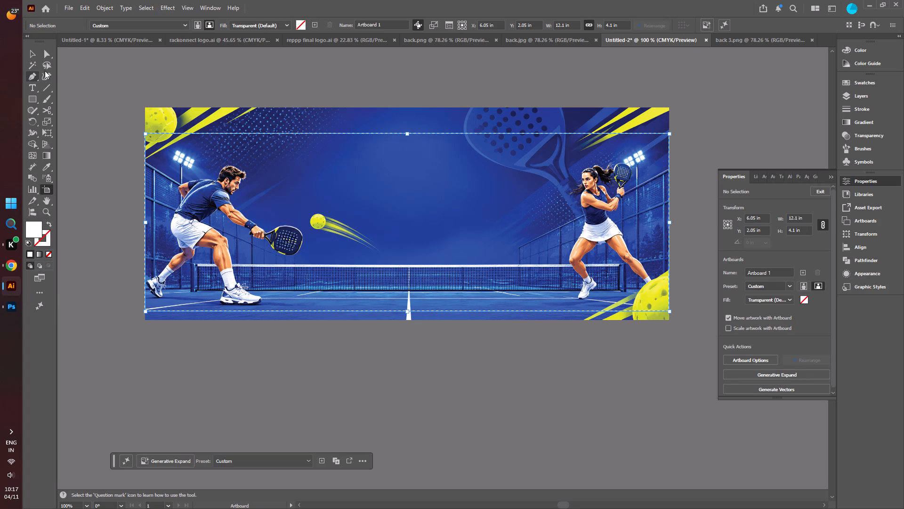
pyautogui.click(29, 53)
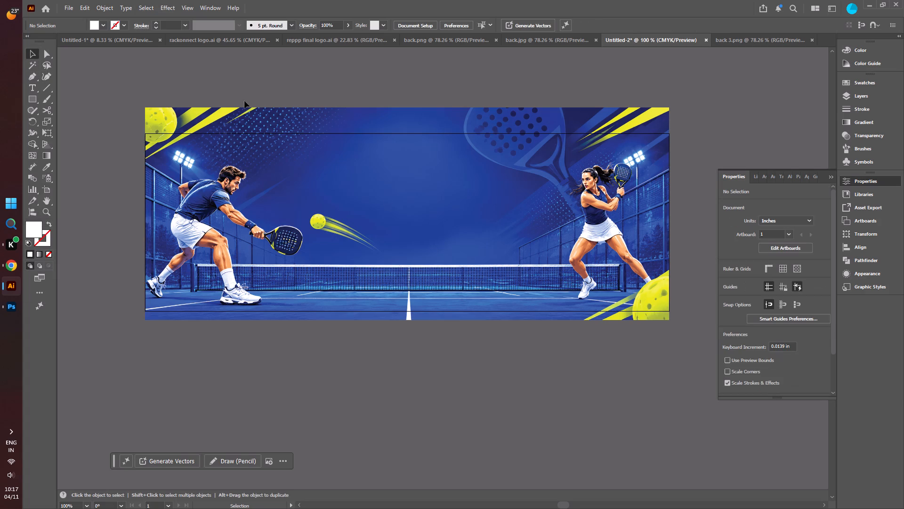
pyautogui.click(255, 115)
pyautogui.press('Delete')
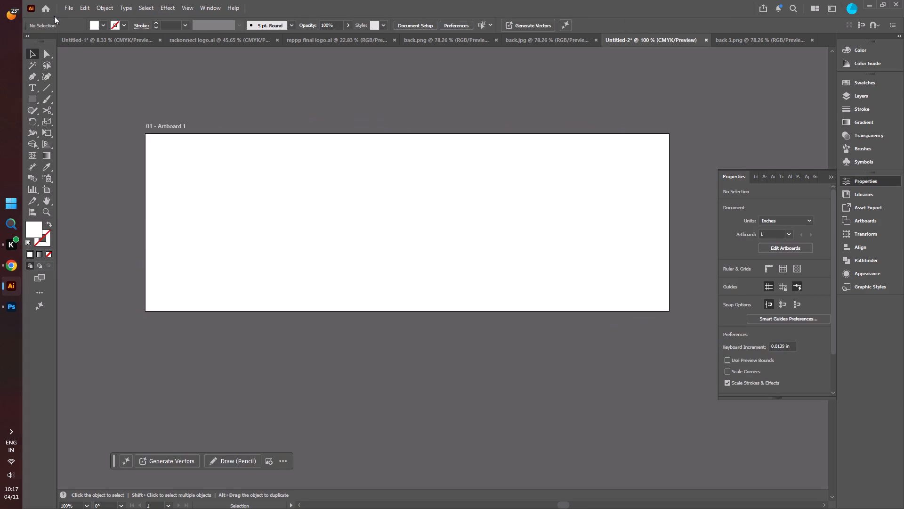
# Open the back 4 image from the Desktop.
pyautogui.click(65, 6)
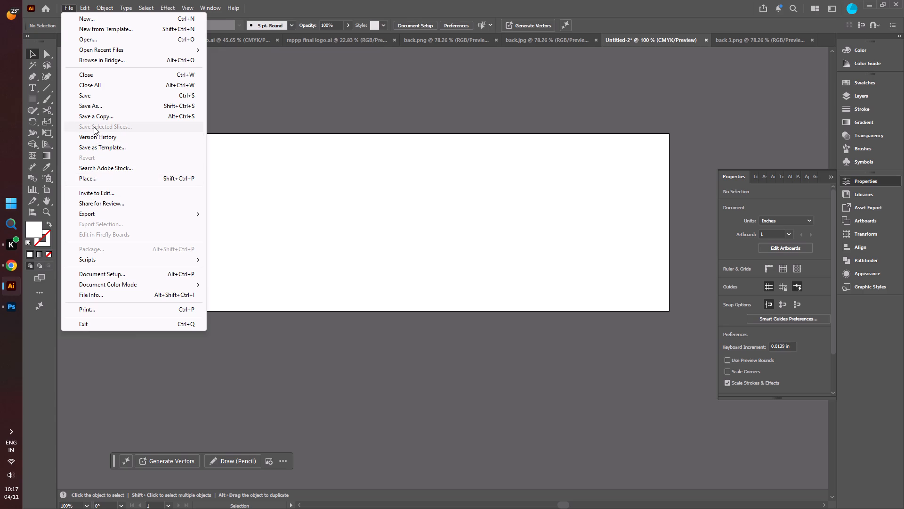
pyautogui.click(99, 34)
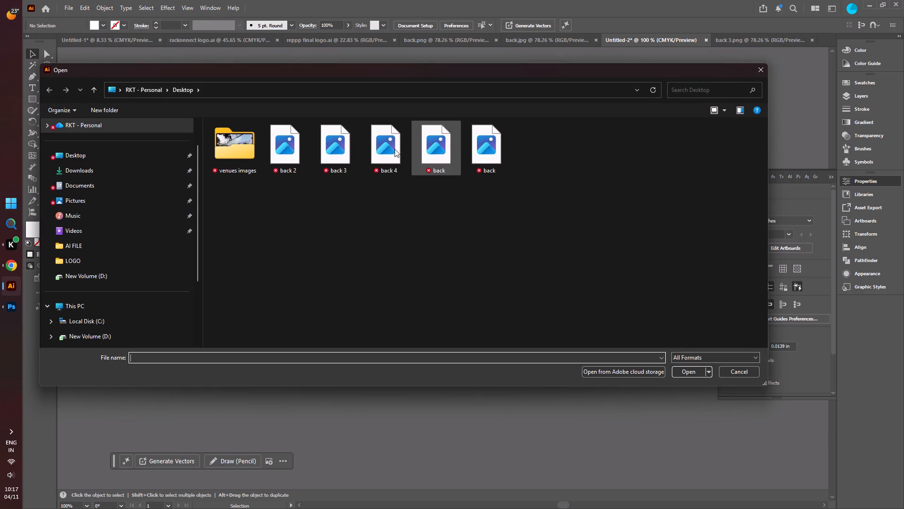
pyautogui.click(374, 152)
pyautogui.click(687, 372)
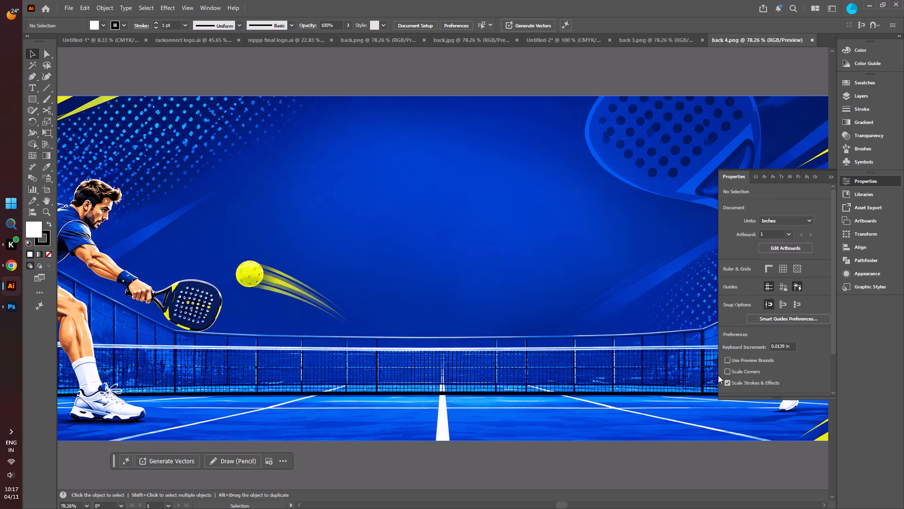
# Copy the back 4 image into the empty Untitled-2 document.
pyautogui.click(484, 235)
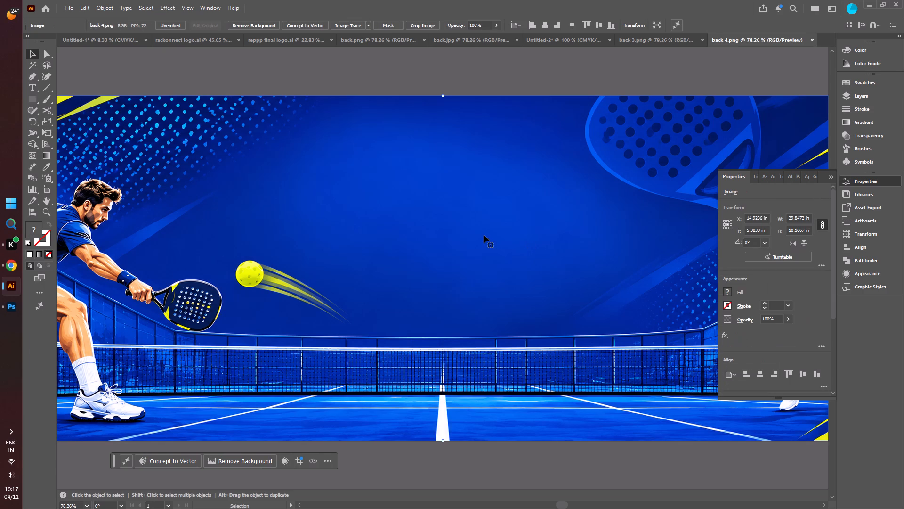
pyautogui.hotkey('ctrl', 'c')
pyautogui.click(680, 36)
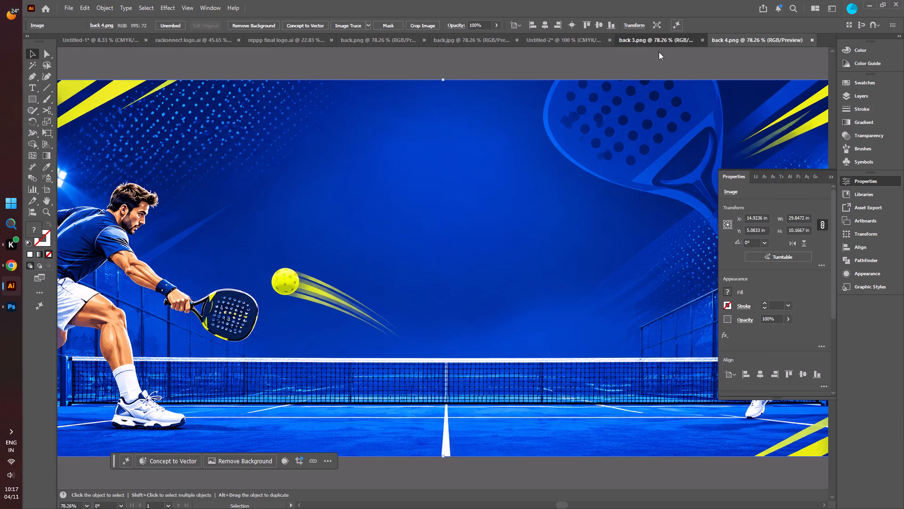
pyautogui.click(578, 41)
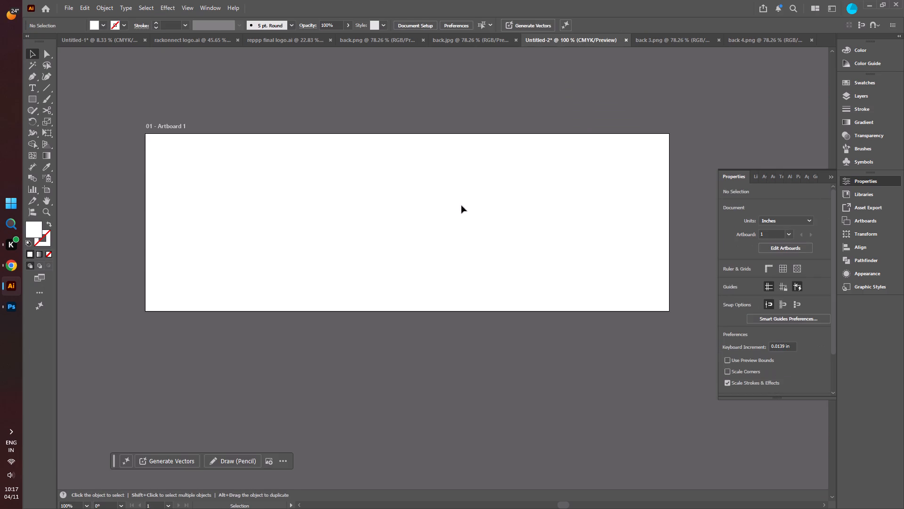
pyautogui.click(461, 205)
pyautogui.hotkey('ctrl', 'v')
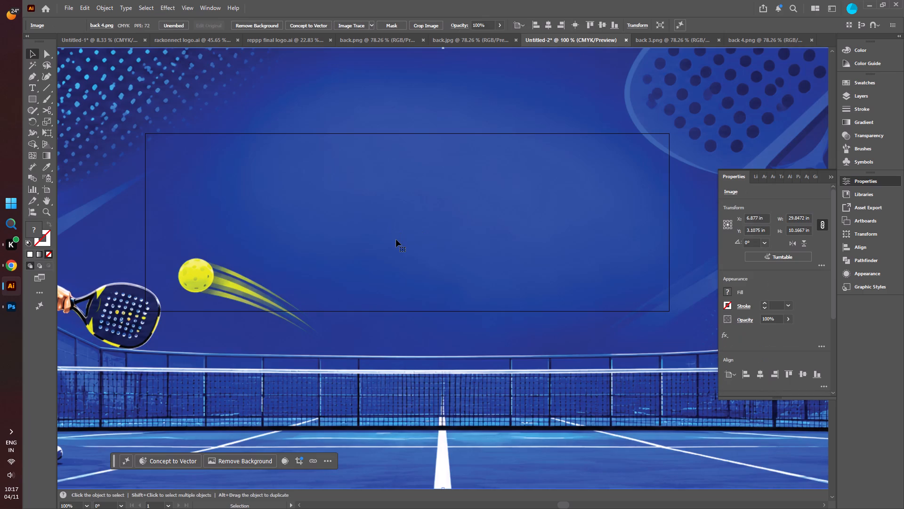
# Scale the pasted background down proportionally to about 12.12 x 4.13 in and move it to cover the artboard.
pyautogui.keyDown('alt'); pyautogui.scroll(-3, 396, 239); pyautogui.keyUp('alt')
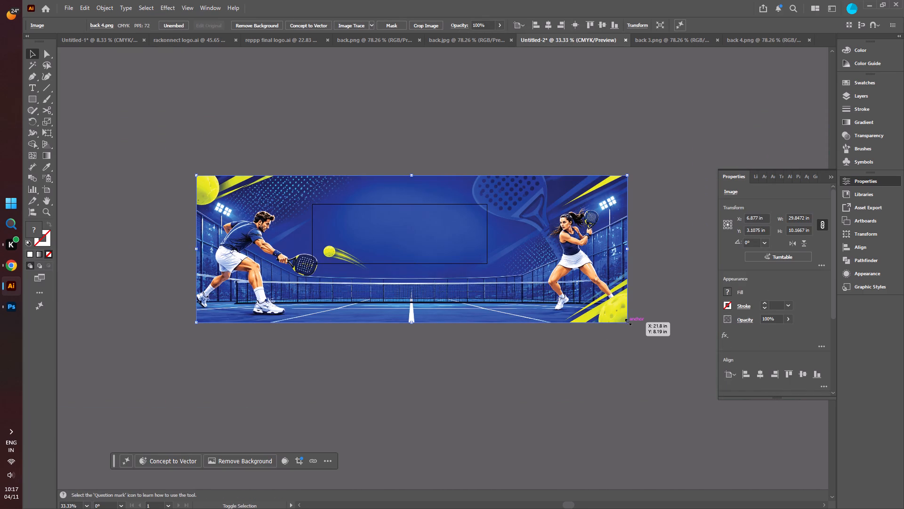
pyautogui.keyDown('shift'); pyautogui.moveTo(627, 321); pyautogui.dragTo(381, 235); pyautogui.keyUp('shift')
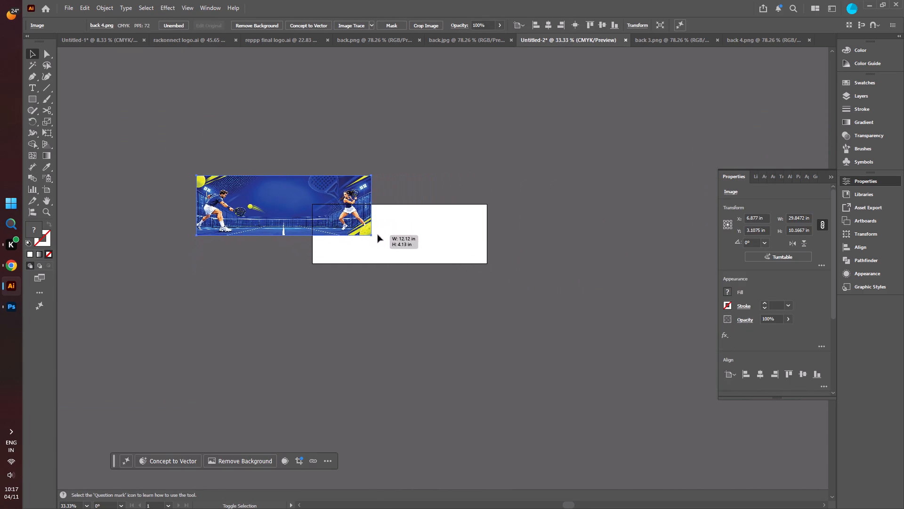
pyautogui.moveTo(264, 194); pyautogui.dragTo(379, 223)
pyautogui.click(393, 304)
# Align the padel background's upper-left corner exactly with the artboard's upper-left corner.
pyautogui.keyDown('ctrl'); pyautogui.scroll(4, 393, 258); pyautogui.keyUp('ctrl')
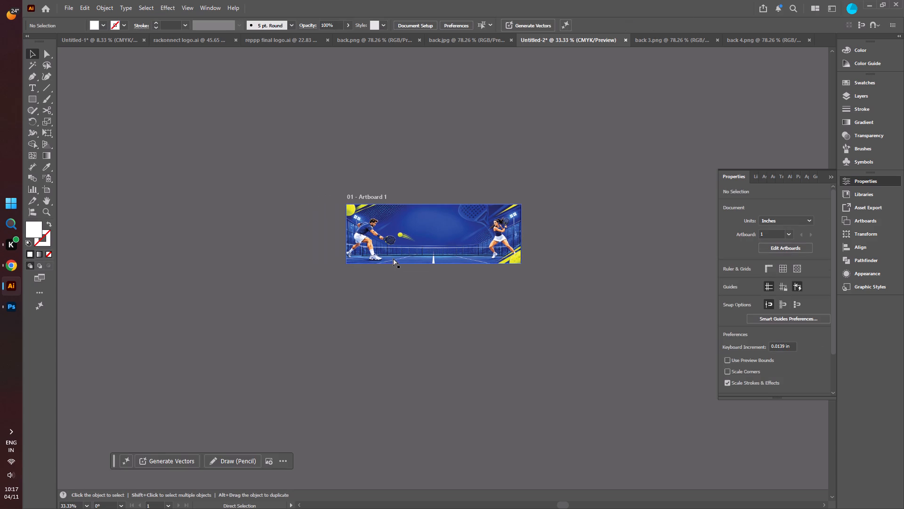
pyautogui.keyDown('alt'); pyautogui.scroll(4, 436, 238); pyautogui.keyUp('alt')
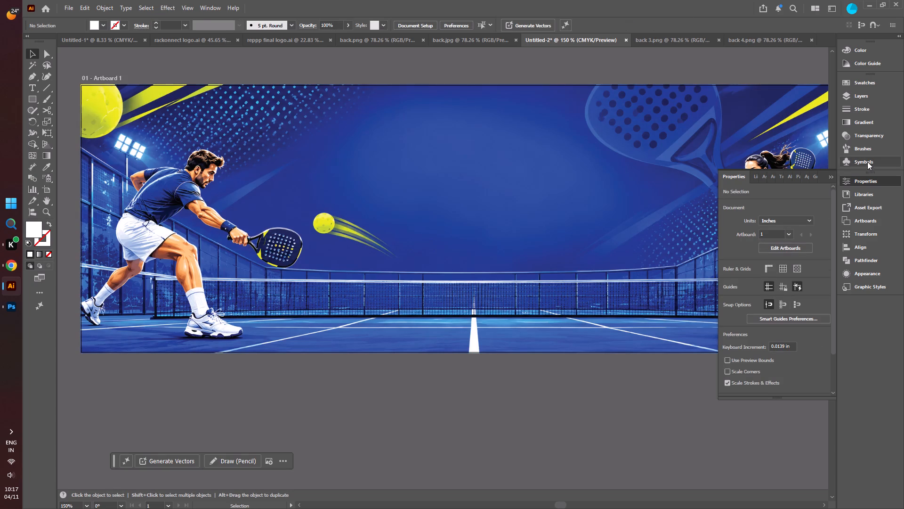
pyautogui.click(826, 180)
pyautogui.click(215, 64)
pyautogui.keyDown('alt'); pyautogui.scroll(8, 86, 89); pyautogui.keyUp('alt')
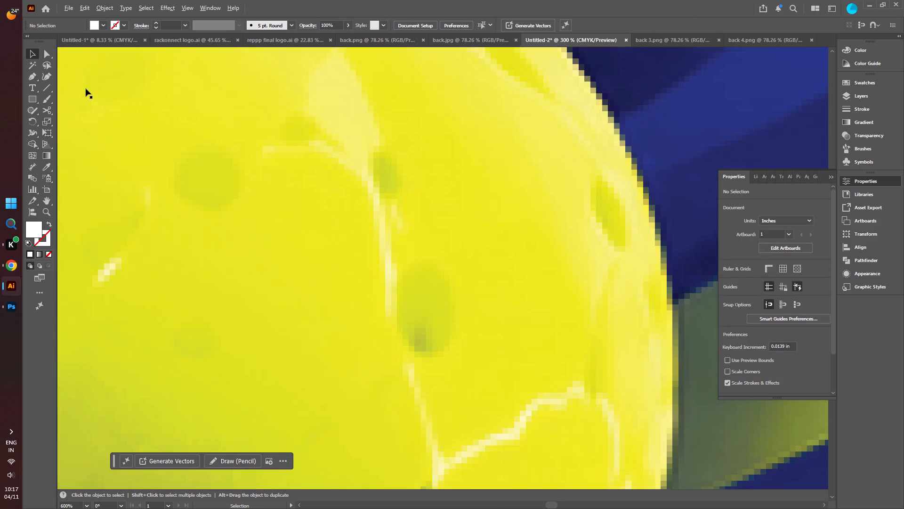
pyautogui.keyDown('alt'); pyautogui.scroll(-3, 145, 143); pyautogui.keyUp('alt')
pyautogui.click(105, 130)
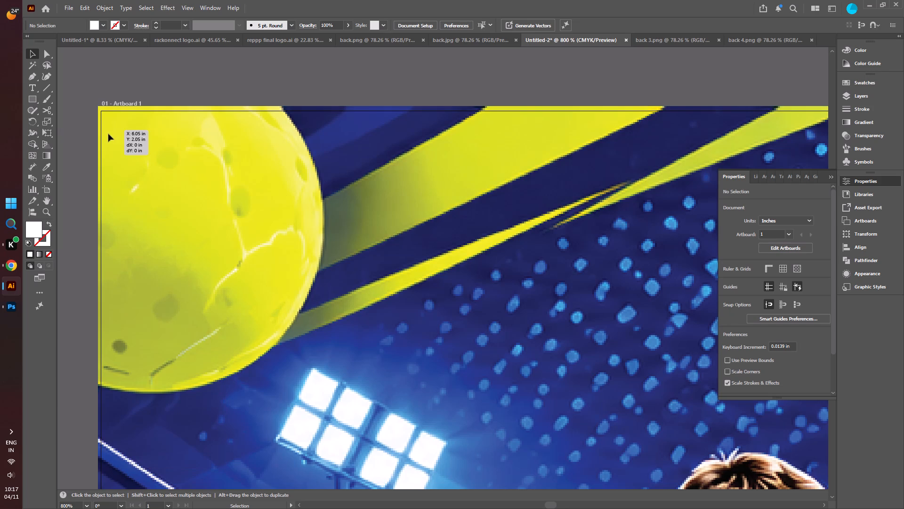
pyautogui.click(161, 75)
pyautogui.keyDown('alt'); pyautogui.scroll(-5, 172, 107); pyautogui.keyUp('alt')
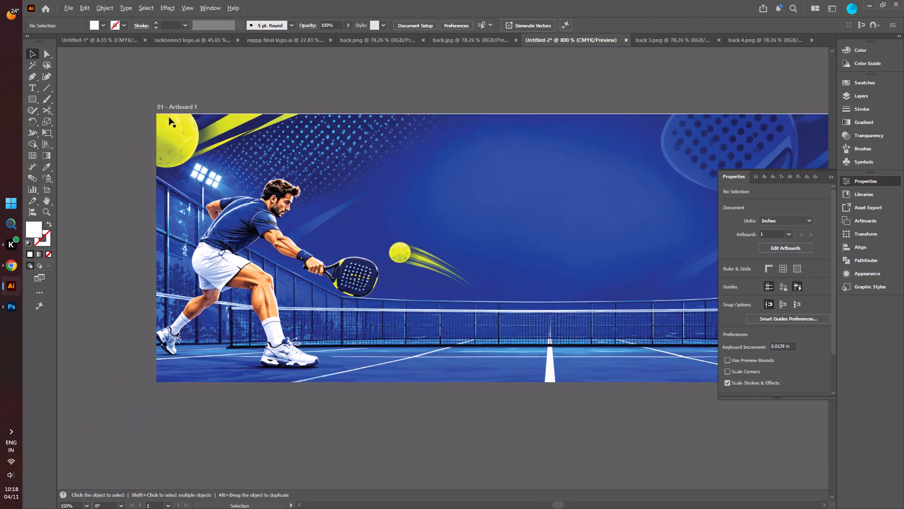
# Narrow the background to 12.1 in wide so its right edge meets the artboard's right edge.
pyautogui.keyDown('alt'); pyautogui.scroll(-5, 198, 173); pyautogui.keyUp('alt')
pyautogui.keyDown('alt'); pyautogui.scroll(8, 310, 170); pyautogui.keyUp('alt')
pyautogui.keyDown('alt'); pyautogui.scroll(4, 355, 159); pyautogui.keyUp('alt')
pyautogui.click(391, 223)
pyautogui.scroll(-3, 391, 223)
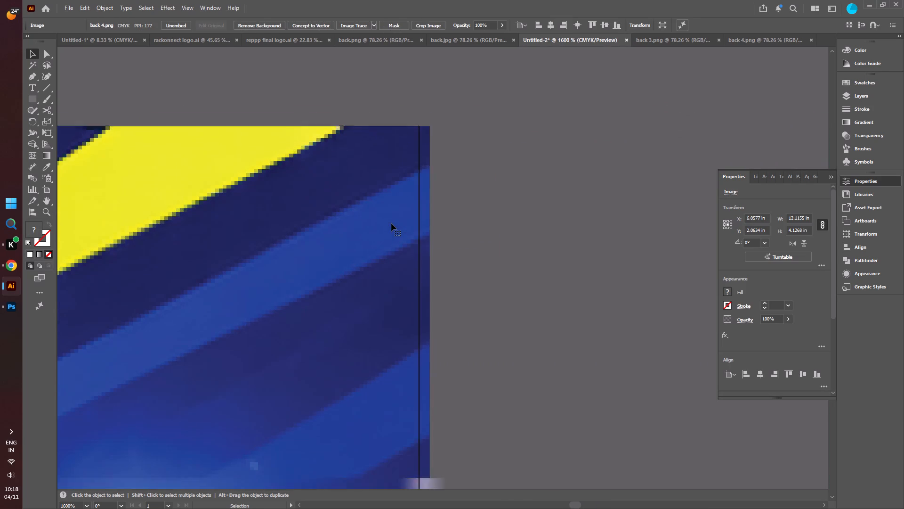
pyautogui.scroll(-20, 391, 223)
pyautogui.scroll(-11, 391, 223)
pyautogui.keyDown('alt'); pyautogui.scroll(-1, 390, 230); pyautogui.keyUp('alt')
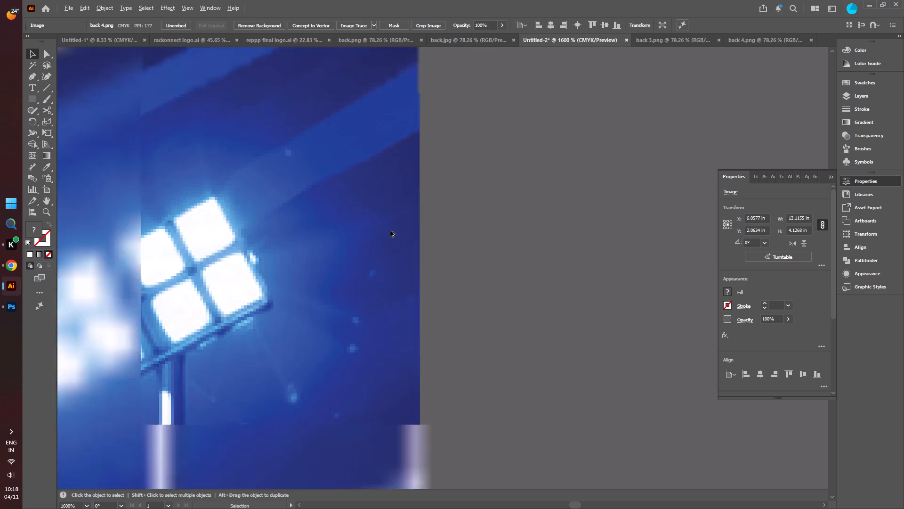
pyautogui.keyDown('alt'); pyautogui.scroll(-1, 390, 230); pyautogui.keyUp('alt')
pyautogui.scroll(-20, 390, 357)
pyautogui.scroll(-10, 390, 357)
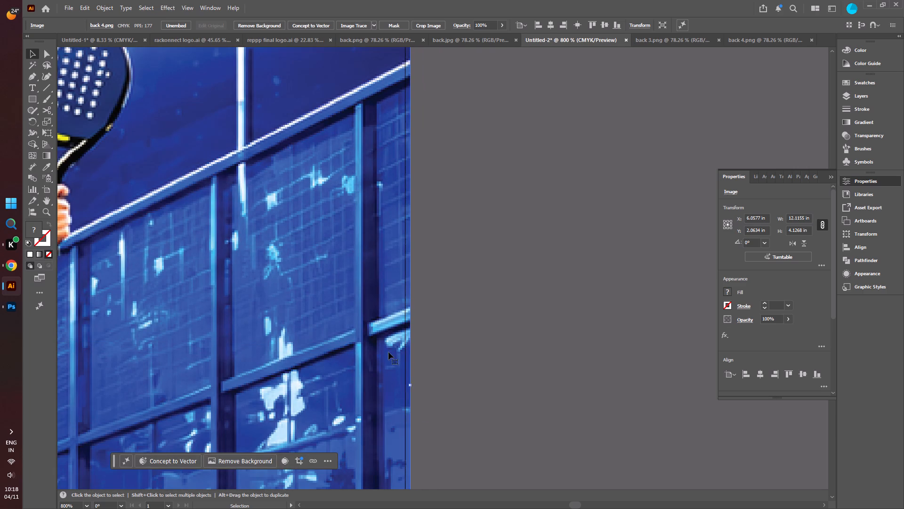
pyautogui.moveTo(410, 384); pyautogui.dragTo(404, 385)
pyautogui.click(484, 300)
# Reduce the background's height to 4.1 in so its lower edge meets the artboard's bottom edge.
pyautogui.keyDown('alt'); pyautogui.scroll(-9, 473, 279); pyautogui.keyUp('alt')
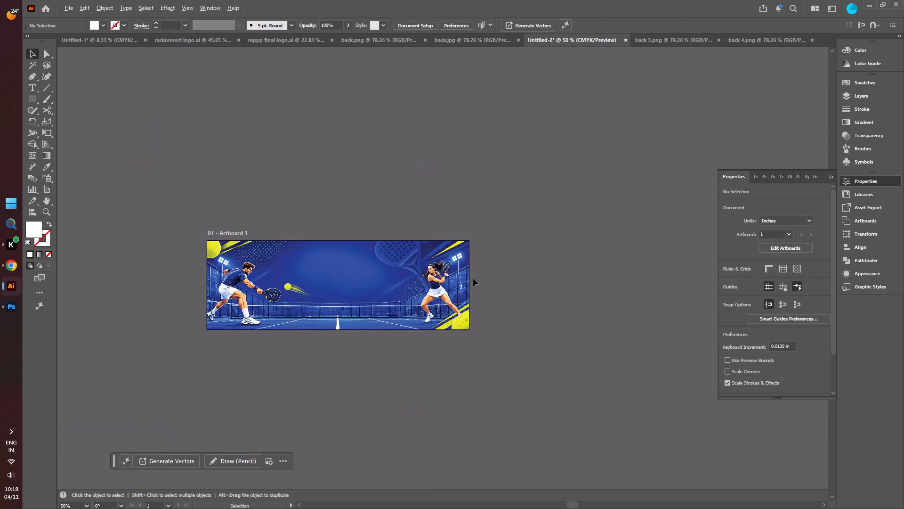
pyautogui.keyDown('alt'); pyautogui.scroll(5, 334, 321); pyautogui.keyUp('alt')
pyautogui.keyDown('alt'); pyautogui.scroll(3, 372, 365); pyautogui.keyUp('alt')
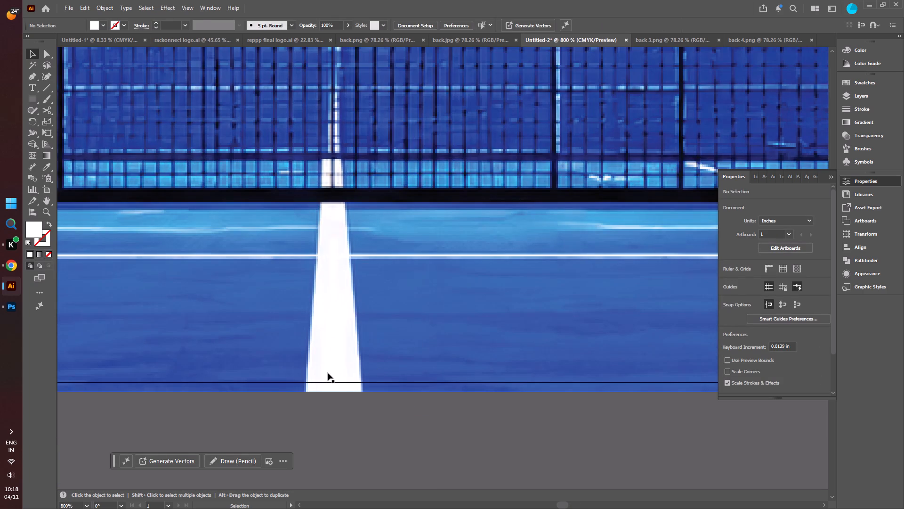
pyautogui.click(328, 373)
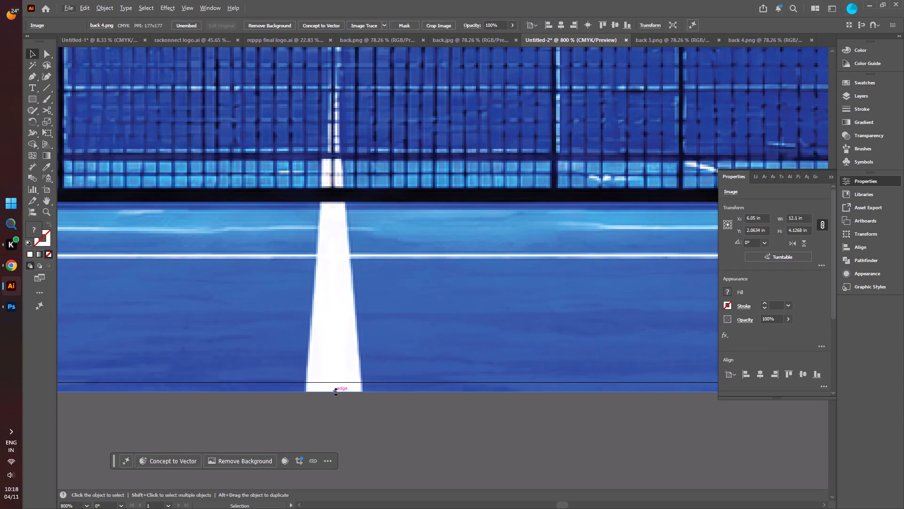
pyautogui.moveTo(335, 391); pyautogui.dragTo(336, 382)
# Examine the resized background's edges against the artboard, especially the top edge, and review the whole banner.
pyautogui.keyDown('alt'); pyautogui.scroll(-5, 369, 318); pyautogui.keyUp('alt')
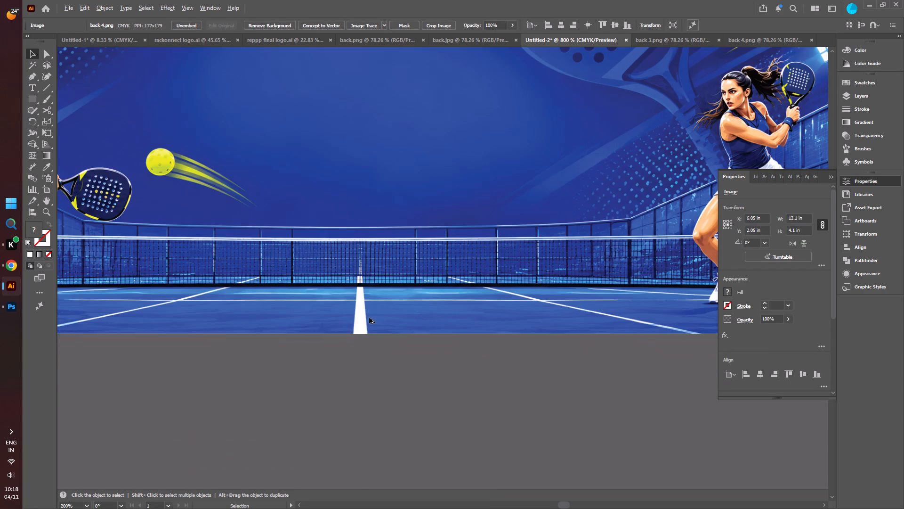
pyautogui.keyDown('alt'); pyautogui.scroll(-3, 353, 183); pyautogui.keyUp('alt')
pyautogui.keyDown('alt'); pyautogui.scroll(4, 349, 105); pyautogui.keyUp('alt')
pyautogui.keyDown('alt'); pyautogui.scroll(4, 388, 135); pyautogui.keyUp('alt')
pyautogui.keyDown('alt'); pyautogui.scroll(4, 377, 208); pyautogui.keyUp('alt')
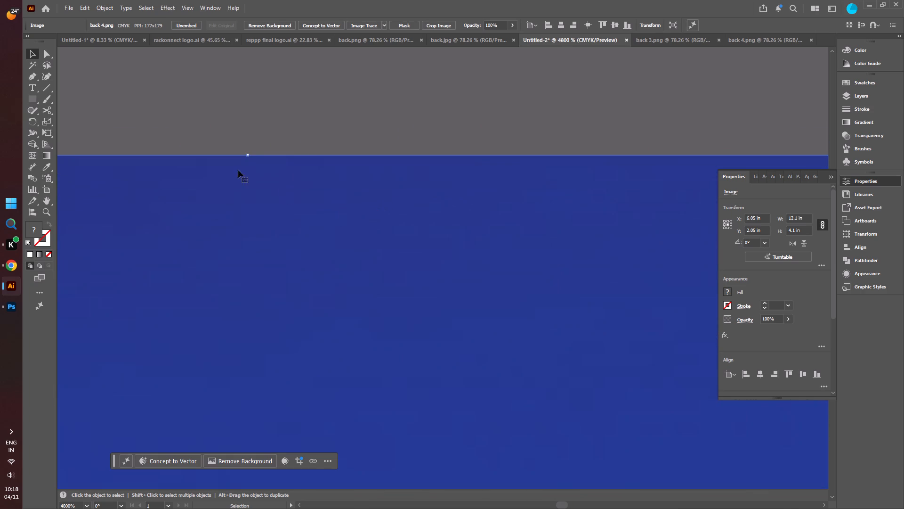
pyautogui.click(247, 155)
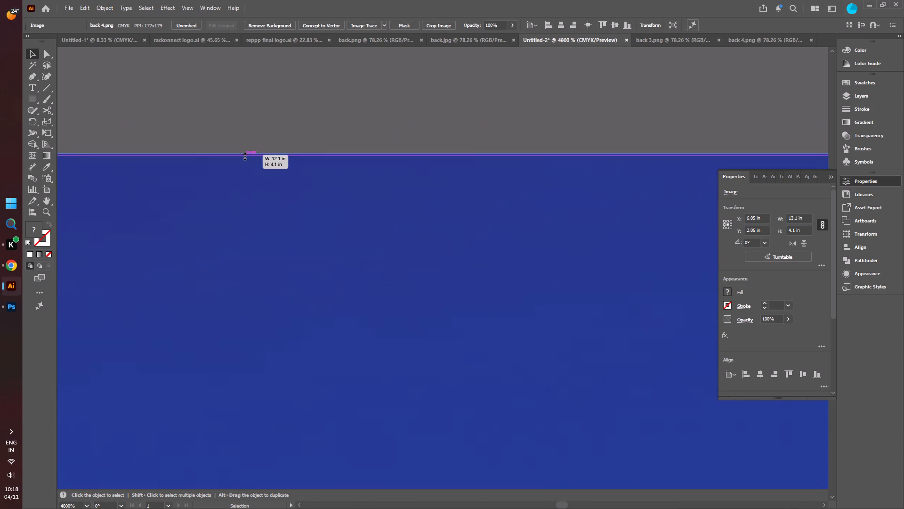
pyautogui.click(258, 123)
pyautogui.keyDown('alt'); pyautogui.scroll(-4, 282, 145); pyautogui.keyUp('alt')
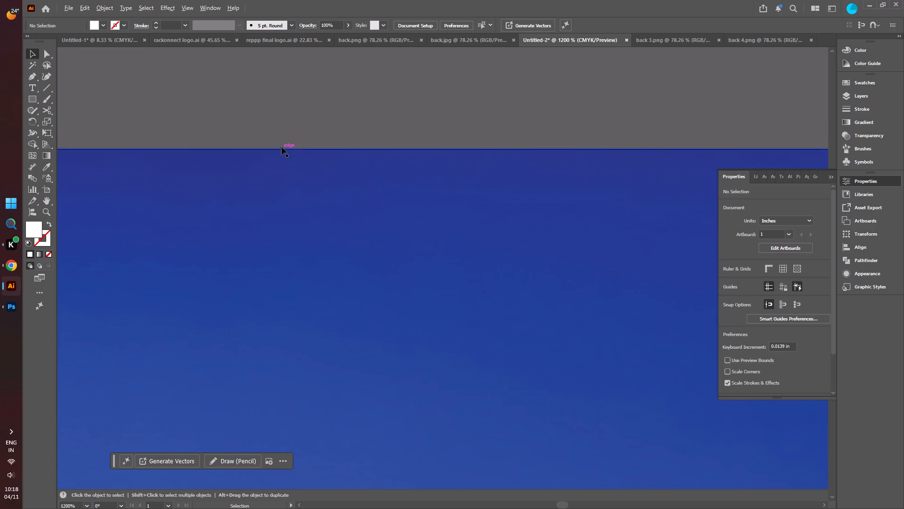
pyautogui.keyDown('alt'); pyautogui.scroll(-7, 282, 147); pyautogui.keyUp('alt')
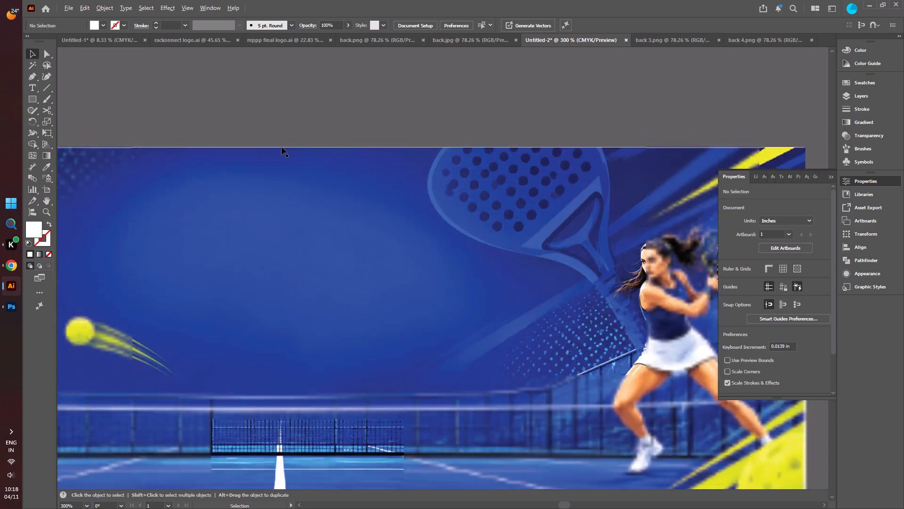
pyautogui.keyDown('alt'); pyautogui.scroll(-6, 282, 147); pyautogui.keyUp('alt')
pyautogui.keyDown('alt'); pyautogui.scroll(3, 246, 200); pyautogui.keyUp('alt')
pyautogui.click(216, 207)
pyautogui.scroll(2, 228, 202)
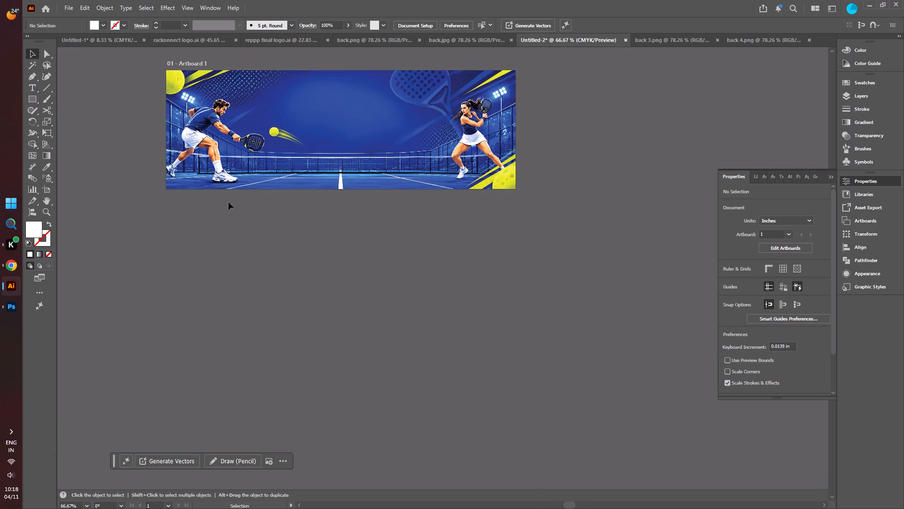
pyautogui.scroll(1, 228, 202)
pyautogui.keyDown('alt'); pyautogui.scroll(2, 261, 129); pyautogui.keyUp('alt')
pyautogui.keyDown('alt'); pyautogui.scroll(-1, 289, 207); pyautogui.keyUp('alt')
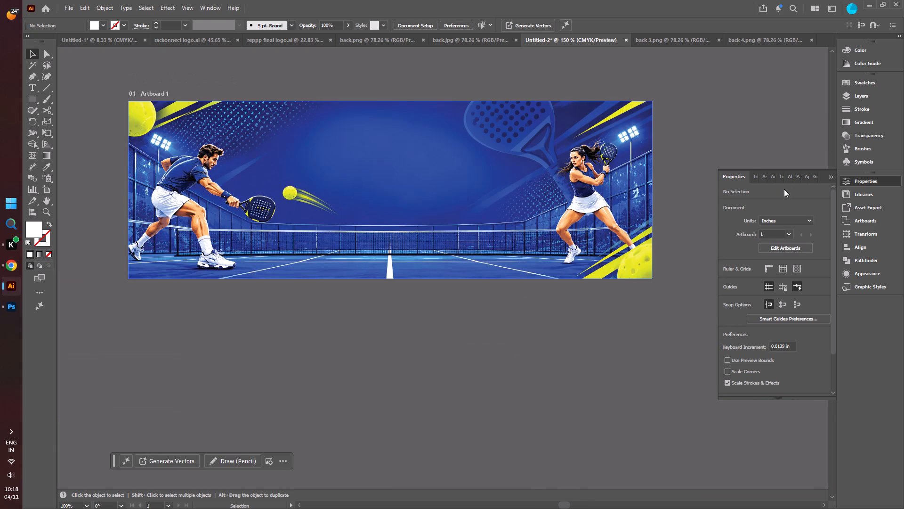
pyautogui.click(831, 175)
pyautogui.keyDown('alt'); pyautogui.scroll(1, 690, 116); pyautogui.keyUp('alt')
pyautogui.keyDown('alt'); pyautogui.scroll(-1, 687, 129); pyautogui.keyUp('alt')
pyautogui.scroll(4, 341, 76)
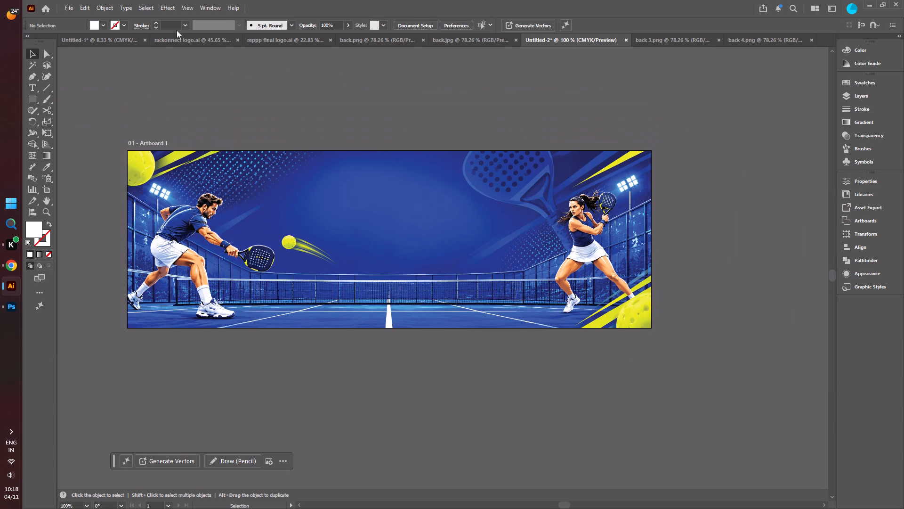
# Copy the Reppp and Rackonnect logos from Untitled-1 into the Untitled-2 padel banner.
pyautogui.click(120, 42)
pyautogui.click(364, 95)
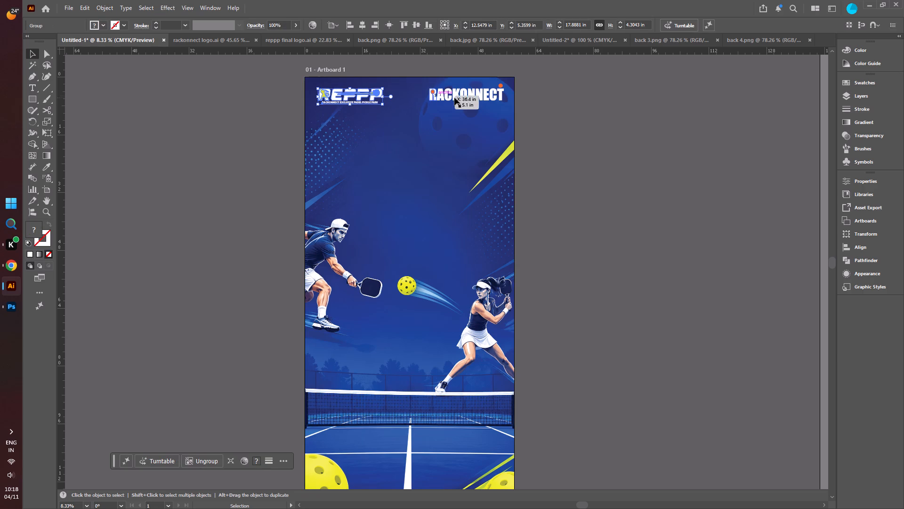
pyautogui.keyDown('shift'); pyautogui.click(454, 98); pyautogui.keyUp('shift')
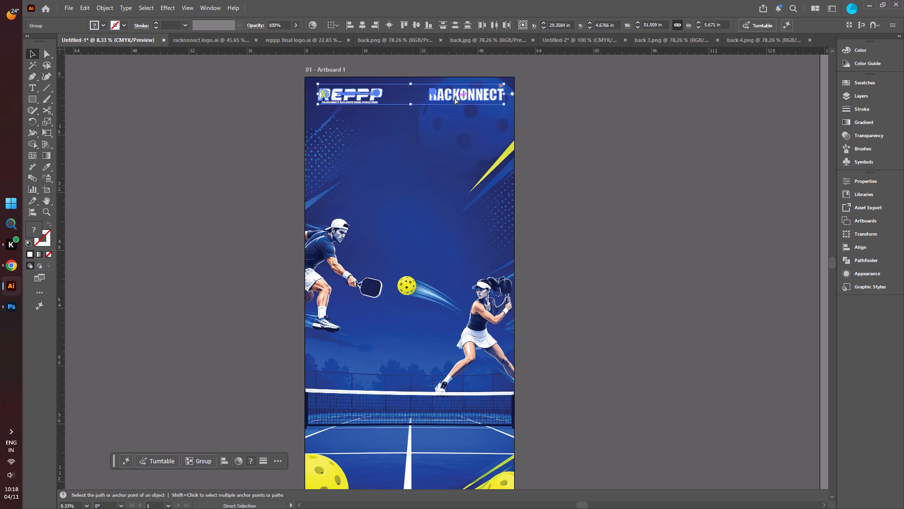
pyautogui.hotkey('ctrl', 'c')
pyautogui.click(763, 41)
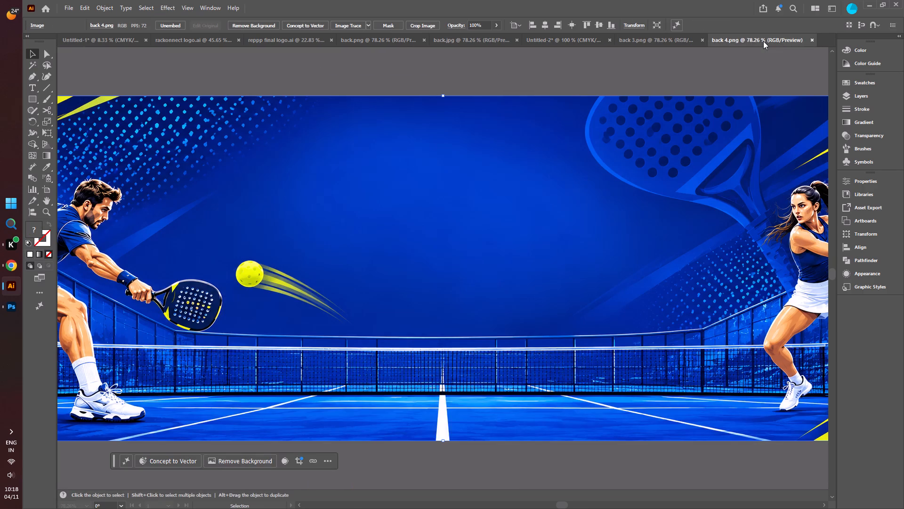
pyautogui.click(653, 41)
pyautogui.click(565, 42)
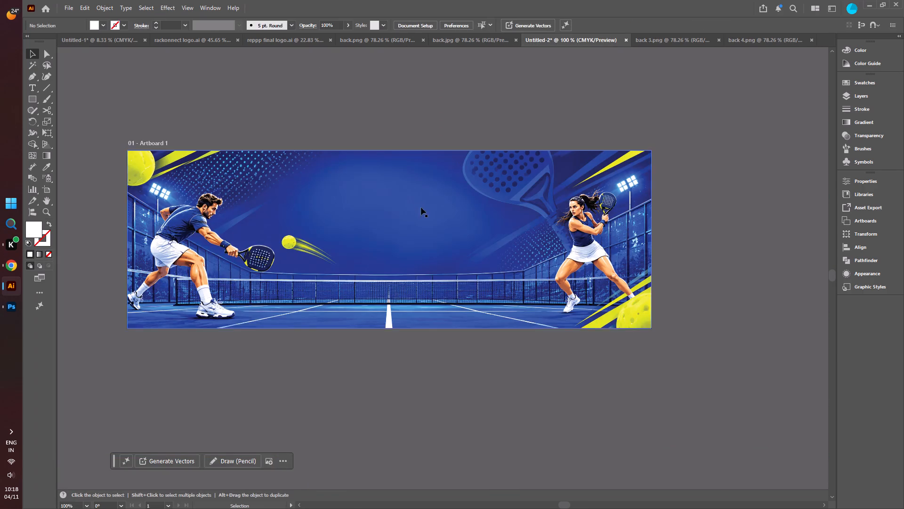
pyautogui.click(420, 209)
pyautogui.hotkey('ctrl', 'v')
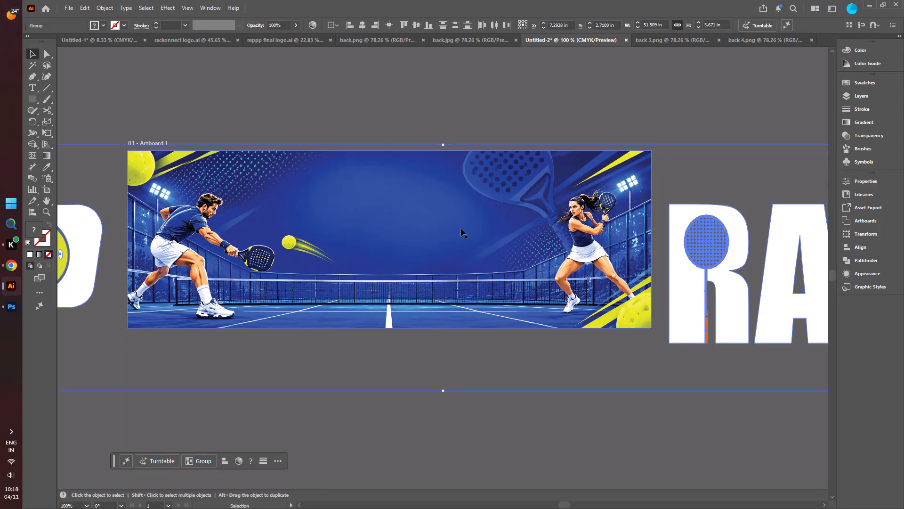
# Scale both pasted logos down together to about 7.01 x 0.77 in, bringing them onto the padel banner.
pyautogui.keyDown('alt'); pyautogui.scroll(-3, 429, 253); pyautogui.keyUp('alt')
pyautogui.keyDown('alt'); pyautogui.scroll(-2, 631, 279); pyautogui.keyUp('alt')
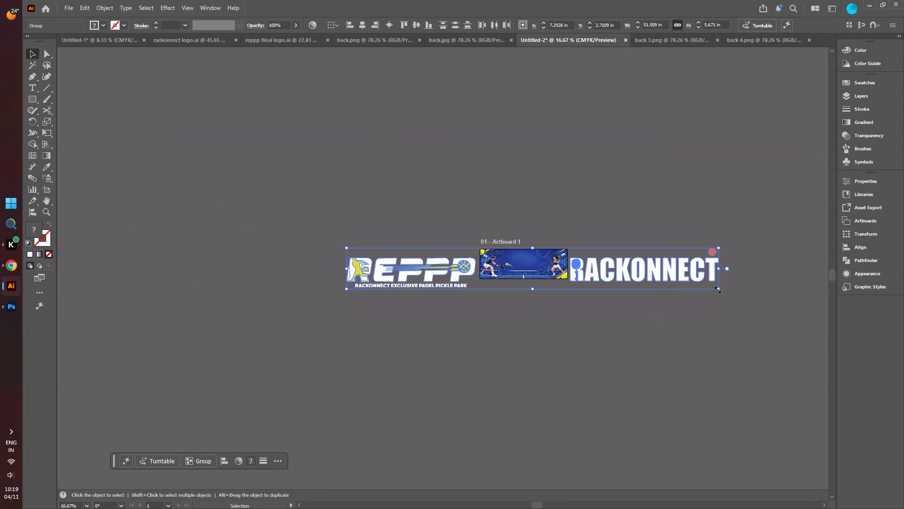
pyautogui.keyDown('shift'); pyautogui.moveTo(717, 289); pyautogui.dragTo(565, 261); pyautogui.keyUp('shift')
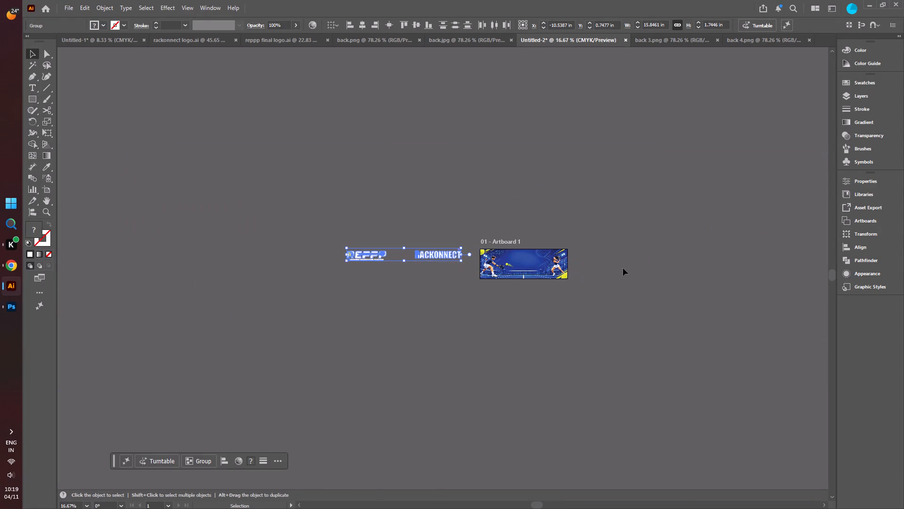
pyautogui.keyDown('alt'); pyautogui.scroll(3, 623, 268); pyautogui.keyUp('alt')
pyautogui.moveTo(125, 230); pyautogui.dragTo(161, 230)
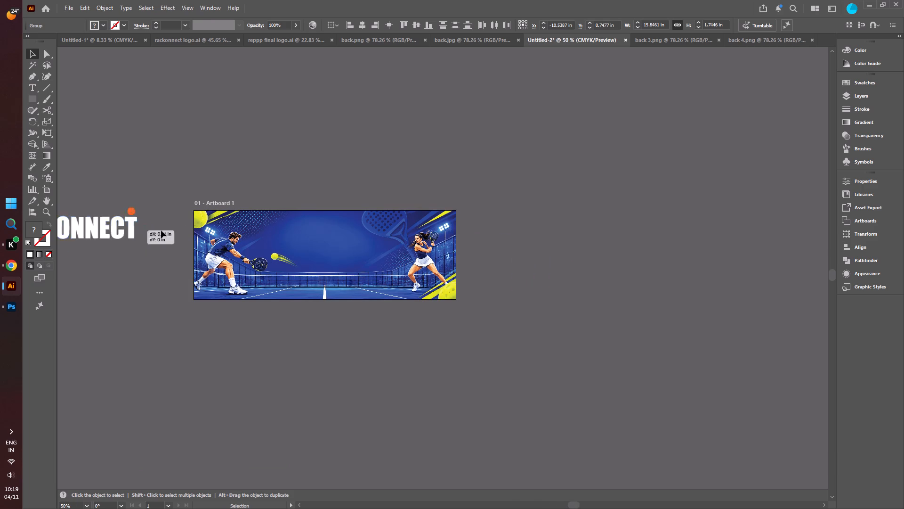
pyautogui.moveTo(161, 230); pyautogui.dragTo(481, 239)
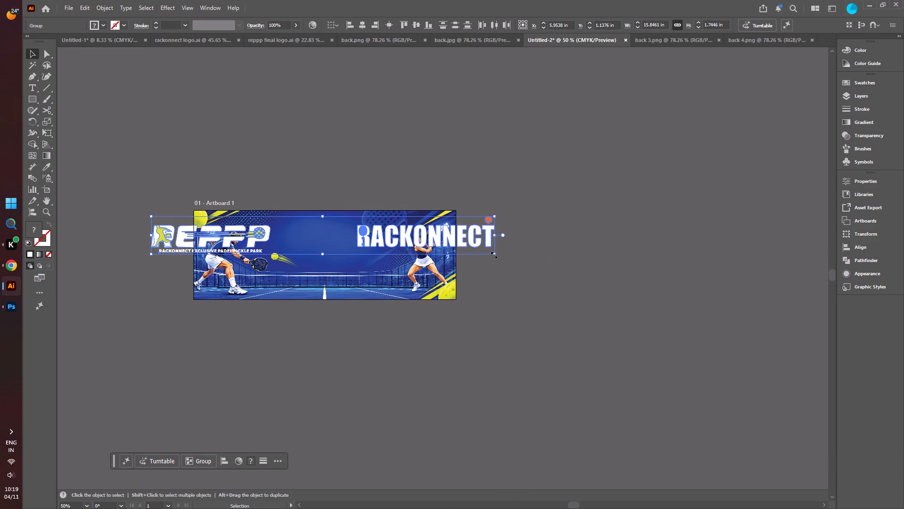
pyautogui.keyDown('shift'); pyautogui.moveTo(493, 254); pyautogui.dragTo(412, 237); pyautogui.keyUp('shift')
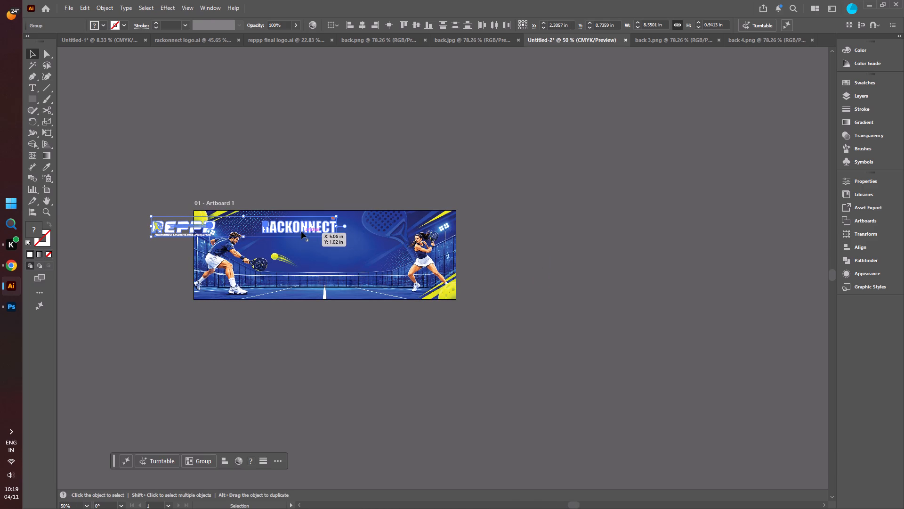
pyautogui.moveTo(301, 229); pyautogui.dragTo(378, 222)
pyautogui.keyDown('shift'); pyautogui.moveTo(414, 231); pyautogui.dragTo(403, 227); pyautogui.keyUp('shift')
# Centre the logo pair horizontally on the artboard and nudge it up close to the banner's top edge.
pyautogui.moveTo(349, 220); pyautogui.dragTo(371, 222)
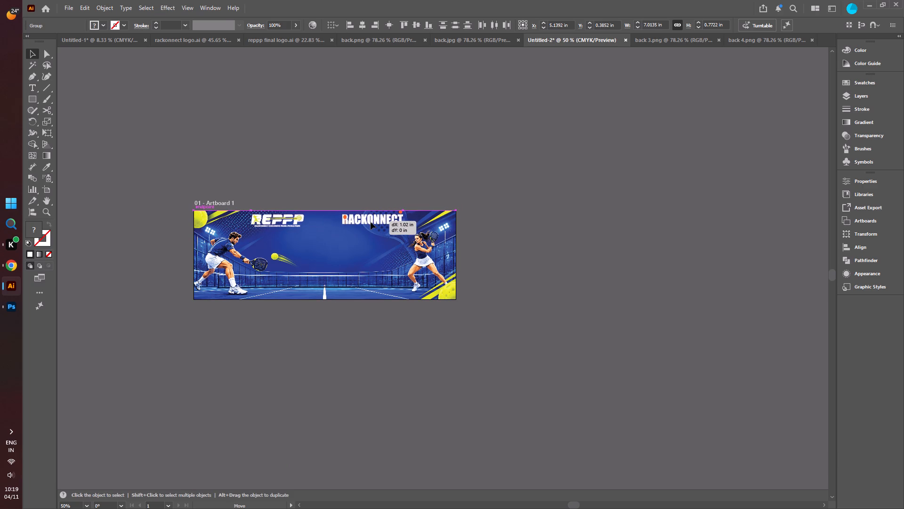
pyautogui.moveTo(371, 222); pyautogui.dragTo(368, 223)
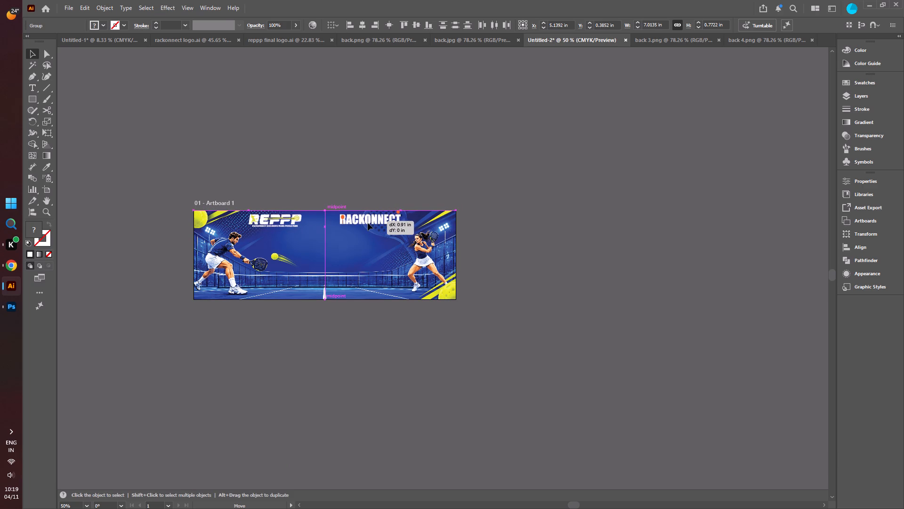
pyautogui.moveTo(368, 223); pyautogui.dragTo(368, 225)
pyautogui.press('Up')
pyautogui.press('Up')
pyautogui.press('Up')
pyautogui.press('Up')
pyautogui.press('Up')
pyautogui.press('Up')
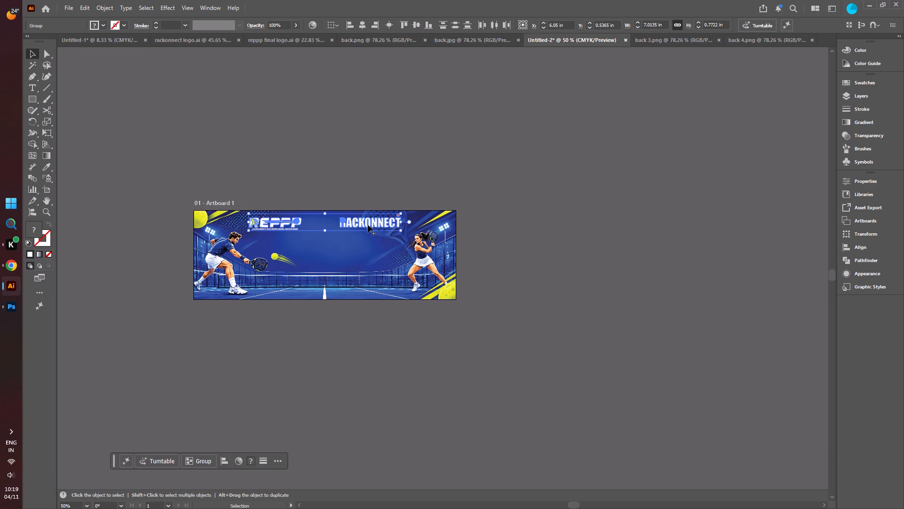
pyautogui.press('Up')
pyautogui.press('Up')
pyautogui.click(331, 168)
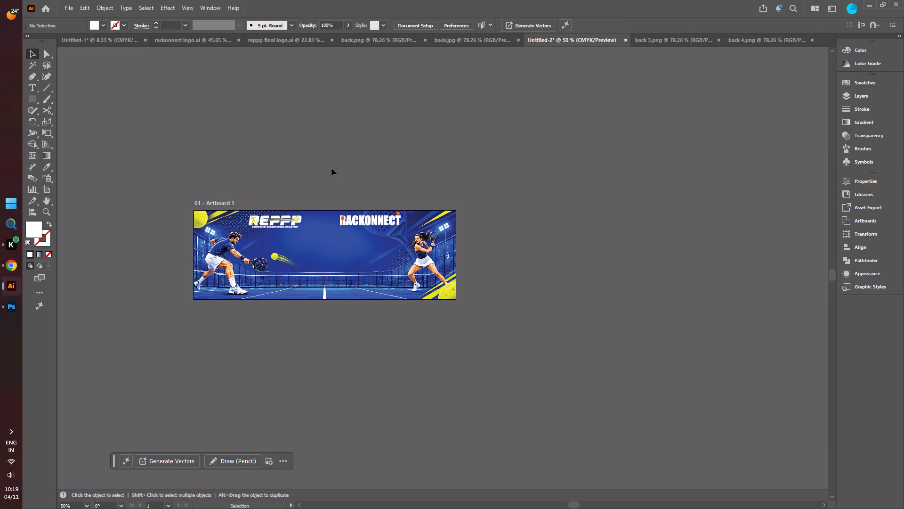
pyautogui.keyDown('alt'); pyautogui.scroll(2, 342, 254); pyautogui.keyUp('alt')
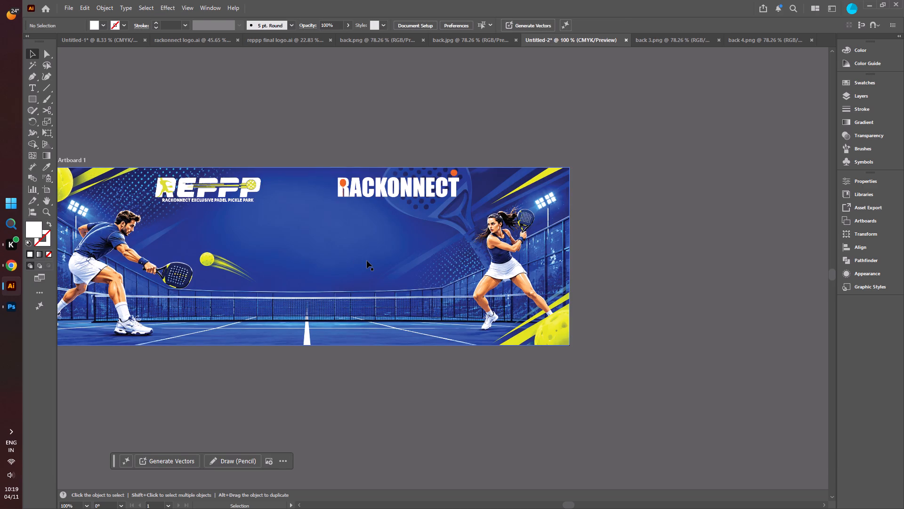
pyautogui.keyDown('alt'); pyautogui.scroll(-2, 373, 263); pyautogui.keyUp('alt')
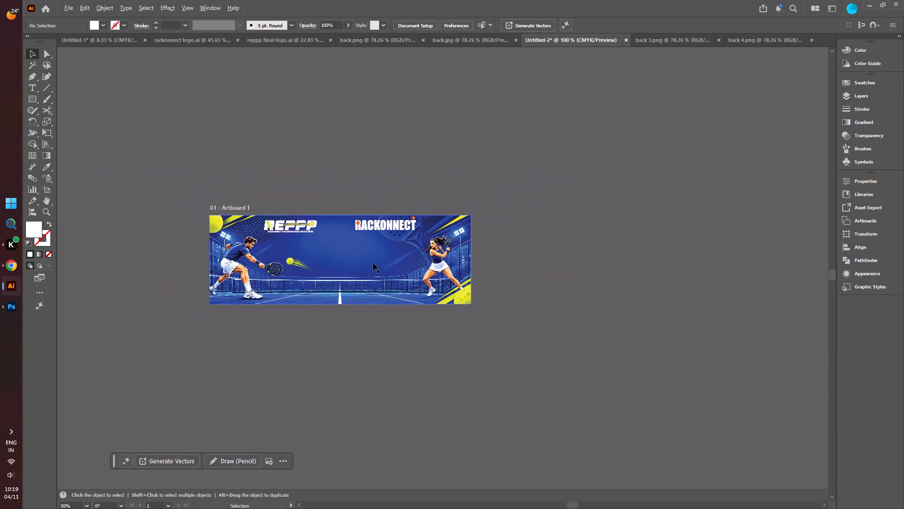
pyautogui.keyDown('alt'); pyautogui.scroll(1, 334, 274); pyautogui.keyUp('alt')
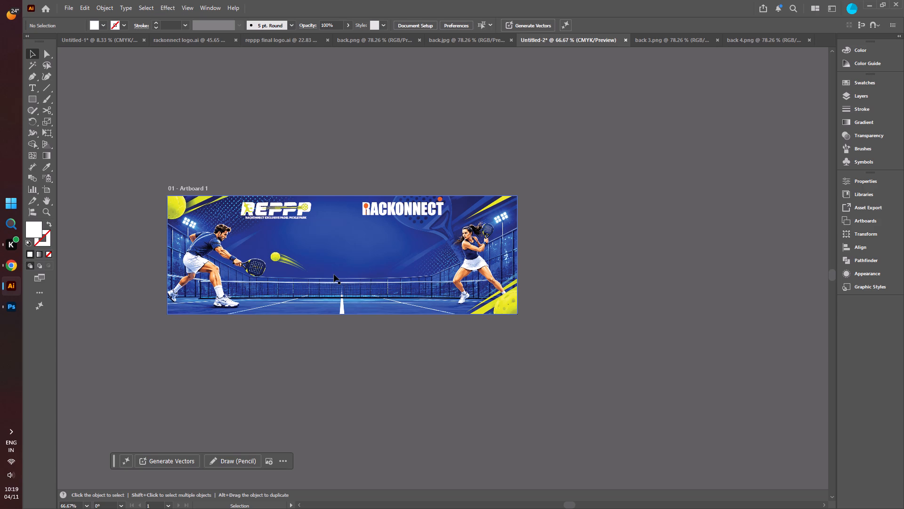
# Close the background image documents back 3.png, back 4.png, back.jpg and back.png.
pyautogui.click(677, 40)
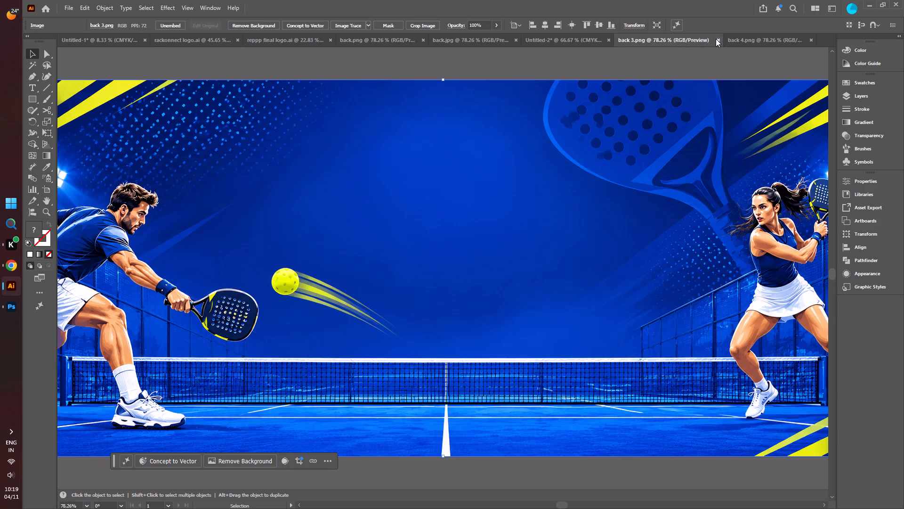
pyautogui.click(716, 40)
pyautogui.click(765, 42)
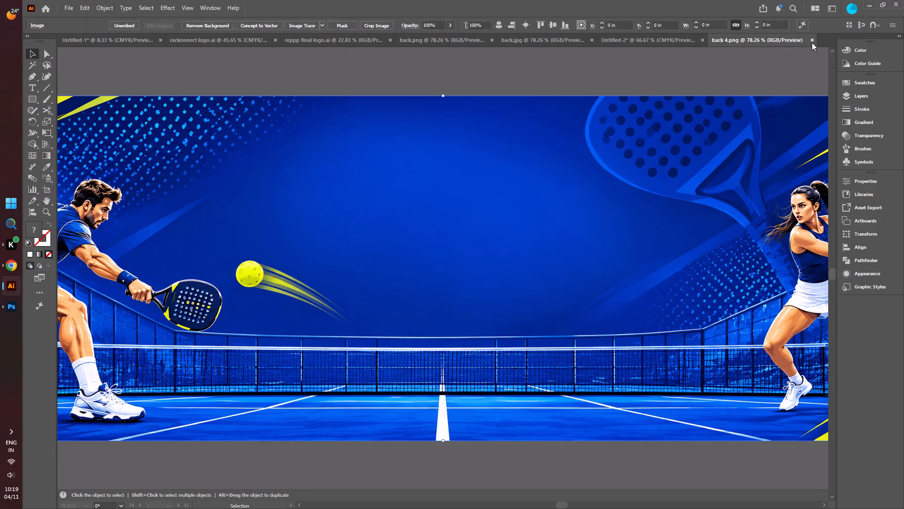
pyautogui.click(812, 41)
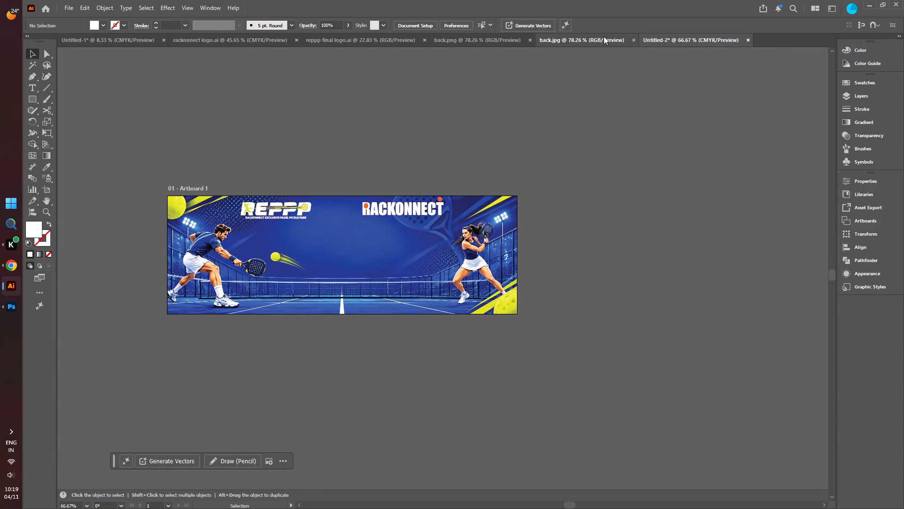
pyautogui.click(604, 36)
pyautogui.click(632, 38)
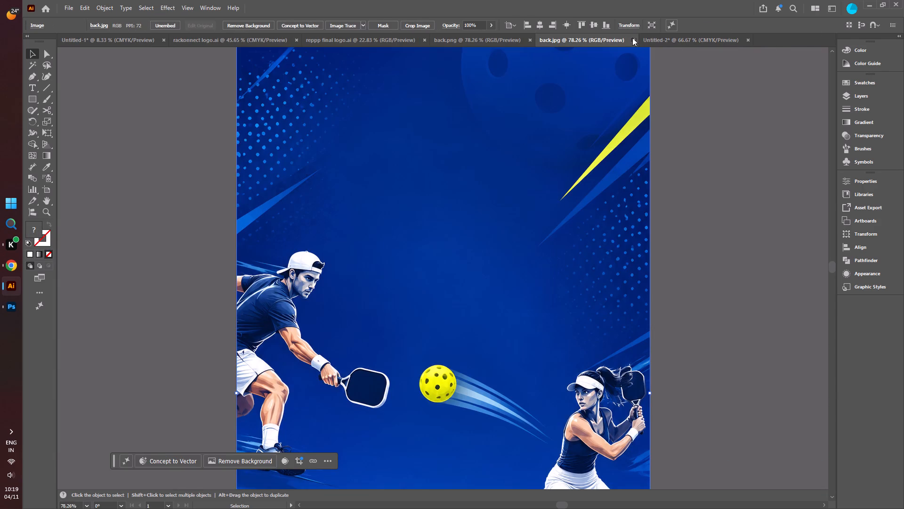
pyautogui.click(460, 43)
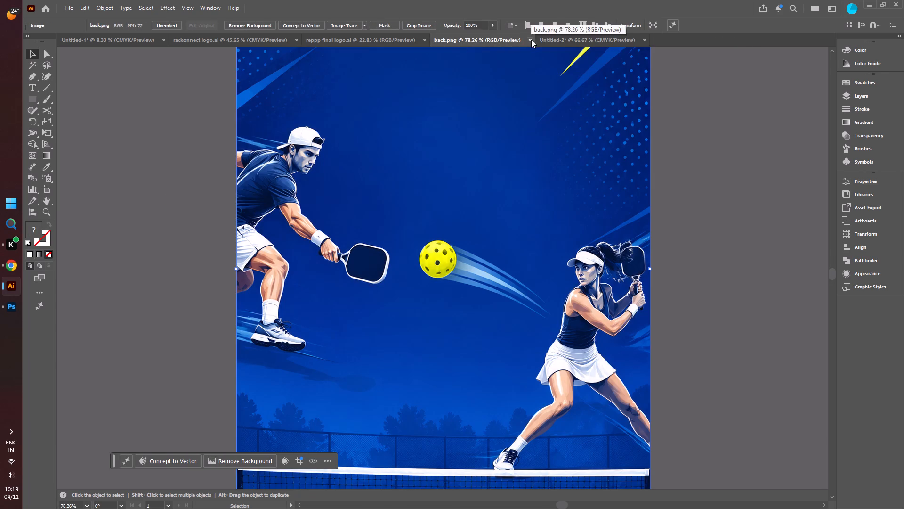
pyautogui.click(531, 40)
# Close the source logo files reppp final logo.ai and rackonnect logo.ai, keeping Untitled-1 and Untitled-2 open.
pyautogui.click(364, 38)
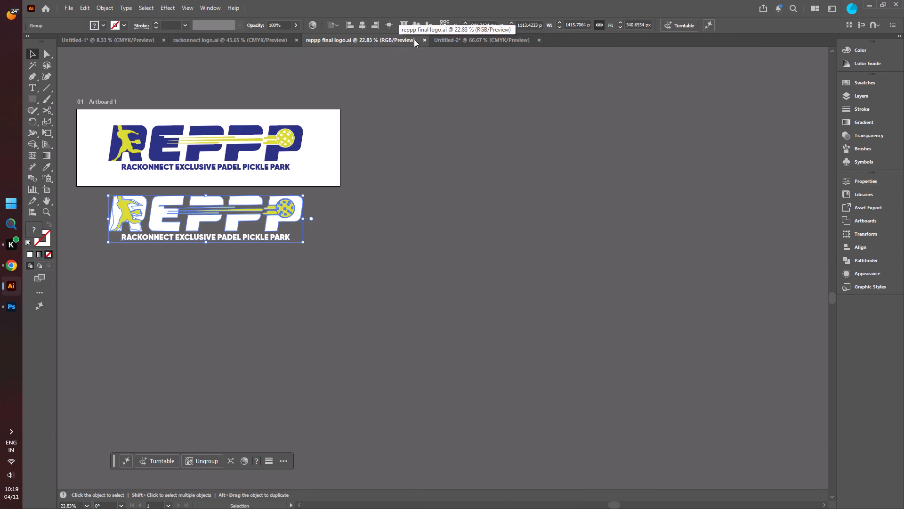
pyautogui.click(424, 40)
pyautogui.click(261, 38)
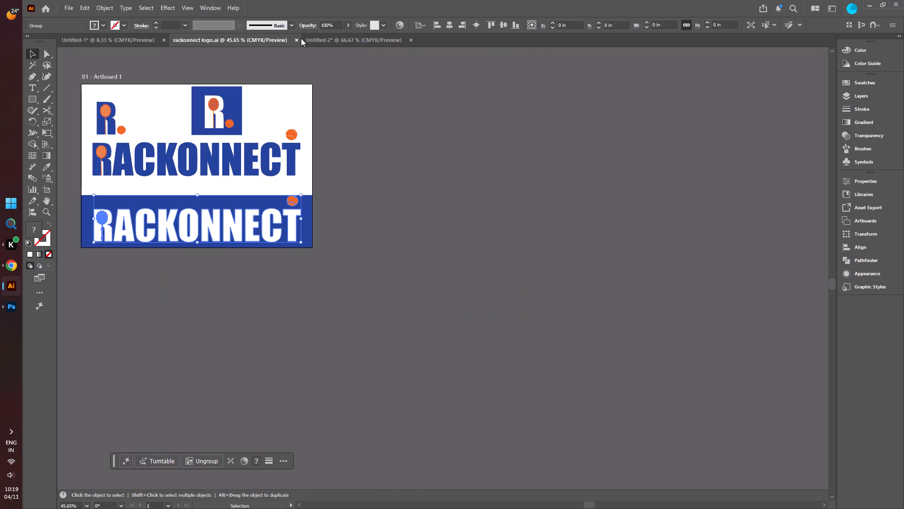
pyautogui.click(297, 41)
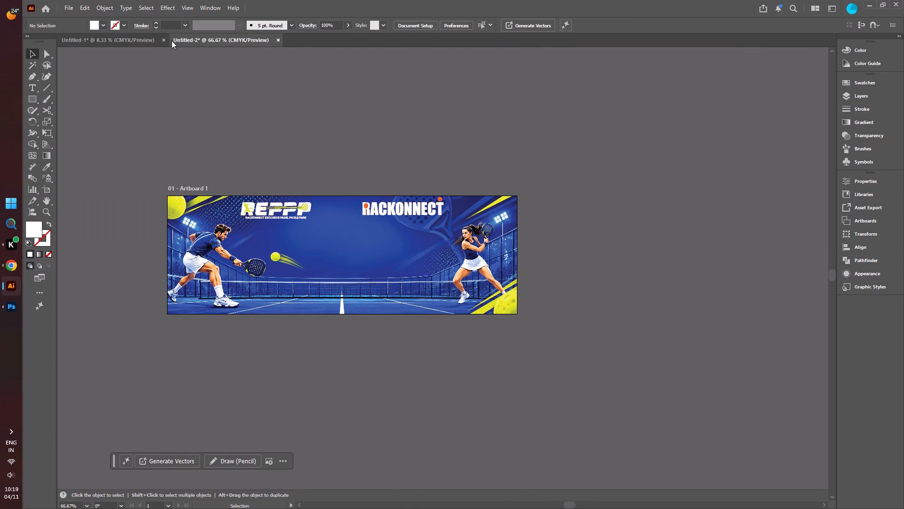
# Review the whole pickleball design in Untitled-1 from logos to bottom edge, and return to the Untitled-2 padel banner.
pyautogui.click(121, 40)
pyautogui.click(260, 153)
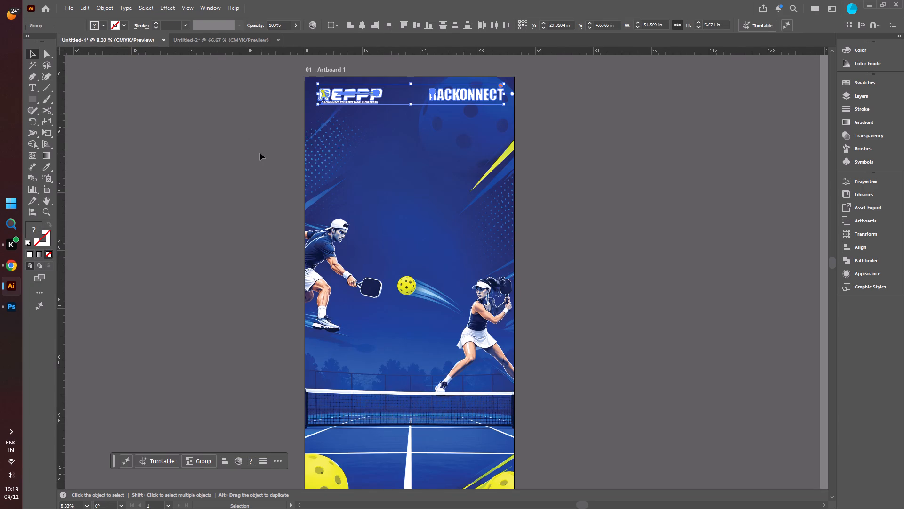
pyautogui.scroll(-3, 250, 154)
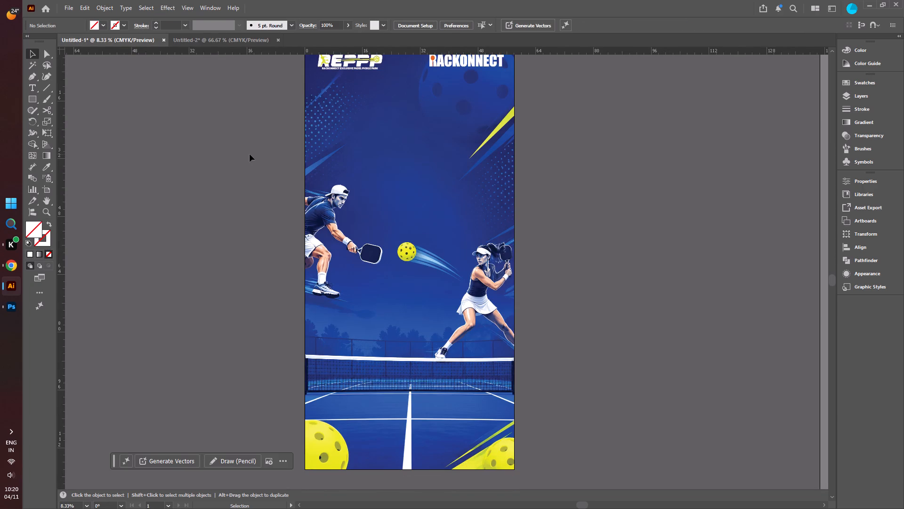
pyautogui.scroll(-3, 250, 154)
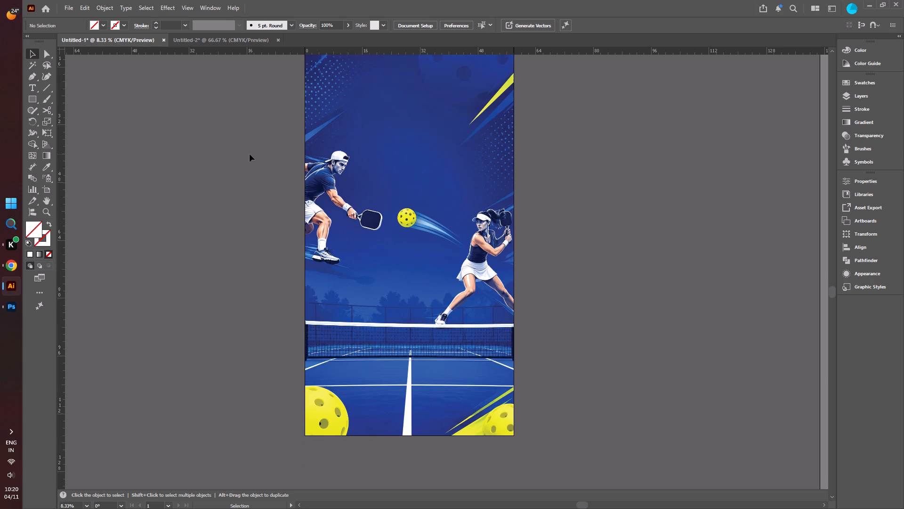
pyautogui.scroll(-1, 250, 154)
pyautogui.scroll(7, 250, 154)
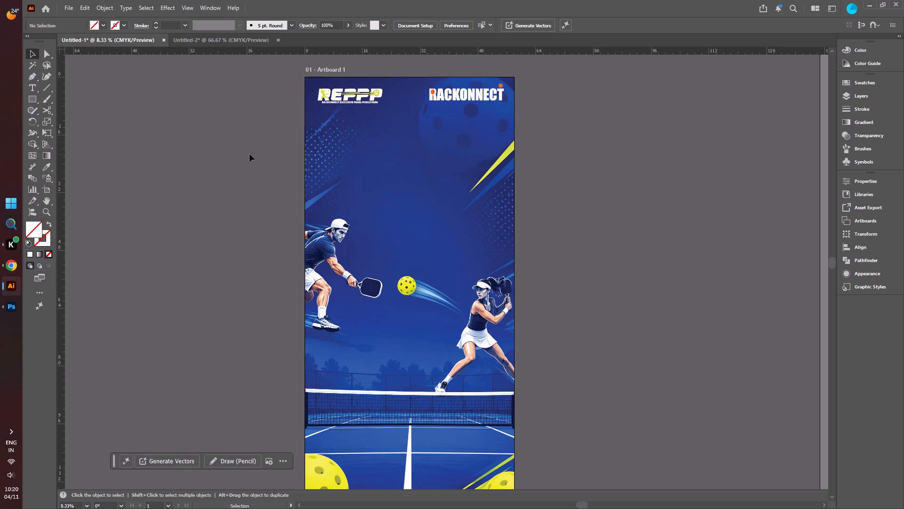
pyautogui.click(204, 39)
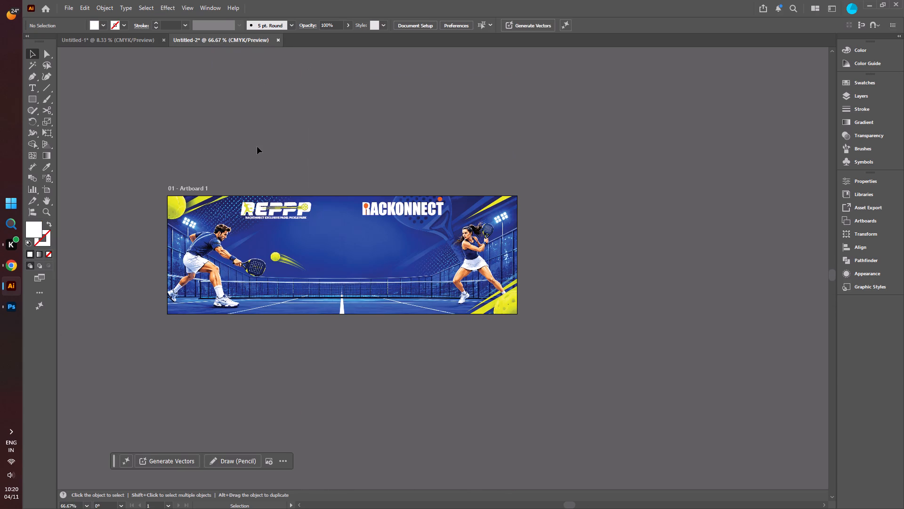
pyautogui.click(258, 147)
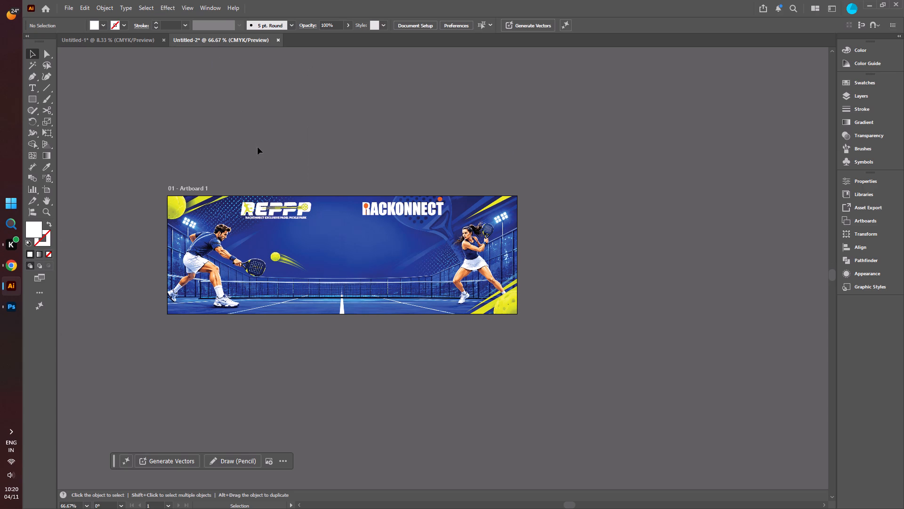
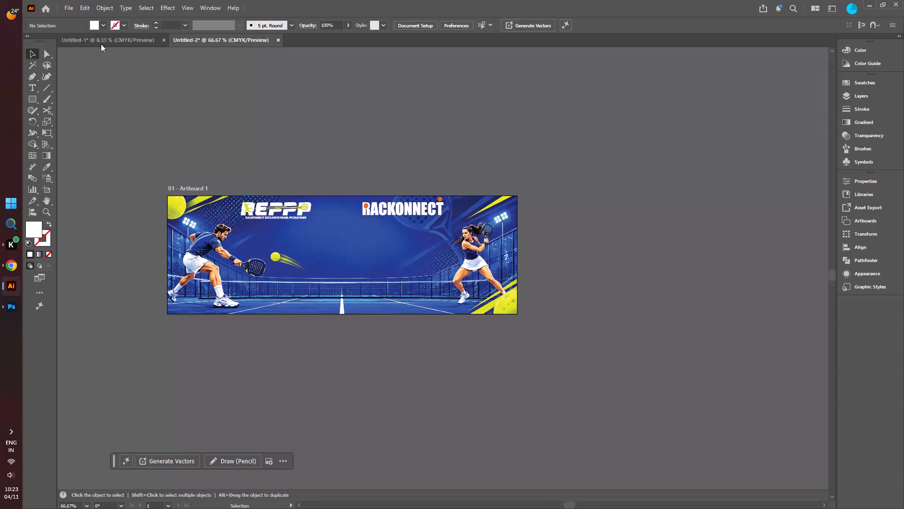
# Look over the pickleball design in Untitled-1 again from the logos to its bottom edge, and return to the Untitled-2 padel banner.
pyautogui.click(109, 42)
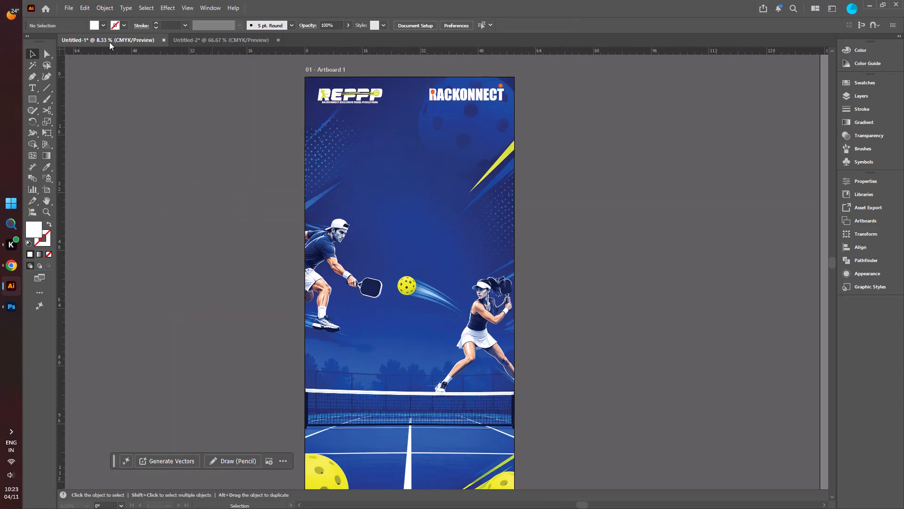
pyautogui.scroll(-1, 235, 194)
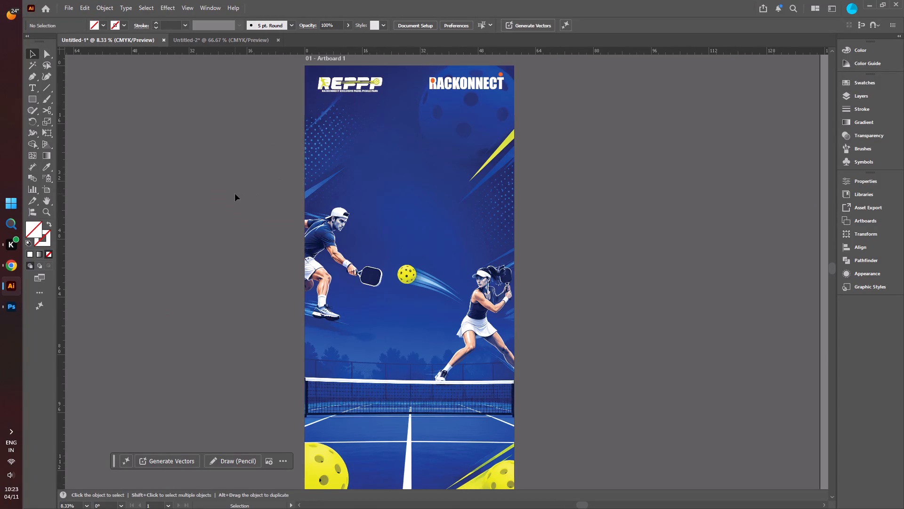
pyautogui.scroll(-7, 235, 194)
pyautogui.scroll(1, 235, 194)
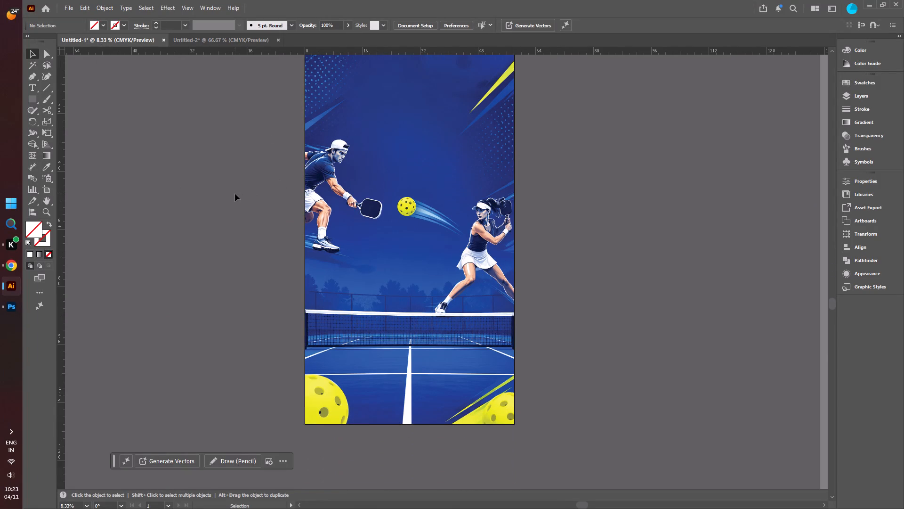
pyautogui.scroll(7, 235, 194)
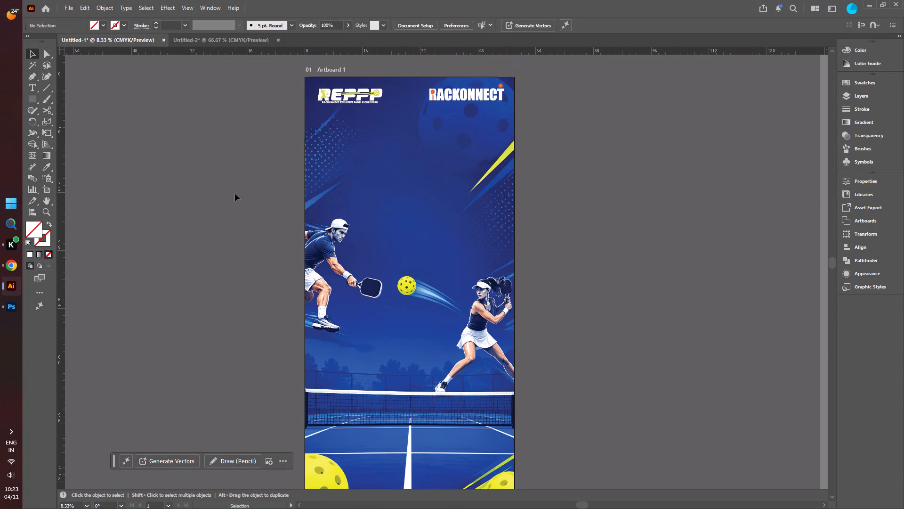
pyautogui.click(210, 36)
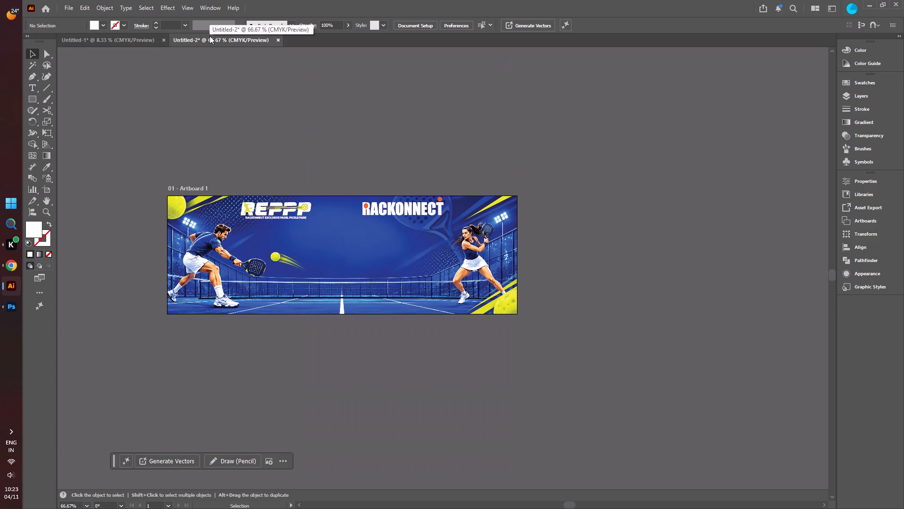
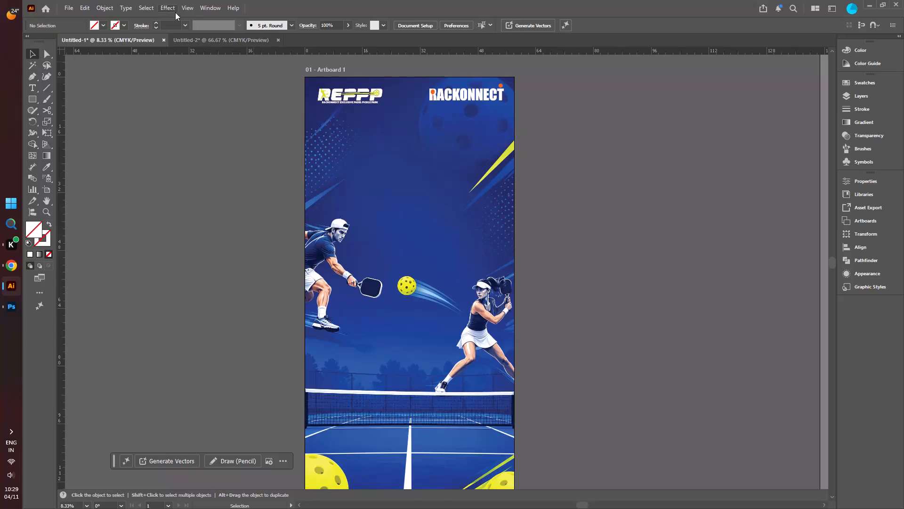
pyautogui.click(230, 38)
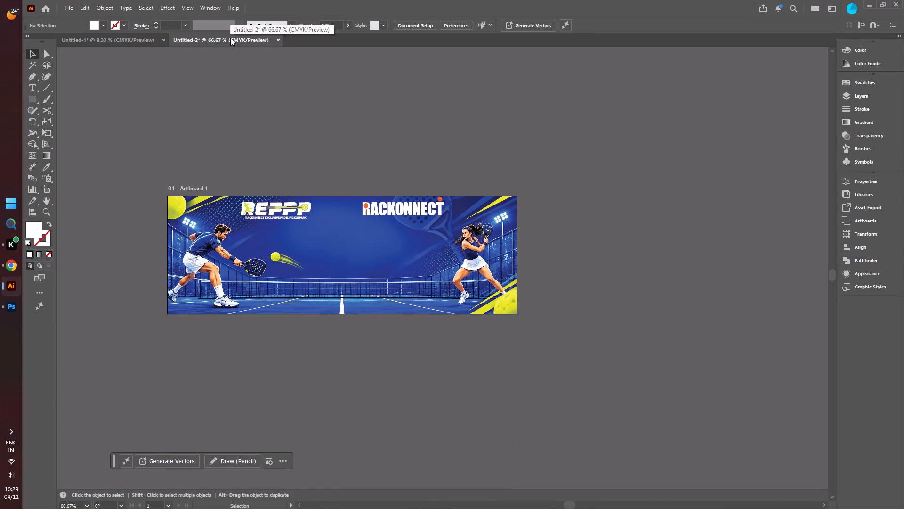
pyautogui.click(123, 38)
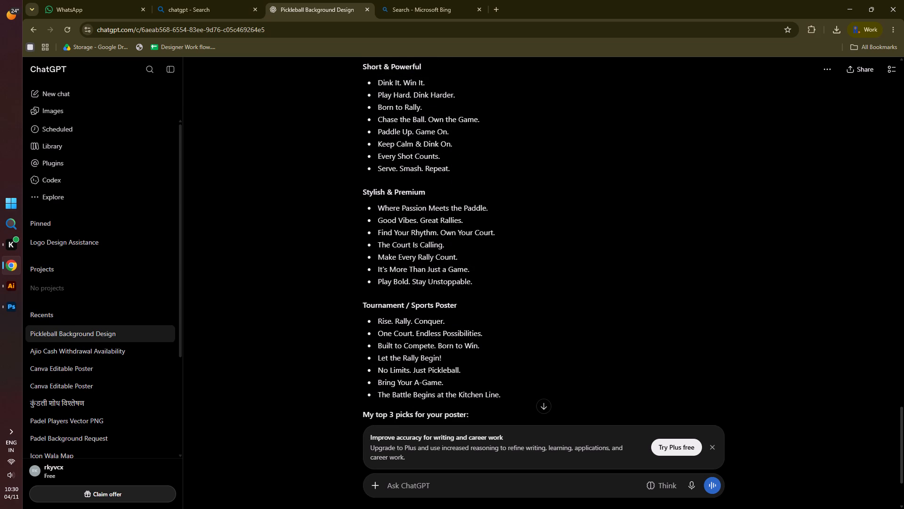
pyautogui.moveTo(426, 208); pyautogui.dragTo(370, 208)
pyautogui.rightClick(395, 210)
pyautogui.click(425, 219)
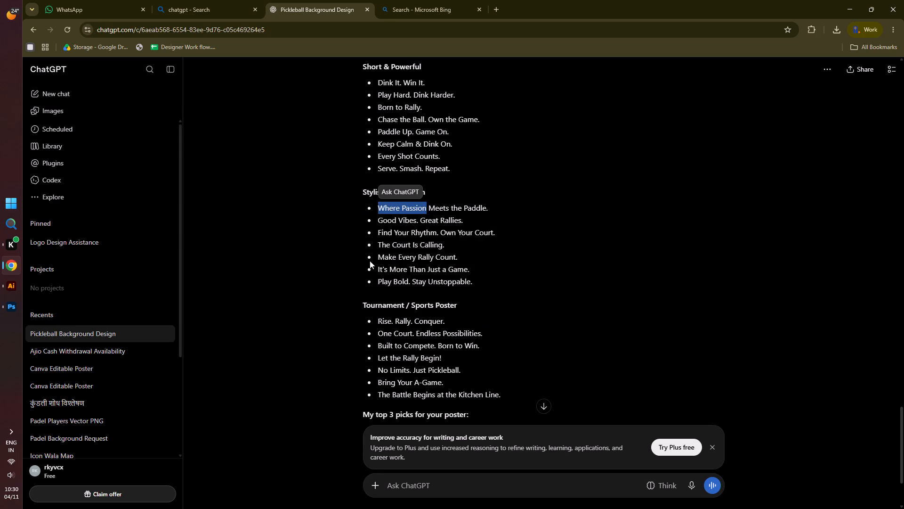
pyautogui.click(286, 270)
# In Photoshop, add the copied text "Where Passion" to back.png and move it to the middle of the empty area above the players.
pyautogui.click(10, 304)
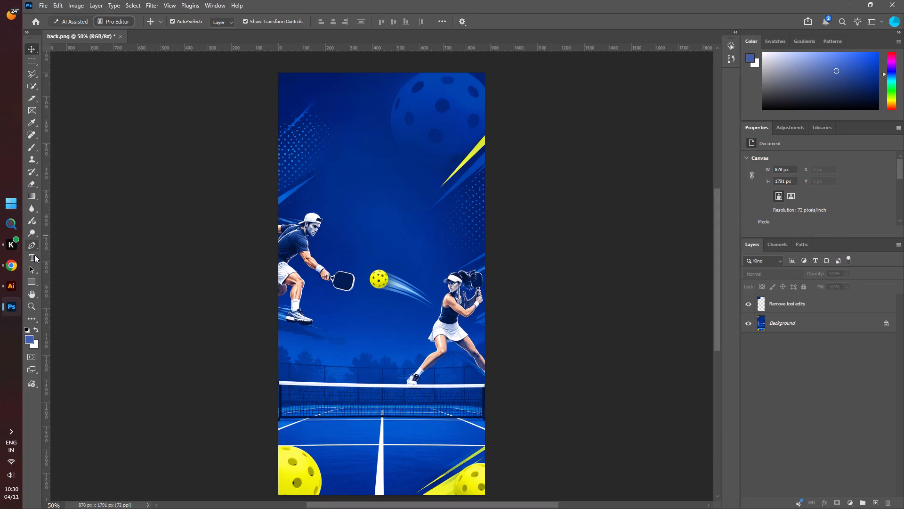
pyautogui.click(34, 254)
pyautogui.click(334, 143)
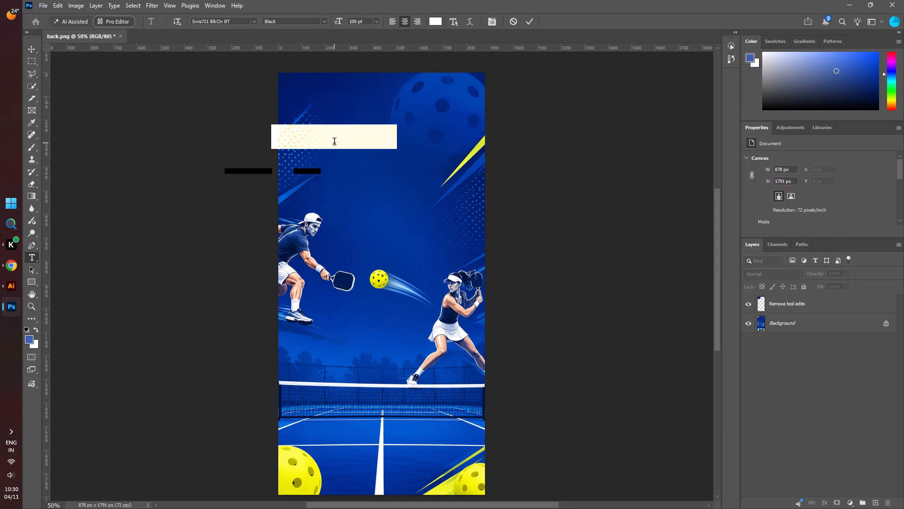
pyautogui.hotkey('ctrl', 'v')
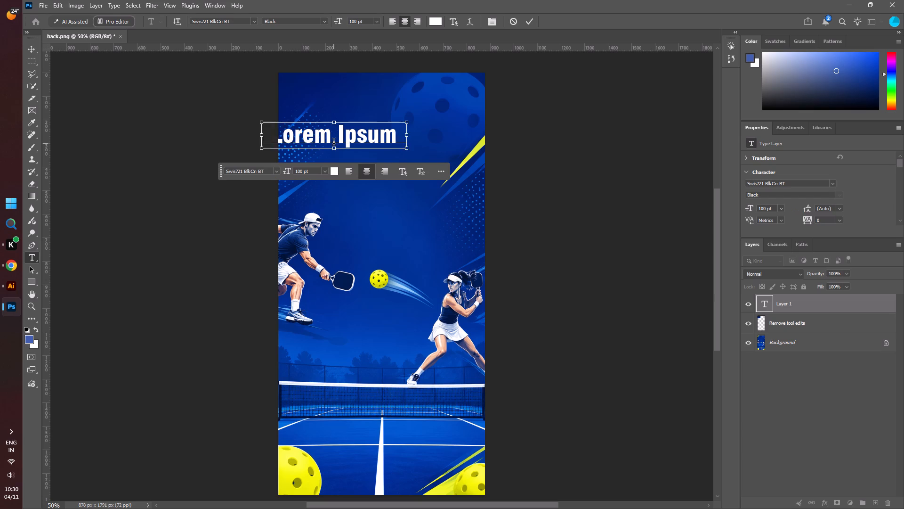
pyautogui.click(32, 48)
pyautogui.click(99, 108)
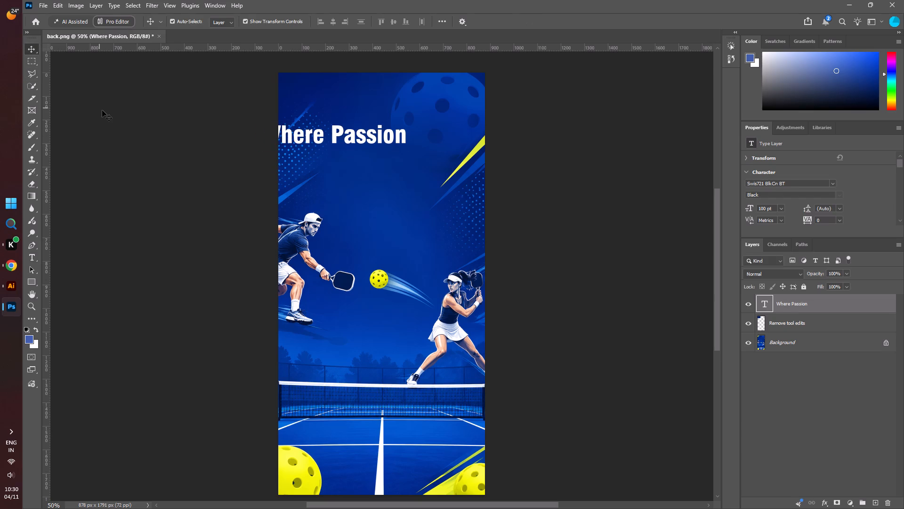
pyautogui.moveTo(333, 136); pyautogui.dragTo(378, 173)
pyautogui.click(157, 175)
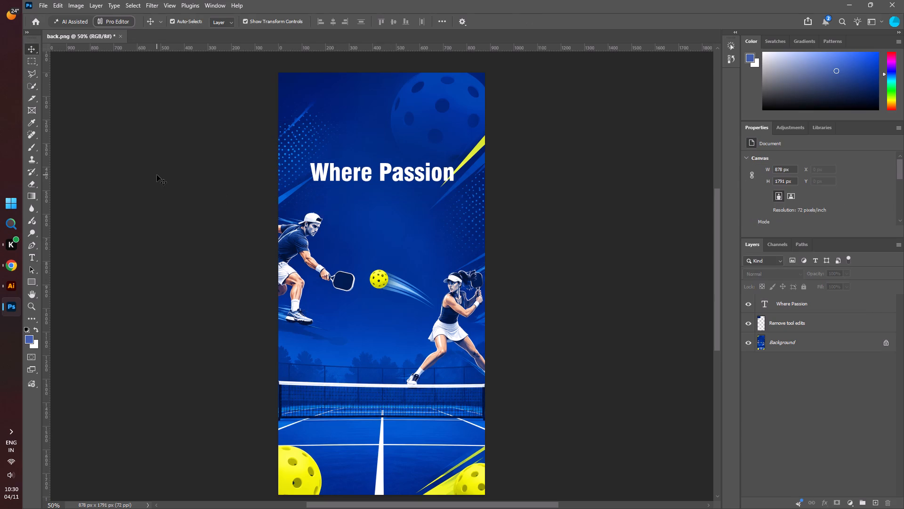
# Scale the "Where Passion" text down to about 78 pt and place it in the upper part of the poster, just below the large faded ball's centre.
pyautogui.click(345, 172)
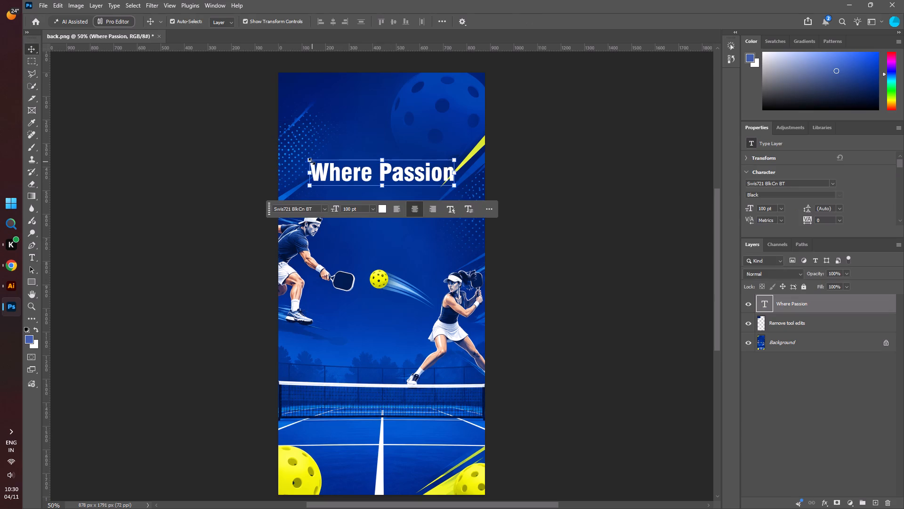
pyautogui.moveTo(310, 160); pyautogui.dragTo(337, 177)
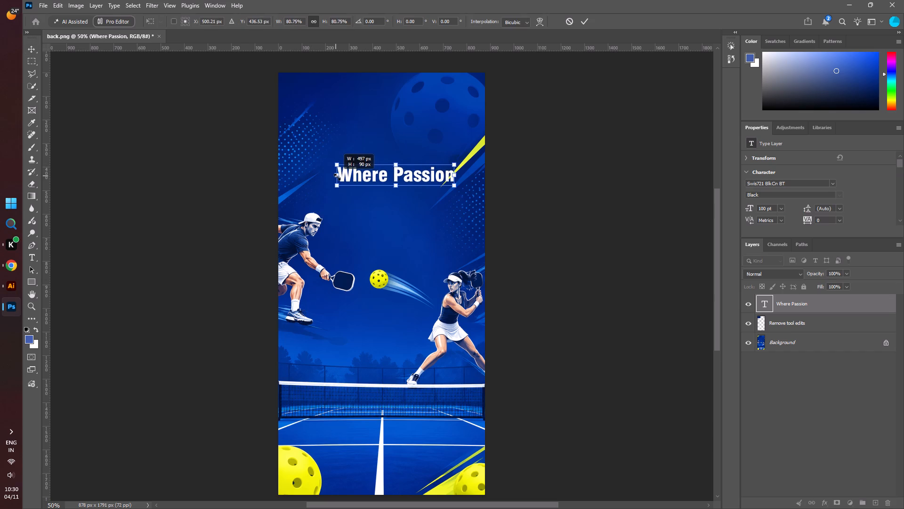
pyautogui.moveTo(337, 177); pyautogui.dragTo(340, 177)
pyautogui.moveTo(396, 175); pyautogui.dragTo(393, 229)
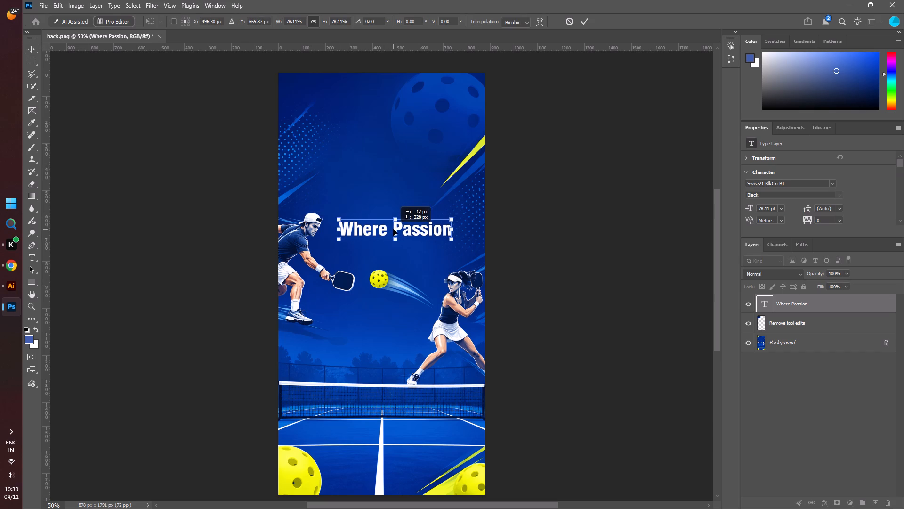
pyautogui.moveTo(393, 229); pyautogui.dragTo(397, 222)
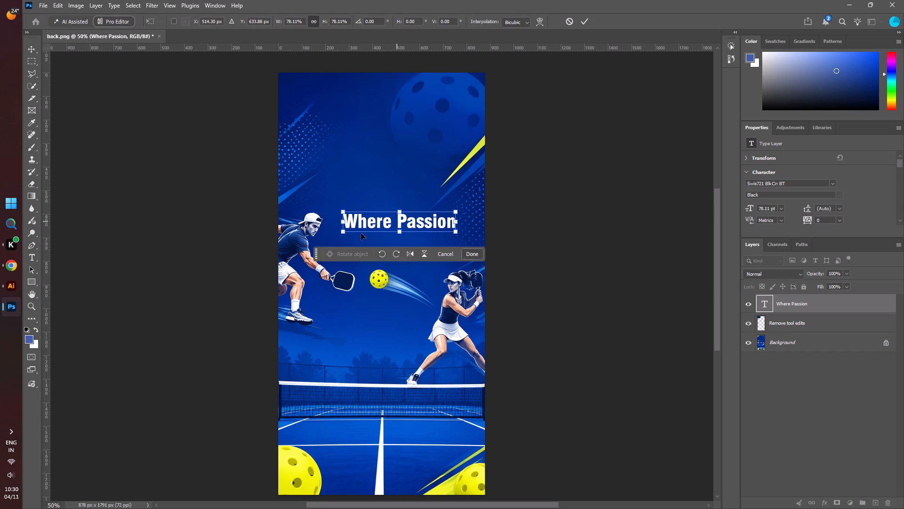
pyautogui.click(160, 234)
pyautogui.click(160, 234)
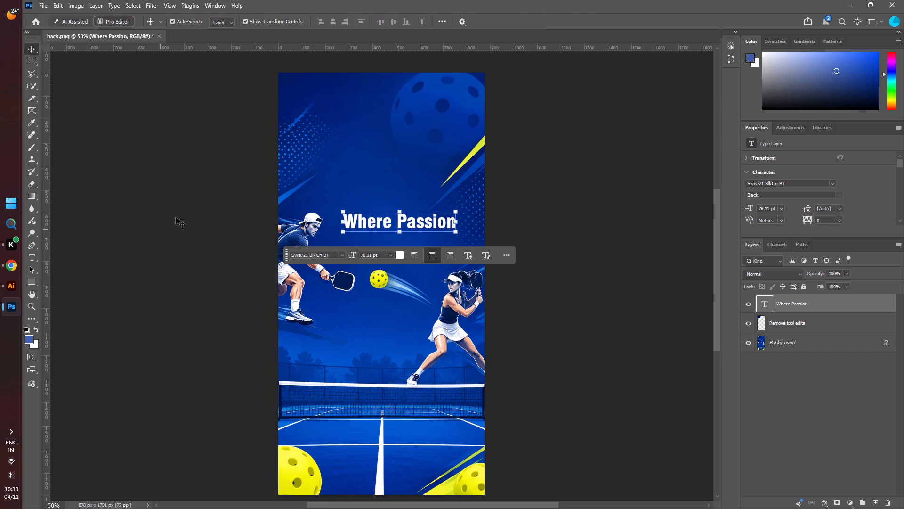
pyautogui.click(195, 178)
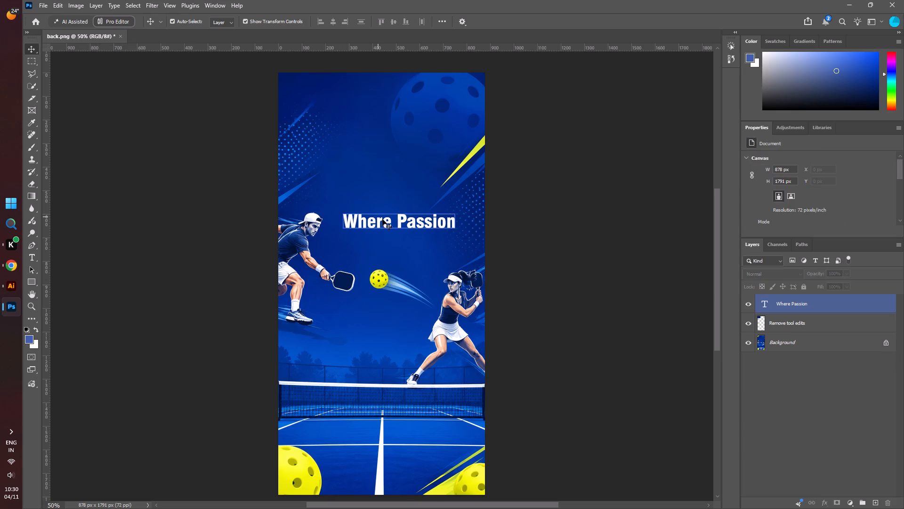
pyautogui.moveTo(387, 221); pyautogui.dragTo(365, 131)
pyautogui.click(170, 188)
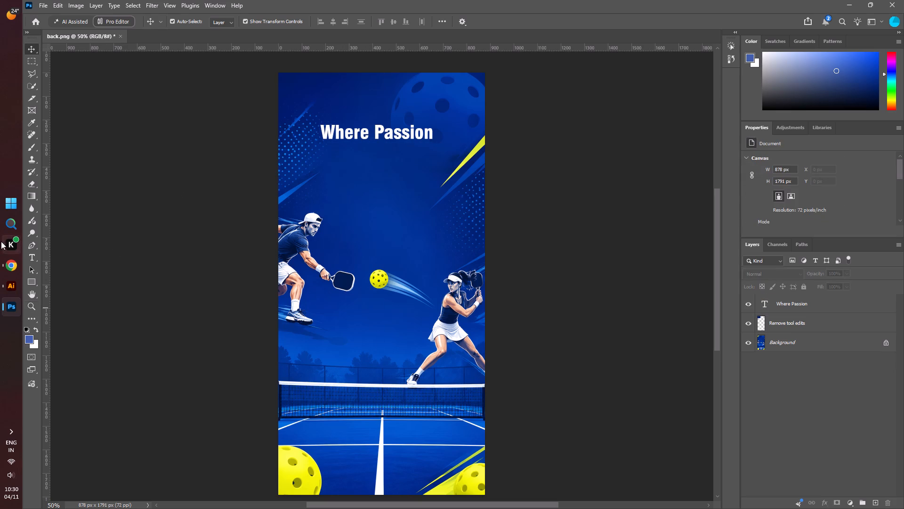
# In Illustrator's Untitled-1, add a placeholder point text below the Reppp logo and enlarge it to about 453 pt.
pyautogui.click(8, 285)
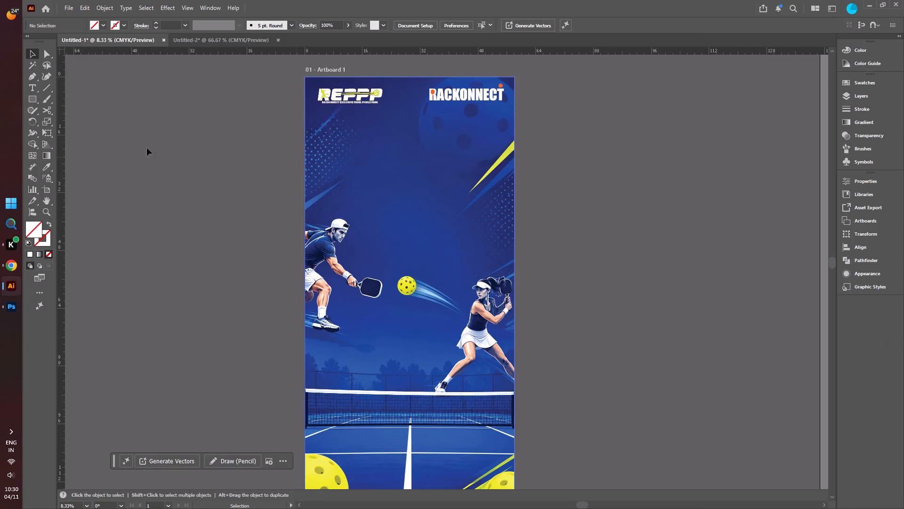
pyautogui.click(34, 89)
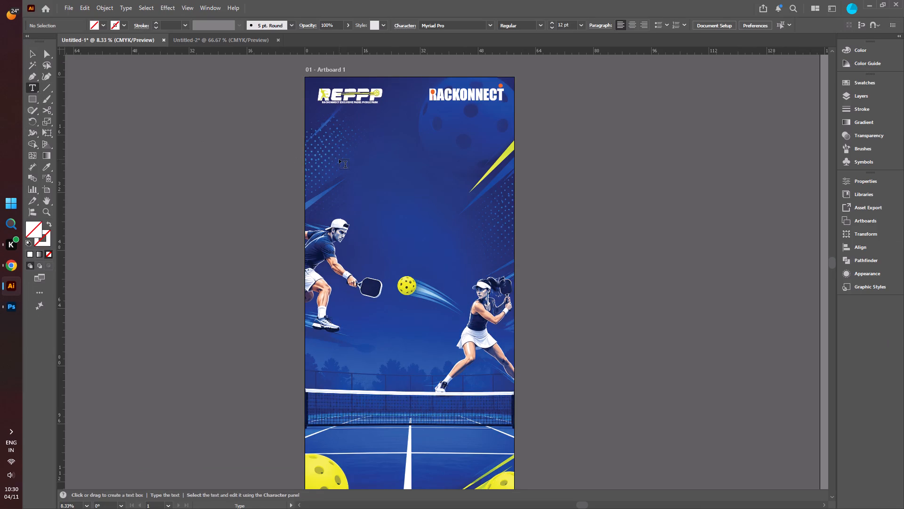
pyautogui.click(347, 161)
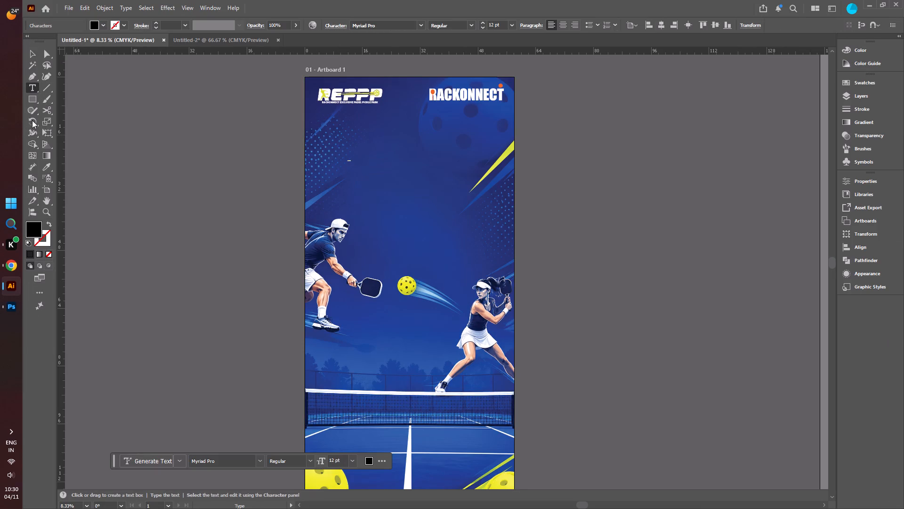
pyautogui.click(33, 52)
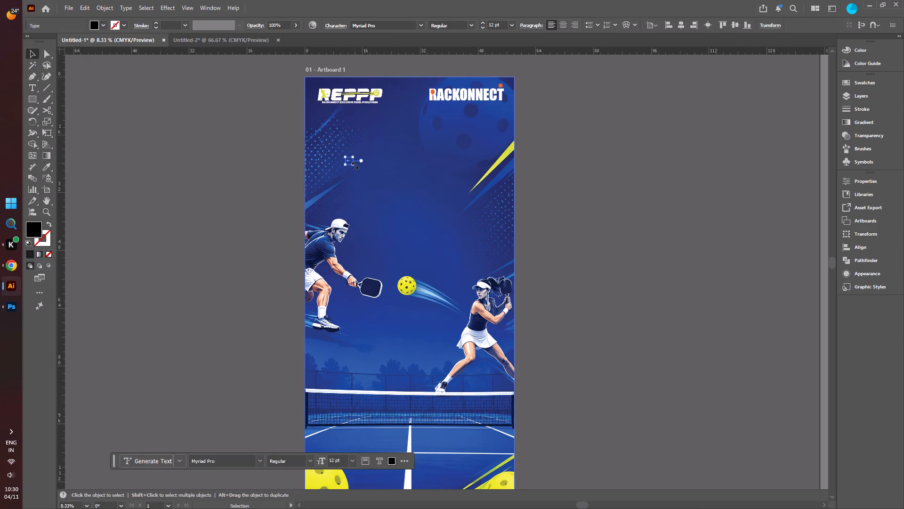
pyautogui.keyDown('shift'); pyautogui.moveTo(354, 166); pyautogui.dragTo(685, 388); pyautogui.keyUp('shift')
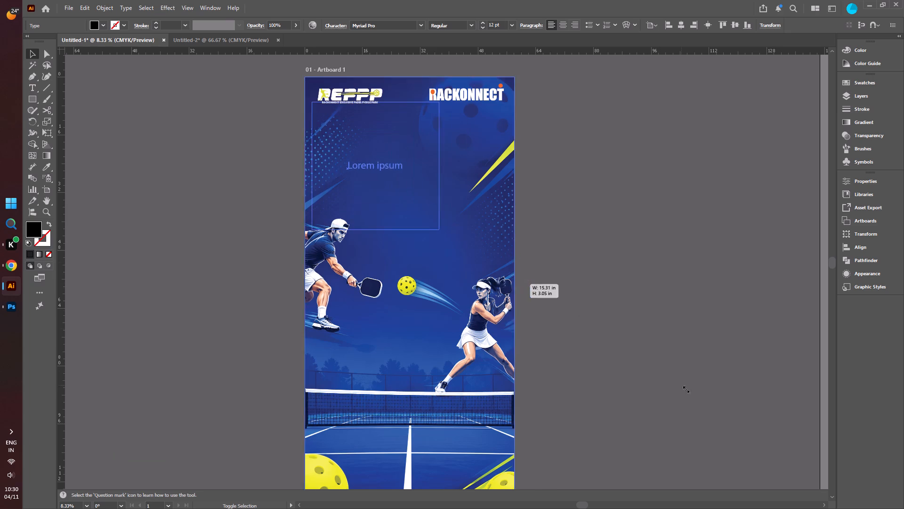
pyautogui.keyDown('shift'); pyautogui.moveTo(685, 388); pyautogui.dragTo(755, 452); pyautogui.keyUp('shift')
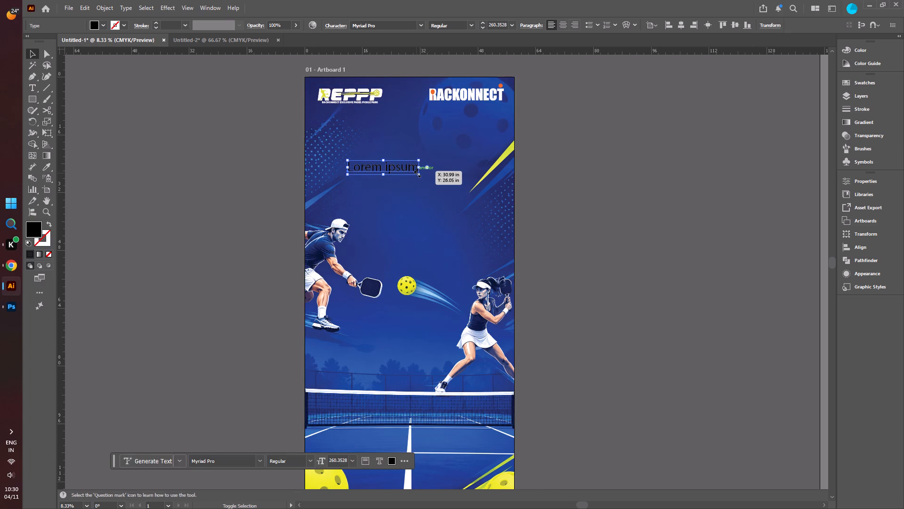
pyautogui.keyDown('shift'); pyautogui.moveTo(416, 173); pyautogui.dragTo(470, 213); pyautogui.keyUp('shift')
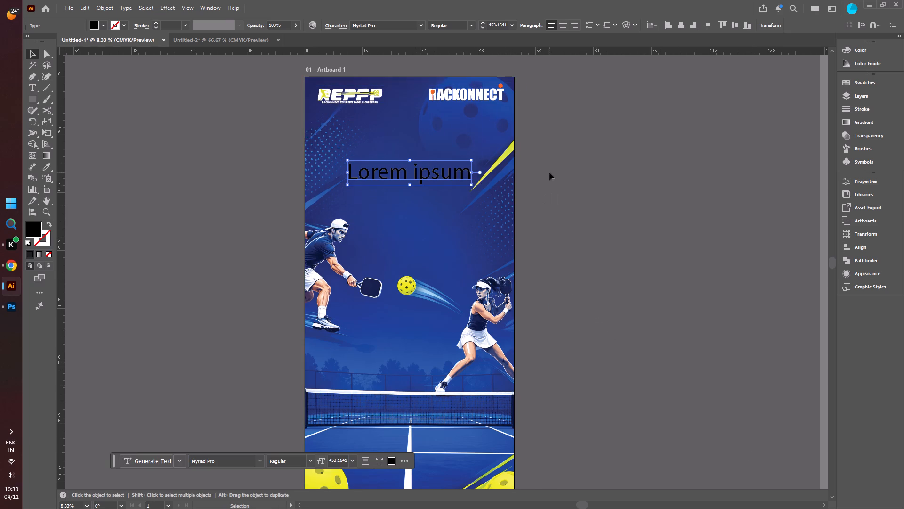
# Replace the enlarged placeholder text with the copied words "Where Passion".
pyautogui.tripleClick(448, 175)
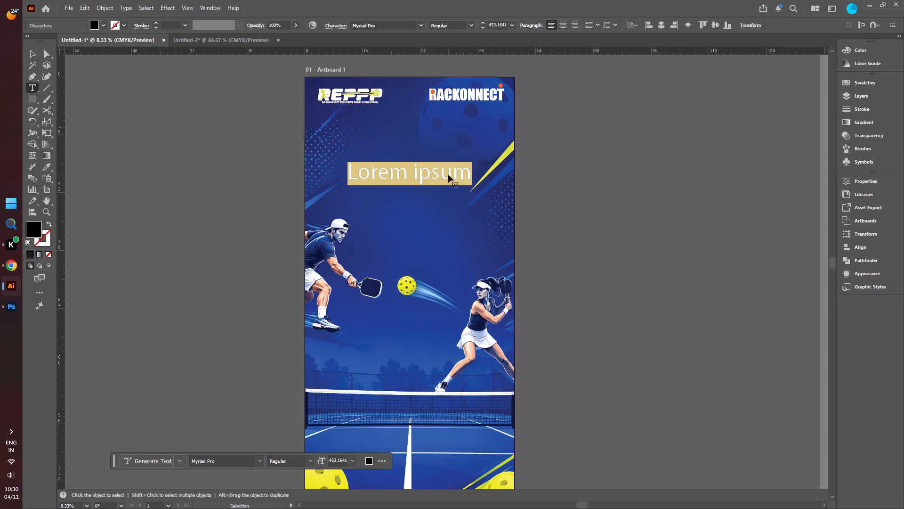
pyautogui.hotkey('ctrl', 'v')
# Set the fill of the "Where Passion" text to white and leave text editing.
pyautogui.tripleClick(448, 175)
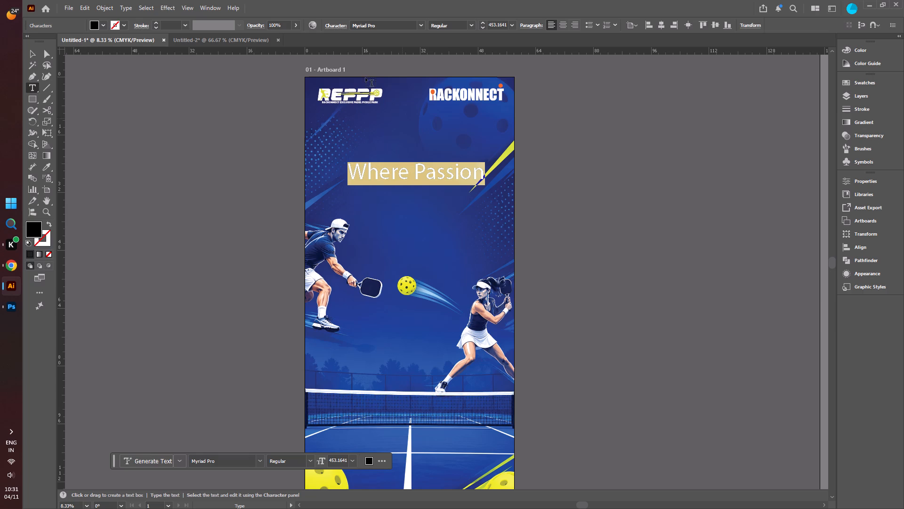
pyautogui.click(89, 27)
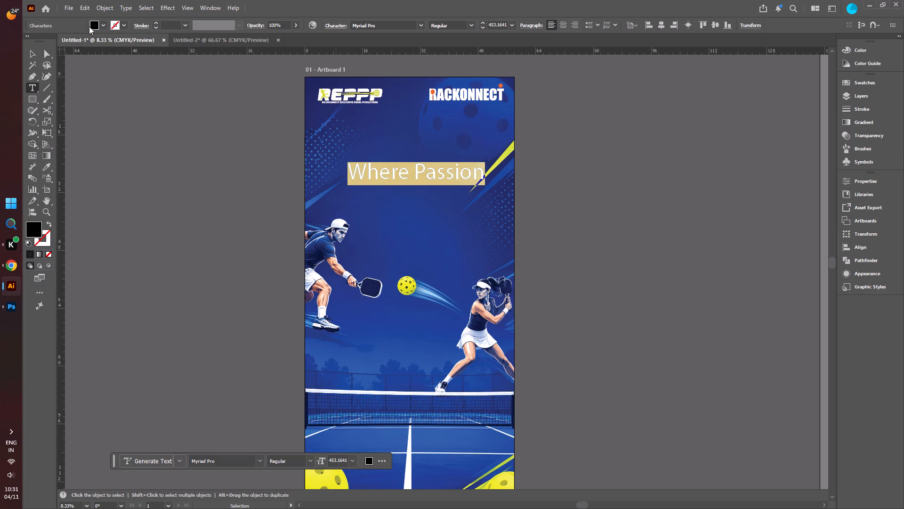
pyautogui.click(91, 25)
pyautogui.click(79, 70)
pyautogui.doubleClick(192, 135)
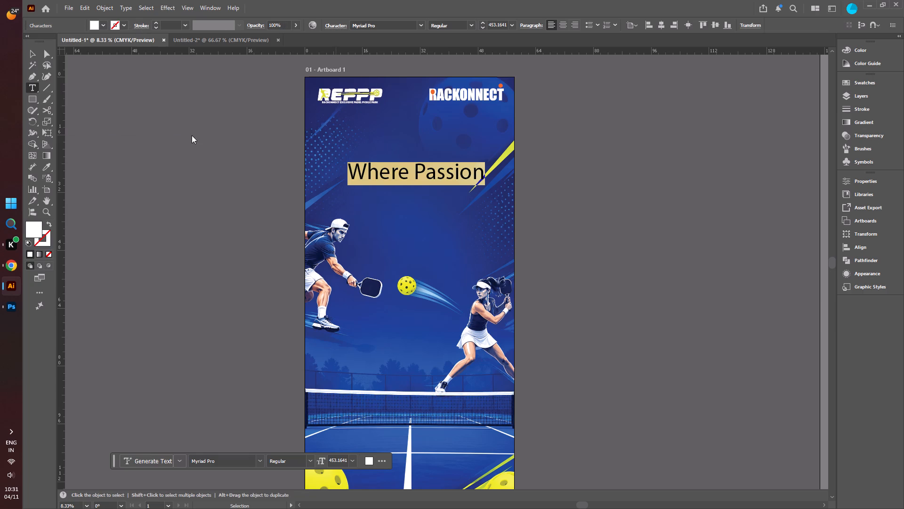
pyautogui.click(33, 50)
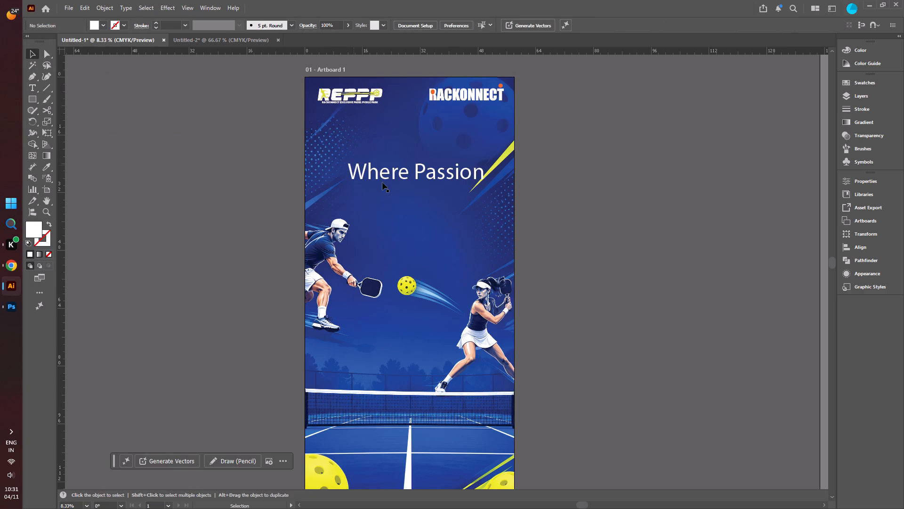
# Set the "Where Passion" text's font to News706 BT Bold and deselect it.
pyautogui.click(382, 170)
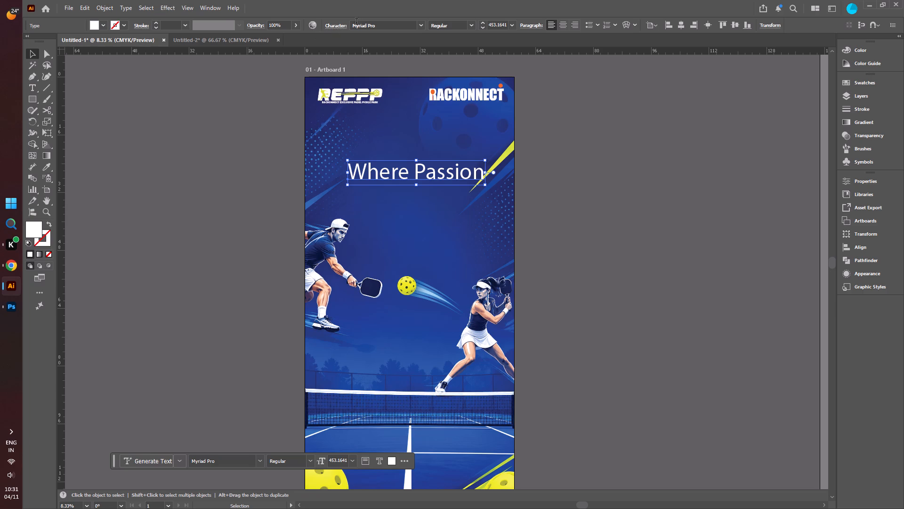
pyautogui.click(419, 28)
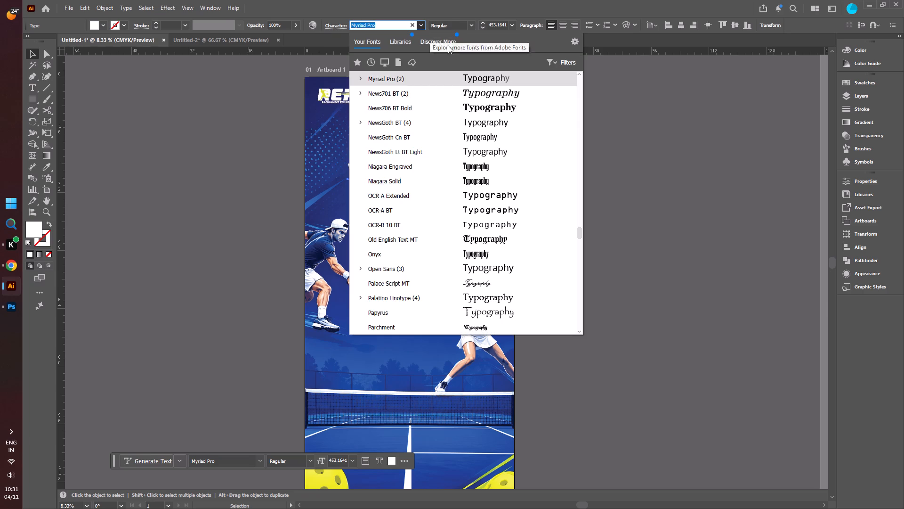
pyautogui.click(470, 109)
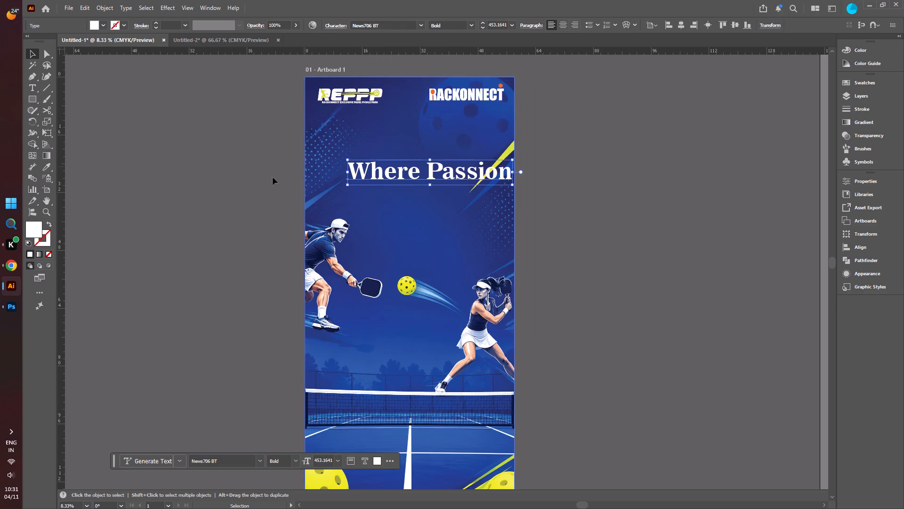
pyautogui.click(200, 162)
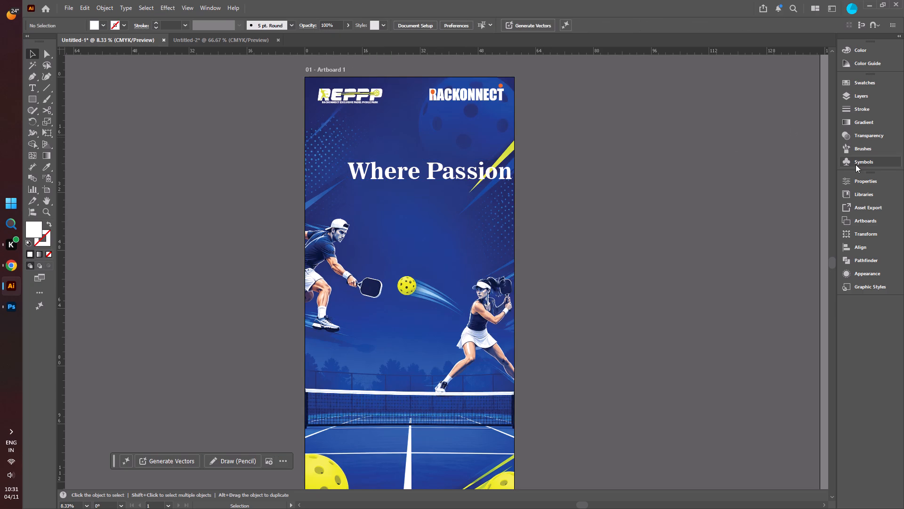
# Preview alternative fonts on the "Where Passion" text and apply Shentox TRIAL in the Bold Italic style.
pyautogui.click(847, 182)
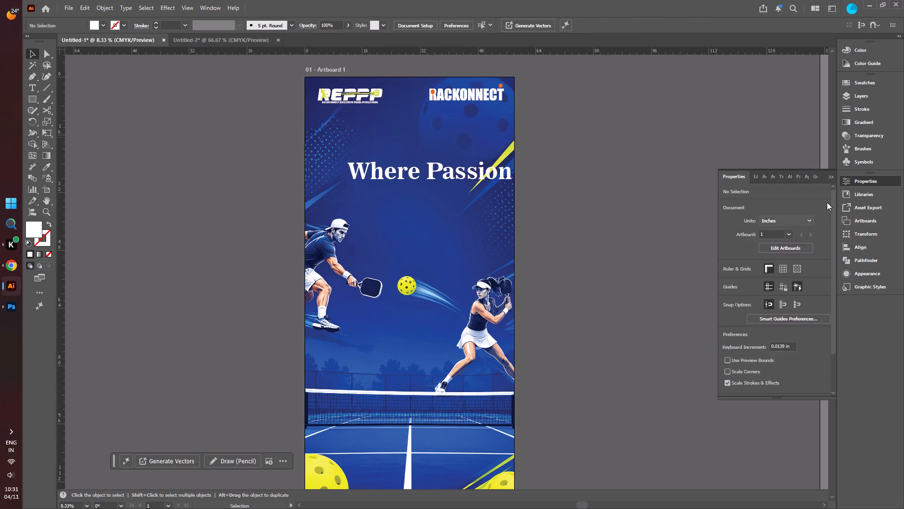
pyautogui.click(444, 174)
pyautogui.scroll(-3, 771, 345)
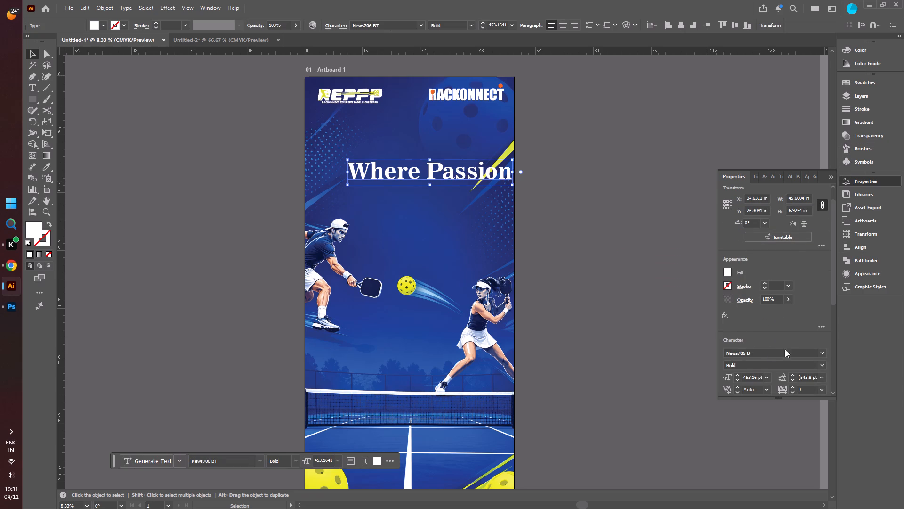
pyautogui.click(823, 354)
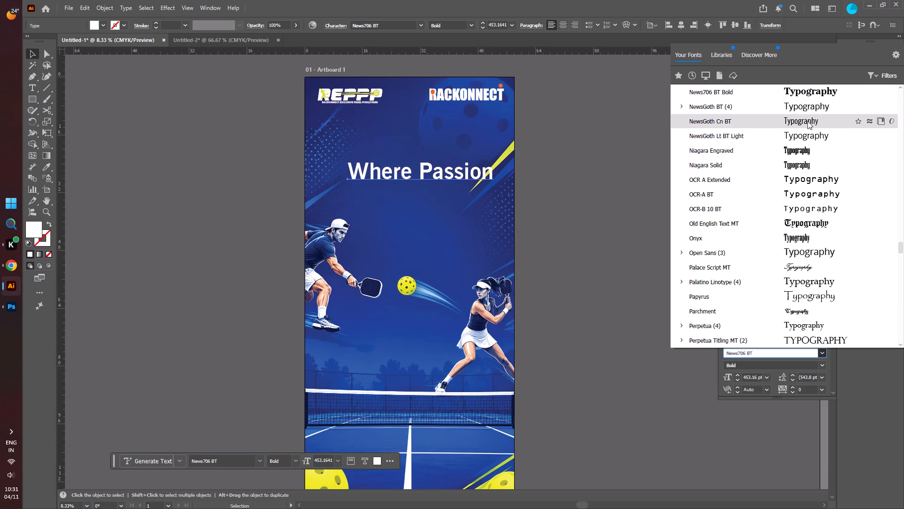
pyautogui.scroll(-4, 804, 140)
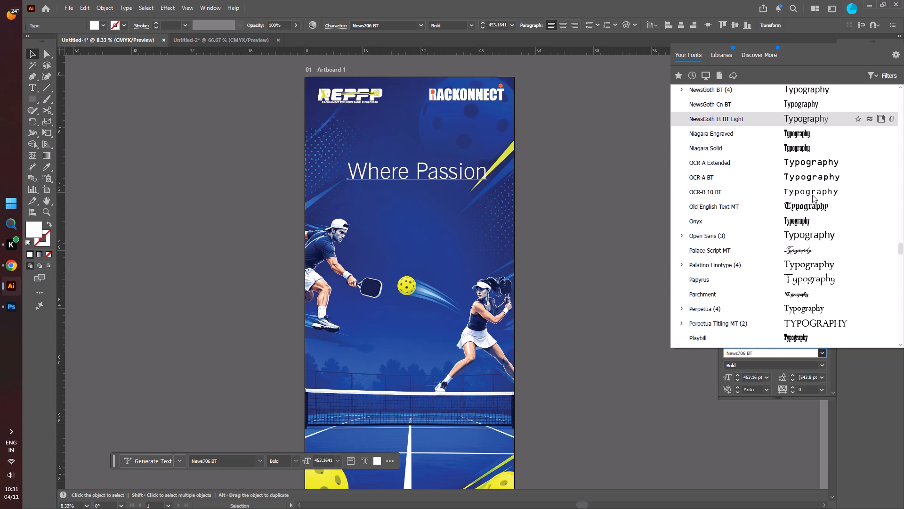
pyautogui.scroll(-18, 817, 324)
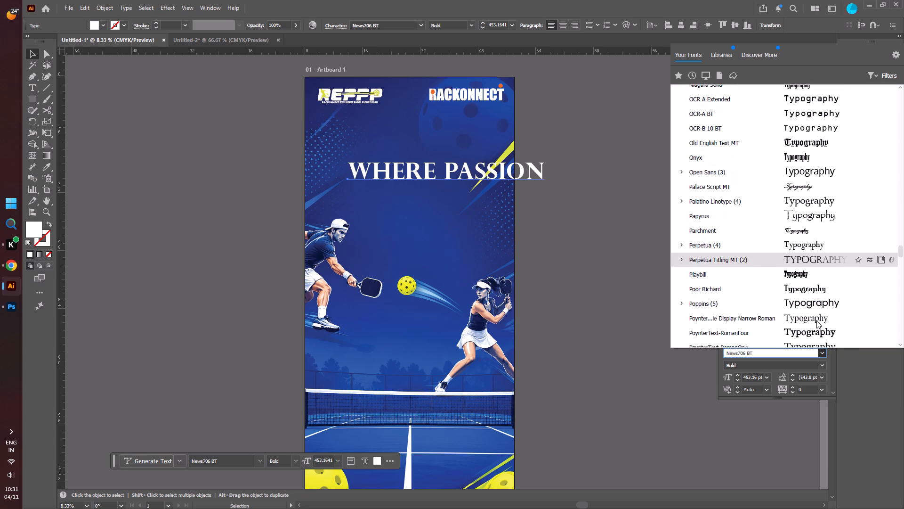
pyautogui.scroll(-16, 816, 320)
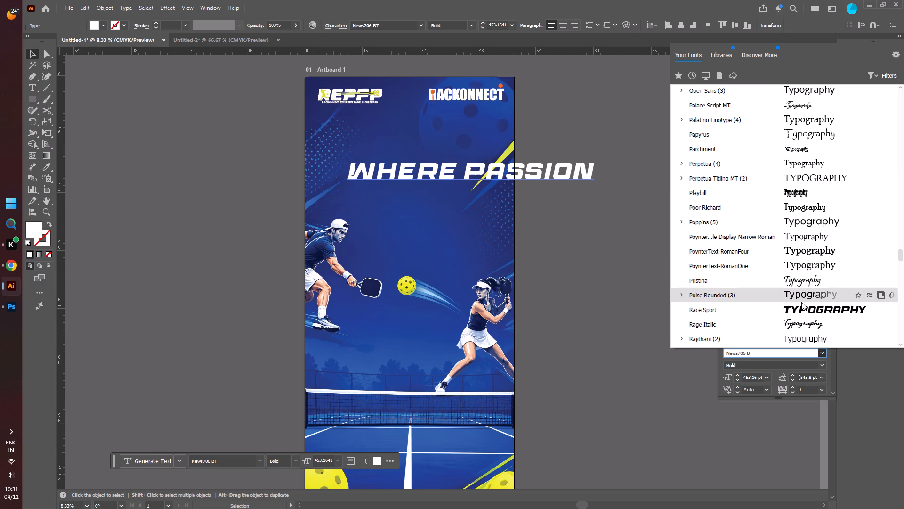
pyautogui.scroll(-20, 801, 302)
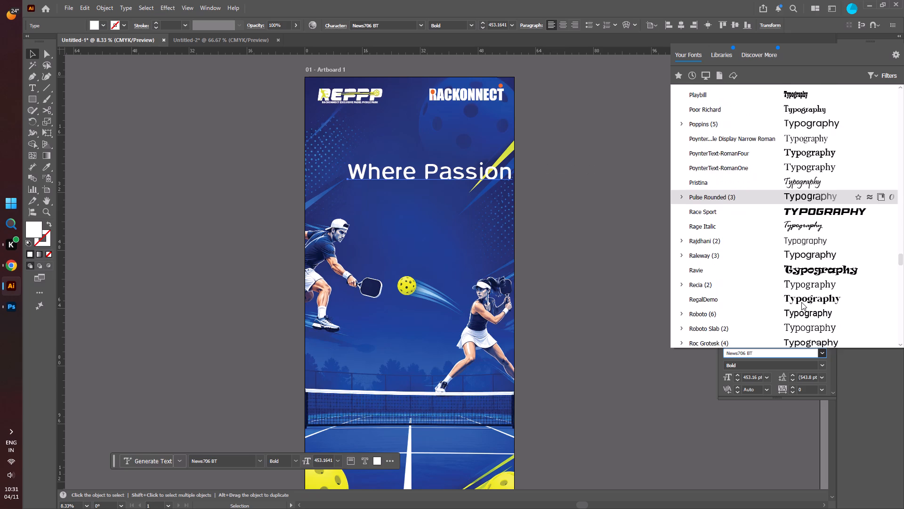
pyautogui.scroll(-16, 801, 302)
pyautogui.scroll(-20, 801, 302)
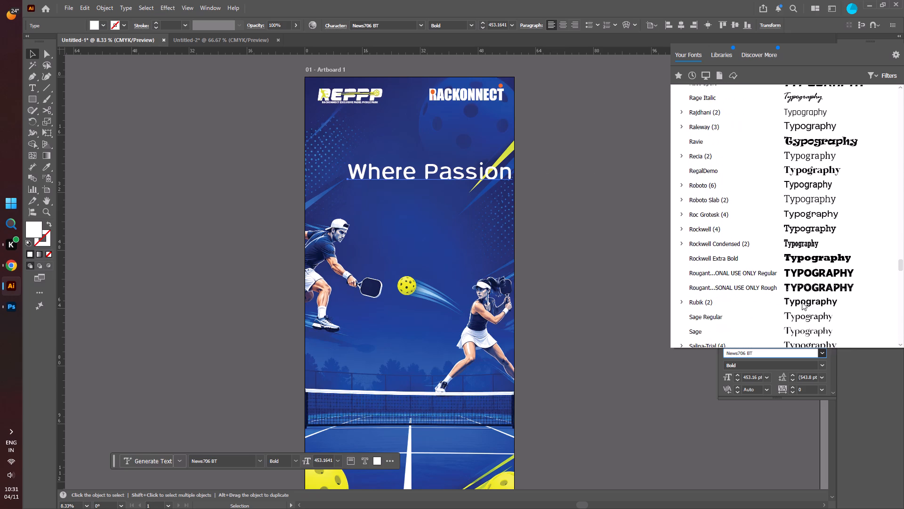
pyautogui.scroll(-3, 802, 302)
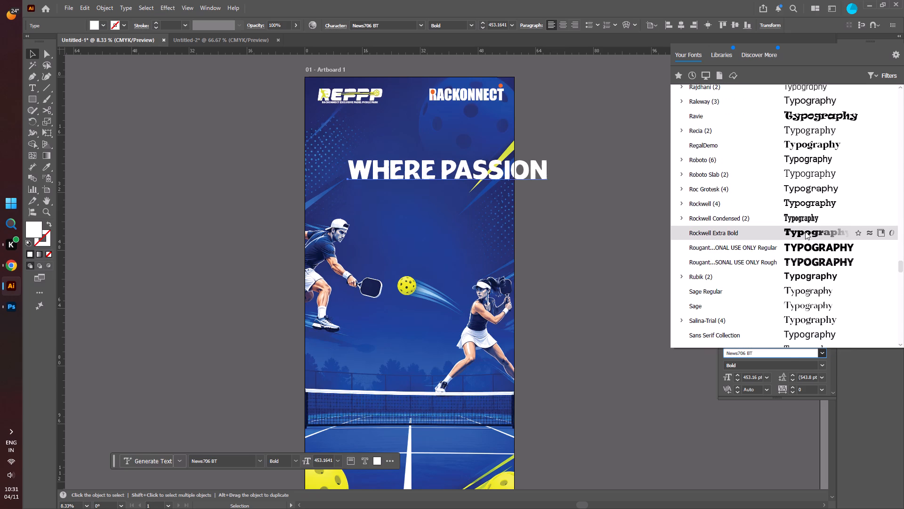
pyautogui.scroll(-17, 811, 293)
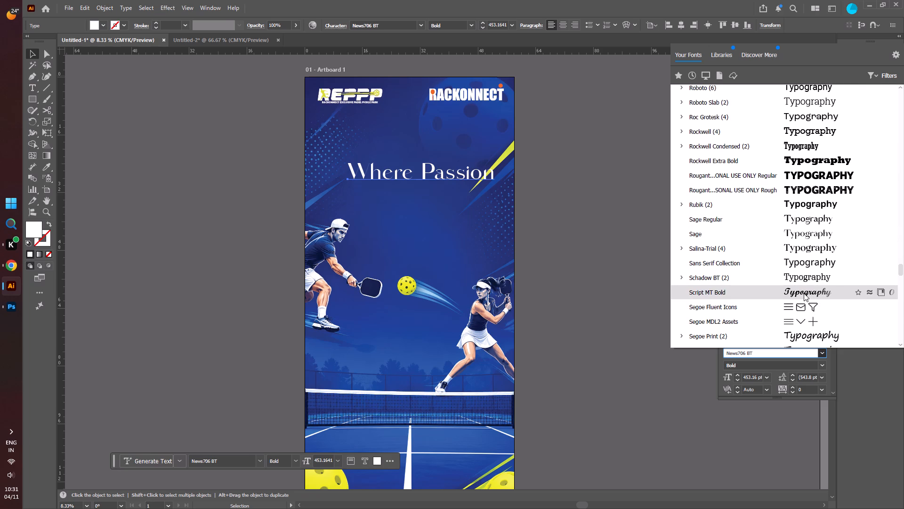
pyautogui.scroll(-8, 804, 293)
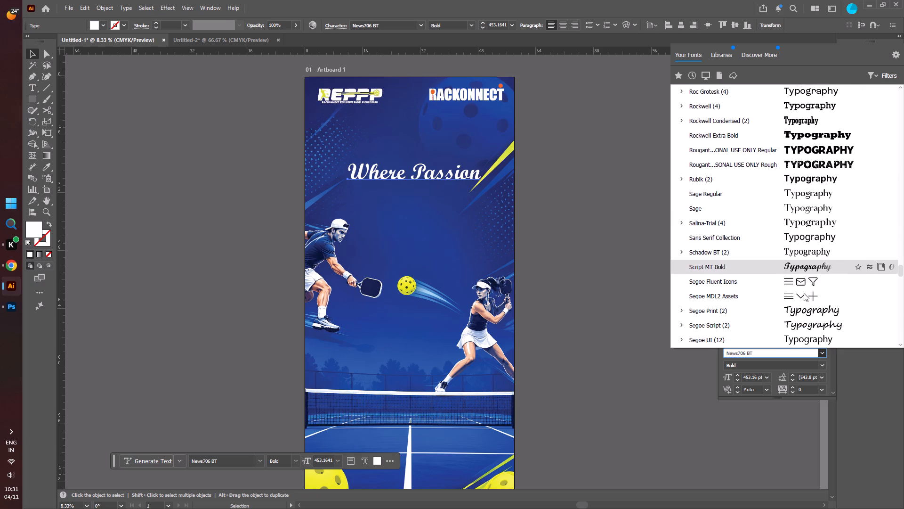
pyautogui.scroll(-4, 804, 293)
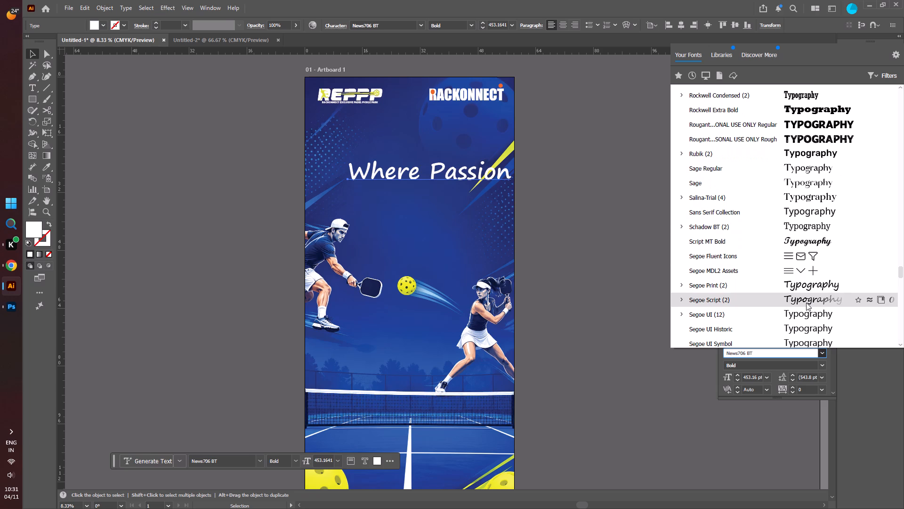
pyautogui.click(686, 285)
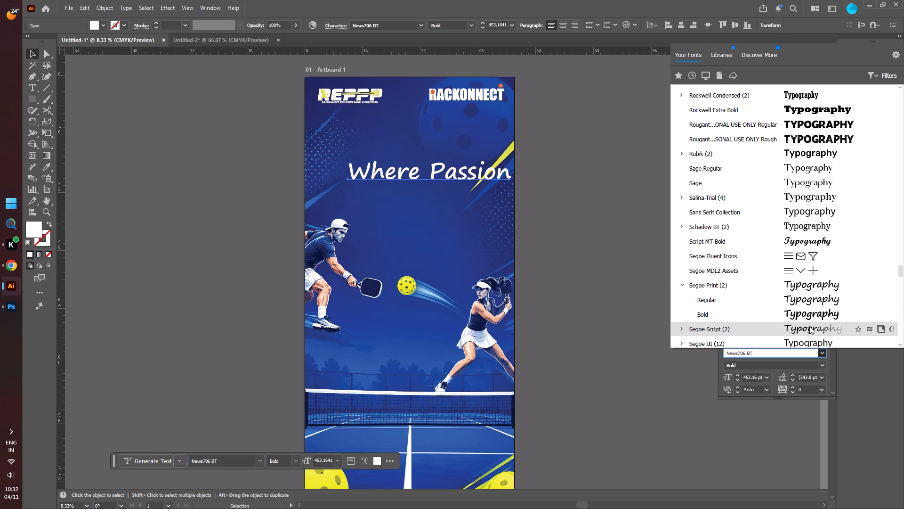
pyautogui.scroll(-5, 809, 327)
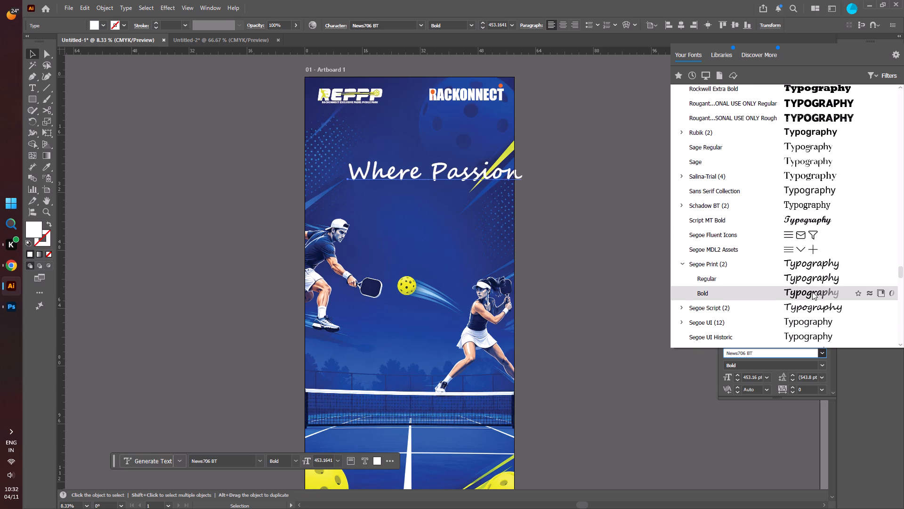
pyautogui.click(683, 263)
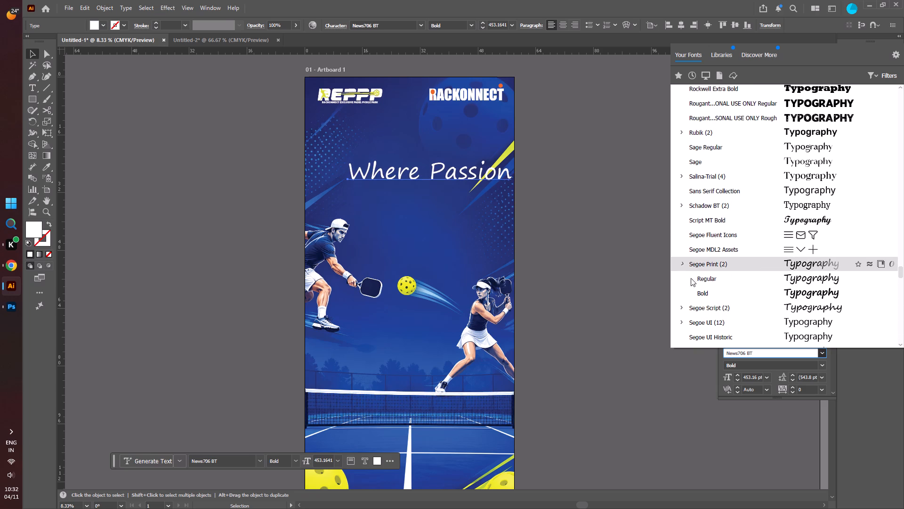
pyautogui.click(683, 278)
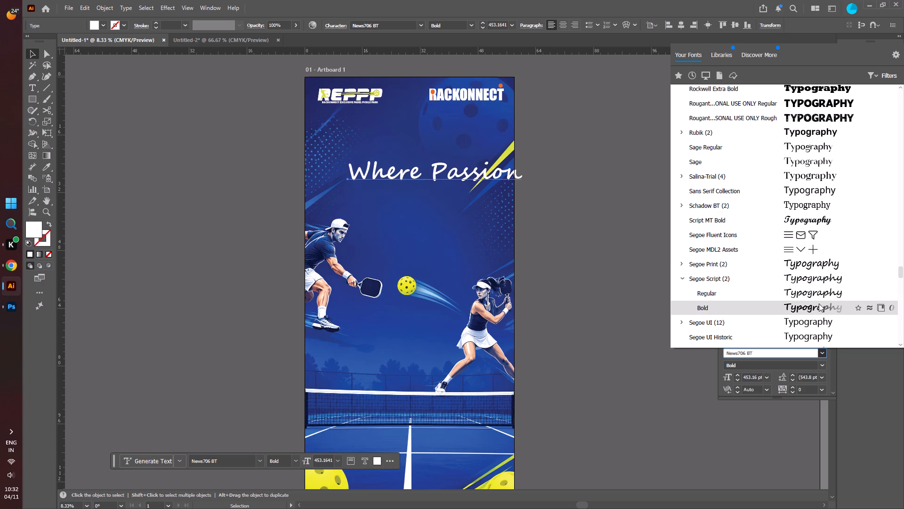
pyautogui.scroll(-14, 819, 304)
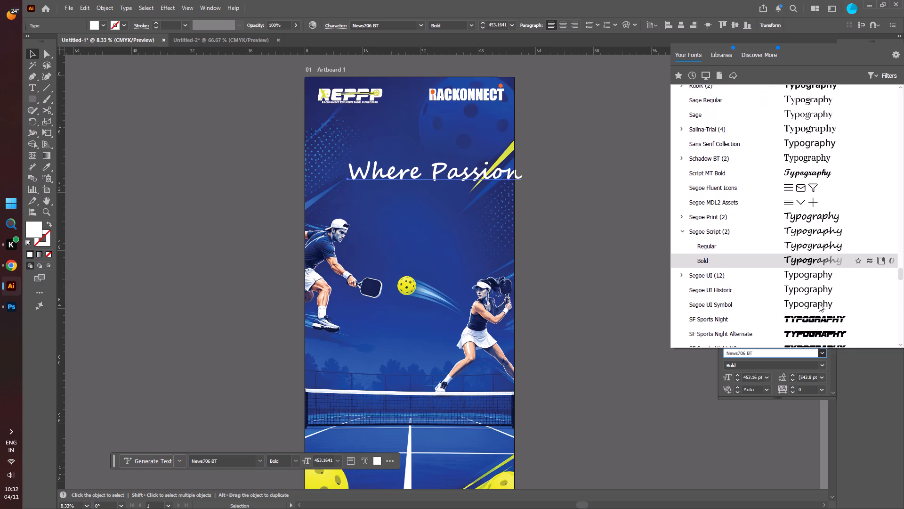
pyautogui.scroll(-7, 819, 304)
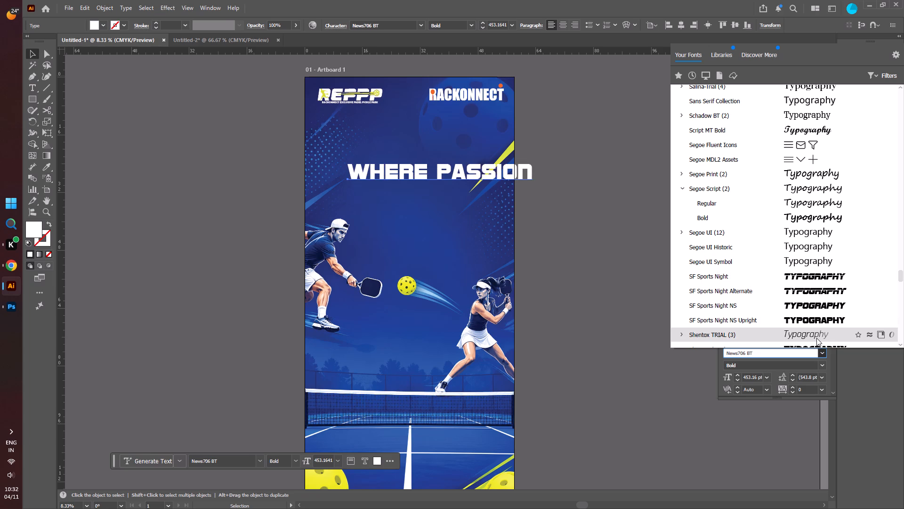
pyautogui.scroll(-5, 816, 338)
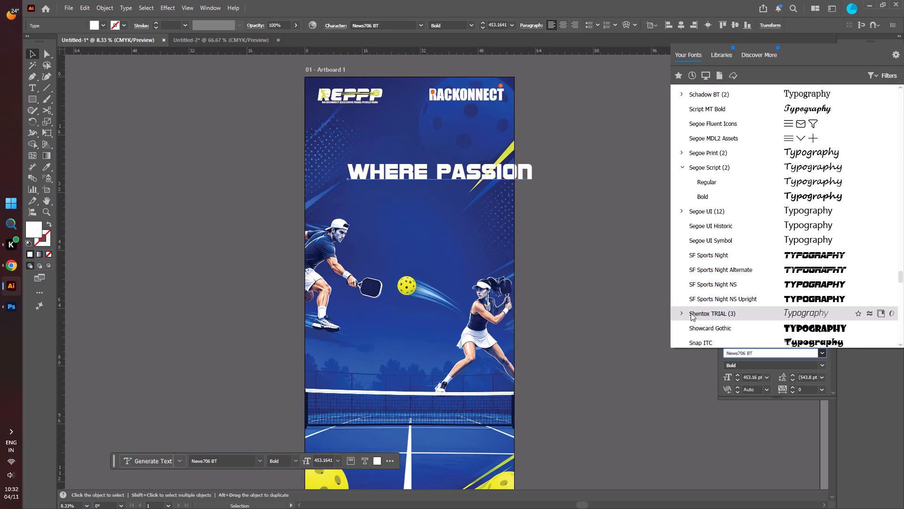
pyautogui.click(691, 313)
pyautogui.click(751, 353)
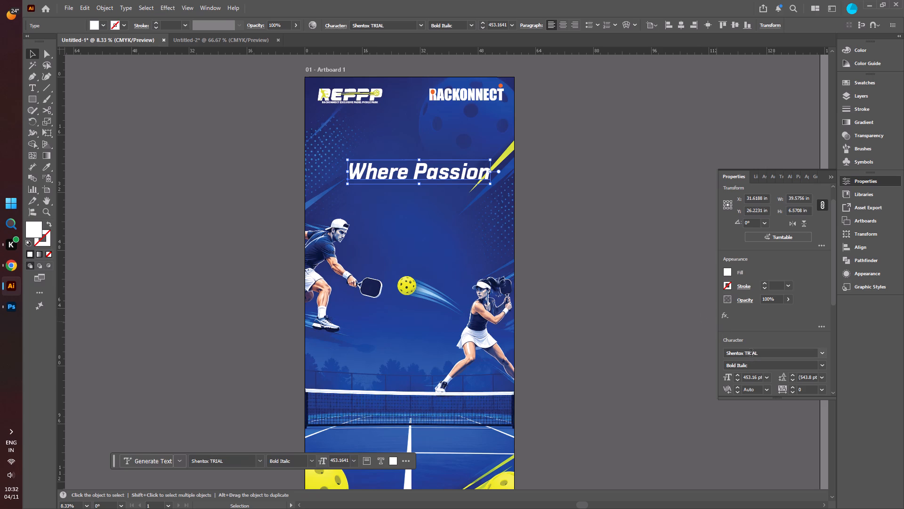
# Preview further fonts on the "Where Passion" text, apply Aparajita in the Bold Italic style, and deselect the text.
pyautogui.click(820, 347)
pyautogui.click(824, 349)
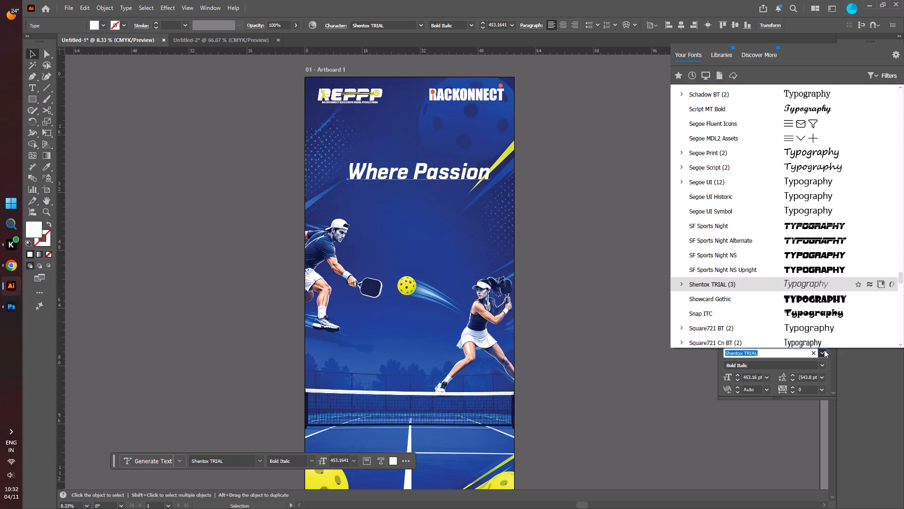
pyautogui.click(682, 280)
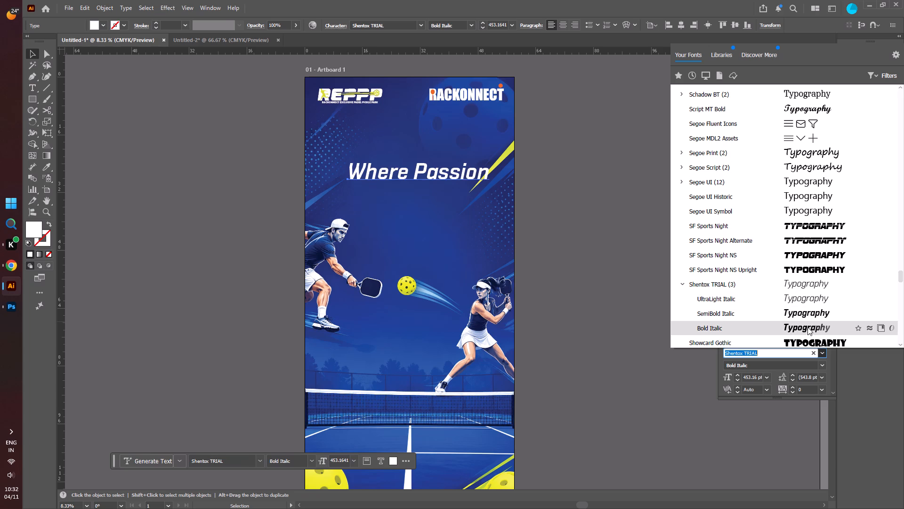
pyautogui.scroll(-2, 807, 328)
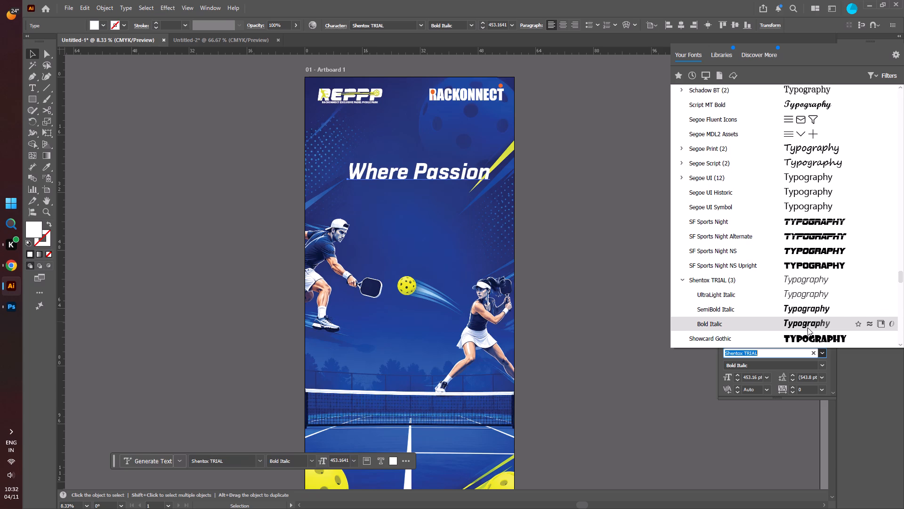
pyautogui.scroll(-13, 807, 328)
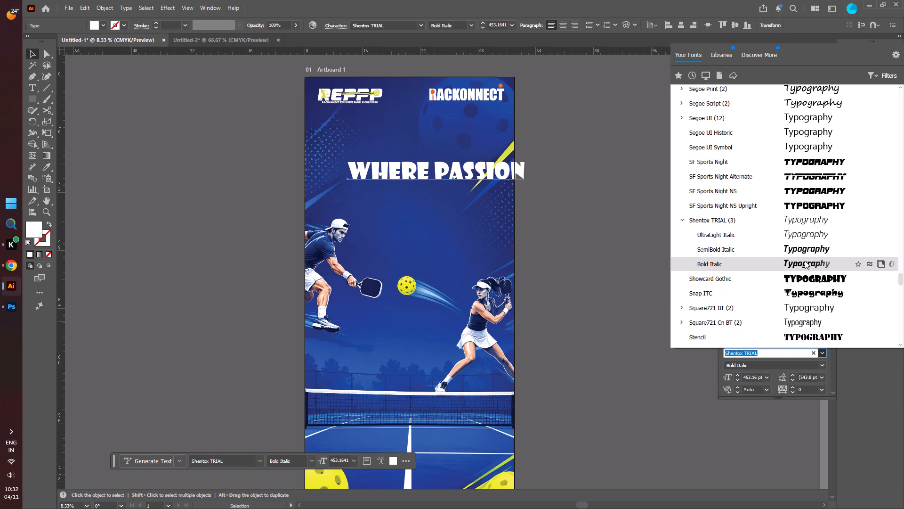
pyautogui.scroll(-20, 805, 261)
pyautogui.scroll(-2, 805, 261)
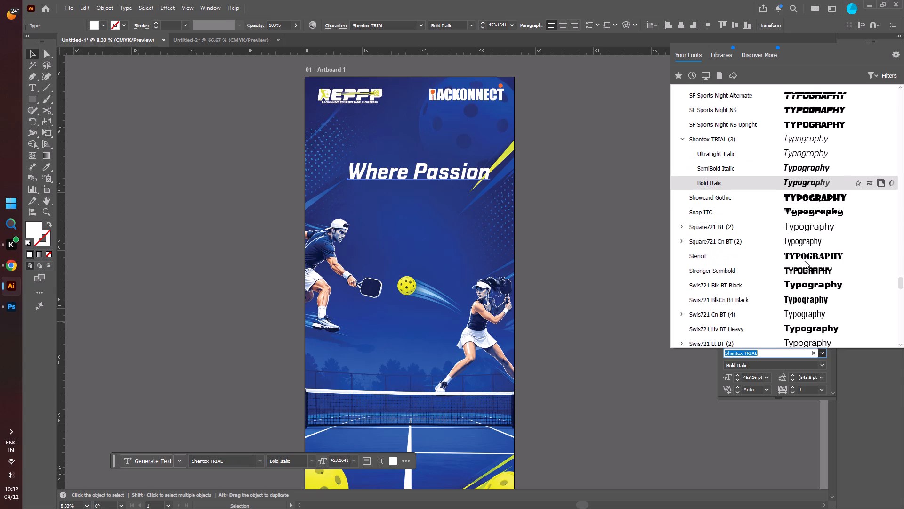
pyautogui.scroll(-20, 805, 261)
pyautogui.scroll(-18, 805, 261)
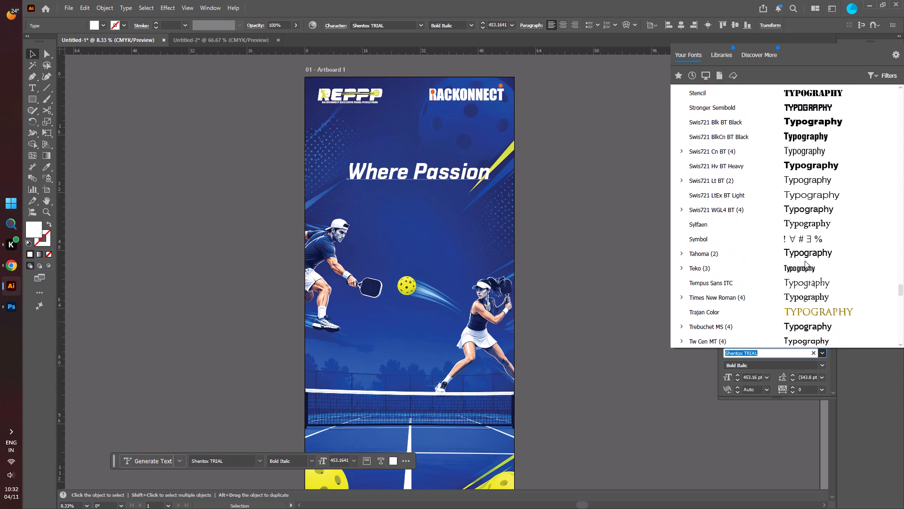
pyautogui.scroll(-20, 805, 261)
pyautogui.scroll(-18, 805, 261)
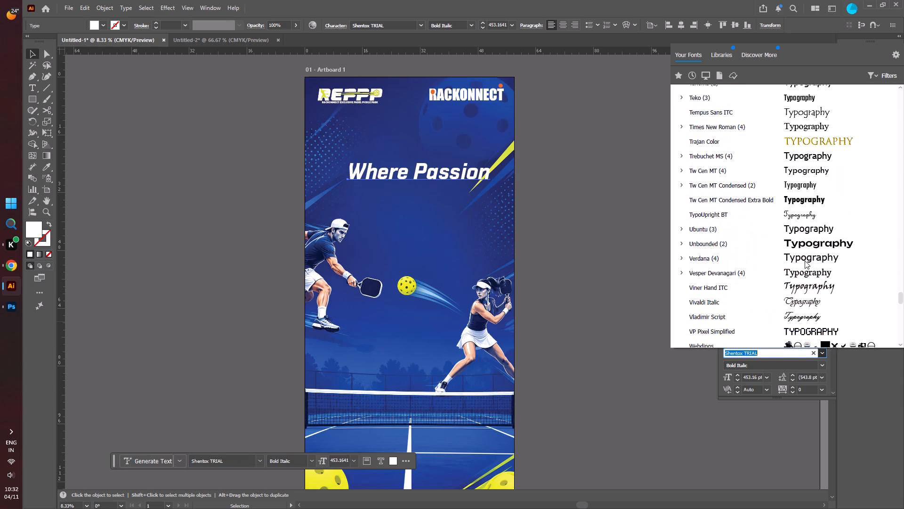
pyautogui.scroll(-10, 805, 261)
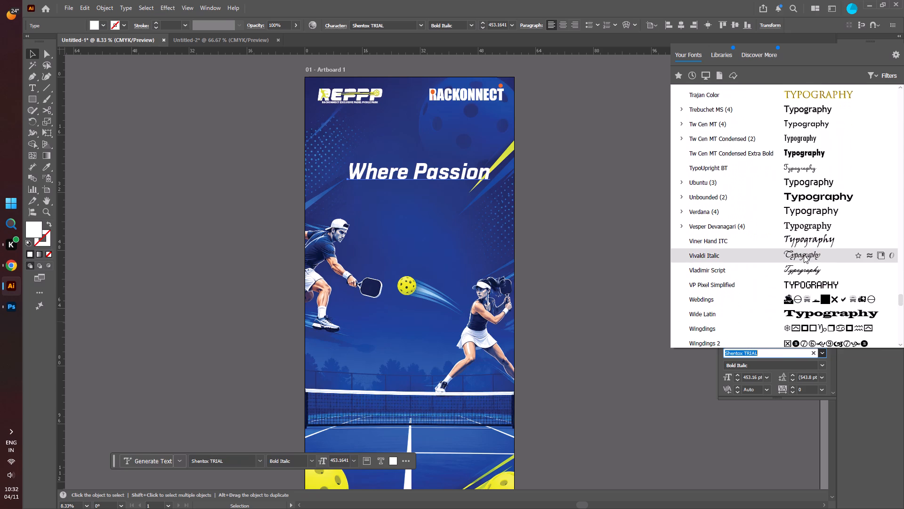
pyautogui.scroll(-6, 801, 276)
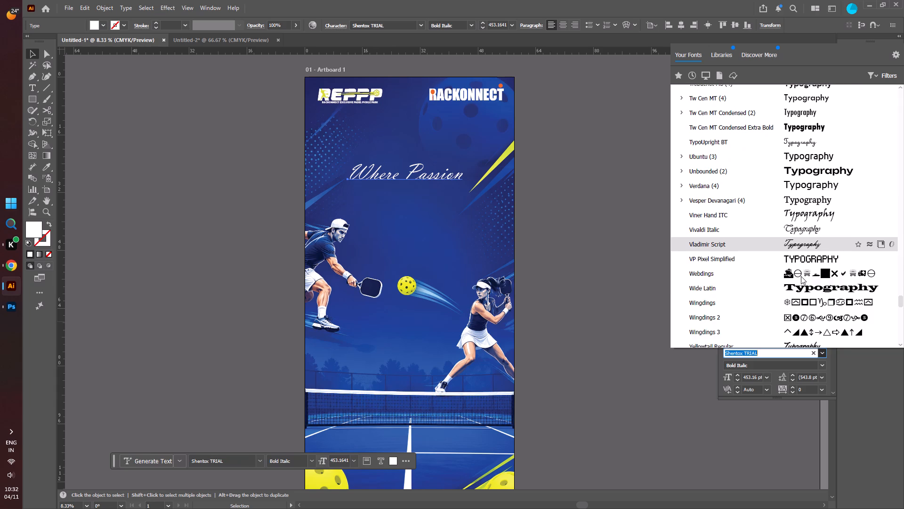
pyautogui.scroll(-18, 801, 276)
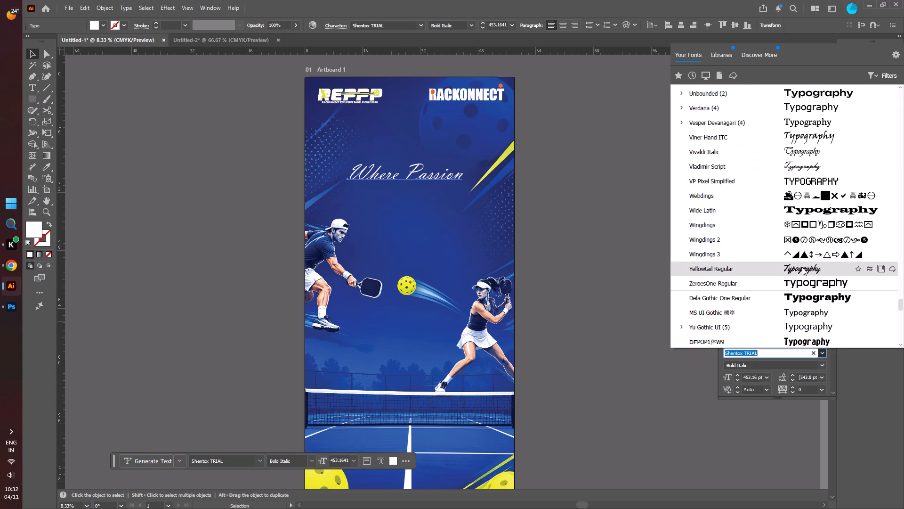
pyautogui.scroll(-18, 802, 267)
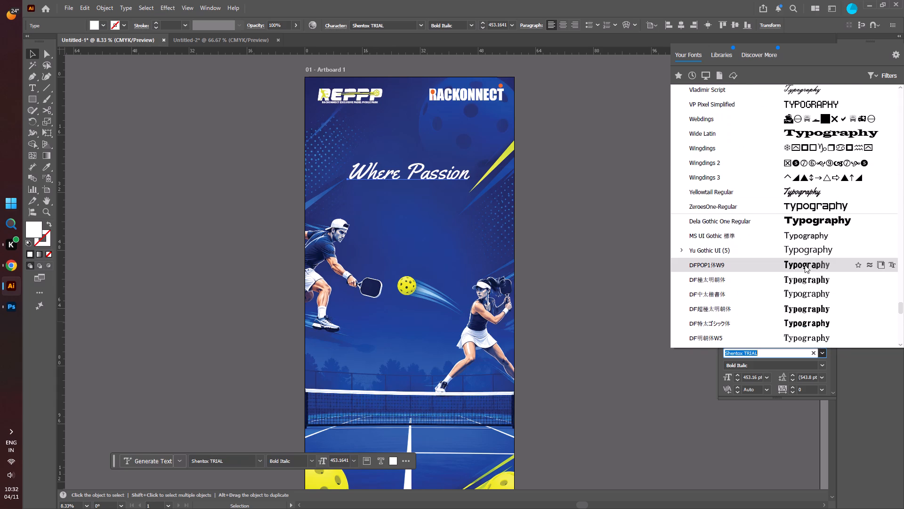
pyautogui.scroll(-20, 805, 265)
pyautogui.scroll(-19, 805, 265)
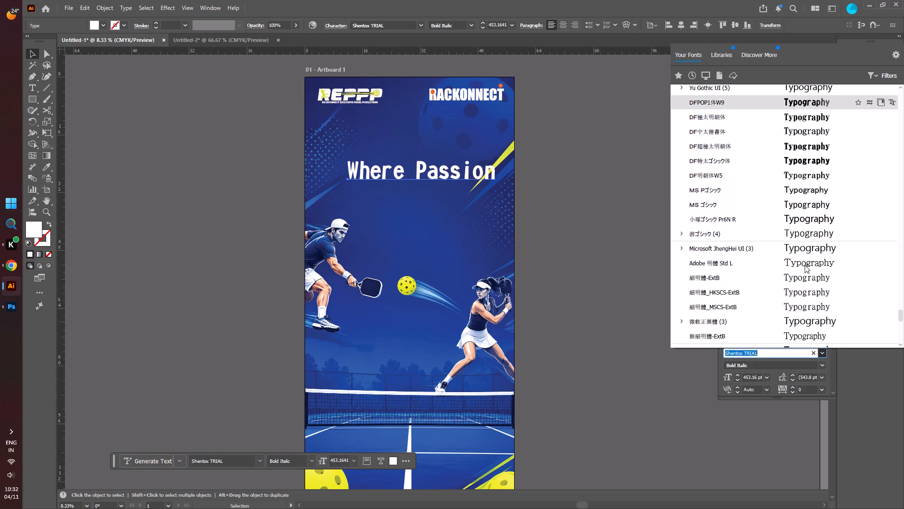
pyautogui.scroll(-20, 805, 265)
pyautogui.scroll(-20, 805, 265)
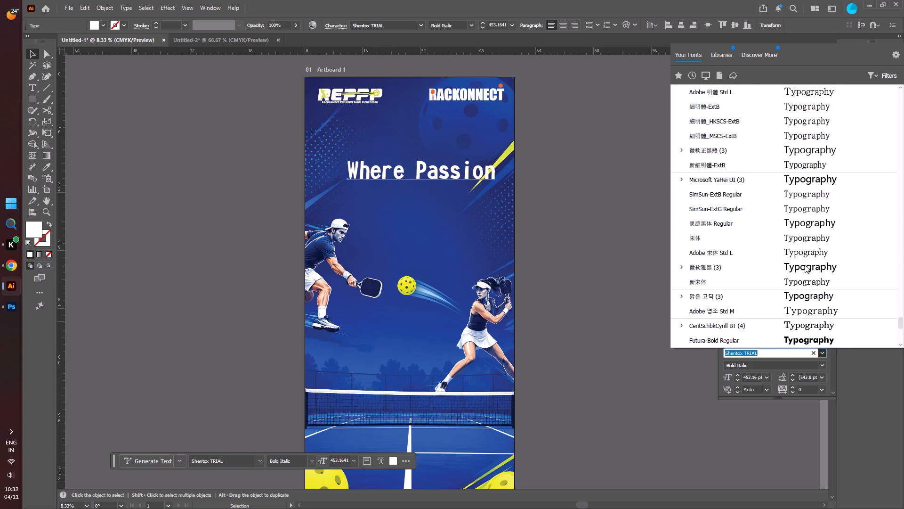
pyautogui.scroll(-20, 805, 265)
pyautogui.scroll(-7, 805, 265)
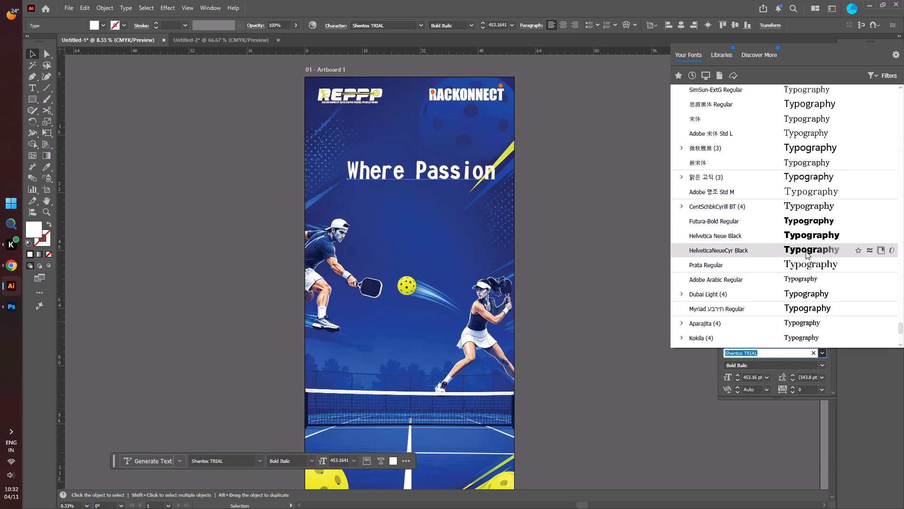
pyautogui.scroll(-10, 806, 269)
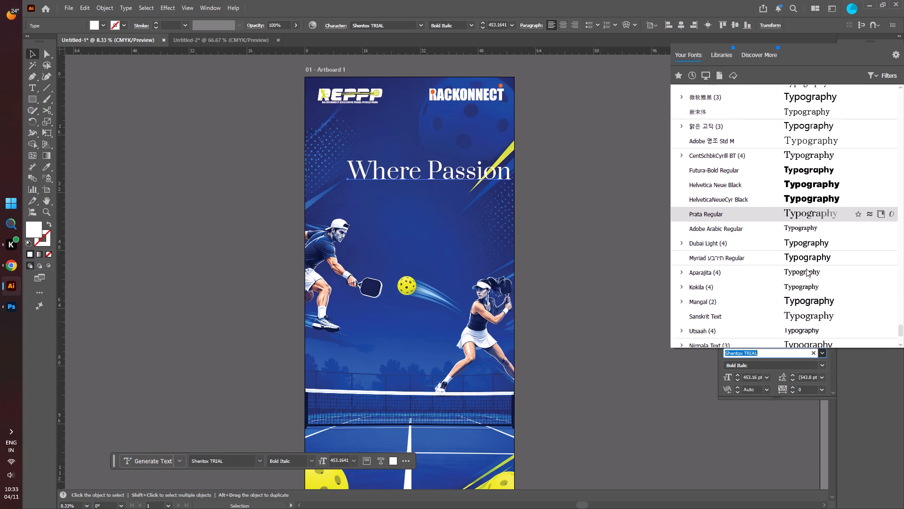
pyautogui.scroll(-19, 806, 269)
pyautogui.scroll(-10, 806, 269)
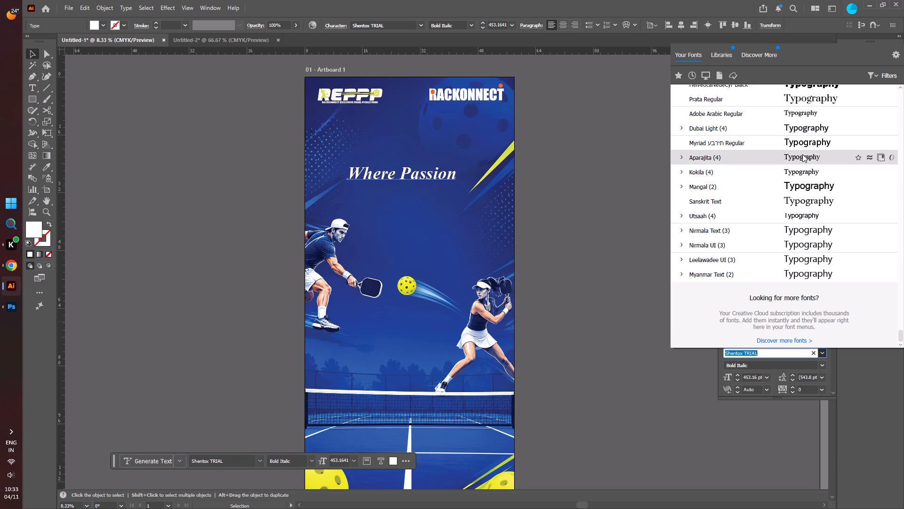
pyautogui.click(681, 158)
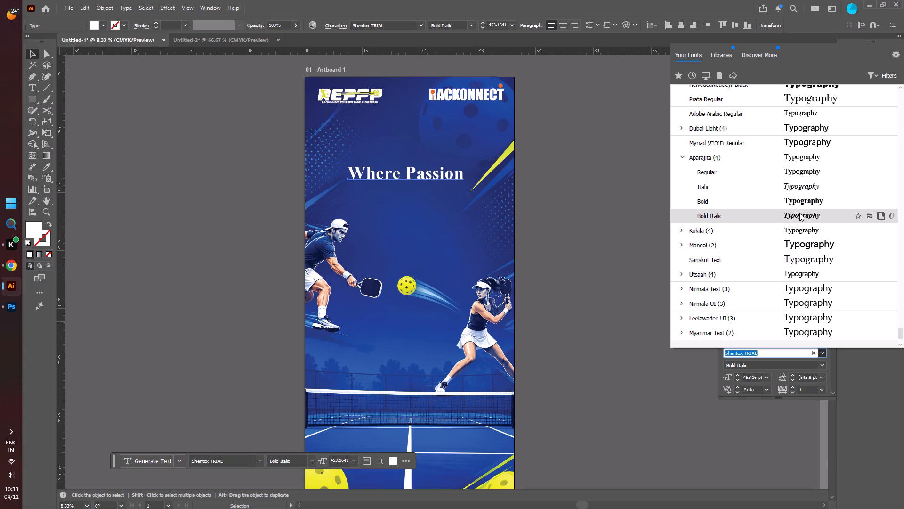
pyautogui.click(799, 213)
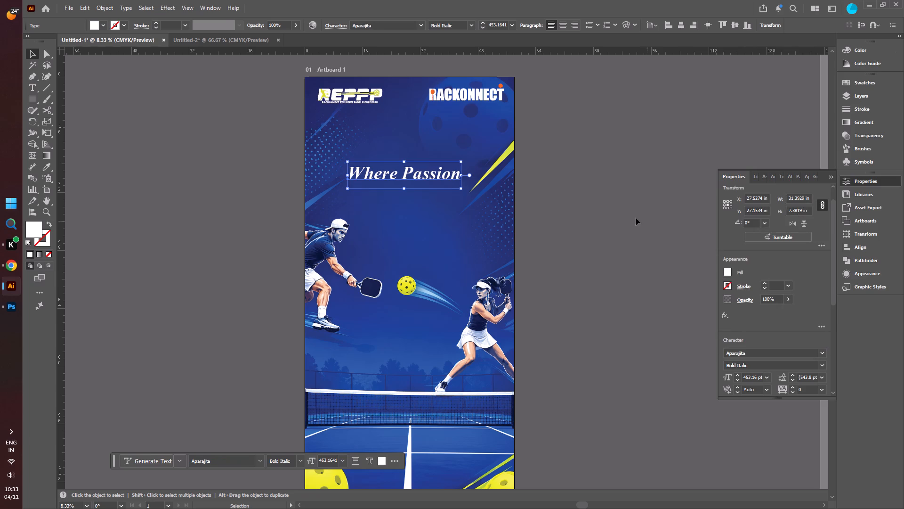
pyautogui.click(604, 202)
# Try enlarging the "Where Passion" text, undo the last change, and scale the text proportionally to about 412.5 pt.
pyautogui.click(447, 172)
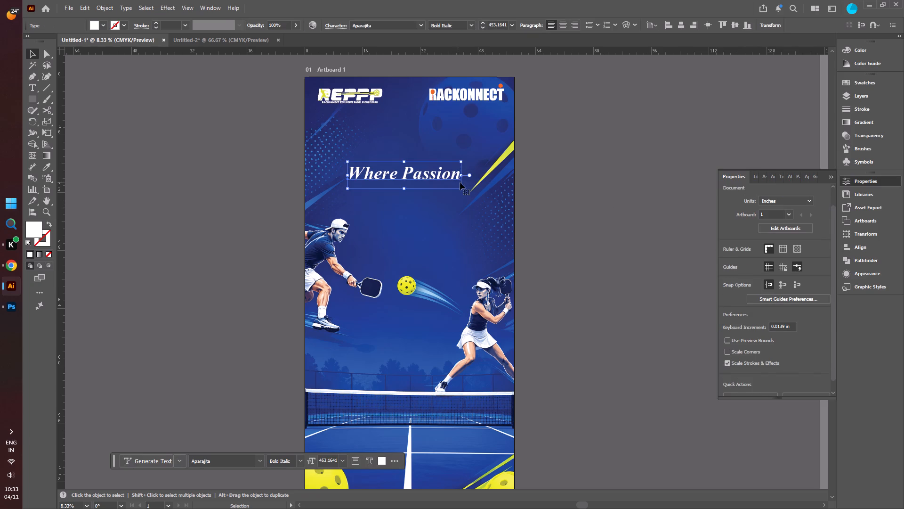
pyautogui.keyDown('shift'); pyautogui.moveTo(460, 189); pyautogui.dragTo(516, 242); pyautogui.keyUp('shift')
pyautogui.moveTo(453, 183); pyautogui.dragTo(454, 239)
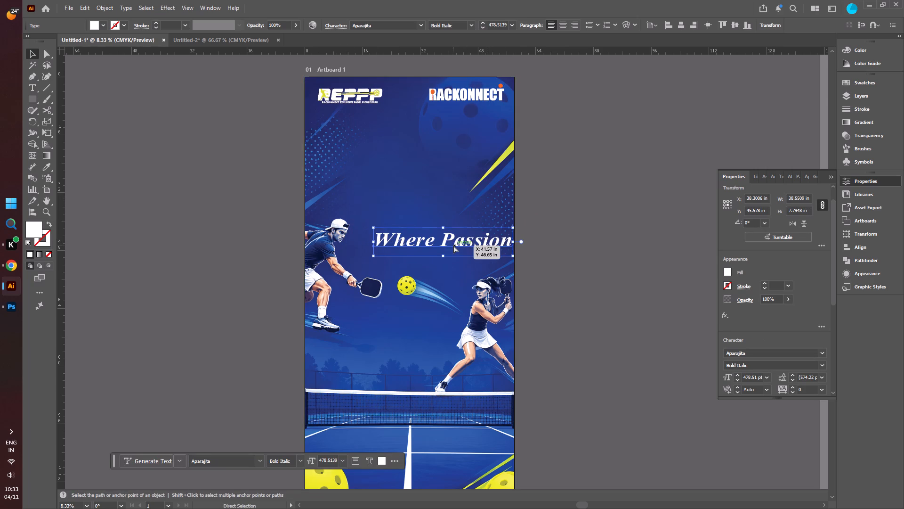
pyautogui.hotkey('ctrl', 'z')
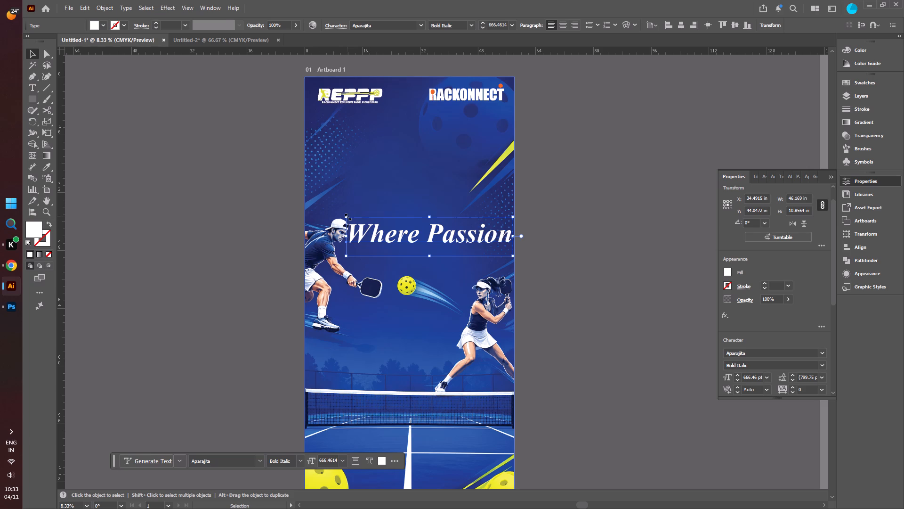
pyautogui.keyDown('shift'); pyautogui.moveTo(346, 215); pyautogui.dragTo(382, 232); pyautogui.keyUp('shift')
pyautogui.click(562, 219)
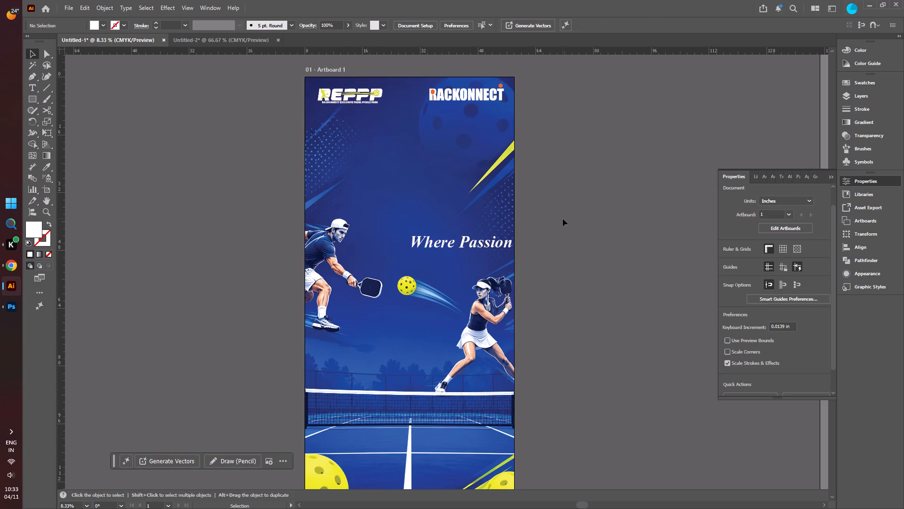
# Move the "Where Passion" text below the two logos, to about X 30.2 in, Y 25.8 in, and deselect it.
pyautogui.moveTo(476, 245); pyautogui.dragTo(452, 232)
pyautogui.click(638, 200)
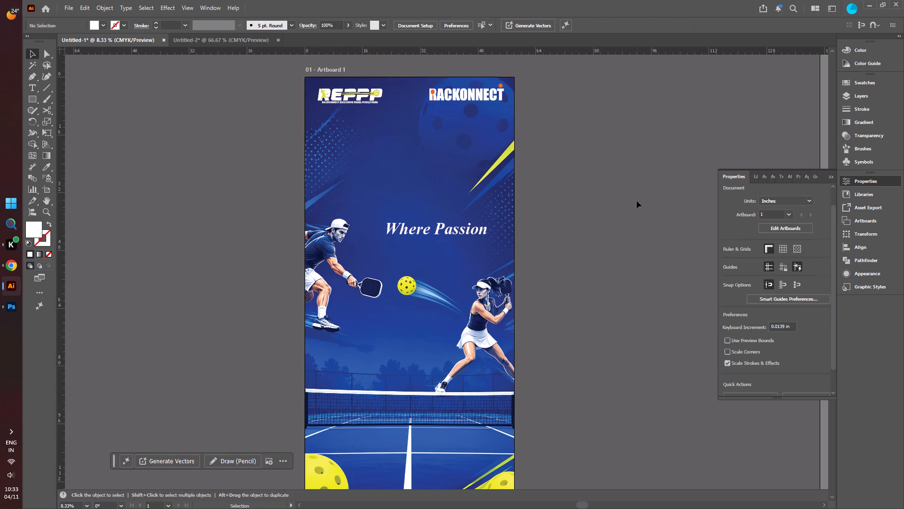
pyautogui.moveTo(447, 235); pyautogui.dragTo(422, 174)
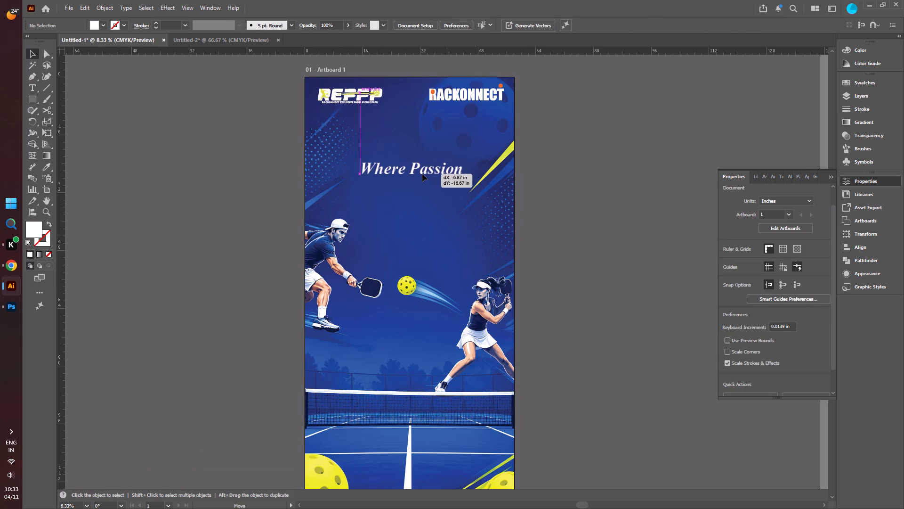
pyautogui.moveTo(422, 174); pyautogui.dragTo(424, 174)
pyautogui.click(203, 246)
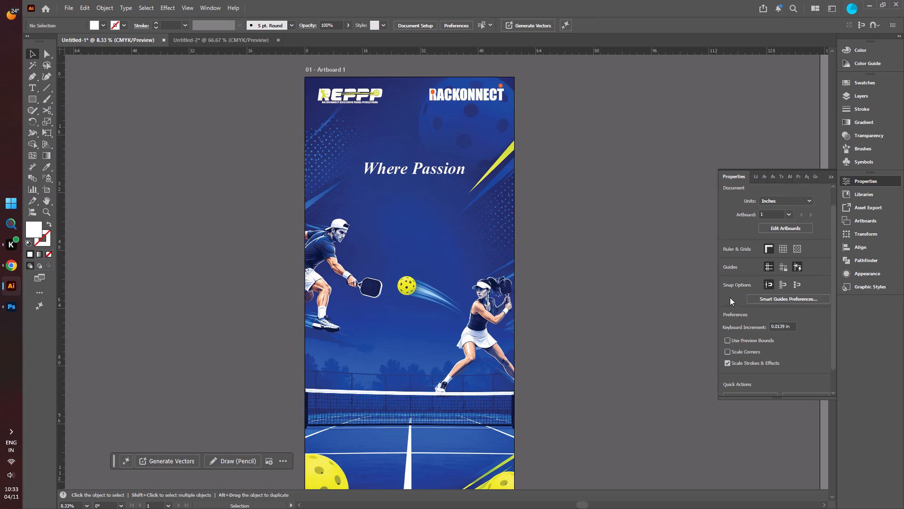
# Preview further fonts on the "Where Passion" text, apply Shentox TRIAL in the Bold Italic style, and deselect the text.
pyautogui.click(446, 173)
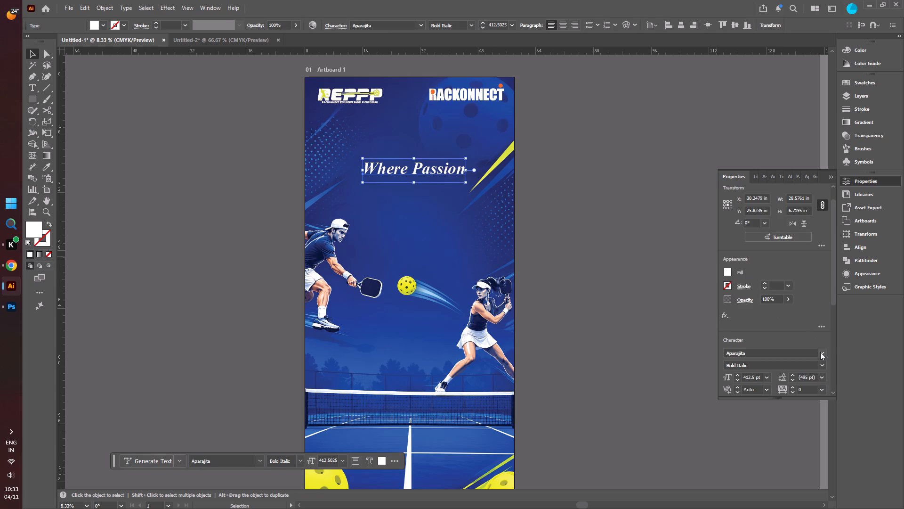
pyautogui.click(820, 352)
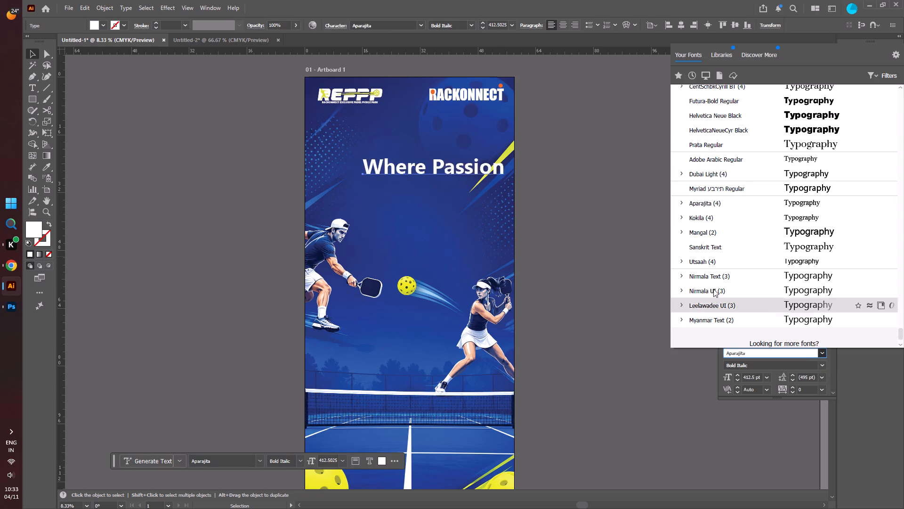
pyautogui.scroll(20, 679, 131)
pyautogui.scroll(9, 679, 131)
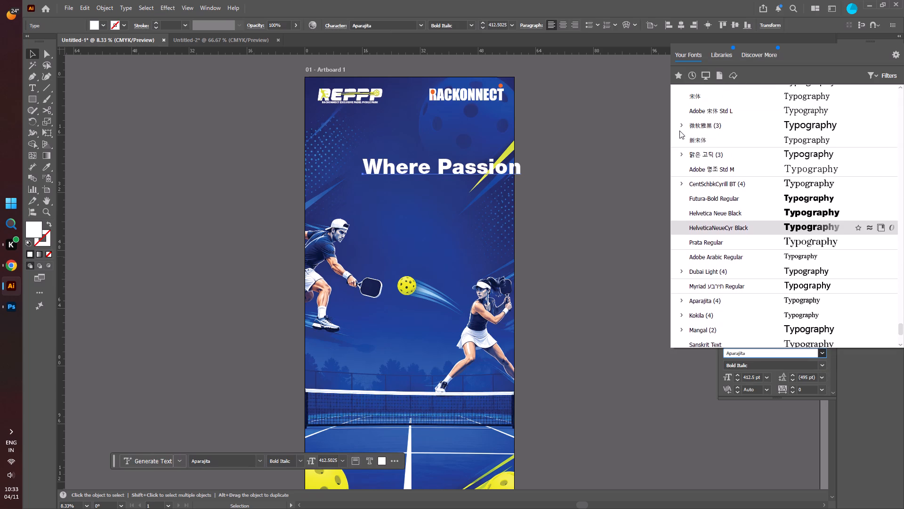
pyautogui.scroll(20, 679, 131)
pyautogui.scroll(20, 679, 131)
pyautogui.scroll(2, 679, 131)
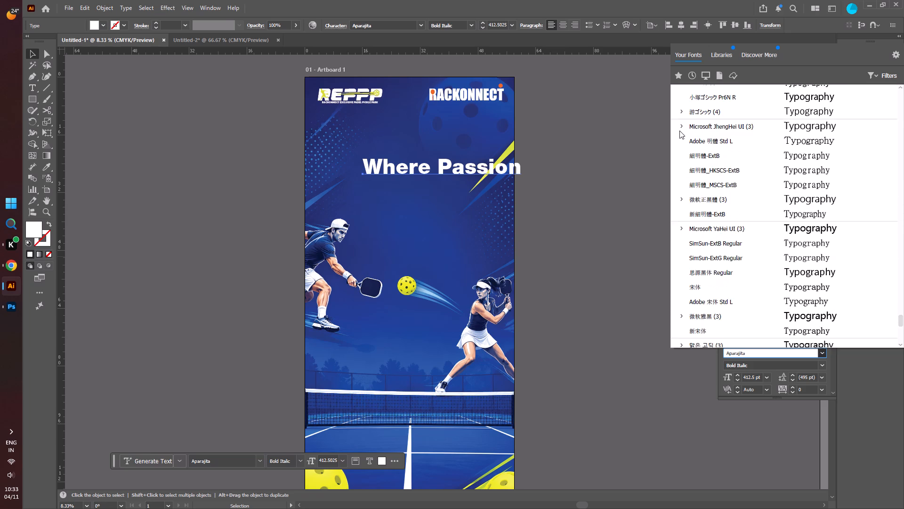
pyautogui.scroll(20, 679, 131)
pyautogui.scroll(20, 679, 131)
pyautogui.scroll(2, 679, 131)
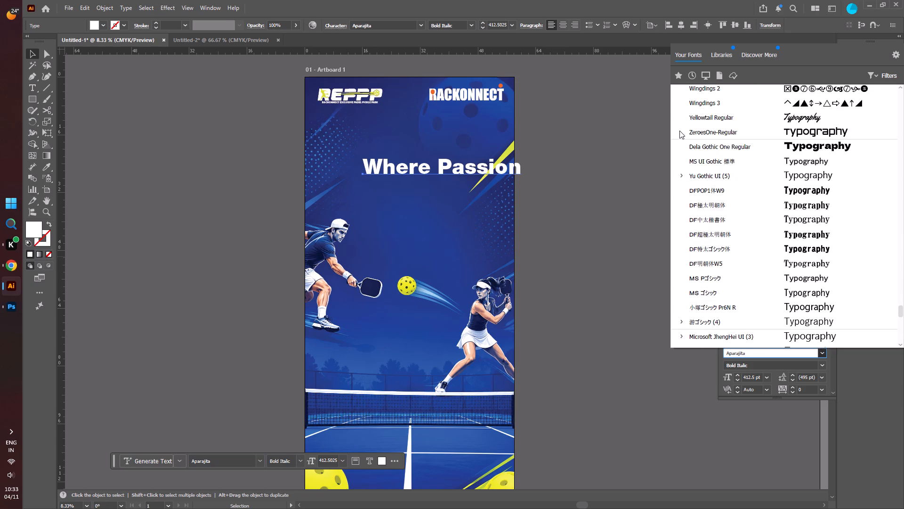
pyautogui.scroll(20, 679, 131)
pyautogui.scroll(20, 679, 131)
pyautogui.scroll(2, 679, 131)
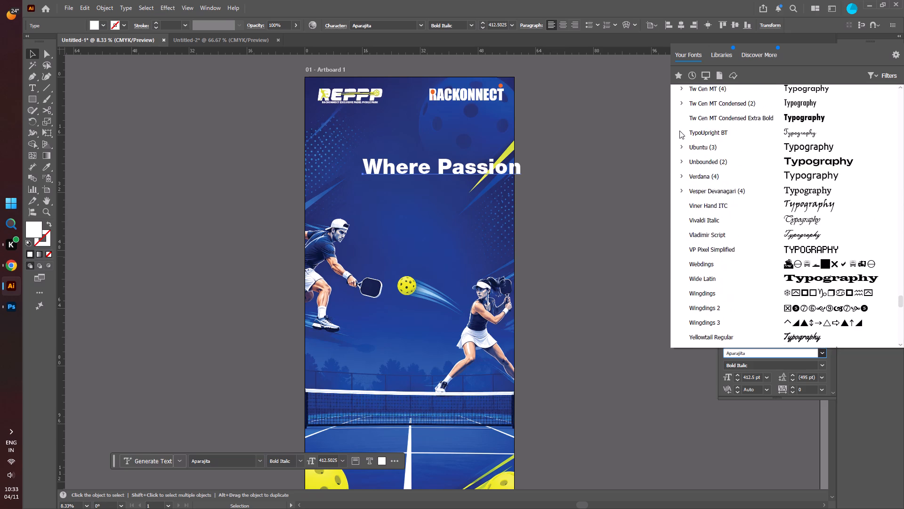
pyautogui.scroll(20, 679, 131)
pyautogui.scroll(20, 679, 131)
pyautogui.scroll(2, 679, 131)
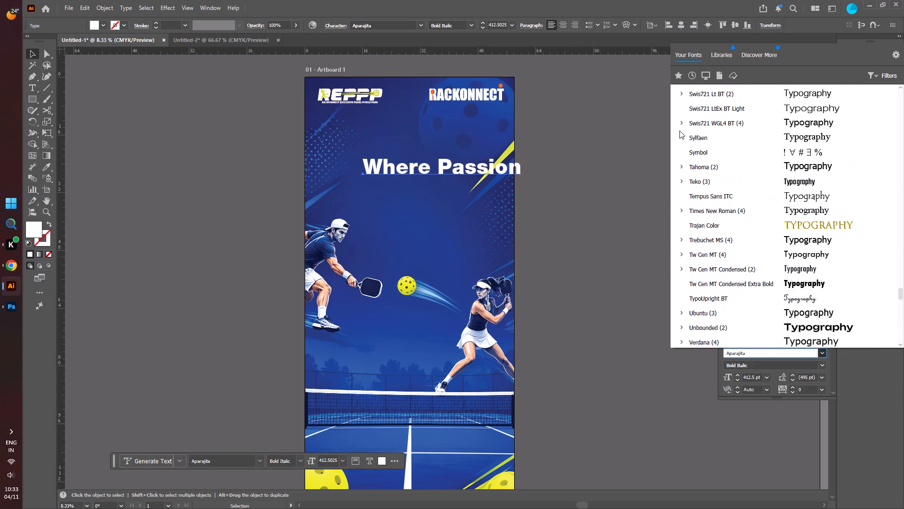
pyautogui.scroll(20, 679, 131)
pyautogui.scroll(20, 679, 131)
pyautogui.scroll(2, 679, 131)
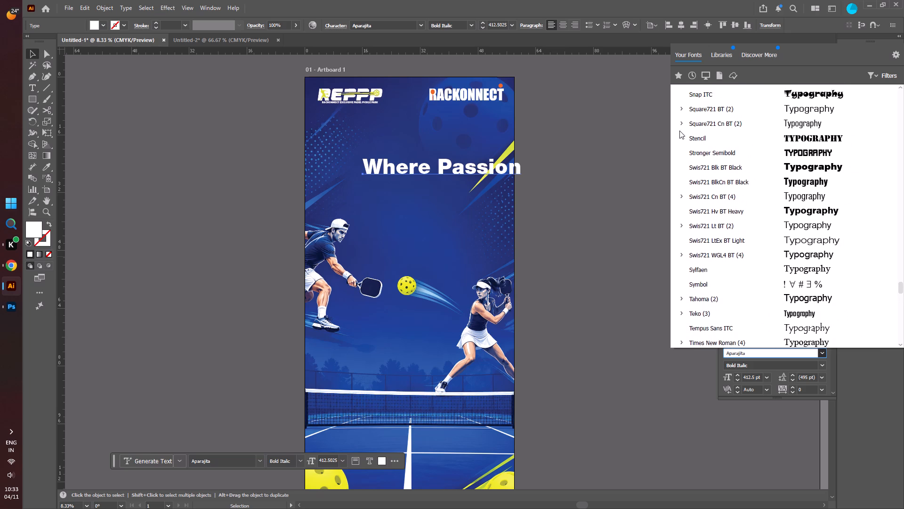
pyautogui.scroll(3, 679, 131)
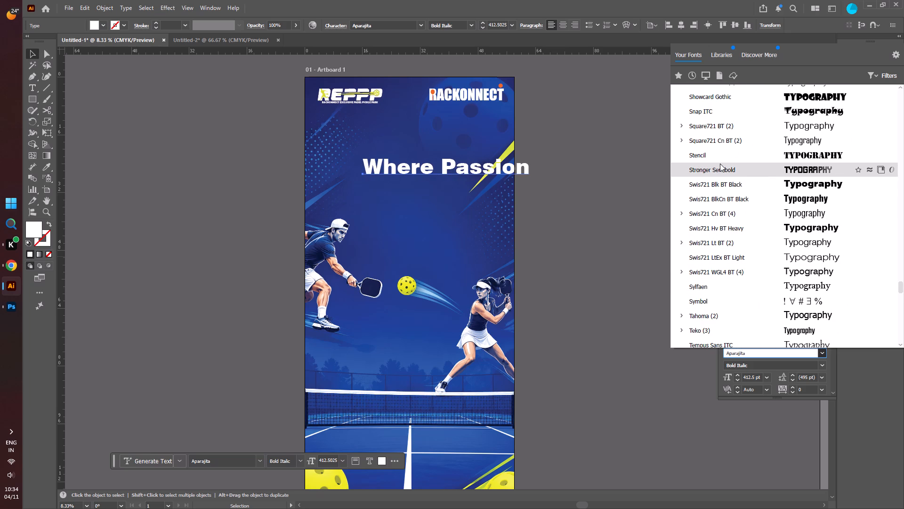
pyautogui.scroll(20, 720, 164)
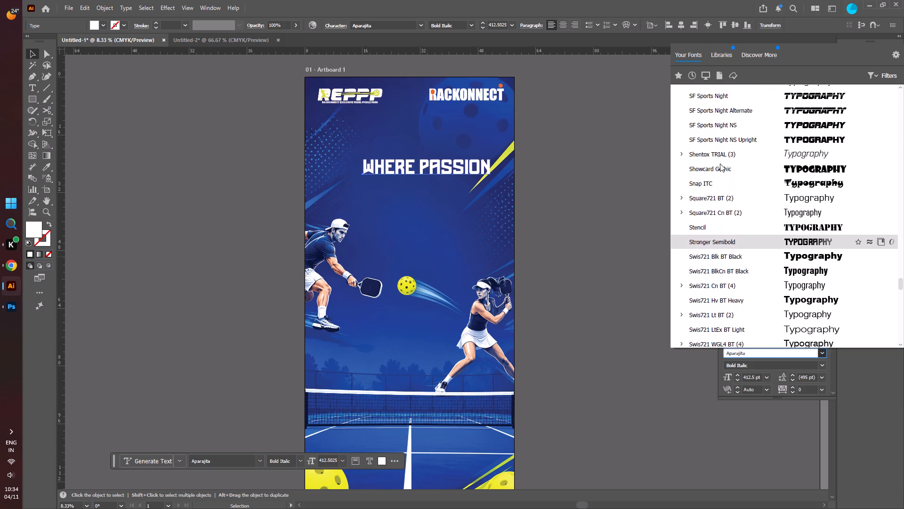
pyautogui.scroll(6, 720, 164)
pyautogui.click(679, 190)
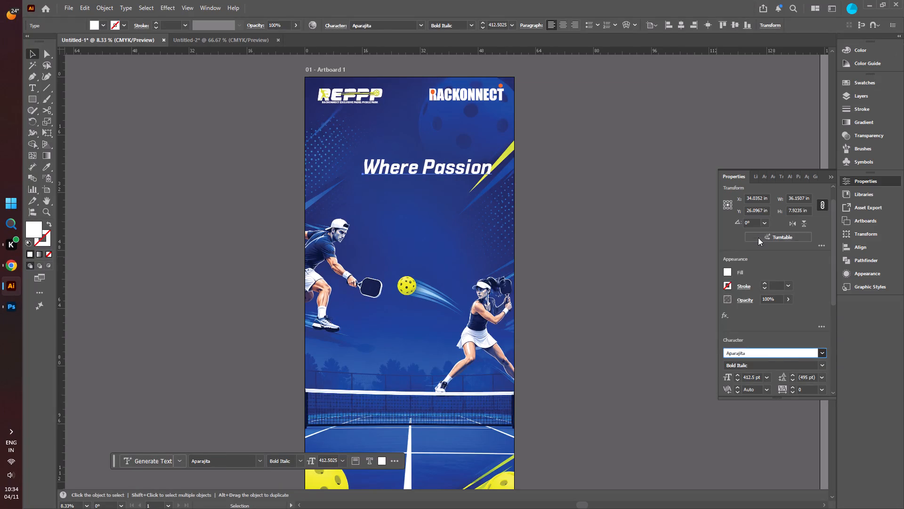
pyautogui.click(758, 238)
pyautogui.click(606, 190)
# Recentre the "Where Passion" text below the logos, at about X 30.4 in, Y 26 in, and deselect it.
pyautogui.moveTo(456, 167); pyautogui.dragTo(455, 168)
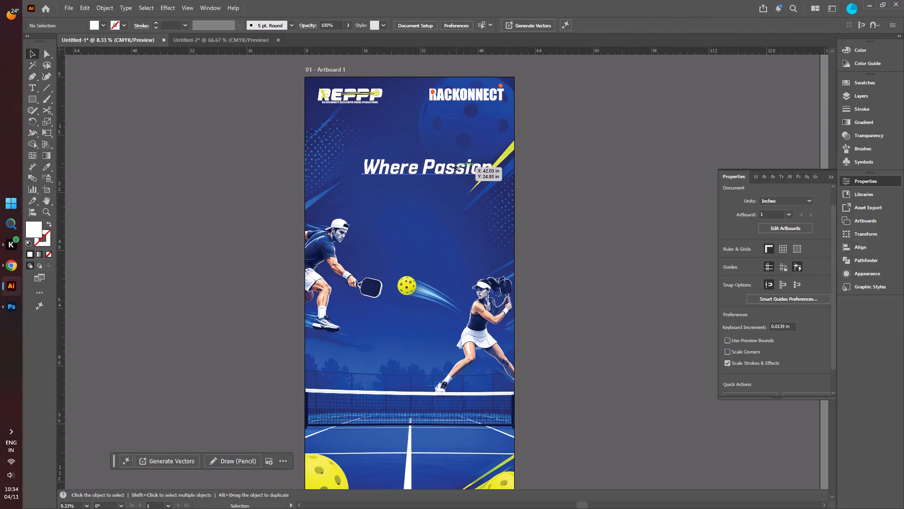
pyautogui.moveTo(455, 168); pyautogui.dragTo(440, 169)
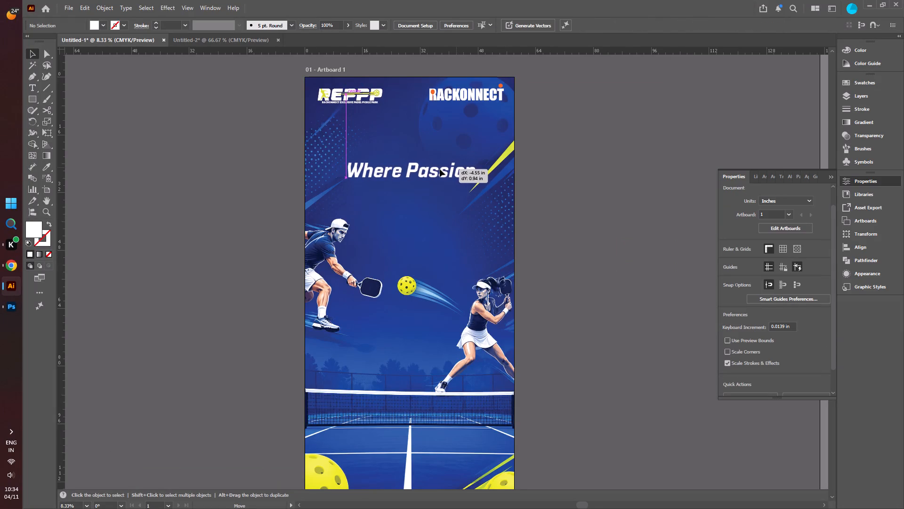
pyautogui.moveTo(440, 169); pyautogui.dragTo(444, 170)
pyautogui.click(416, 173)
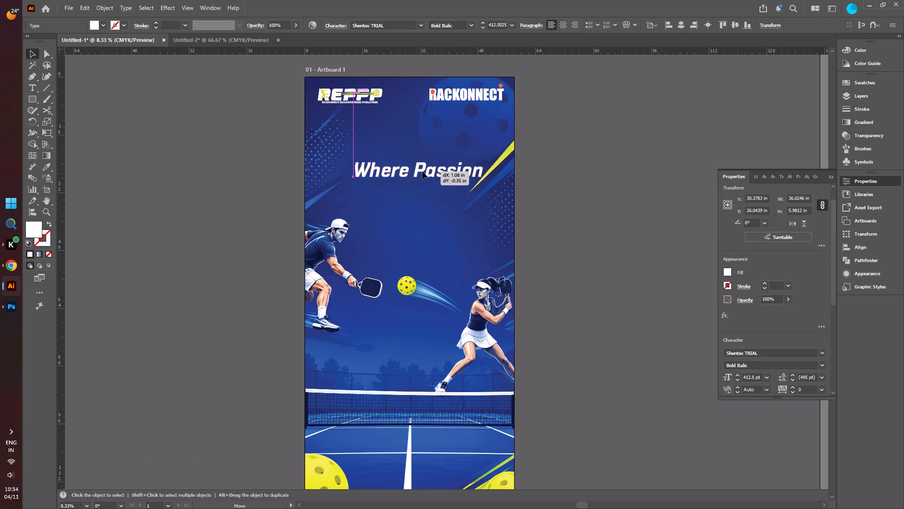
pyautogui.click(558, 156)
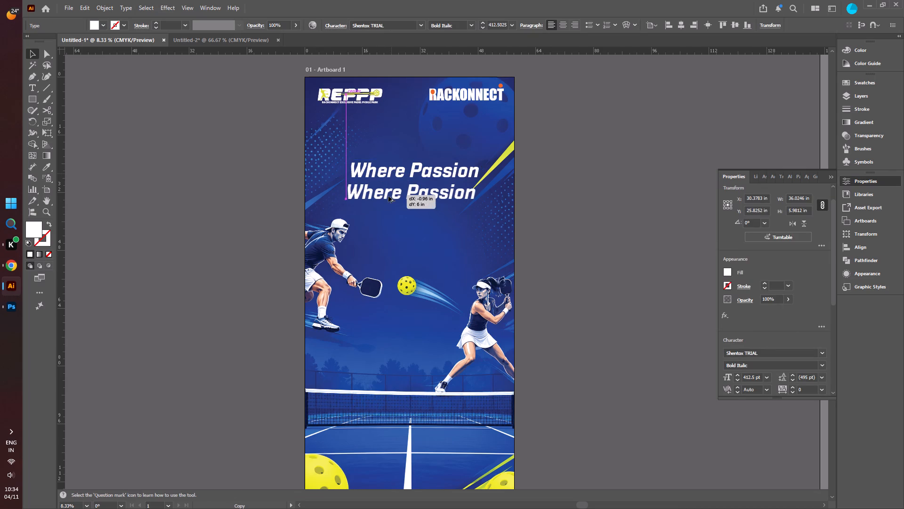
pyautogui.keyDown('alt'); pyautogui.moveTo(388, 196); pyautogui.dragTo(392, 196); pyautogui.keyUp('alt')
# Replace the duplicated text with the copied words "Meets the Paddle" and finish editing it.
pyautogui.doubleClick(393, 196)
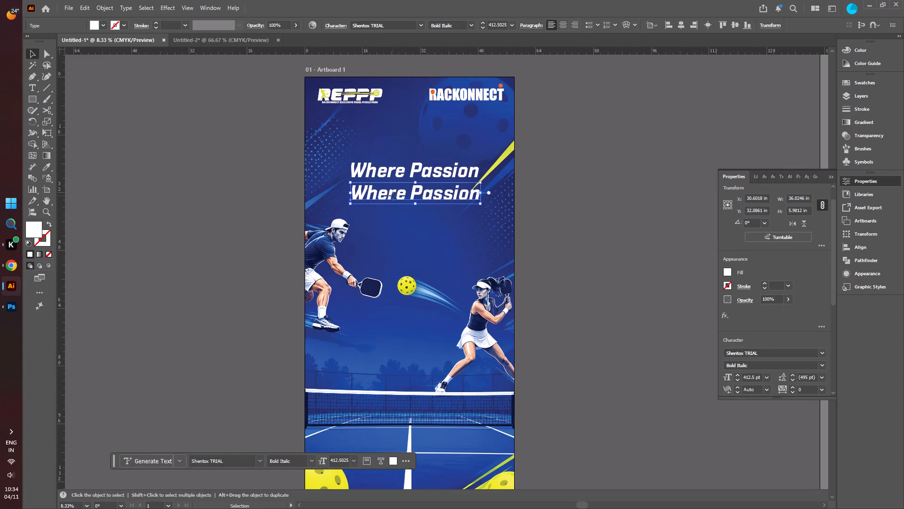
pyautogui.doubleClick(393, 196)
pyautogui.hotkey('ctrl', 'v')
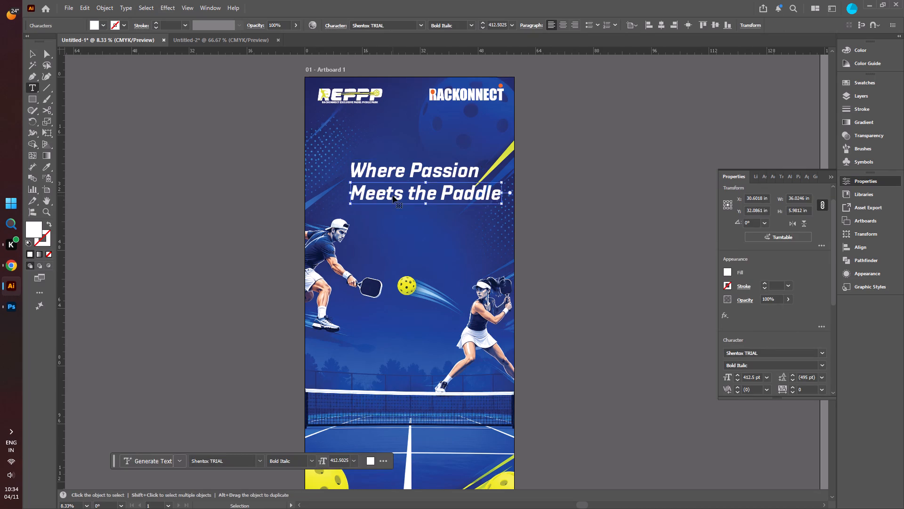
pyautogui.click(32, 52)
pyautogui.click(117, 140)
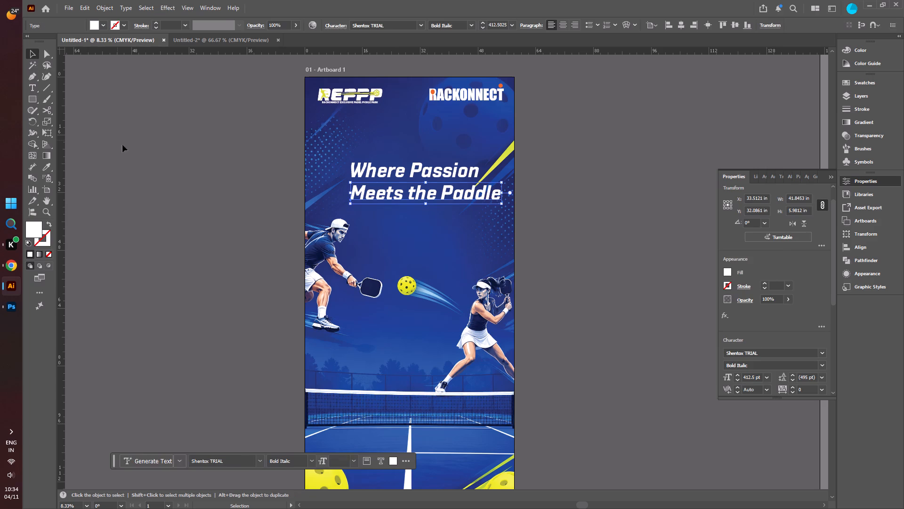
# Select all of the "Meets the Paddle" line, set its fill to yellow, and deselect it.
pyautogui.click(409, 191)
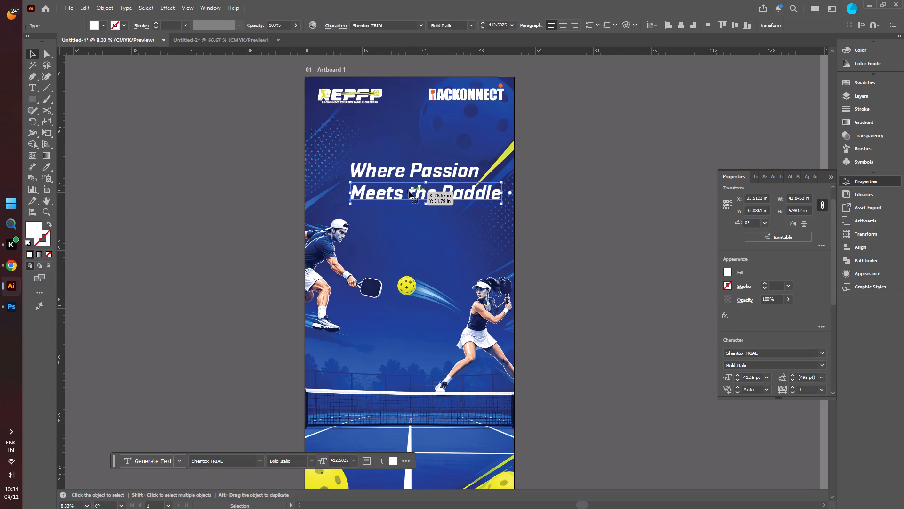
pyautogui.doubleClick(408, 192)
pyautogui.tripleClick(423, 198)
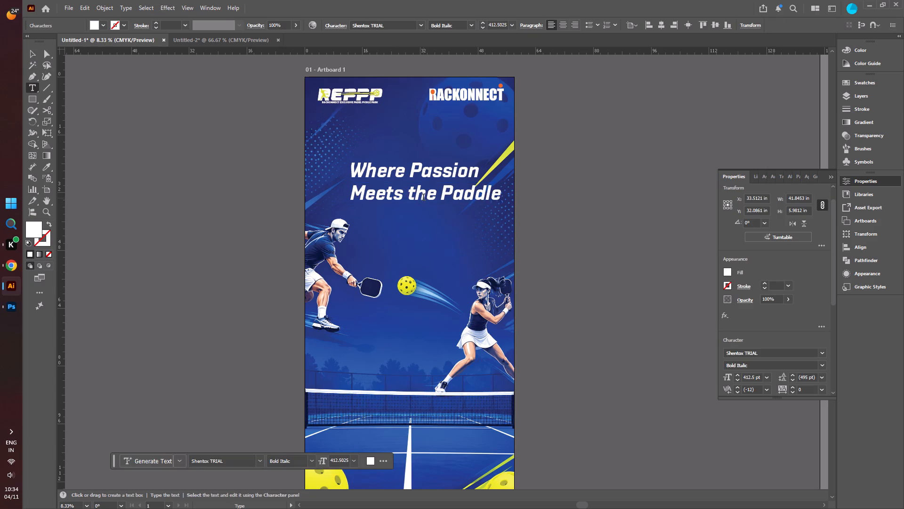
pyautogui.click(423, 198)
pyautogui.click(94, 25)
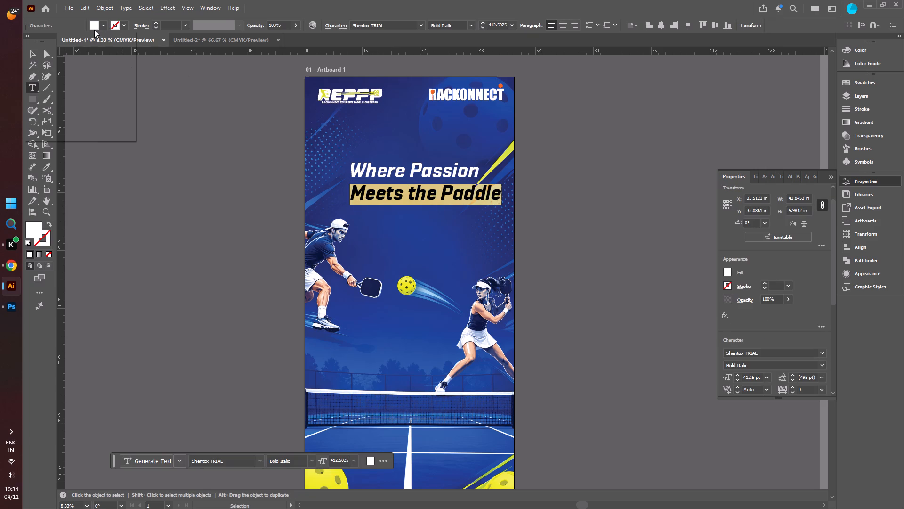
pyautogui.click(78, 68)
pyautogui.doubleClick(106, 162)
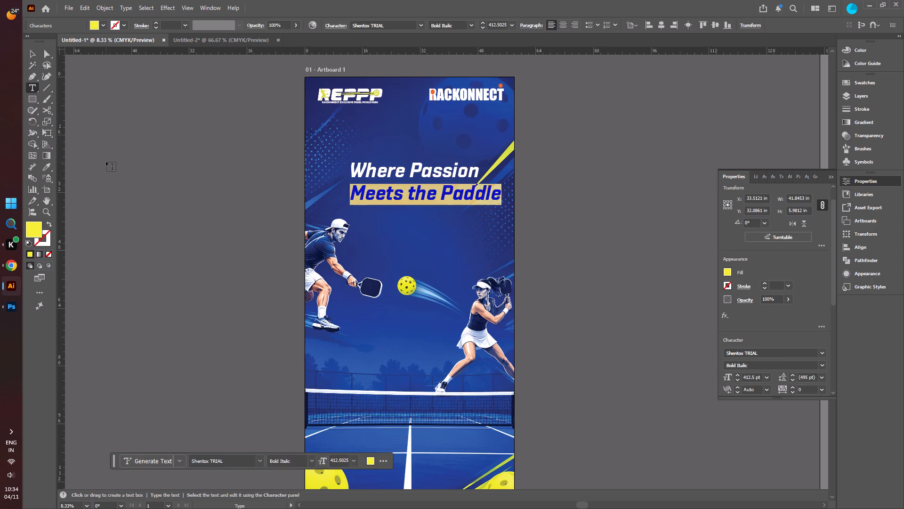
pyautogui.click(33, 53)
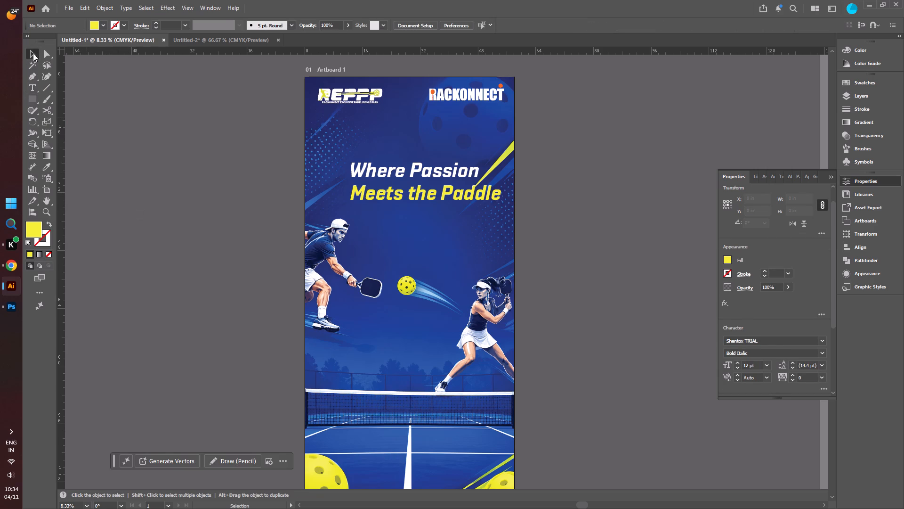
pyautogui.click(87, 92)
# Centre the yellow "Meets the Paddle" line under "Where Passion", at about X 30.8 in, Y 32.2 in, and deselect it.
pyautogui.moveTo(474, 196); pyautogui.dragTo(467, 197)
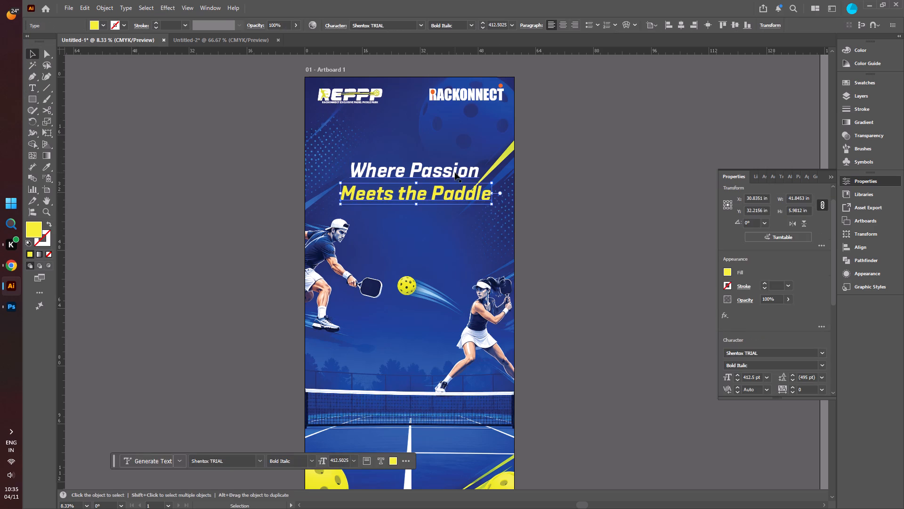
pyautogui.click(451, 171)
pyautogui.click(214, 192)
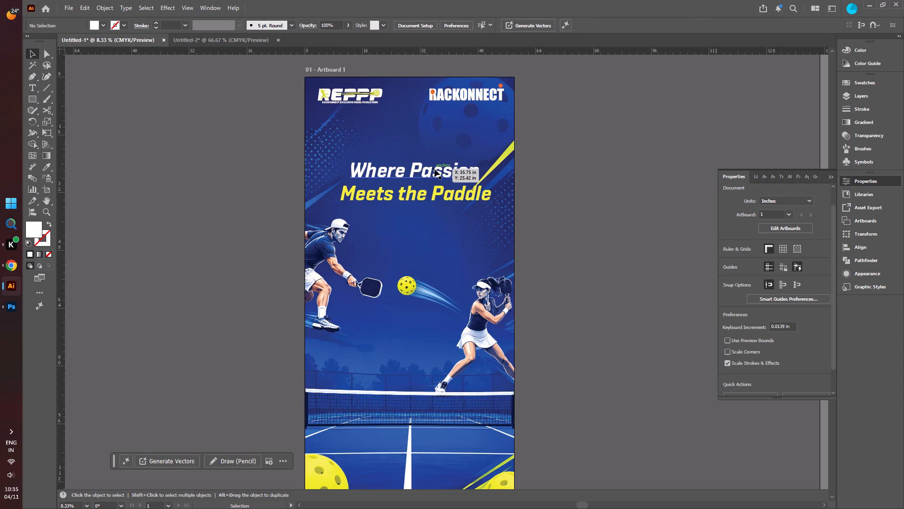
pyautogui.click(150, 224)
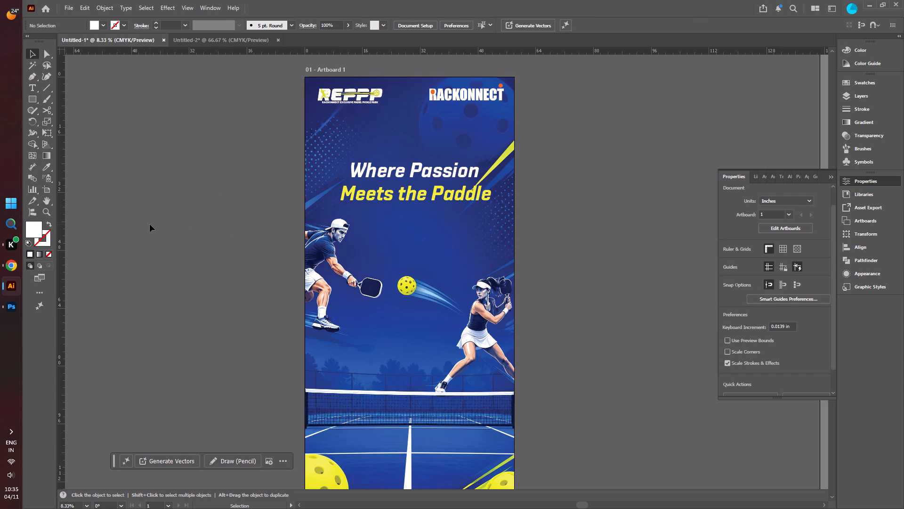
# Enlarge the "Where Passion" text non-proportionally from its upper-left corner, making it taller and wider than the yellow line, and deselect it.
pyautogui.click(387, 171)
pyautogui.moveTo(350, 159); pyautogui.dragTo(336, 152)
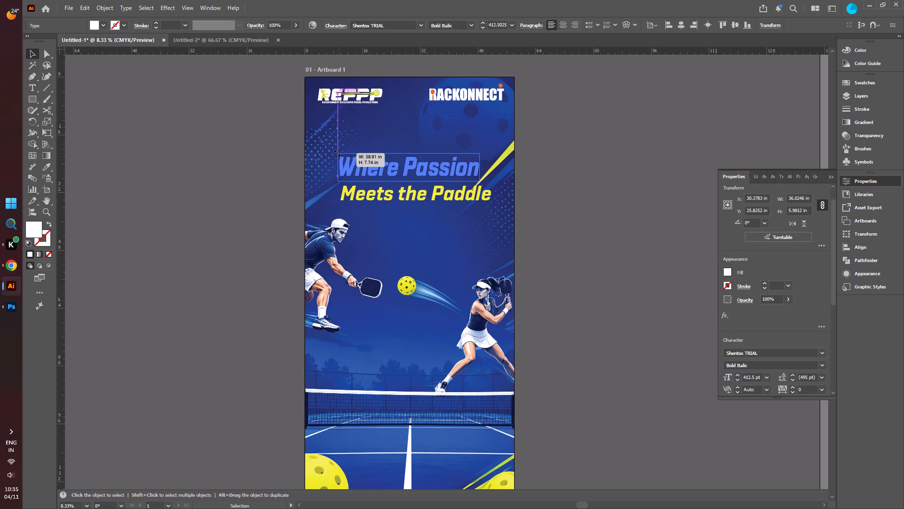
pyautogui.moveTo(336, 152); pyautogui.dragTo(320, 145)
pyautogui.click(257, 177)
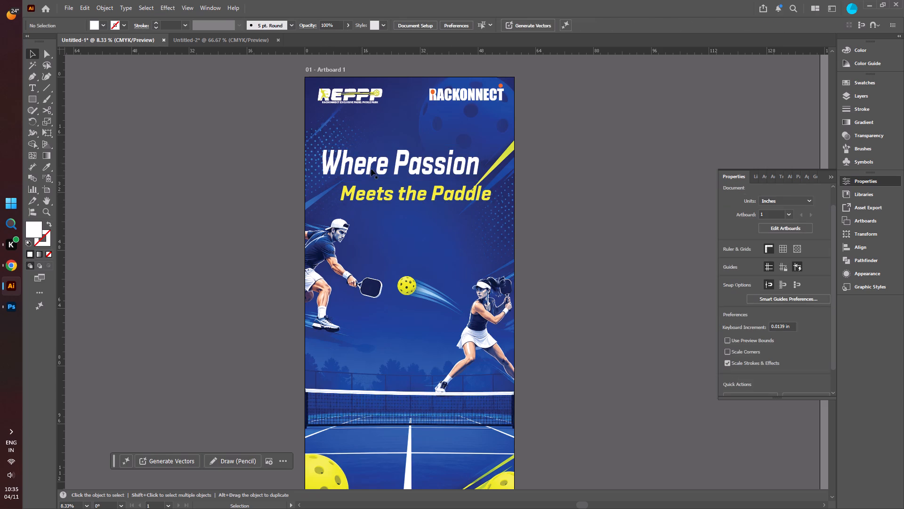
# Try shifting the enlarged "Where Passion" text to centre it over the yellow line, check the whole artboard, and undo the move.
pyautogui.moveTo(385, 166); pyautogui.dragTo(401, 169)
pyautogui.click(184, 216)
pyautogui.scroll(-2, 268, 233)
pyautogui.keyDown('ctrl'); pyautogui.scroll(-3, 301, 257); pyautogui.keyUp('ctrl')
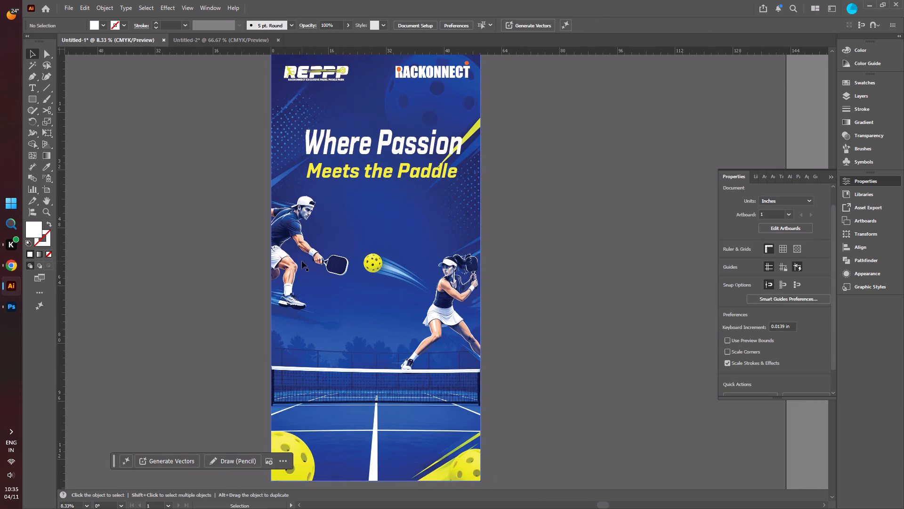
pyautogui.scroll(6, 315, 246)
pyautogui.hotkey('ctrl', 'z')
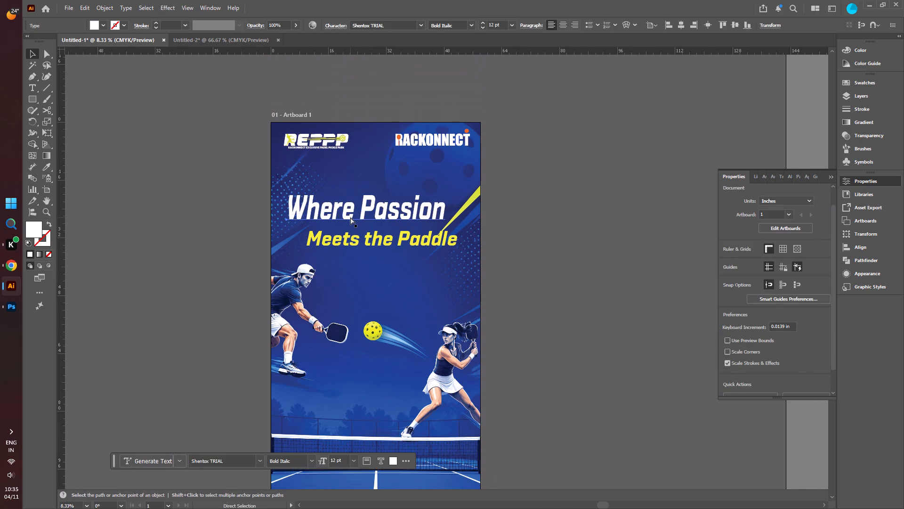
# Undo the non-proportional enlargement of the "Where Passion" text.
pyautogui.hotkey('ctrl', 'z')
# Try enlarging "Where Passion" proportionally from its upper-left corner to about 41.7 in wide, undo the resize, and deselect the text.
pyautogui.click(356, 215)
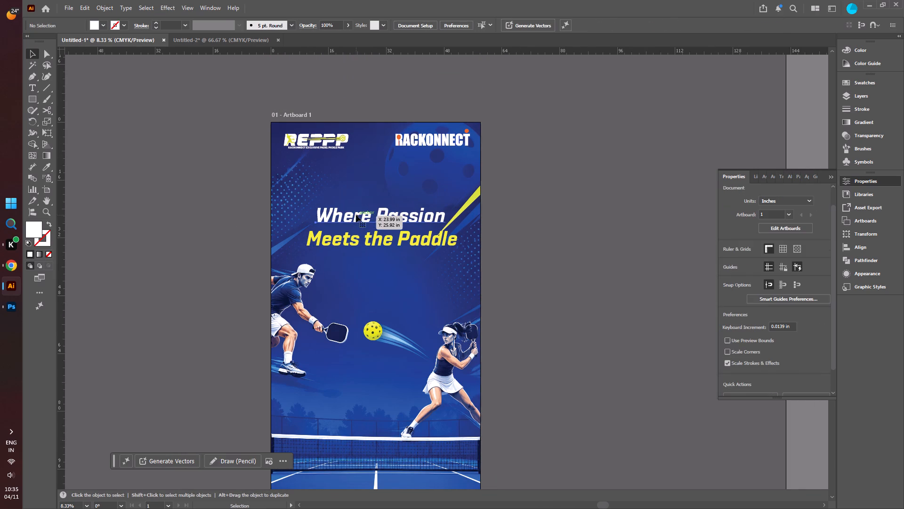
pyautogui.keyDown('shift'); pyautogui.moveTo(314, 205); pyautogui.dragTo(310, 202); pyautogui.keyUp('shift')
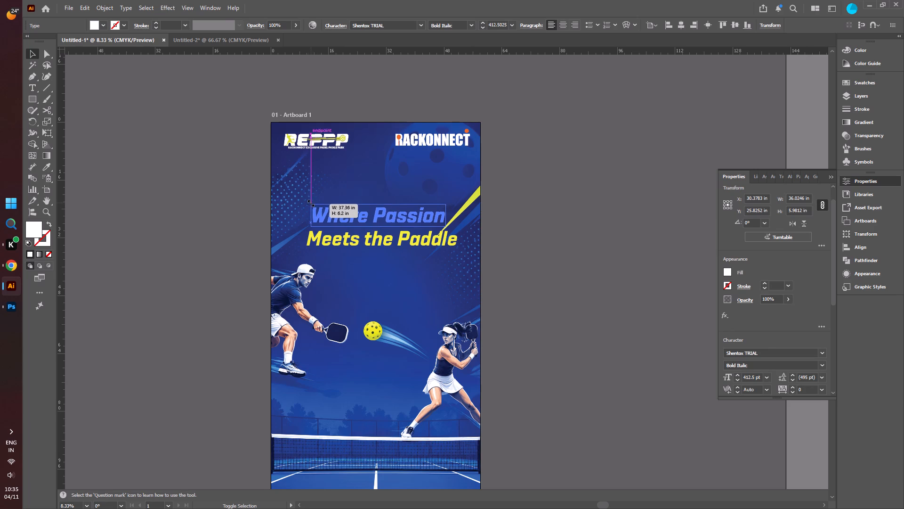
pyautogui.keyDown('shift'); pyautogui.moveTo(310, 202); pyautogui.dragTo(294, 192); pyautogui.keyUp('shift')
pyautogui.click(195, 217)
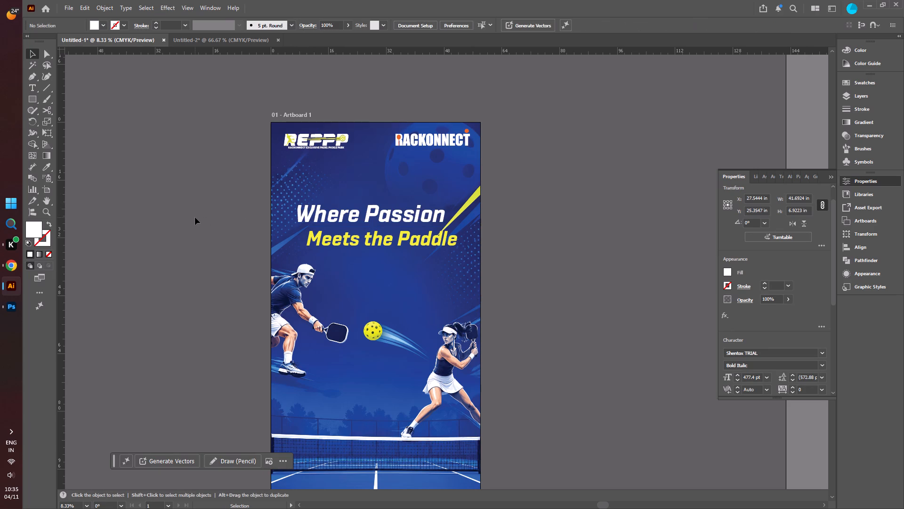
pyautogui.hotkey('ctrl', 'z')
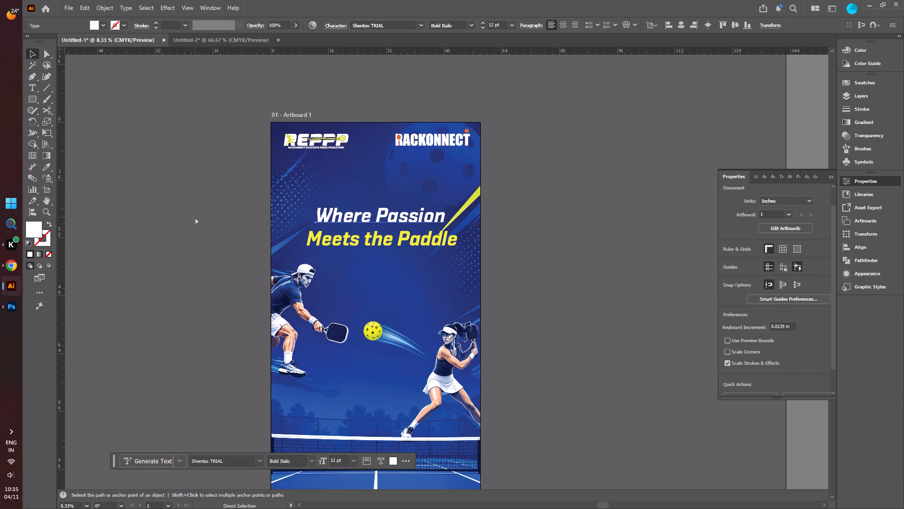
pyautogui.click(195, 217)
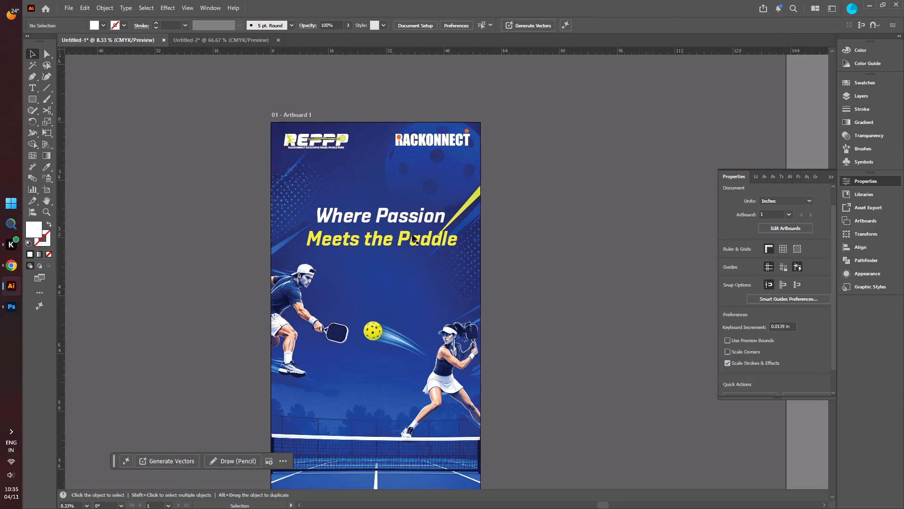
# Nudge the yellow "Meets the Paddle" line straight down to about Y 33.2 in.
pyautogui.click(424, 241)
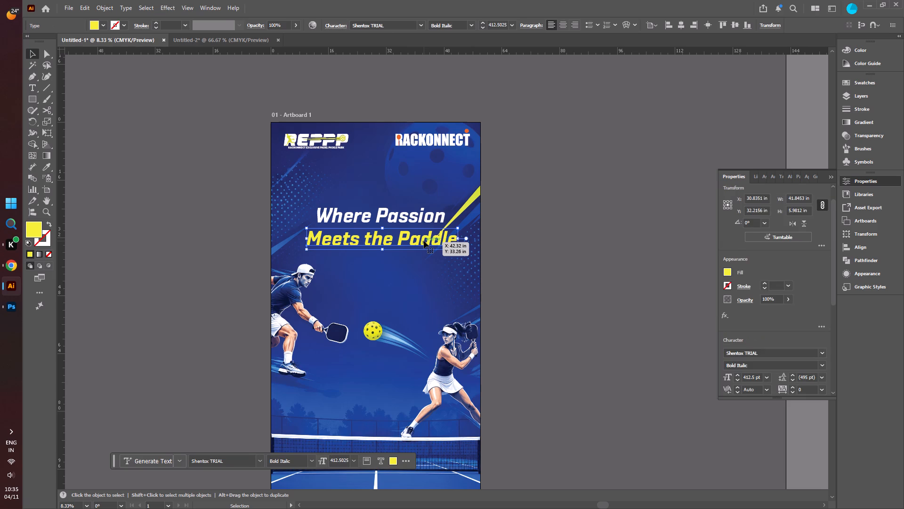
pyautogui.press('Down')
pyautogui.press('Down')
pyautogui.press('Down')
pyautogui.press('Down')
pyautogui.press('Down')
pyautogui.press('Down')
pyautogui.press('Down')
pyautogui.press('Down')
pyautogui.press('Down')
pyautogui.press('Down')
pyautogui.press('Down')
pyautogui.press('Down')
pyautogui.press('Down')
pyautogui.press('Down')
pyautogui.press('Down')
pyautogui.press('Down')
pyautogui.press('Down')
pyautogui.press('Down')
pyautogui.press('Down')
pyautogui.press('Down')
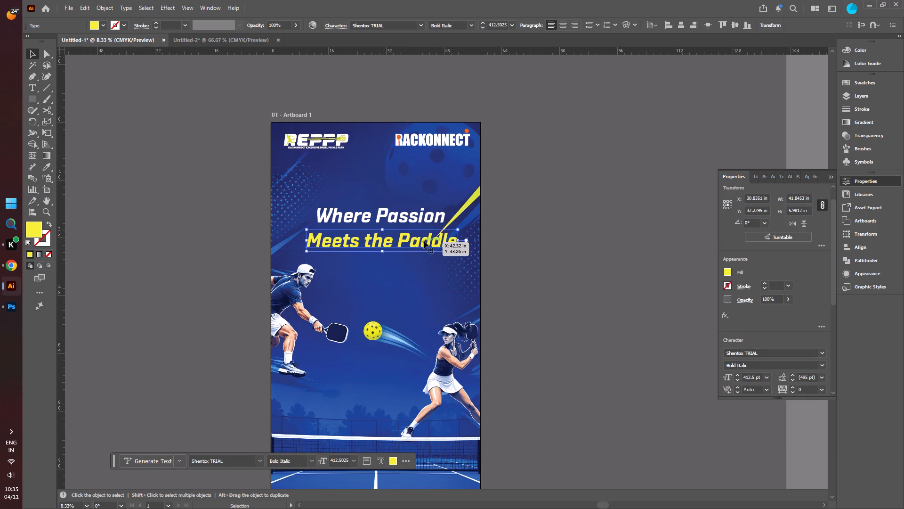
pyautogui.press('Down')
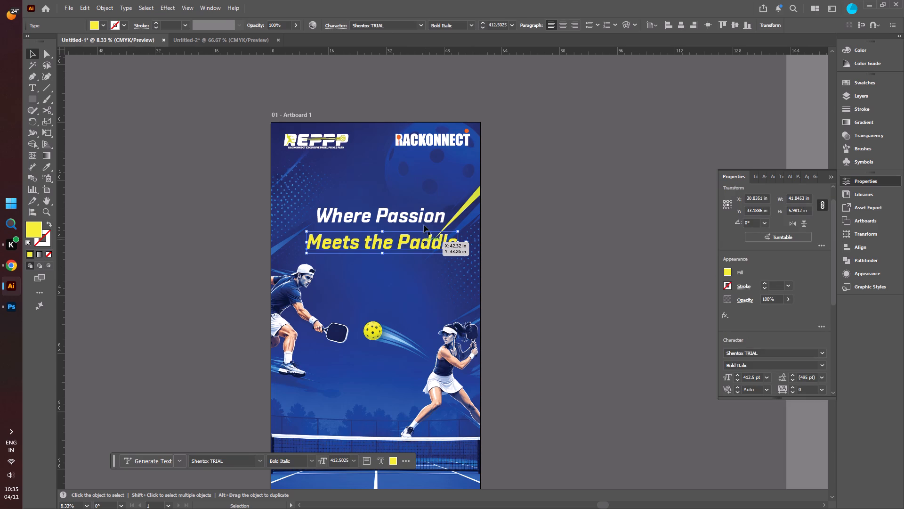
# Nudge the "Where Passion" line straight down to about Y 27.1 in, closer to the yellow line, and deselect it.
pyautogui.click(420, 217)
pyautogui.press('Down')
pyautogui.press('Down')
pyautogui.press('Down')
pyautogui.press('Down')
pyautogui.press('Down')
pyautogui.press('Down')
pyautogui.press('Down')
pyautogui.press('Down')
pyautogui.press('Down')
pyautogui.press('Down')
pyautogui.press('Down')
pyautogui.press('Down')
pyautogui.press('Down')
pyautogui.press('Down')
pyautogui.press('Down')
pyautogui.press('Down')
pyautogui.press('Down')
pyautogui.press('Down')
pyautogui.press('Down')
pyautogui.press('Down')
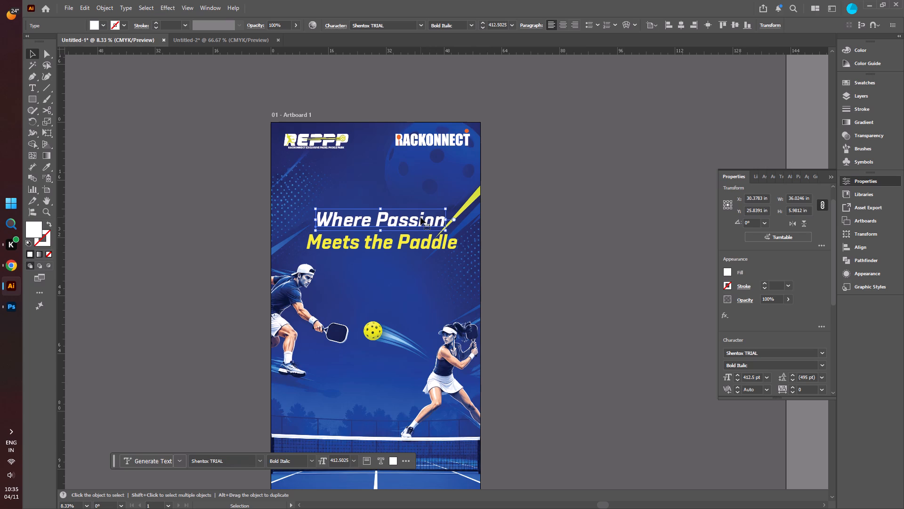
pyautogui.click(552, 229)
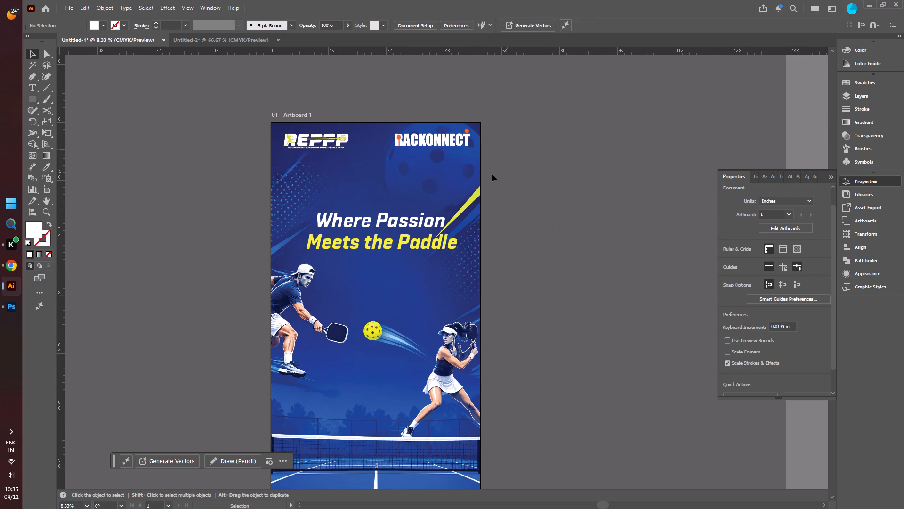
# Select both quote lines, move them together to about X 30.4 in, Y 31.0 in, and deselect them.
pyautogui.scroll(-5, 514, 226)
pyautogui.keyDown('ctrl'); pyautogui.scroll(-2, 480, 222); pyautogui.keyUp('ctrl')
pyautogui.keyDown('ctrl'); pyautogui.scroll(-2, 446, 254); pyautogui.keyUp('ctrl')
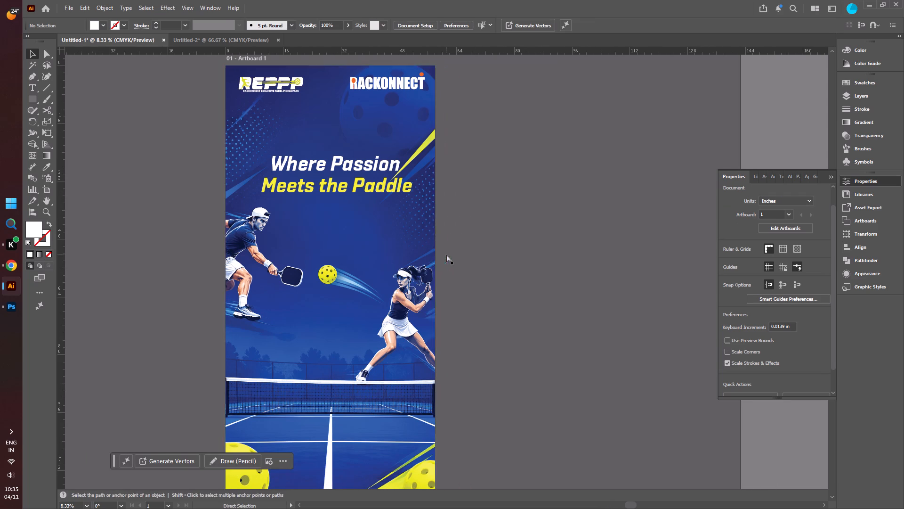
pyautogui.scroll(-4, 337, 313)
pyautogui.scroll(3, 135, 263)
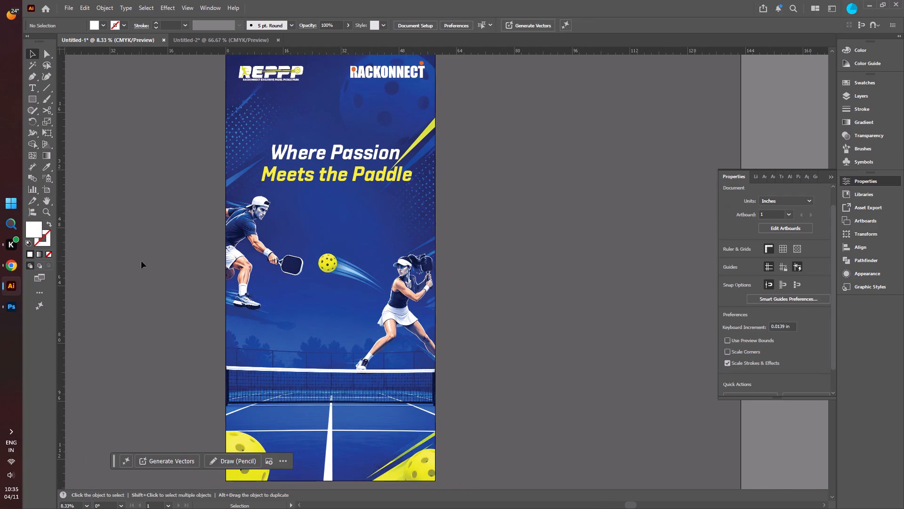
pyautogui.keyDown('alt'); pyautogui.scroll(-1, 280, 240); pyautogui.keyUp('alt')
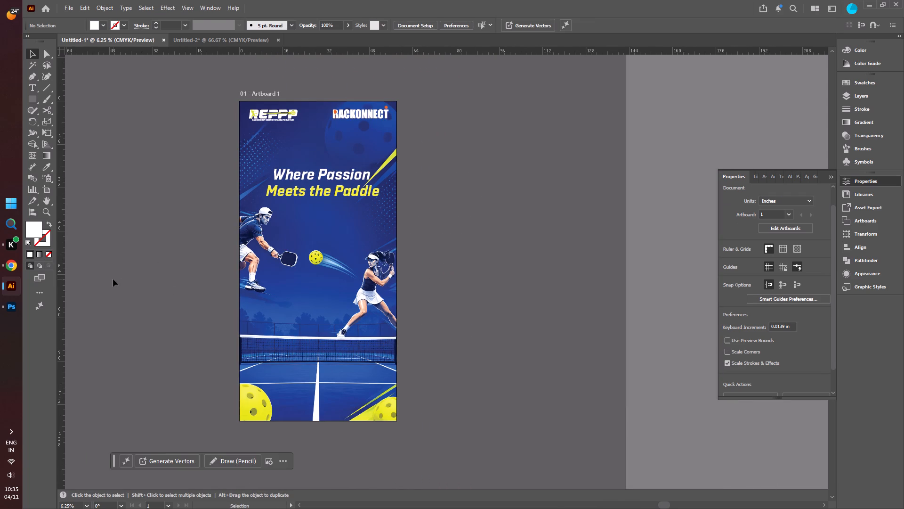
pyautogui.click(318, 177)
pyautogui.keyDown('shift'); pyautogui.click(322, 191); pyautogui.keyUp('shift')
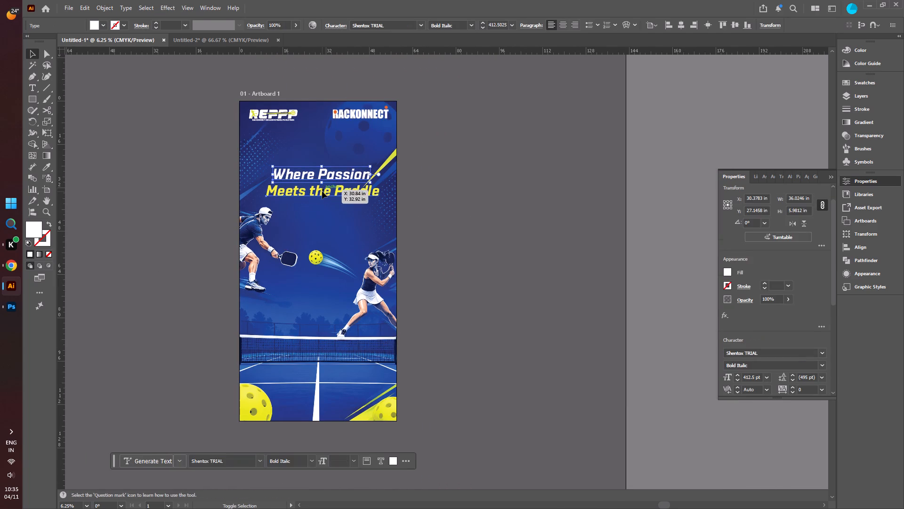
pyautogui.click(329, 177)
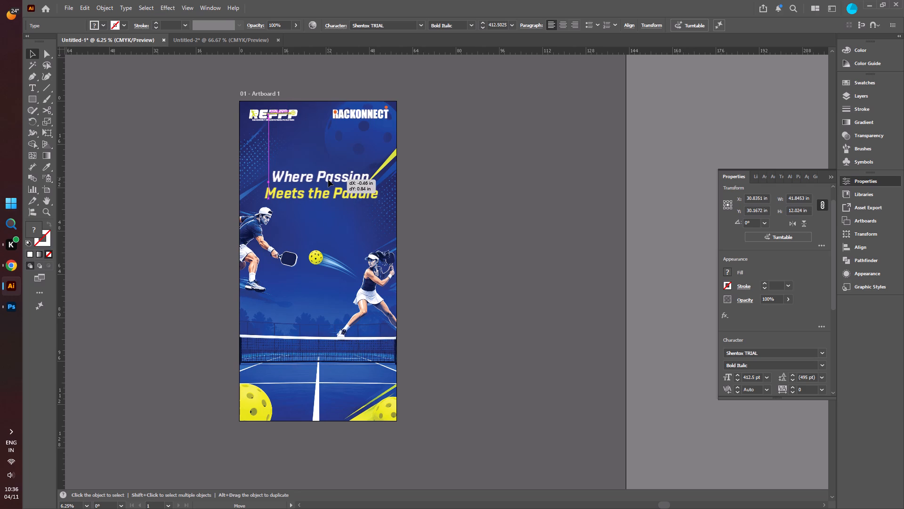
pyautogui.click(165, 222)
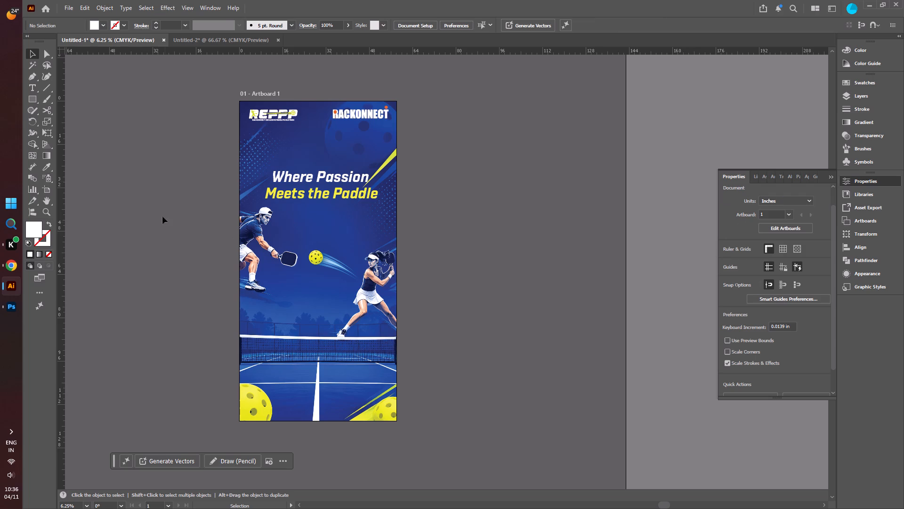
# In Photoshop, marquee the yellow streak beside the text in back.png and remove it from the Background layer.
pyautogui.click(10, 306)
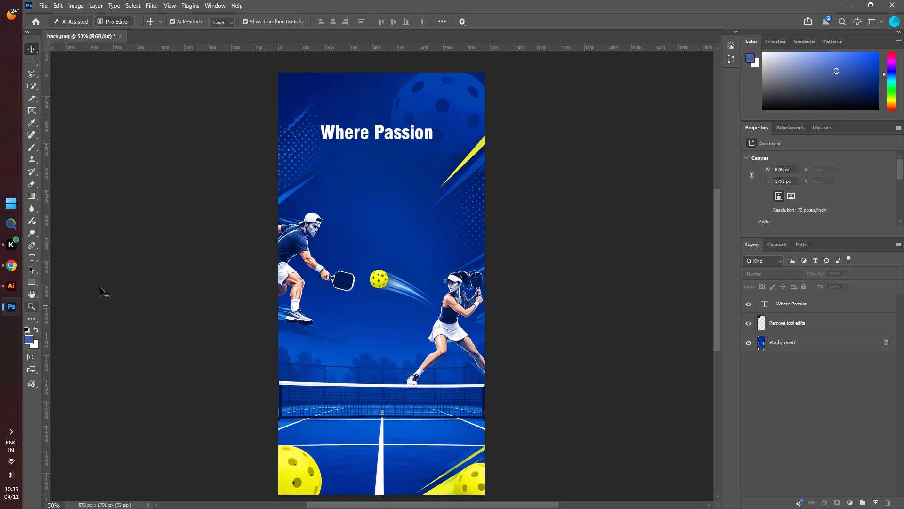
pyautogui.click(32, 60)
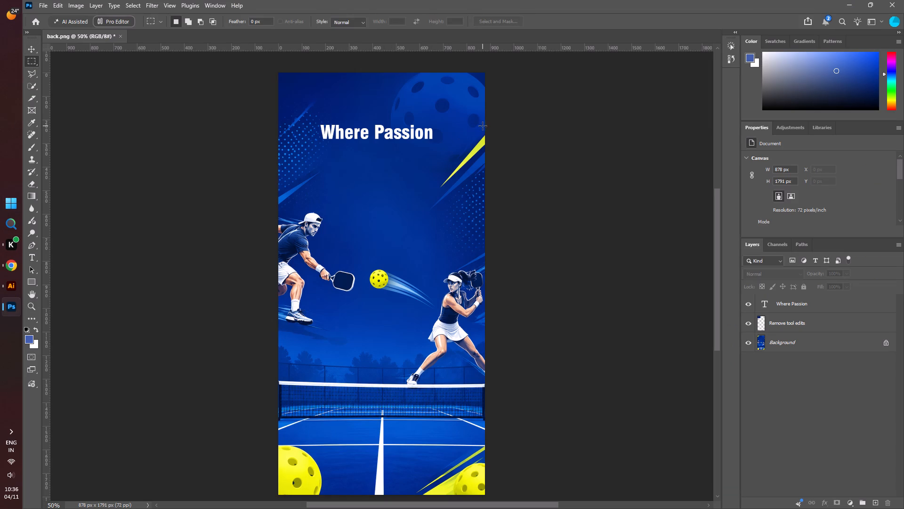
pyautogui.moveTo(484, 129); pyautogui.dragTo(430, 208)
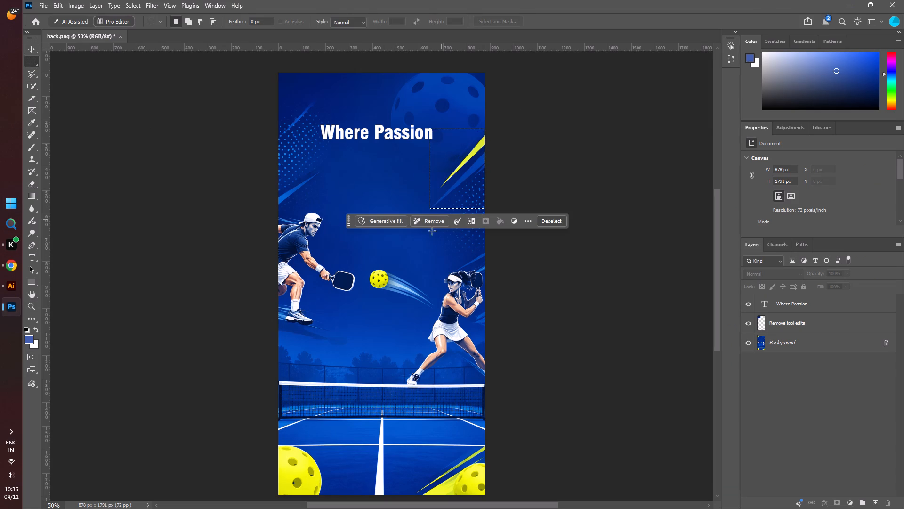
pyautogui.click(427, 222)
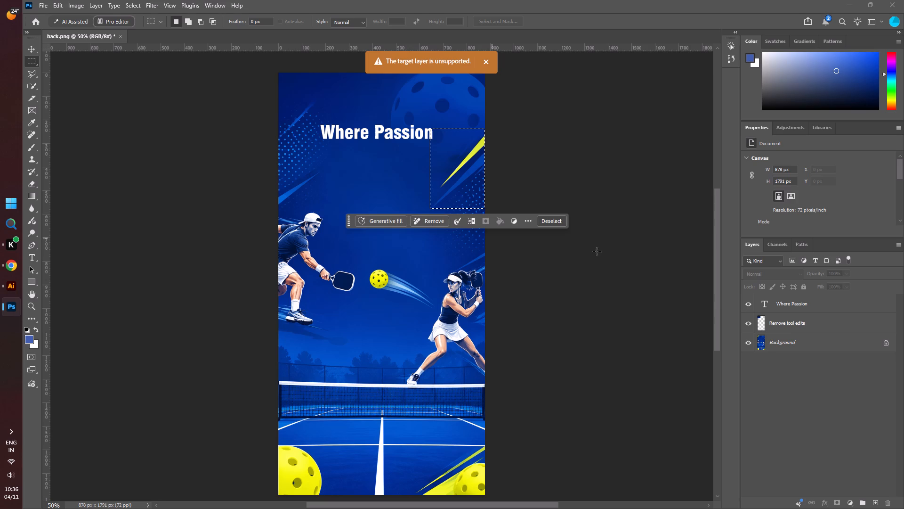
pyautogui.click(769, 342)
pyautogui.click(418, 219)
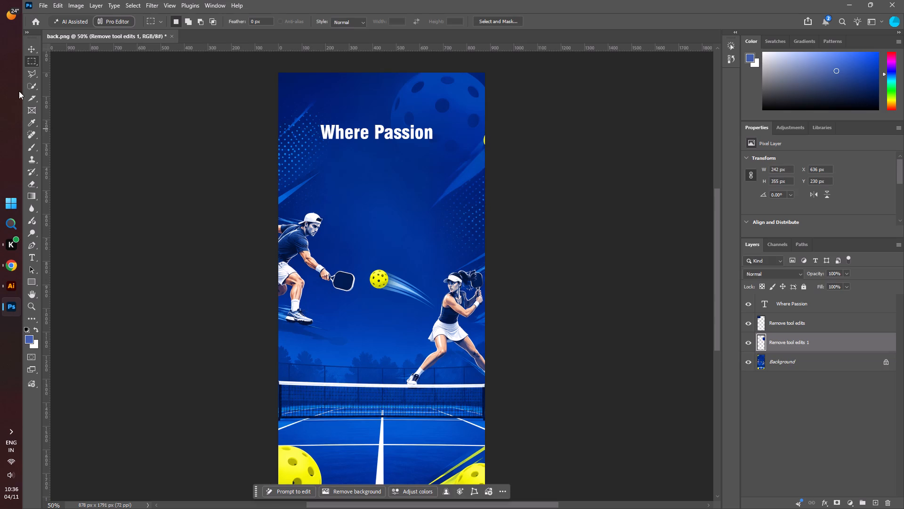
# Delete the "Where Passion" text layer from back.png.
pyautogui.click(28, 45)
pyautogui.click(402, 132)
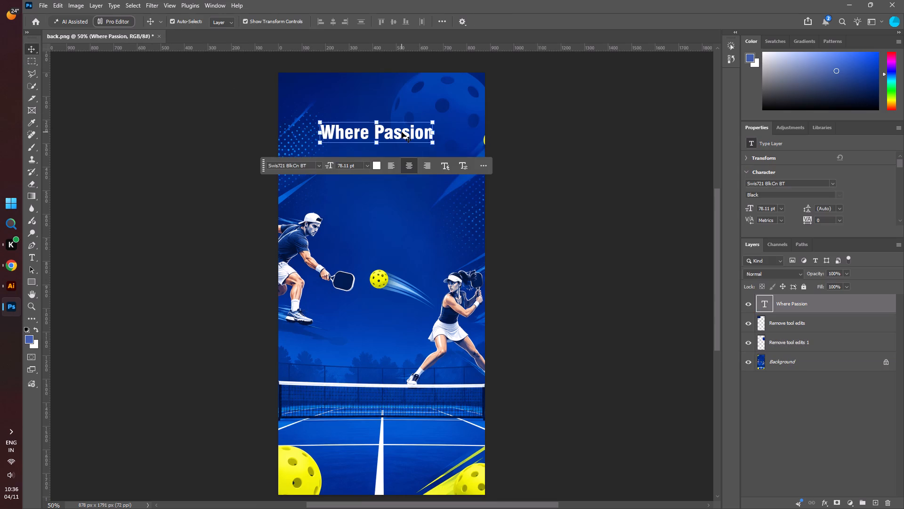
pyautogui.press('Delete')
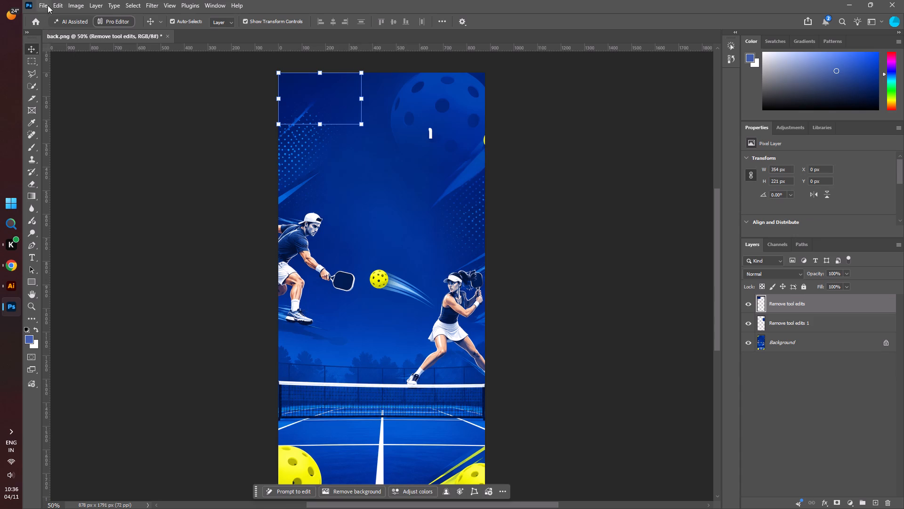
# Reposition the patch layer covering the removed streak, scale it down to 220 × 323 px at X 658 px, Y 237 px, and deselect it.
pyautogui.click(37, 4)
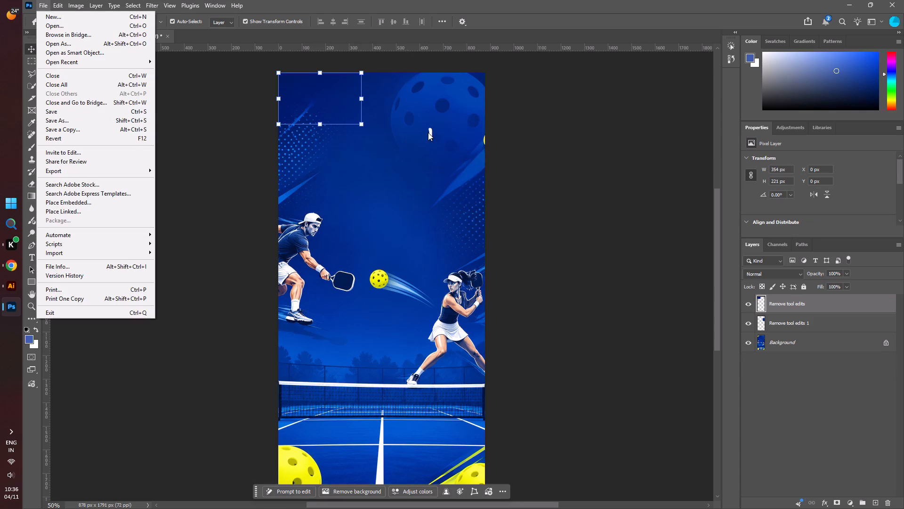
pyautogui.click(428, 132)
pyautogui.click(433, 134)
pyautogui.moveTo(435, 138); pyautogui.dragTo(437, 169)
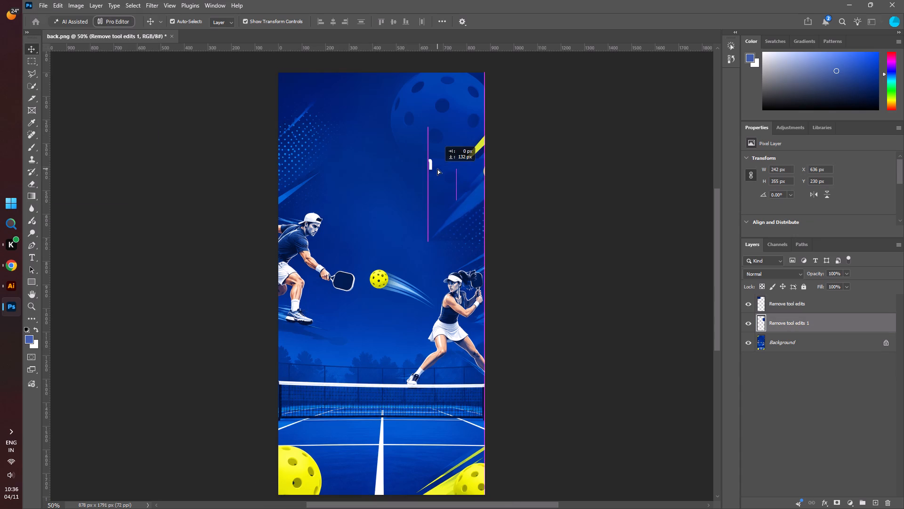
pyautogui.moveTo(437, 169); pyautogui.dragTo(436, 133)
pyautogui.moveTo(428, 168); pyautogui.dragTo(434, 168)
pyautogui.click(203, 181)
pyautogui.click(203, 181)
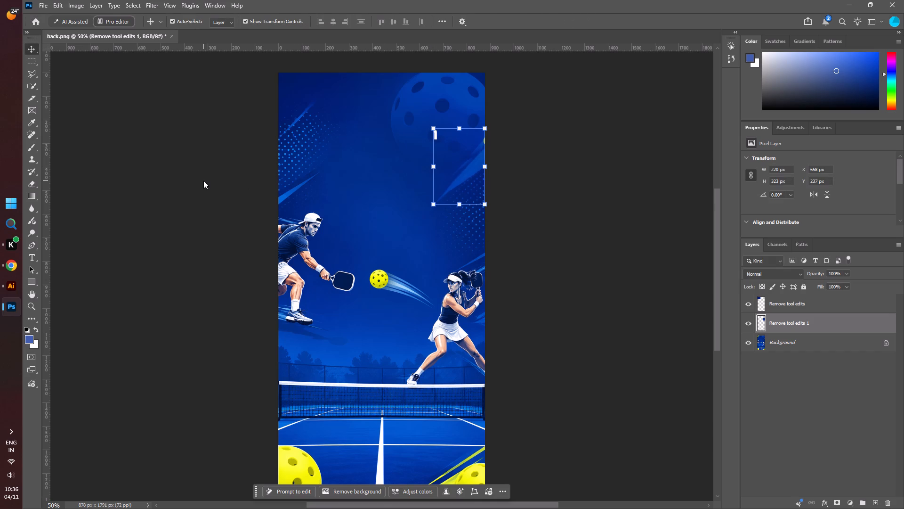
pyautogui.click(27, 48)
pyautogui.click(82, 95)
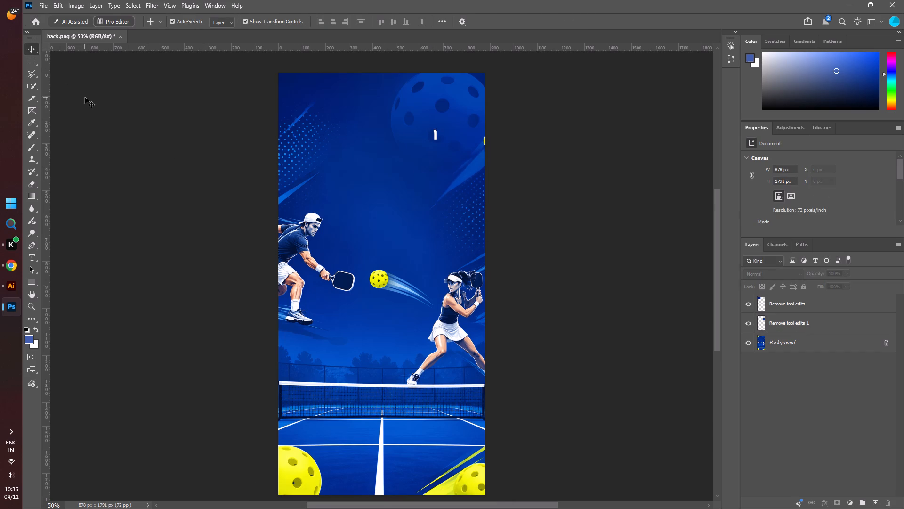
# Marquee the small white mark below the large faded ball and try removing it with the Background layer selected.
pyautogui.click(26, 59)
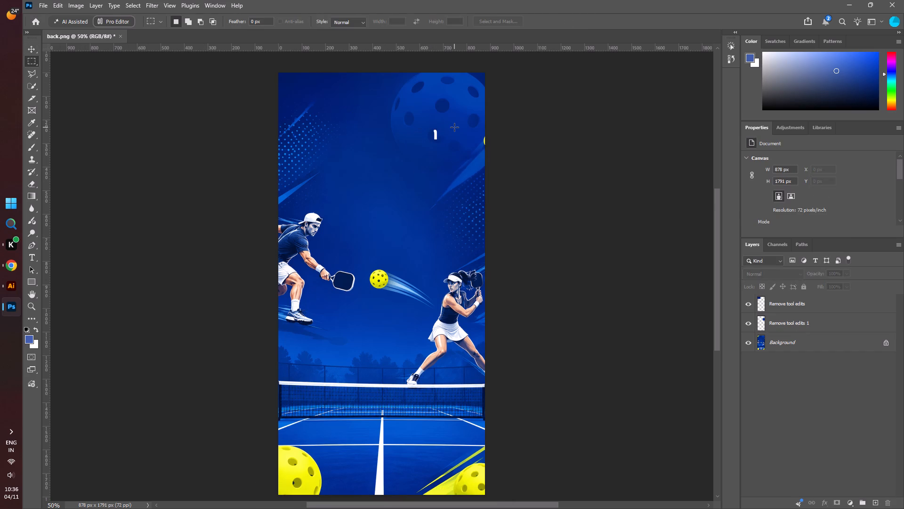
pyautogui.moveTo(452, 124); pyautogui.dragTo(427, 143)
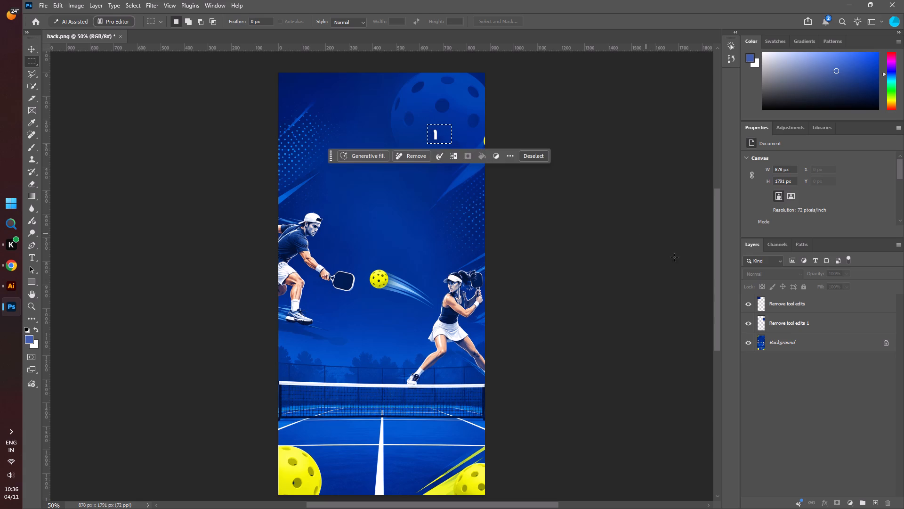
pyautogui.click(781, 345)
pyautogui.click(417, 155)
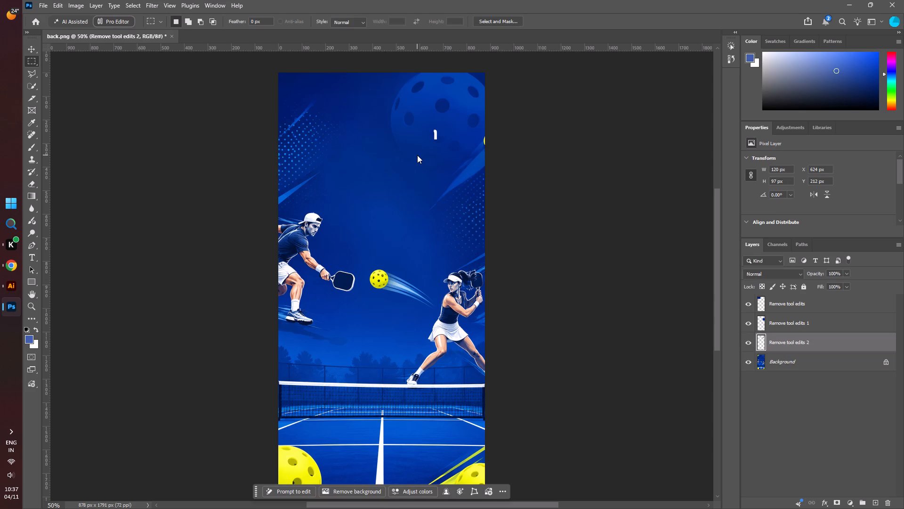
# Try erasing the small white mark on the newest patch layer with the Eraser tool.
pyautogui.click(35, 48)
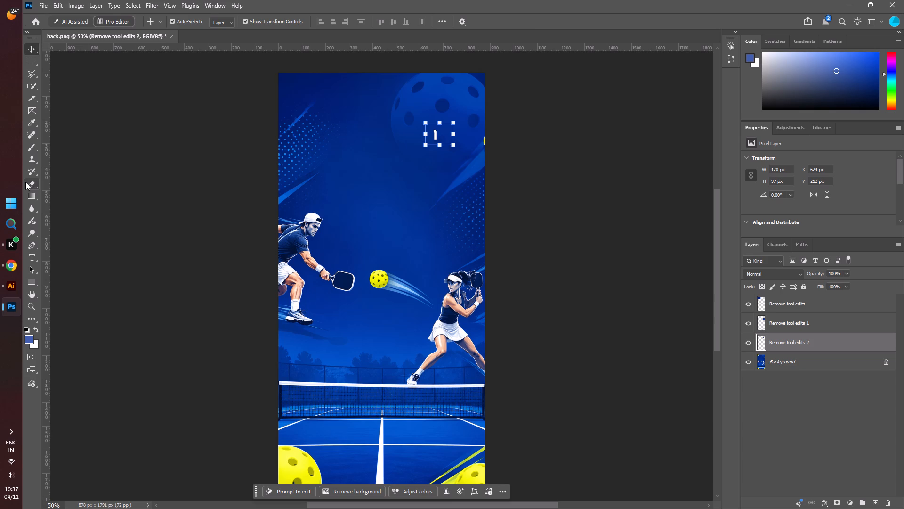
pyautogui.click(25, 182)
pyautogui.click(436, 130)
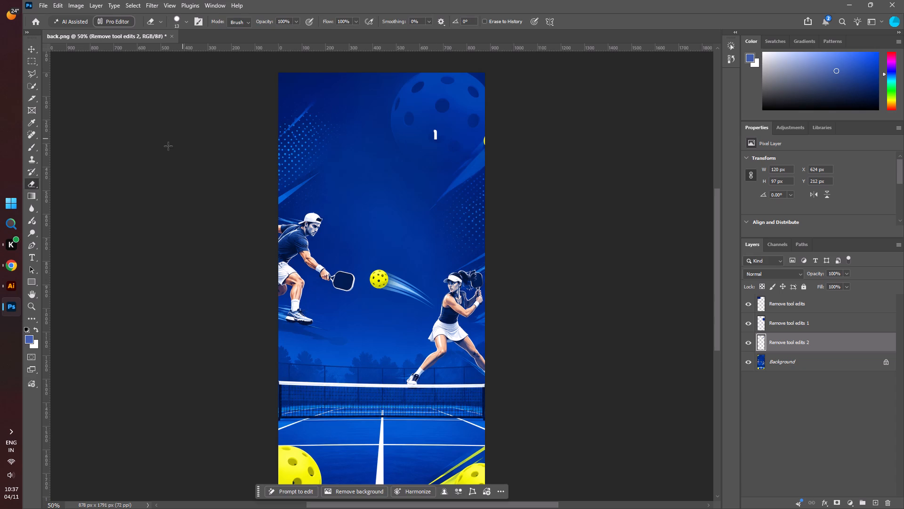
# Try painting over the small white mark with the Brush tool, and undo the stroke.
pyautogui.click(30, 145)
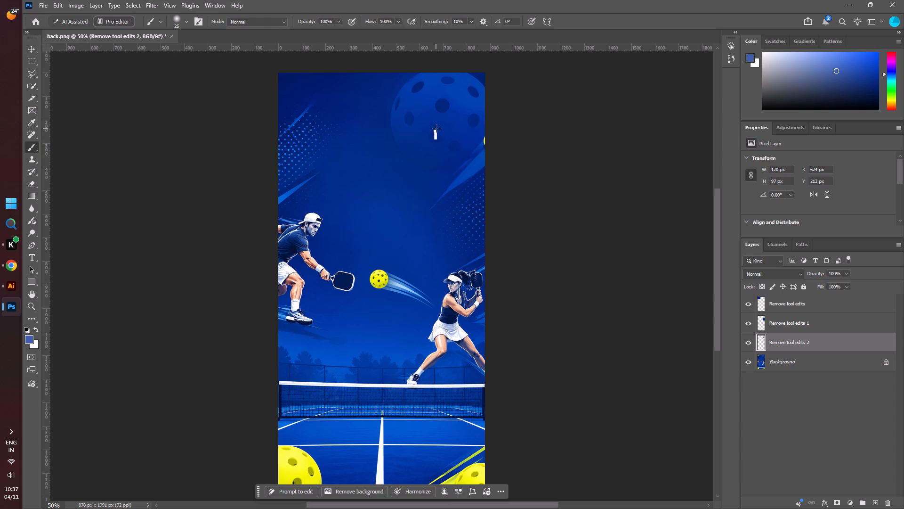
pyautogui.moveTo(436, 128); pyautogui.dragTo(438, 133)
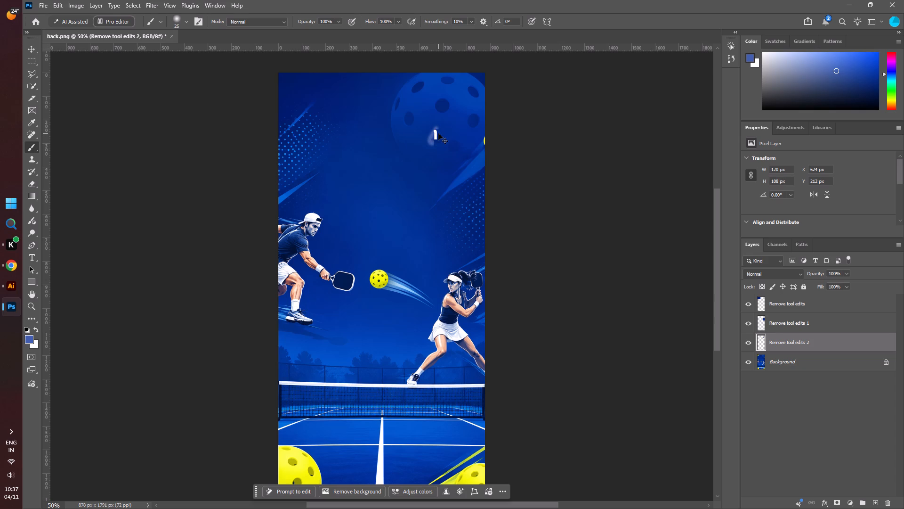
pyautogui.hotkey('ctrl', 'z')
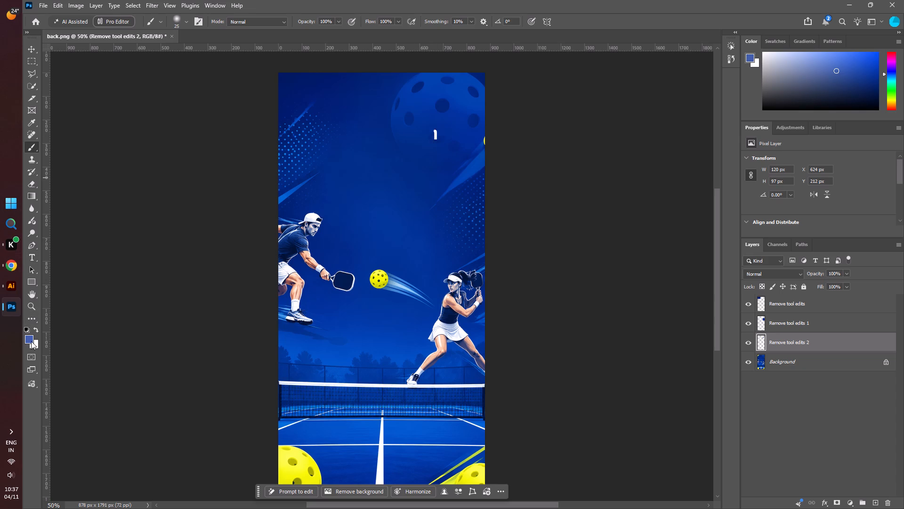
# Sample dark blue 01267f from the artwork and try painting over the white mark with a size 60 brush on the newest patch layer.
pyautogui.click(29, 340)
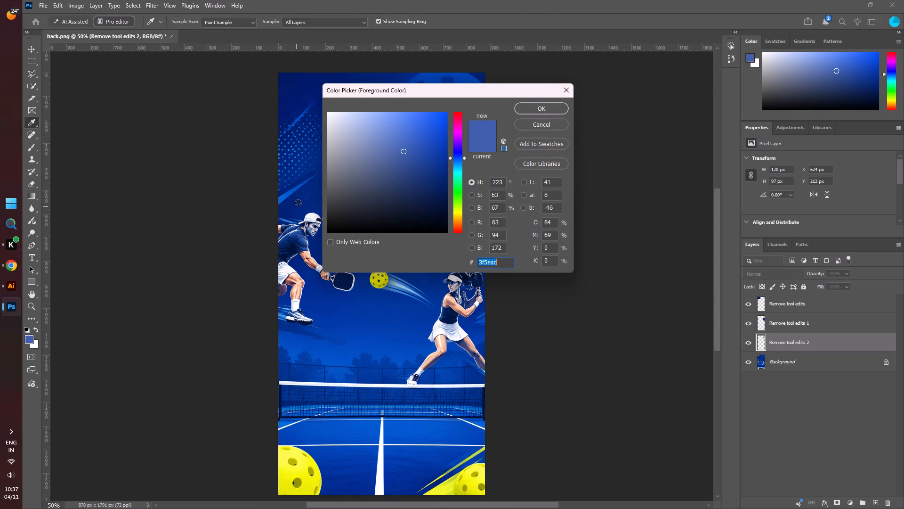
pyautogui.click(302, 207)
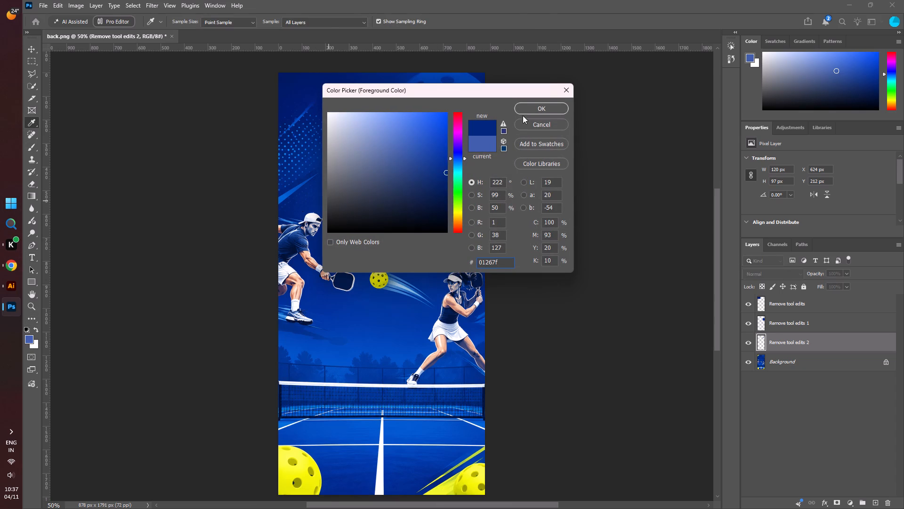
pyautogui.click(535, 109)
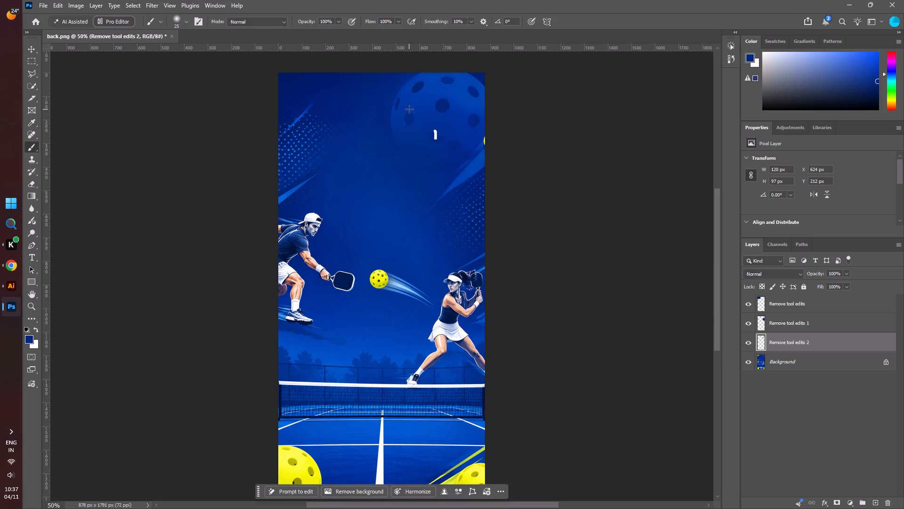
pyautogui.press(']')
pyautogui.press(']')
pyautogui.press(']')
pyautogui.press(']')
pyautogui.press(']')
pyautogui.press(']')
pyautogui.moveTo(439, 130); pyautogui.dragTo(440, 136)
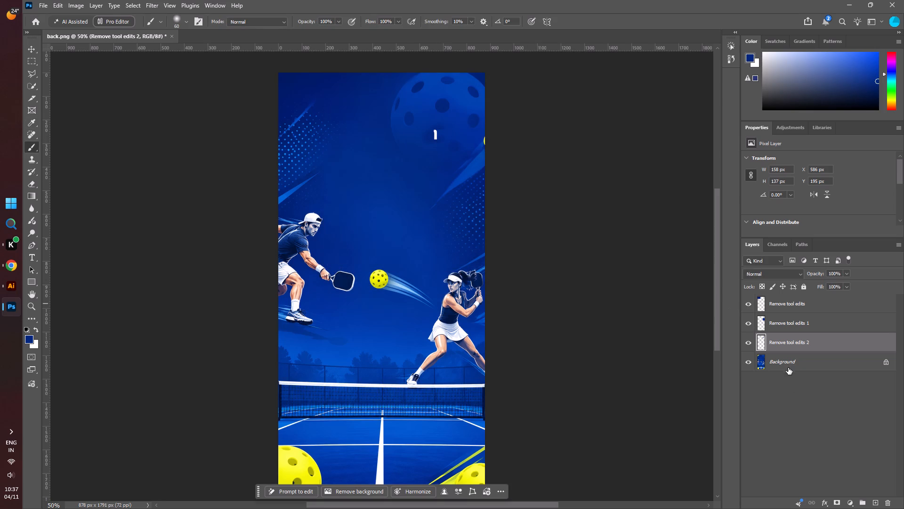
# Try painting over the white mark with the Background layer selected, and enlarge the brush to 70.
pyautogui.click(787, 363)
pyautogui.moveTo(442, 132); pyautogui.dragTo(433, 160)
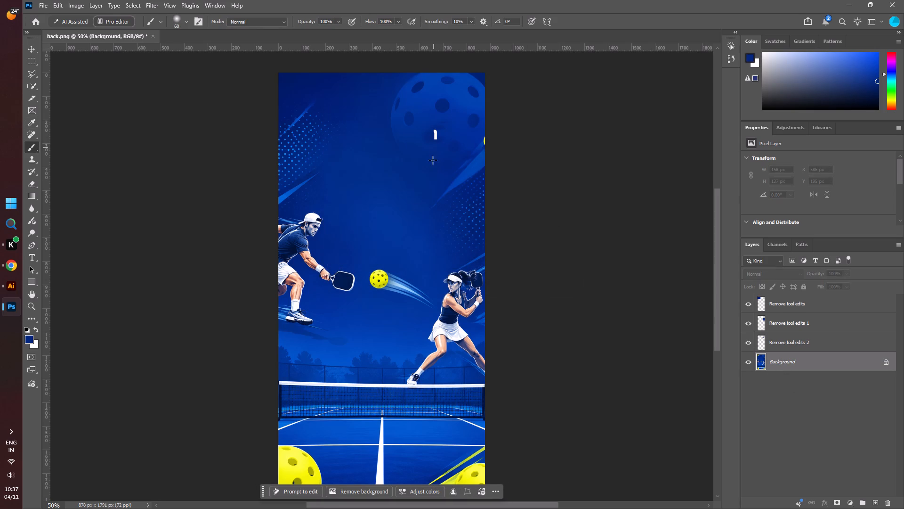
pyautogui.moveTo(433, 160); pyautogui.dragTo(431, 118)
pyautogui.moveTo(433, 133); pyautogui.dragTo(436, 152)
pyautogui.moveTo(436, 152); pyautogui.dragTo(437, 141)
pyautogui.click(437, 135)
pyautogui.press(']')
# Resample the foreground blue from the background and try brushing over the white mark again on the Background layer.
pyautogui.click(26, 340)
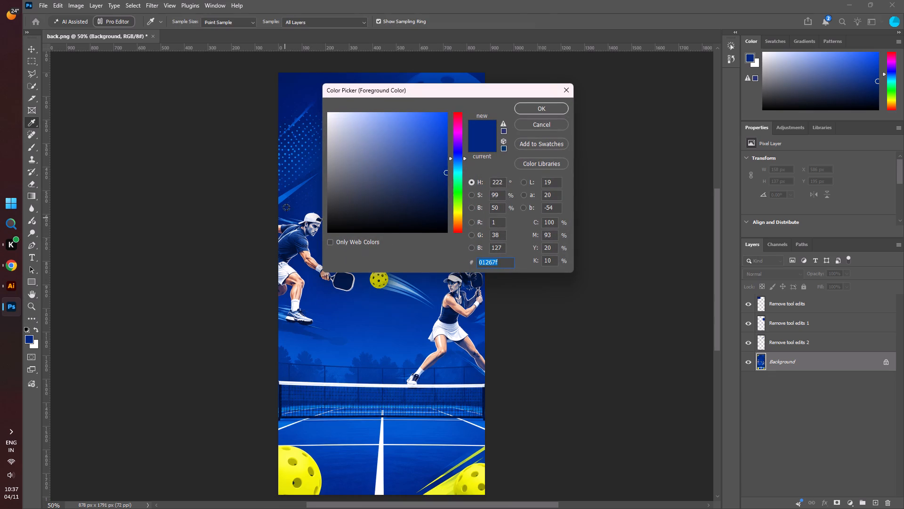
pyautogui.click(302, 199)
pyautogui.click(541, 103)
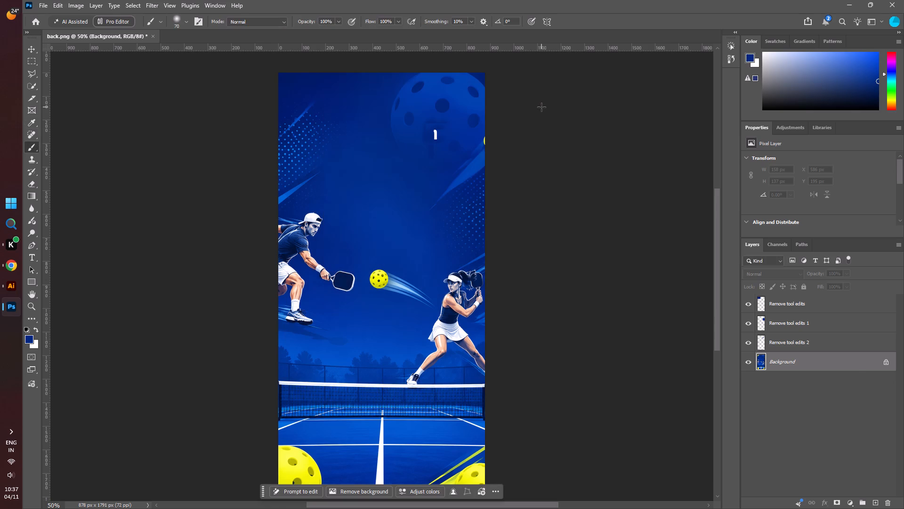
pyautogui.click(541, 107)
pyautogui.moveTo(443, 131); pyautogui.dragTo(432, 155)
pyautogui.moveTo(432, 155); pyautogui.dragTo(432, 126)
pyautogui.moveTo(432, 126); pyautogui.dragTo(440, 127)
# Undo the brush strokes and earlier edits back to before the yellow streak was removed and the "Where Passion" text was deleted.
pyautogui.hotkey('ctrl', 'z')
pyautogui.hotkey('ctrl', 'z')
pyautogui.hotkey('ctrl', 'z')
pyautogui.hotkey('ctrl', 'z')
pyautogui.hotkey('ctrl', 'z')
pyautogui.hotkey('ctrl', 'z')
pyautogui.hotkey('ctrl', 'z')
pyautogui.hotkey('ctrl', 'z')
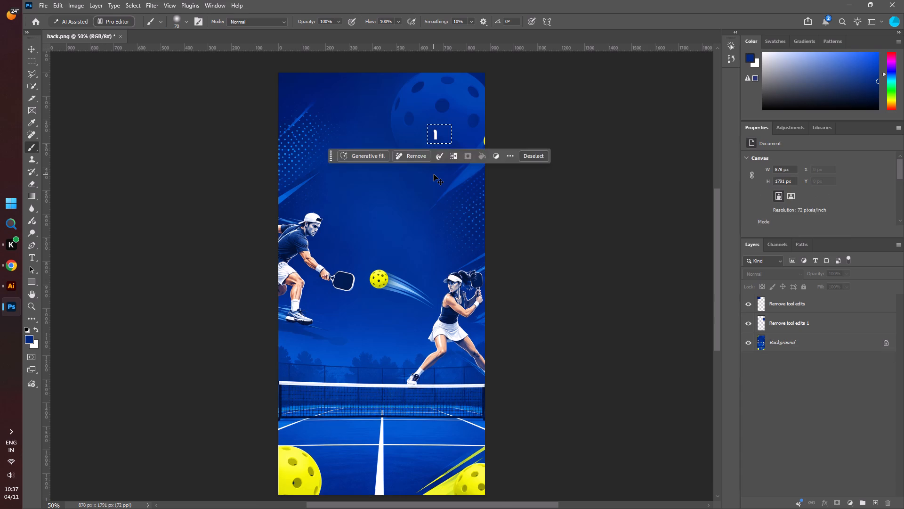
pyautogui.hotkey('ctrl', 'z')
pyautogui.hotkey('ctrl', 'z')
pyautogui.hotkey('ctrl', 'z')
pyautogui.hotkey('ctrl', 'z')
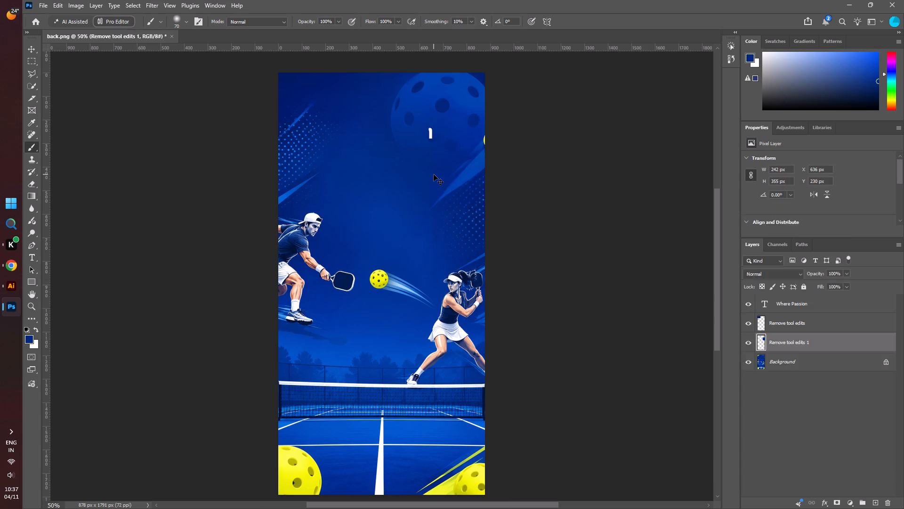
pyautogui.hotkey('ctrl', 'z')
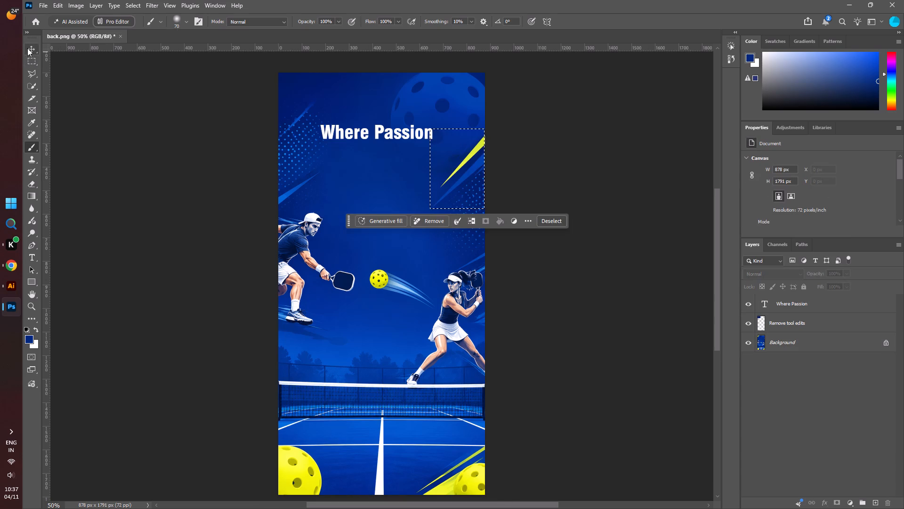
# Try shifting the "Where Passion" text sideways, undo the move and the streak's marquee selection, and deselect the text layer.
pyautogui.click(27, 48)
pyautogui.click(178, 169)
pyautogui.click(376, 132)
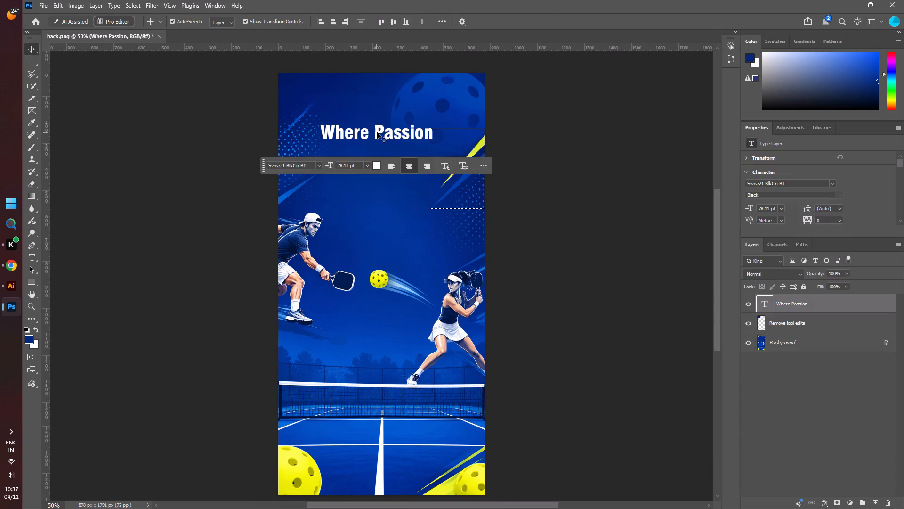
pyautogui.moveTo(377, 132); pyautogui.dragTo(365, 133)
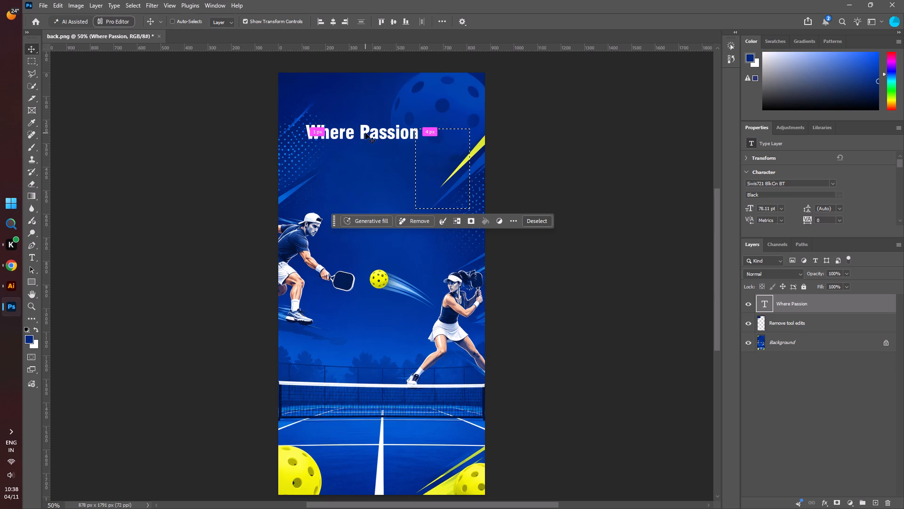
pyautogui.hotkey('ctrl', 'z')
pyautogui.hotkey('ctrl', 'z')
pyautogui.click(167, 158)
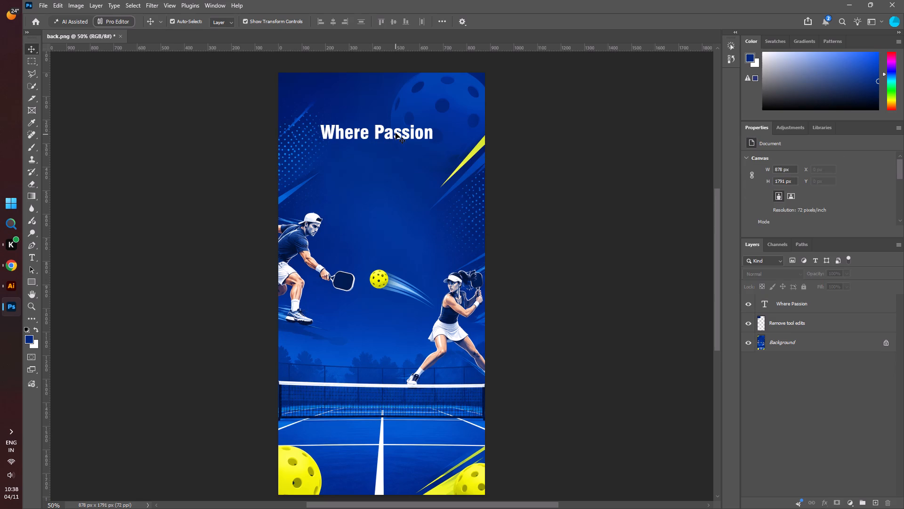
# Delete the "Where Passion" text layer and leave nothing selected.
pyautogui.click(395, 133)
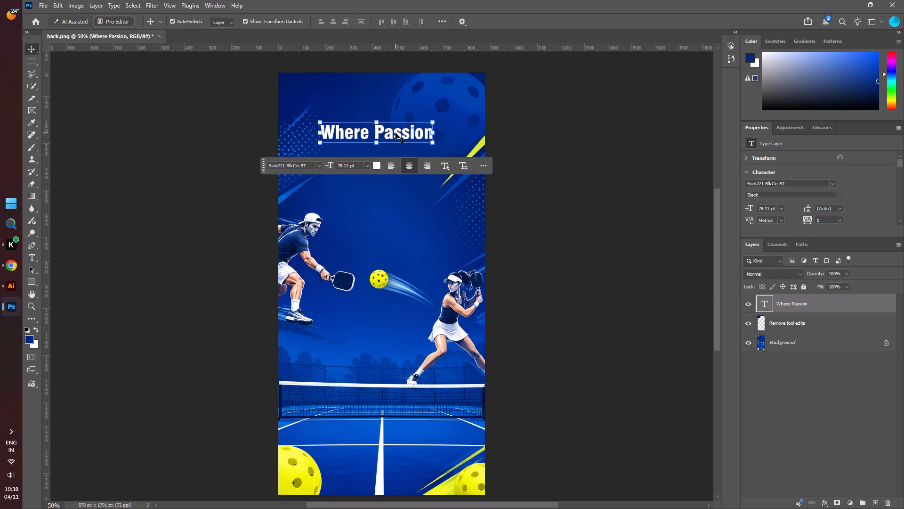
pyautogui.press('Delete')
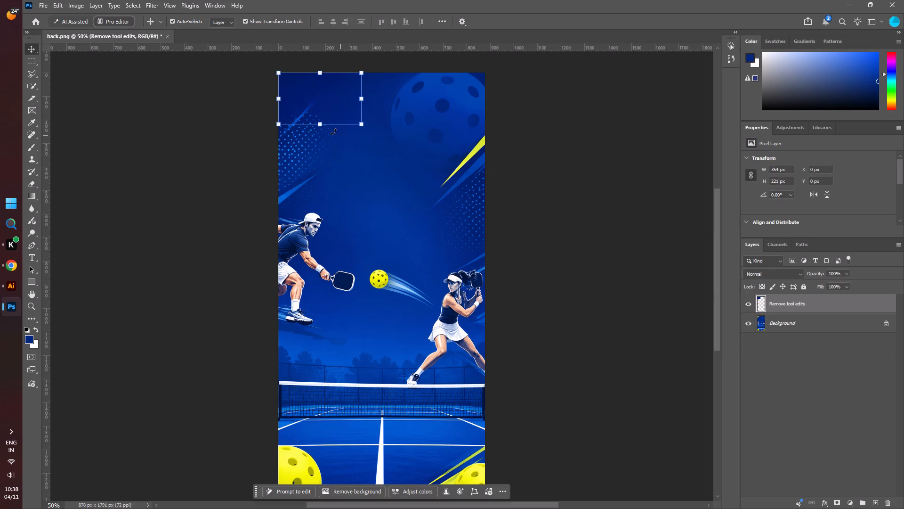
pyautogui.click(30, 49)
pyautogui.click(157, 131)
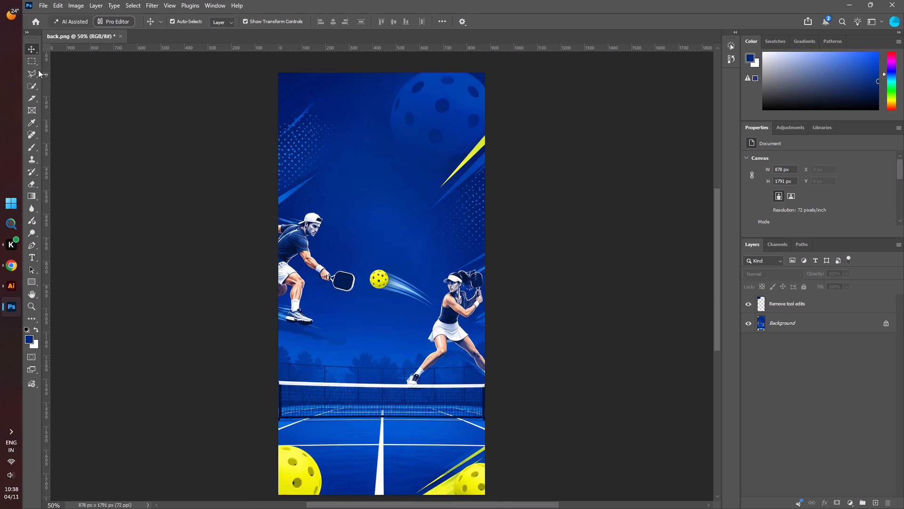
# Marquee the yellow streak below the faded ball and remove it with the Background layer selected.
pyautogui.click(30, 62)
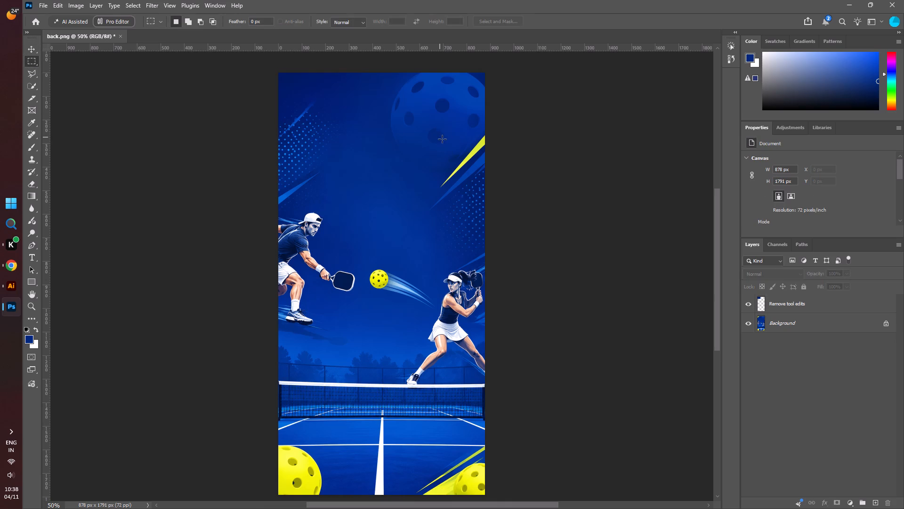
pyautogui.moveTo(434, 131); pyautogui.dragTo(491, 213)
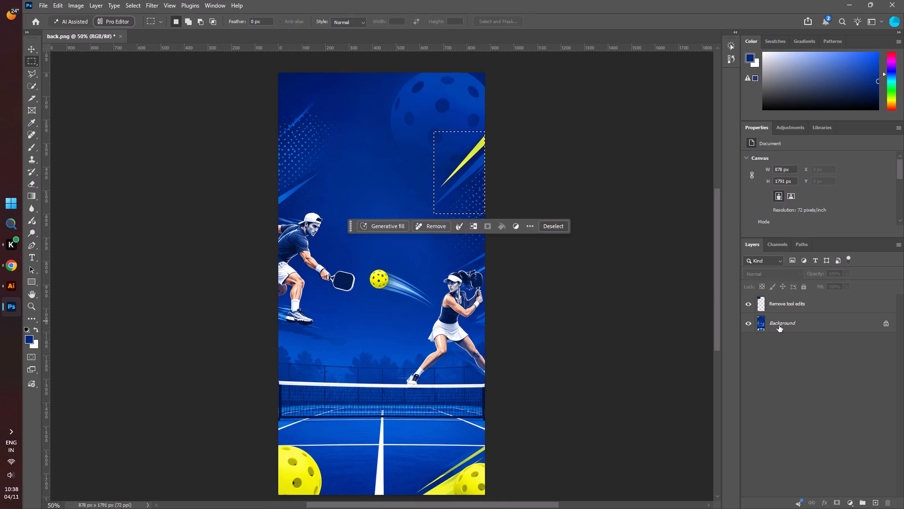
pyautogui.click(779, 325)
pyautogui.click(433, 230)
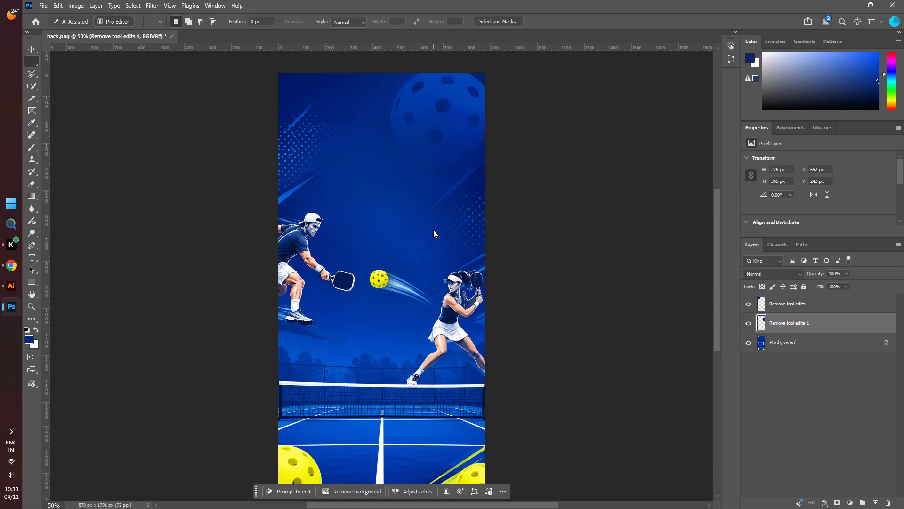
# Export the cleaned background as a JPG named P2 to the Desktop at 878 × 1791 px.
pyautogui.click(48, 3)
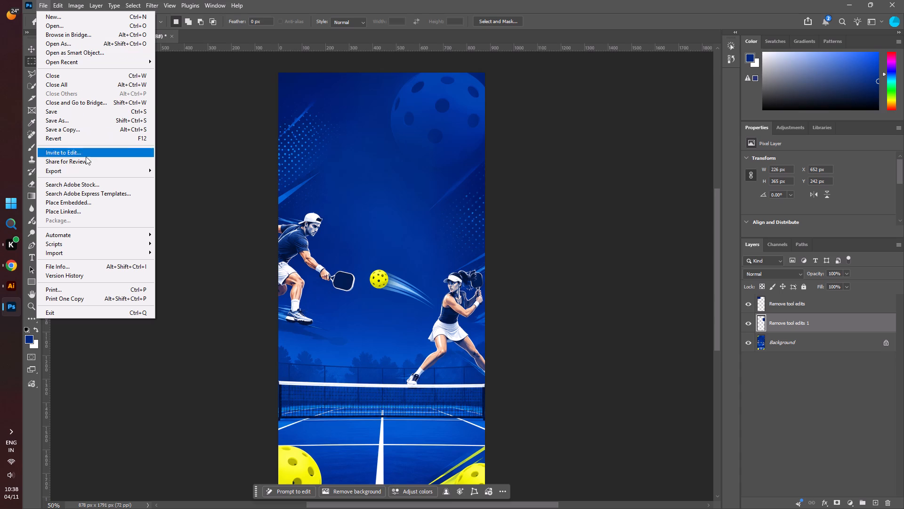
pyautogui.click(85, 169)
pyautogui.click(195, 182)
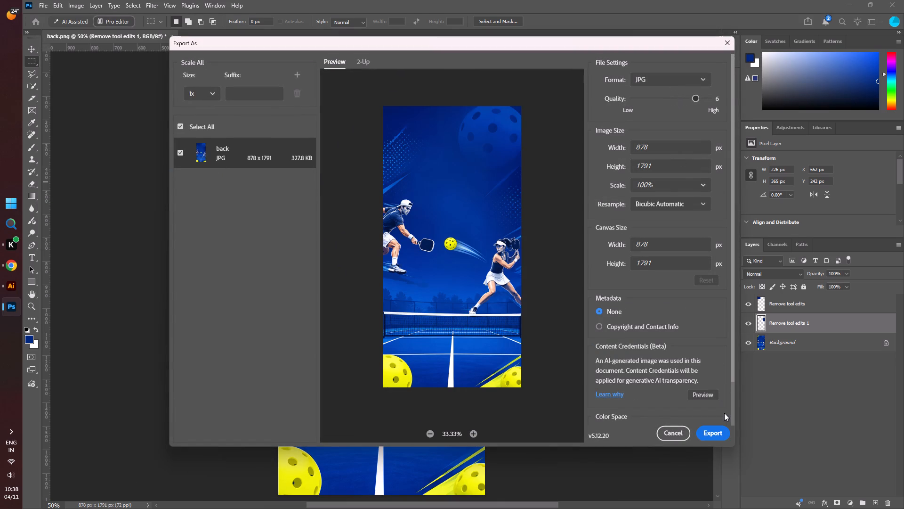
pyautogui.click(713, 433)
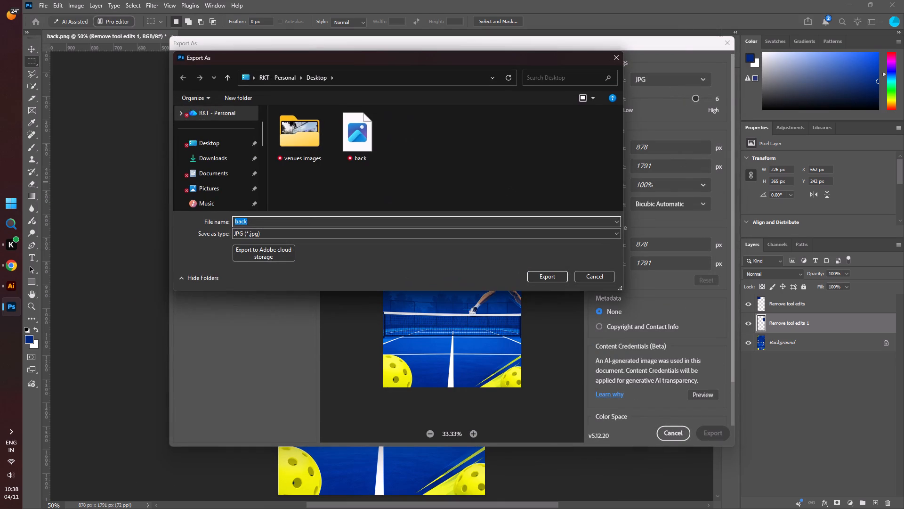
pyautogui.press('p')
pyautogui.press('2')
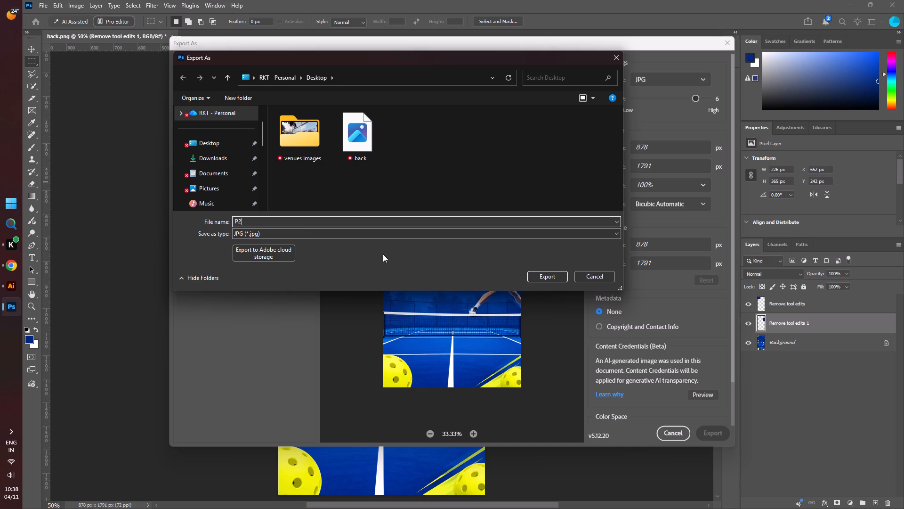
pyautogui.click(550, 274)
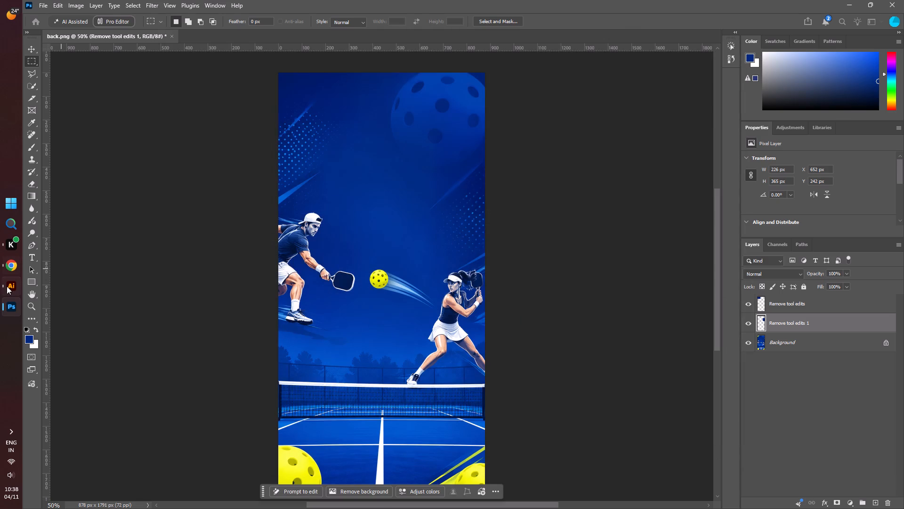
# Switch to Illustrator and open the P2 image from the Desktop.
pyautogui.click(10, 284)
pyautogui.click(71, 9)
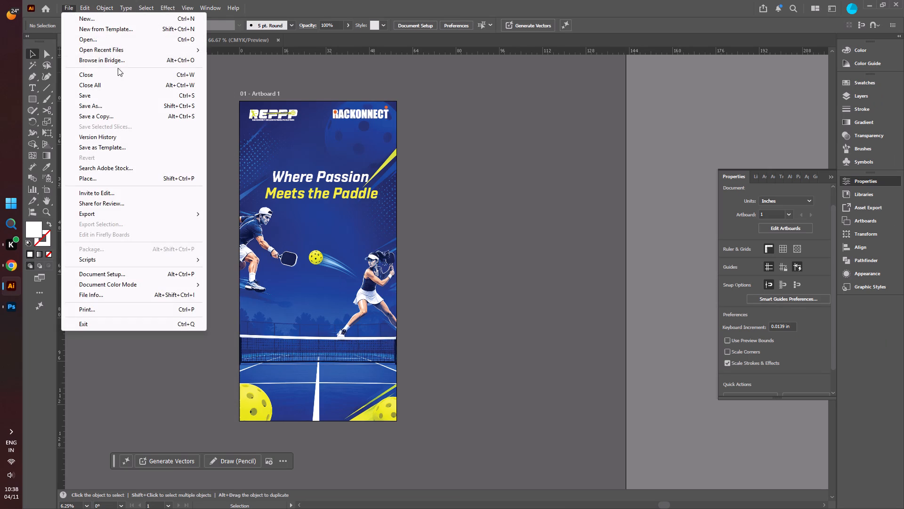
pyautogui.click(111, 41)
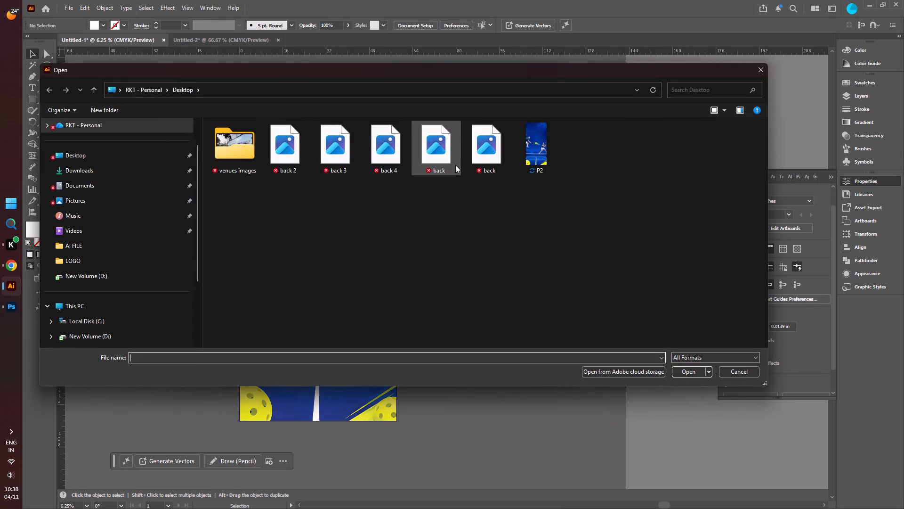
pyautogui.click(538, 155)
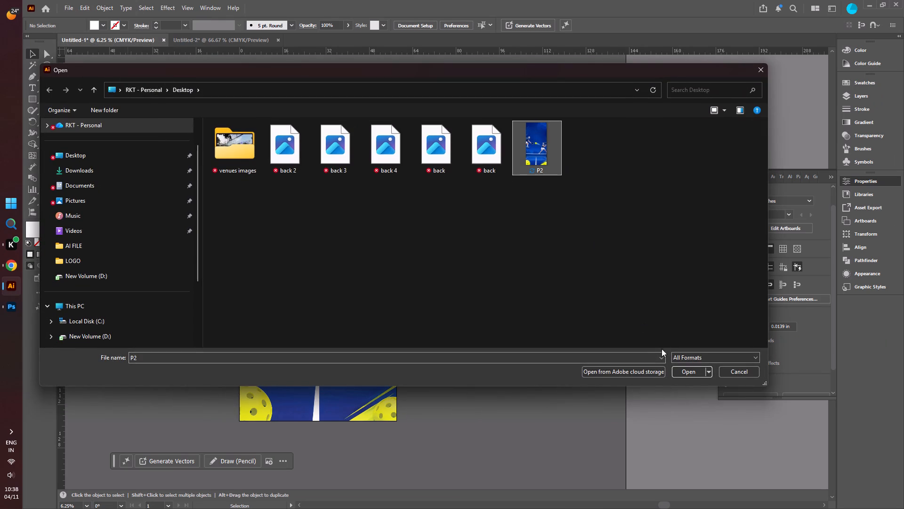
pyautogui.click(685, 372)
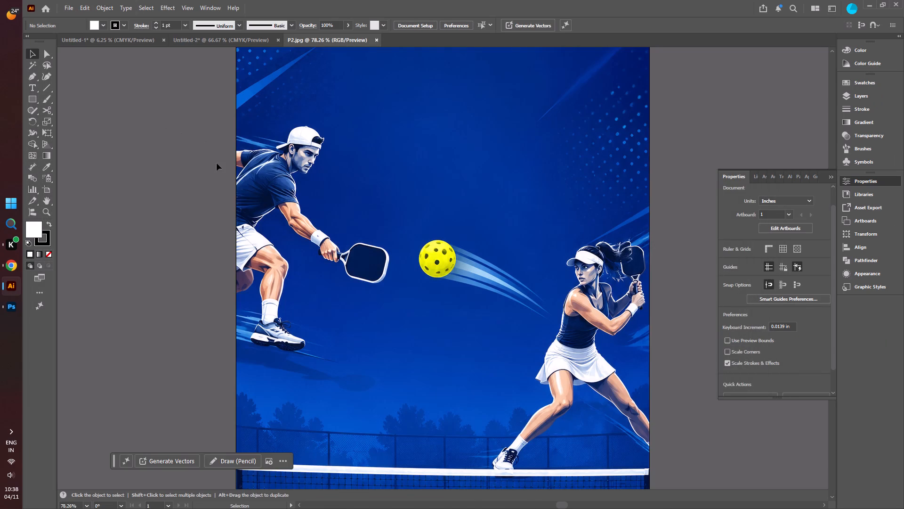
# Copy the P2 background image and switch to the Untitled-1 design document.
pyautogui.click(294, 158)
pyautogui.hotkey('ctrl', 'c')
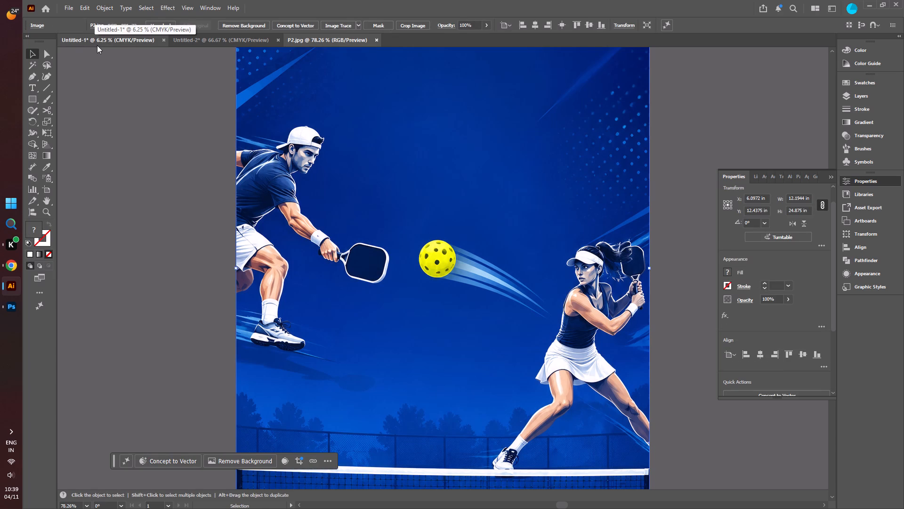
pyautogui.click(108, 40)
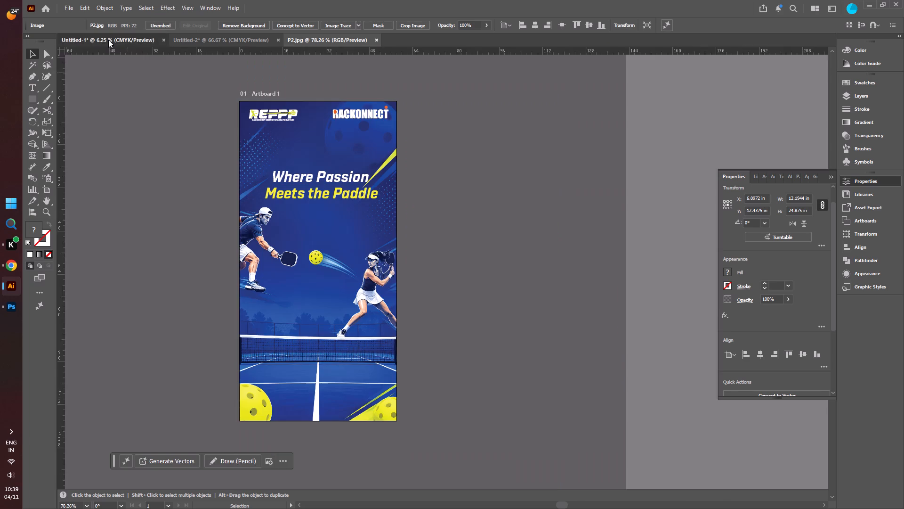
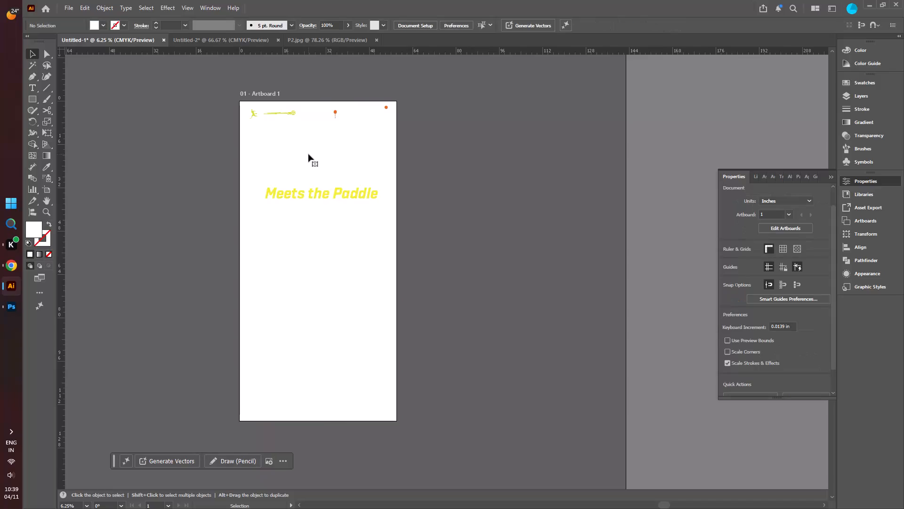
# Paste the P2 background onto Artboard 1, align it with the top-left corner and scale it proportionally to the artboard's full height.
pyautogui.hotkey('ctrl', 'v')
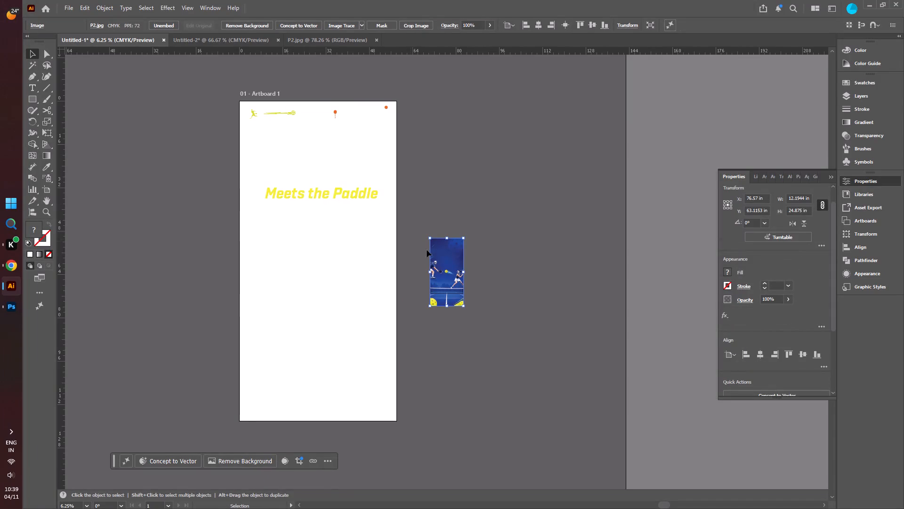
pyautogui.moveTo(444, 257); pyautogui.dragTo(253, 119)
pyautogui.keyDown('shift'); pyautogui.moveTo(273, 166); pyautogui.dragTo(321, 259); pyautogui.keyUp('shift')
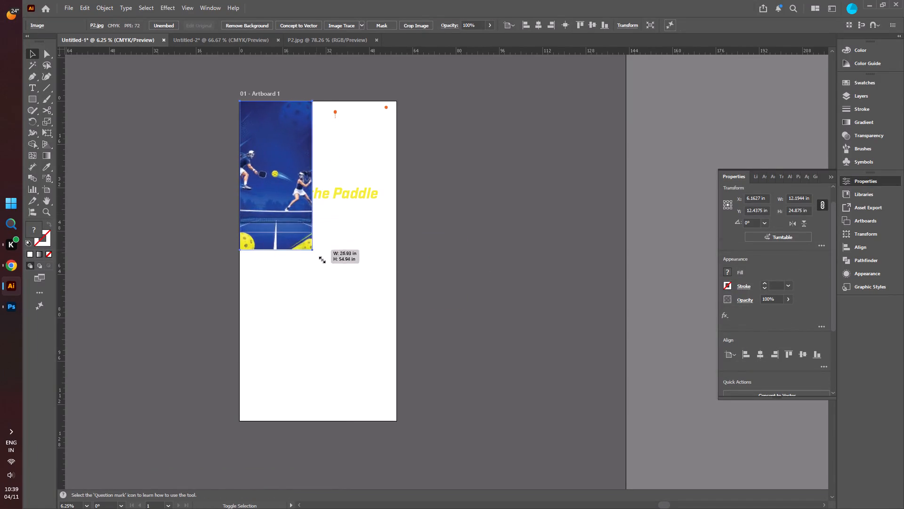
pyautogui.keyDown('shift'); pyautogui.moveTo(321, 259); pyautogui.dragTo(419, 421); pyautogui.keyUp('shift')
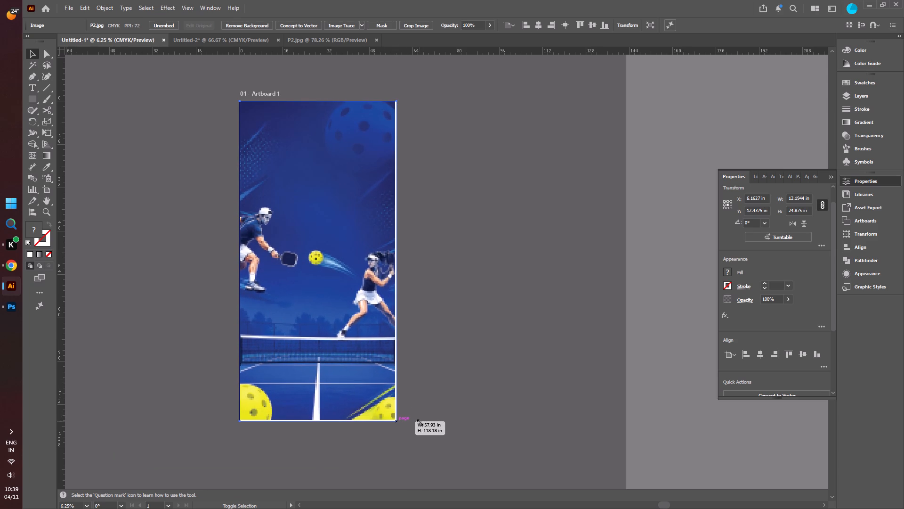
pyautogui.keyDown('shift'); pyautogui.moveTo(419, 421); pyautogui.dragTo(420, 419); pyautogui.keyUp('shift')
pyautogui.click(180, 258)
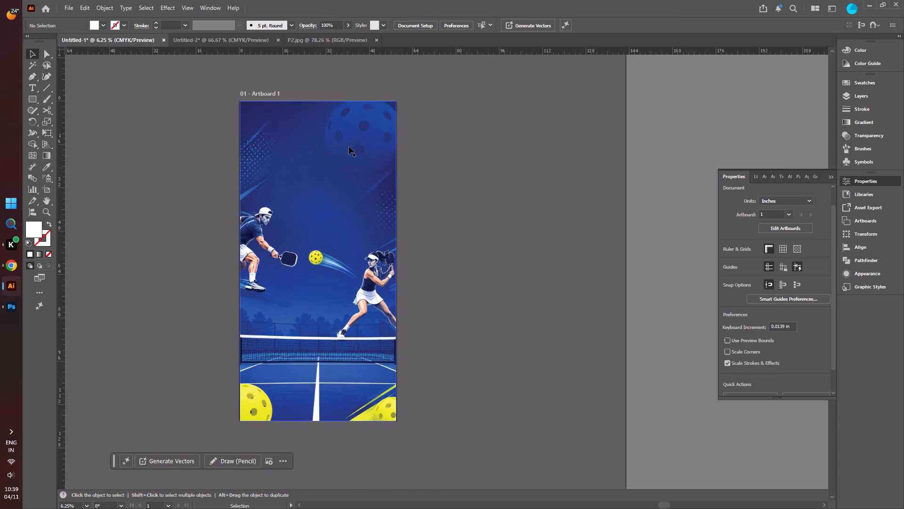
# Stretch the background image's right edge to meet the artboard's right edge, closing the thin white gap.
pyautogui.keyDown('ctrl'); pyautogui.scroll(5, 386, 104); pyautogui.keyUp('ctrl')
pyautogui.keyDown('alt'); pyautogui.scroll(1, 421, 97); pyautogui.keyUp('alt')
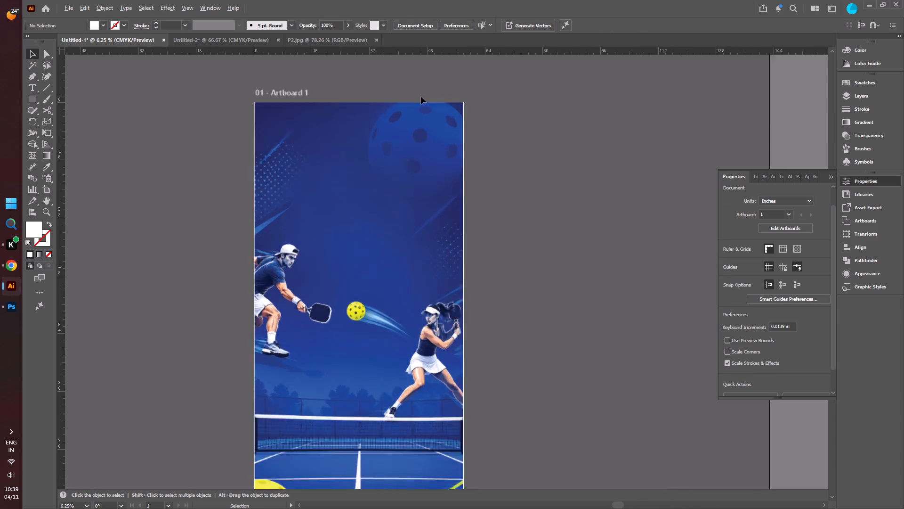
pyautogui.keyDown('alt'); pyautogui.scroll(4, 421, 97); pyautogui.keyUp('alt')
pyautogui.keyDown('alt'); pyautogui.scroll(3, 517, 118); pyautogui.keyUp('alt')
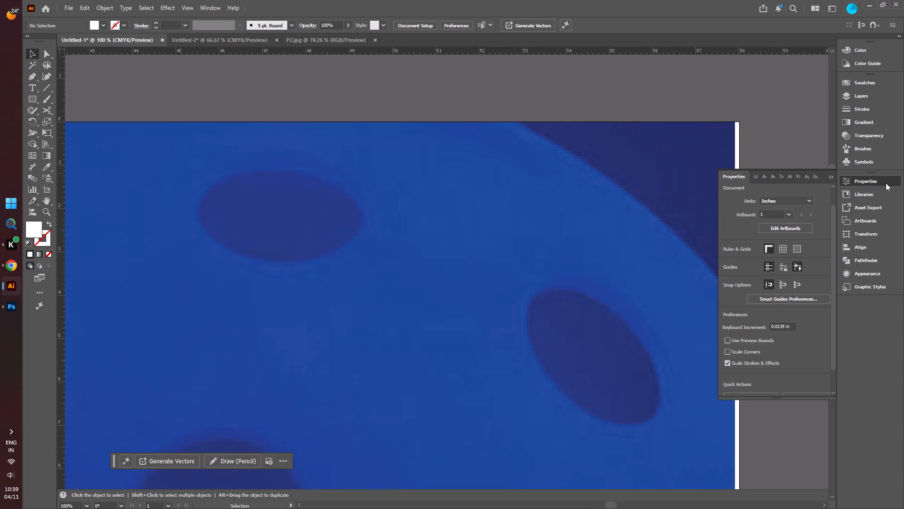
pyautogui.click(831, 177)
pyautogui.keyDown('alt'); pyautogui.scroll(-3, 670, 172); pyautogui.keyUp('alt')
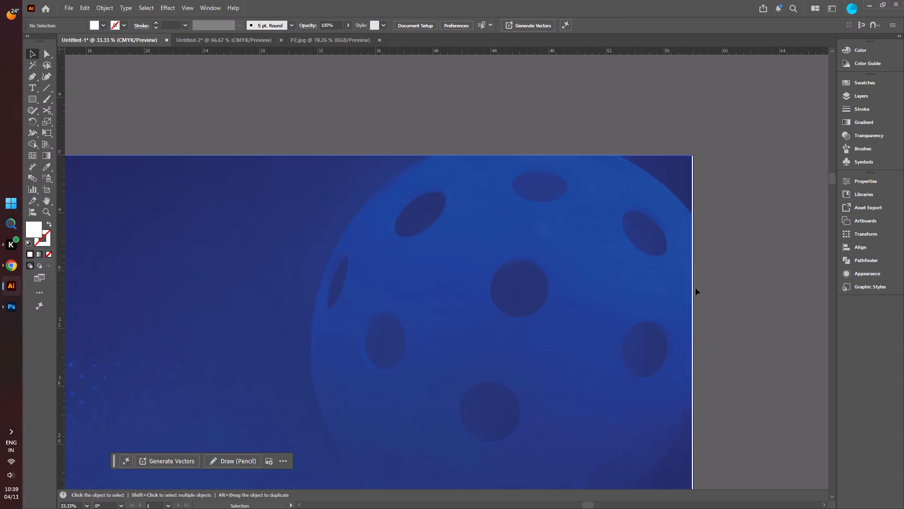
pyautogui.scroll(-20, 621, 238)
pyautogui.scroll(-14, 621, 238)
pyautogui.scroll(1, 621, 237)
pyautogui.scroll(-2, 621, 237)
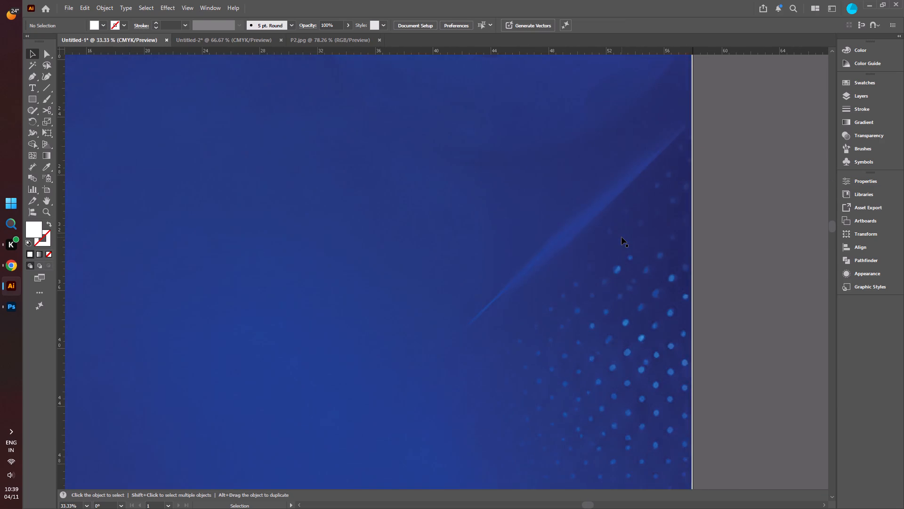
pyautogui.scroll(-20, 621, 237)
pyautogui.scroll(-20, 621, 237)
pyautogui.scroll(-1, 621, 237)
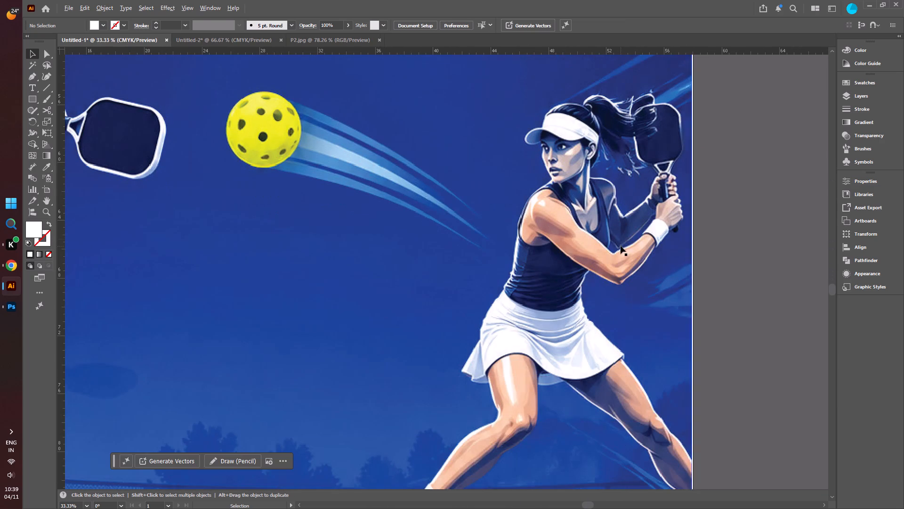
pyautogui.keyDown('alt'); pyautogui.scroll(-3, 620, 247); pyautogui.keyUp('alt')
pyautogui.keyDown('alt'); pyautogui.scroll(-4, 589, 348); pyautogui.keyUp('alt')
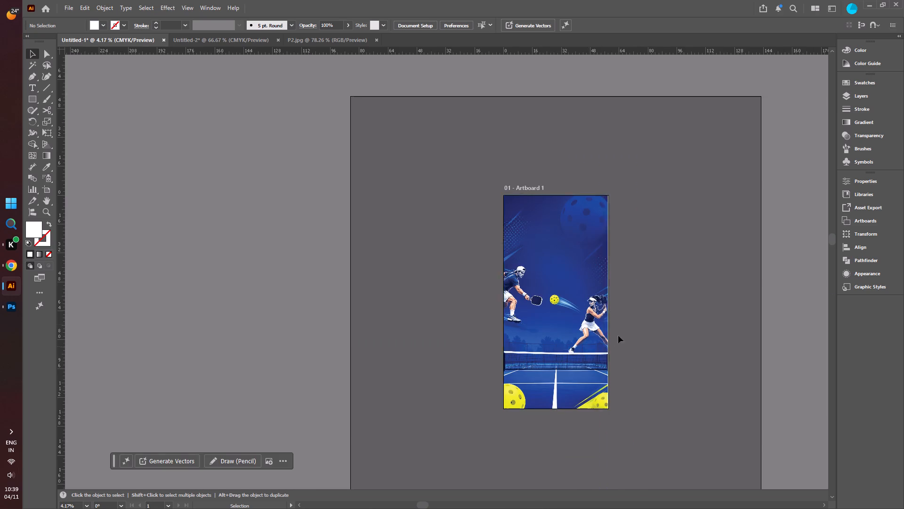
pyautogui.keyDown('alt'); pyautogui.scroll(3, 603, 298); pyautogui.keyUp('alt')
pyautogui.click(594, 294)
pyautogui.keyDown('alt'); pyautogui.scroll(3, 621, 320); pyautogui.keyUp('alt')
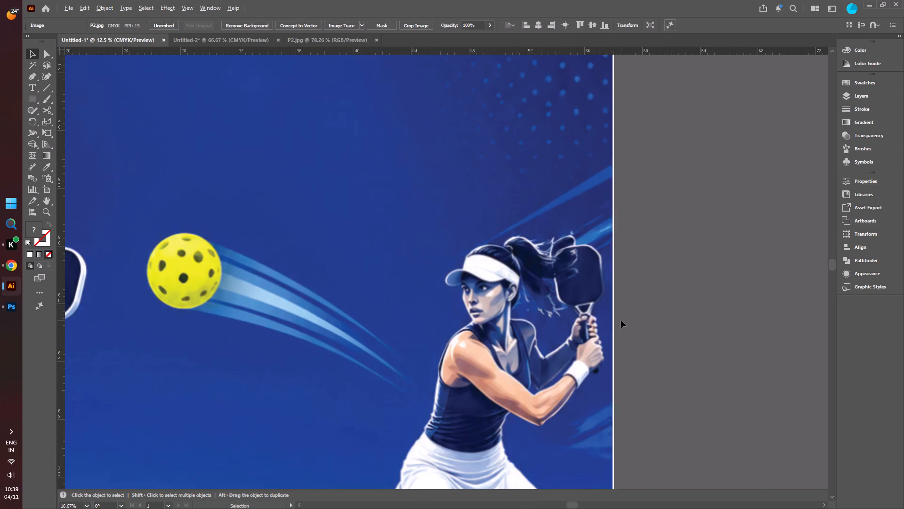
pyautogui.keyDown('alt'); pyautogui.scroll(4, 627, 304); pyautogui.keyUp('alt')
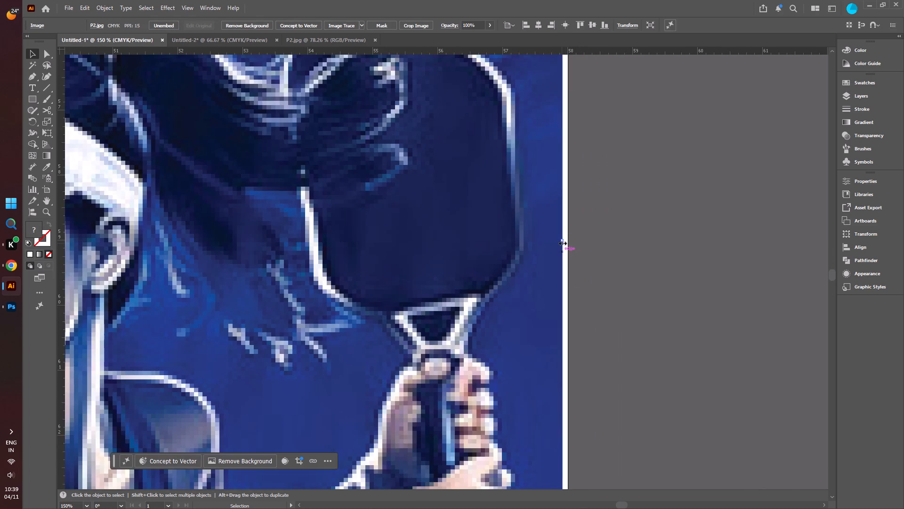
pyautogui.moveTo(562, 240); pyautogui.dragTo(567, 239)
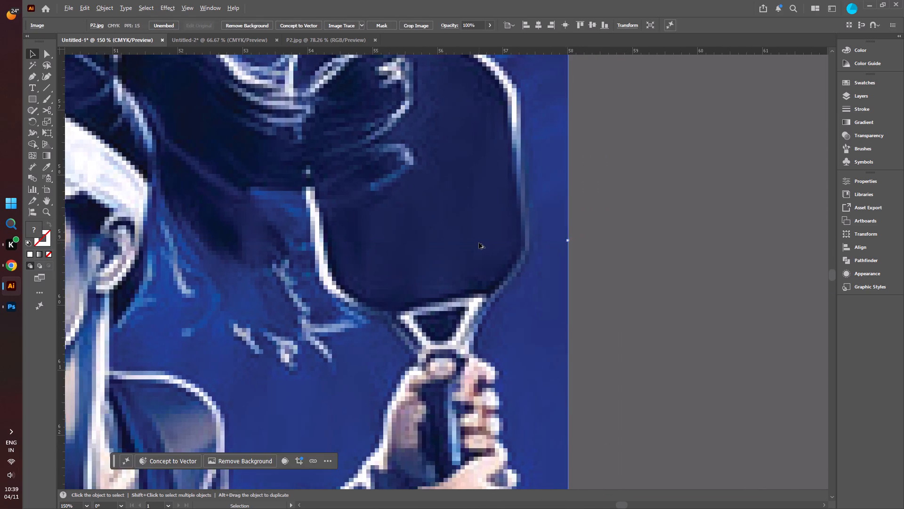
# Stretch the background image's left edge outward to meet the artboard's left edge.
pyautogui.keyDown('alt'); pyautogui.scroll(-11, 479, 243); pyautogui.keyUp('alt')
pyautogui.keyDown('alt'); pyautogui.scroll(3, 349, 246); pyautogui.keyUp('alt')
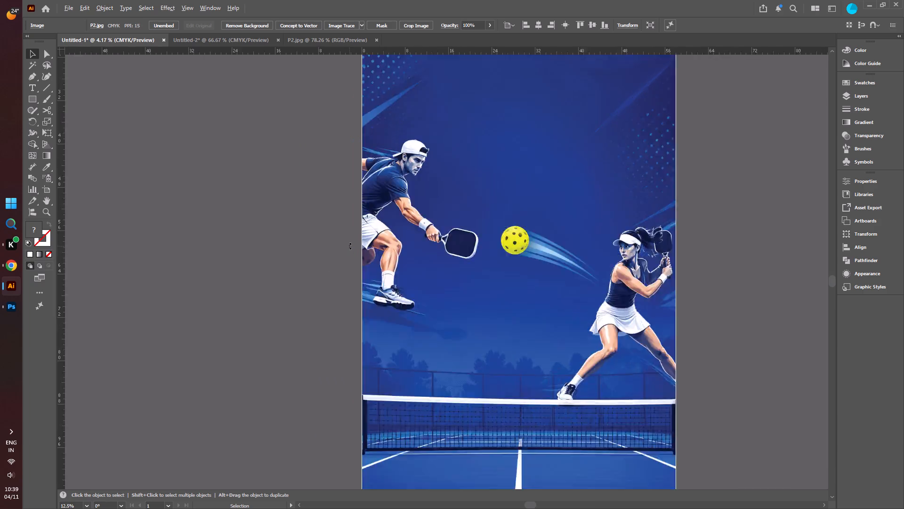
pyautogui.keyDown('alt'); pyautogui.scroll(8, 349, 246); pyautogui.keyUp('alt')
pyautogui.moveTo(404, 261); pyautogui.dragTo(404, 262)
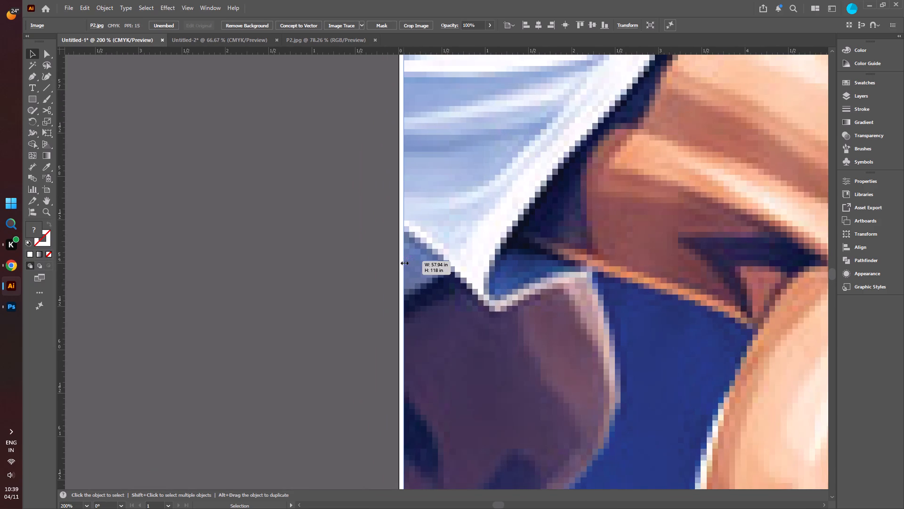
pyautogui.moveTo(404, 262); pyautogui.dragTo(399, 262)
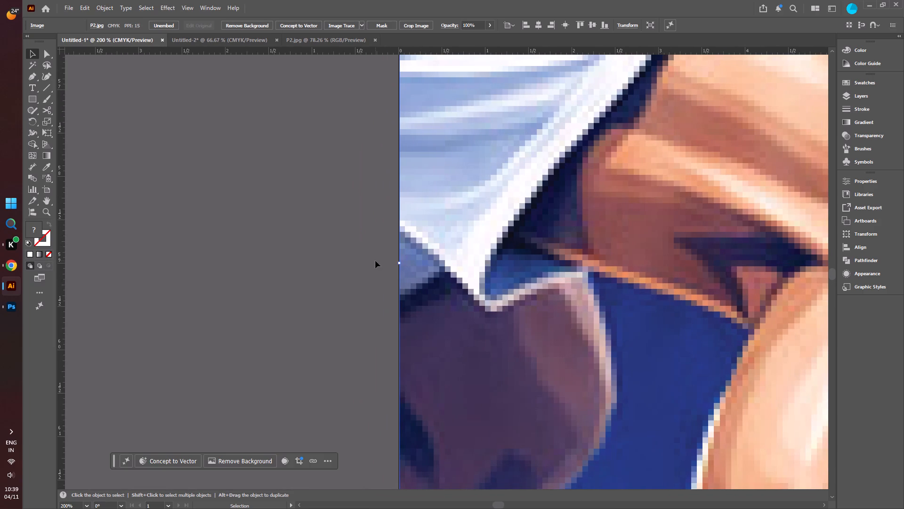
# Examine how the background image's top and bottom edges fit the artboard.
pyautogui.keyDown('alt'); pyautogui.scroll(-15, 375, 261); pyautogui.keyUp('alt')
pyautogui.keyDown('alt'); pyautogui.scroll(3, 431, 164); pyautogui.keyUp('alt')
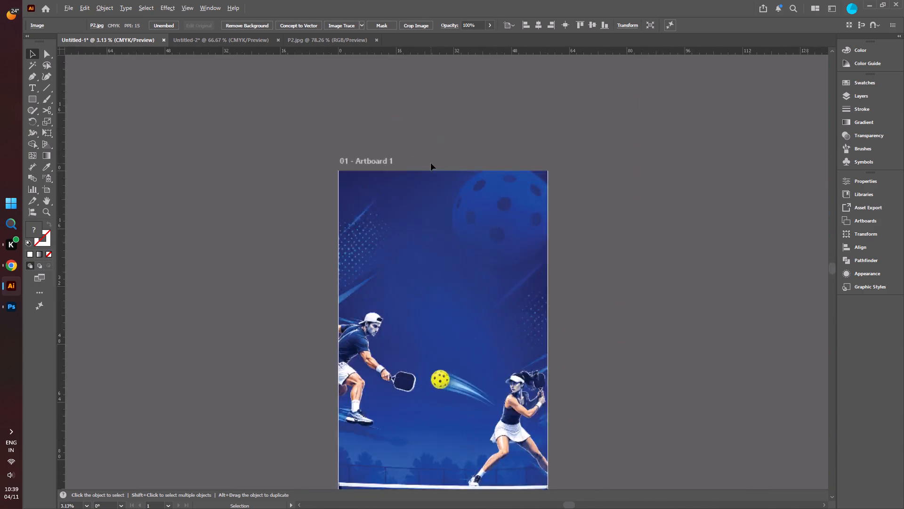
pyautogui.keyDown('alt'); pyautogui.scroll(8, 431, 163); pyautogui.keyUp('alt')
pyautogui.keyDown('alt'); pyautogui.scroll(4, 491, 204); pyautogui.keyUp('alt')
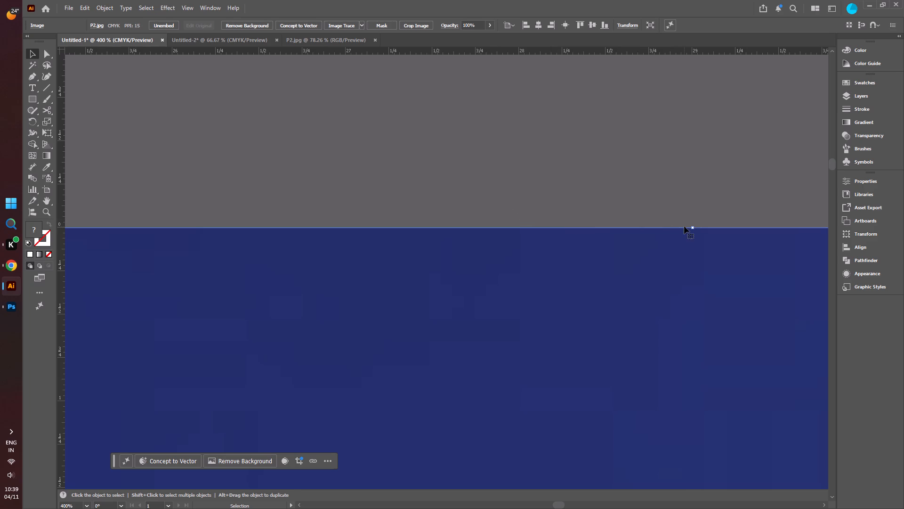
pyautogui.keyDown('alt'); pyautogui.scroll(-20, 311, 187); pyautogui.keyUp('alt')
pyautogui.keyDown('alt'); pyautogui.scroll(5, 300, 347); pyautogui.keyUp('alt')
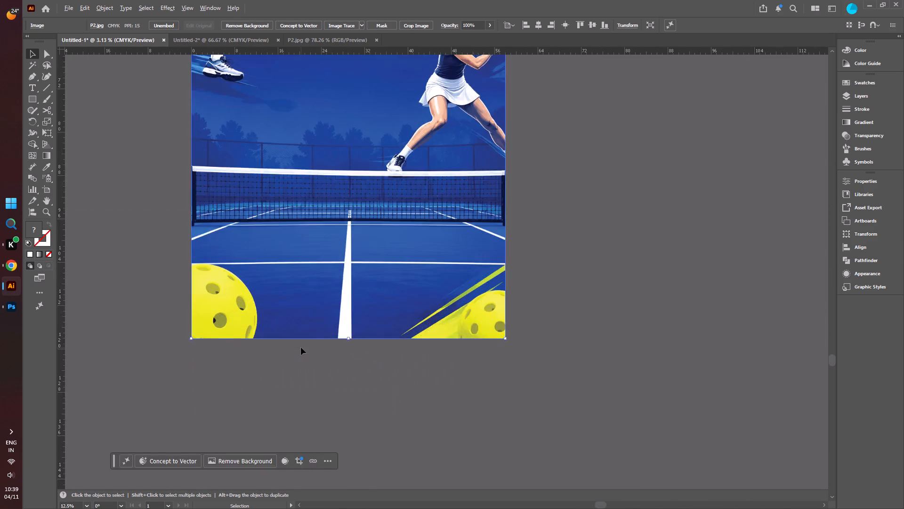
pyautogui.keyDown('alt'); pyautogui.scroll(4, 301, 347); pyautogui.keyUp('alt')
pyautogui.keyDown('alt'); pyautogui.scroll(-8, 398, 335); pyautogui.keyUp('alt')
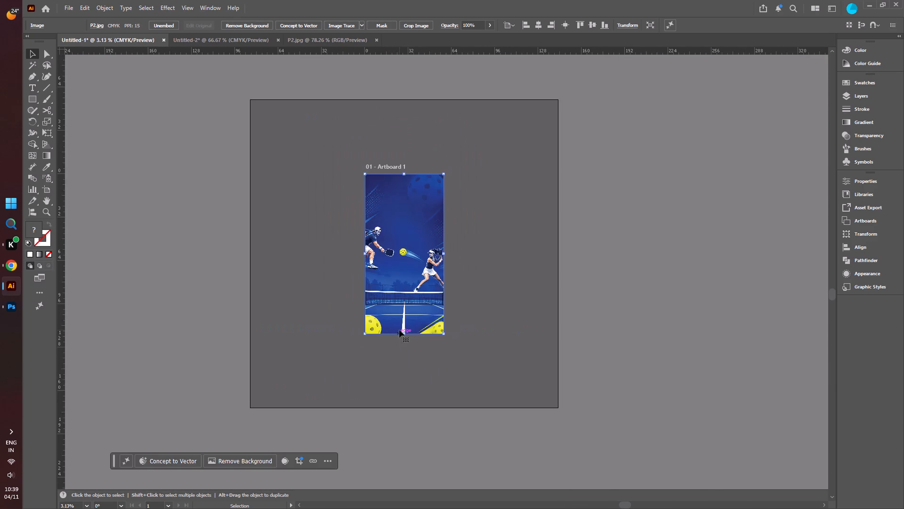
pyautogui.keyDown('alt'); pyautogui.scroll(2, 399, 330); pyautogui.keyUp('alt')
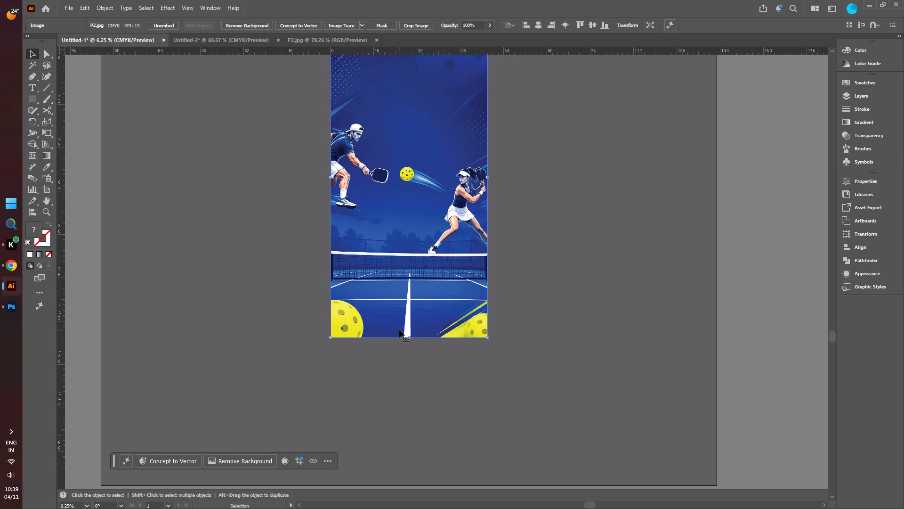
pyautogui.keyDown('alt'); pyautogui.scroll(1, 342, 224); pyautogui.keyUp('alt')
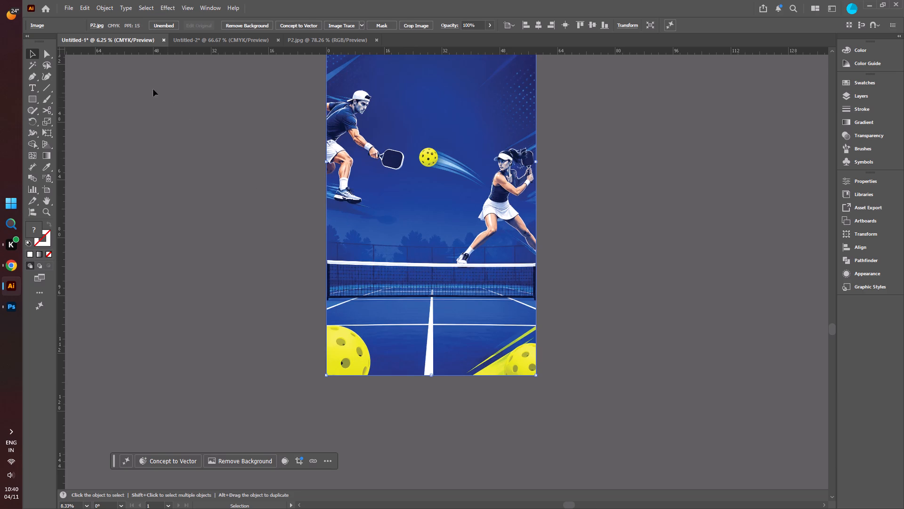
# Move the background image to the bottom of Layer 1, below the quote text and both logo groups.
pyautogui.click(22, 54)
pyautogui.click(121, 110)
pyautogui.scroll(9, 452, 249)
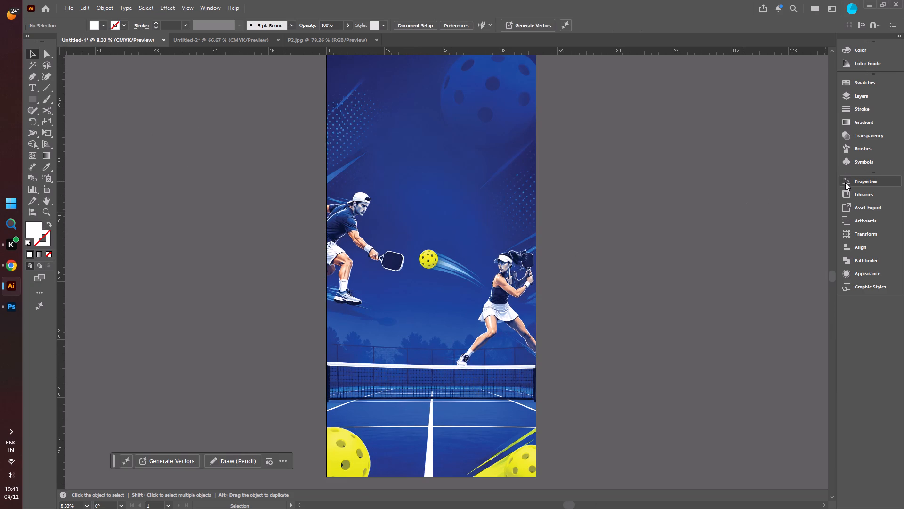
pyautogui.click(846, 184)
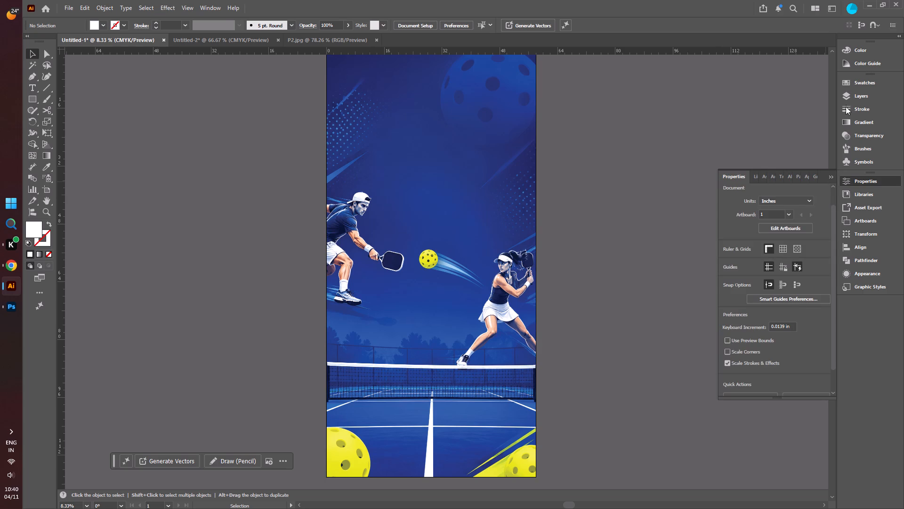
pyautogui.click(843, 95)
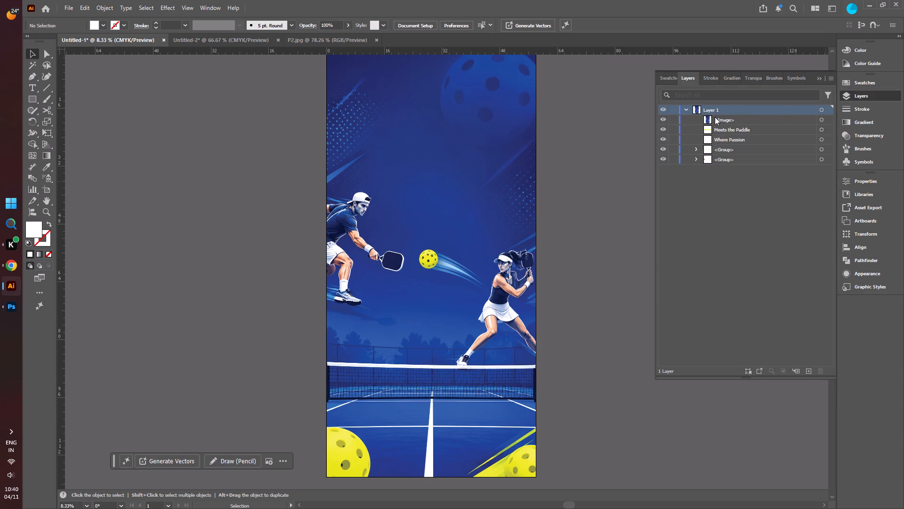
pyautogui.moveTo(715, 117); pyautogui.dragTo(737, 163)
pyautogui.click(821, 79)
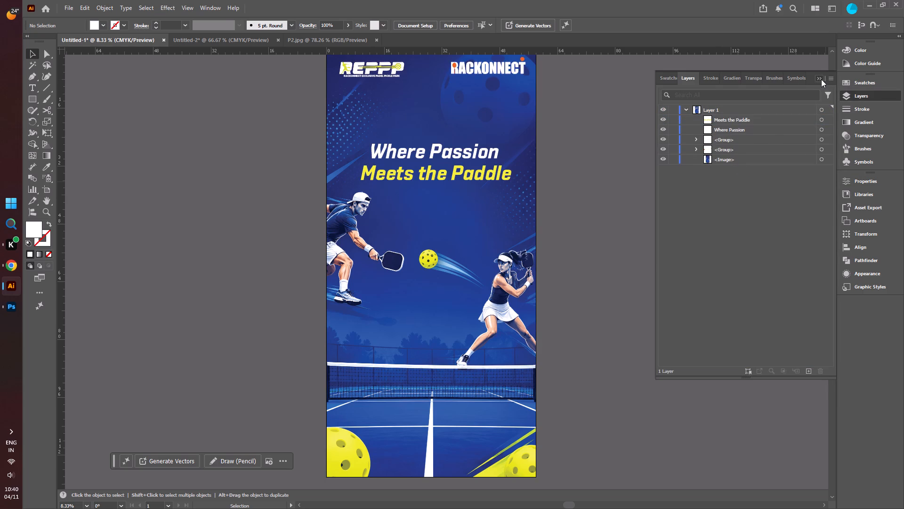
pyautogui.click(600, 158)
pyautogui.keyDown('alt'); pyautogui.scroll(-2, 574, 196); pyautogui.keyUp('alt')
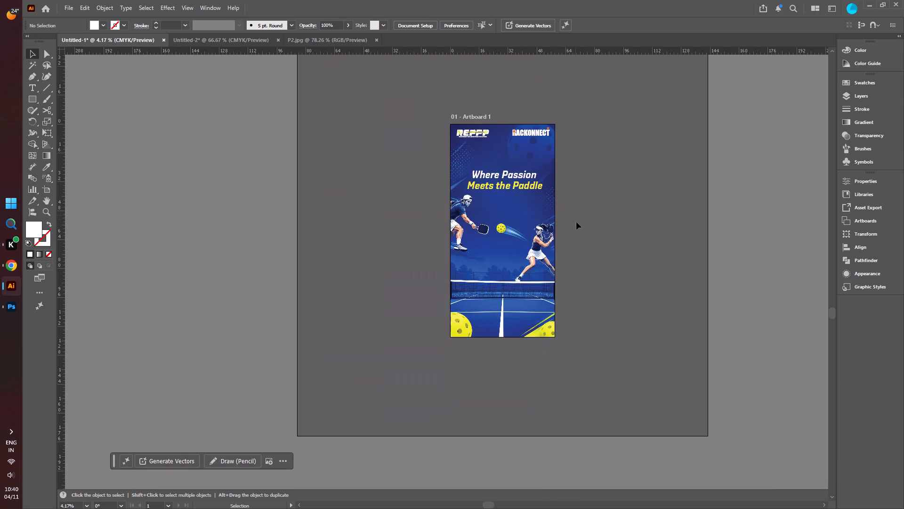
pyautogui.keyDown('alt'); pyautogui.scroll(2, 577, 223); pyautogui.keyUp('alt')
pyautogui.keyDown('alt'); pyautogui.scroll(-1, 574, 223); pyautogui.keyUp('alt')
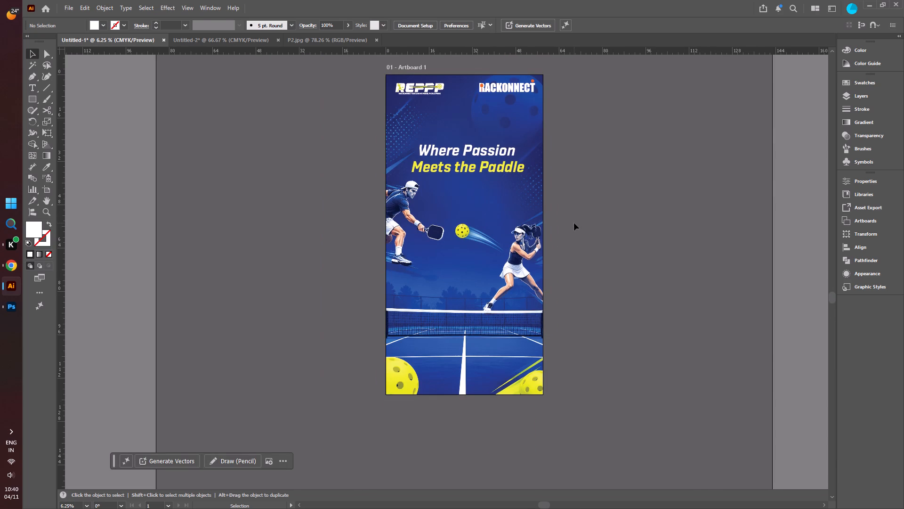
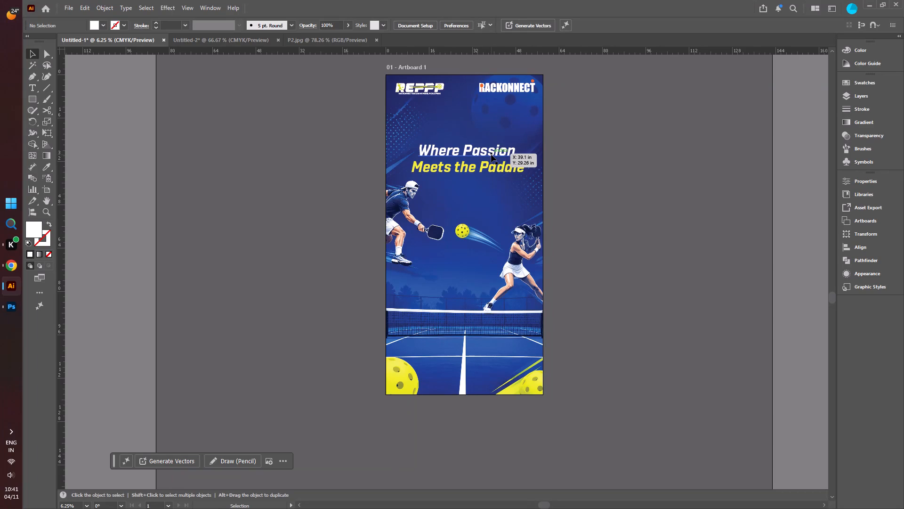
# Switch to the Untitled-2 document containing the horizontal padel banner.
pyautogui.click(677, 156)
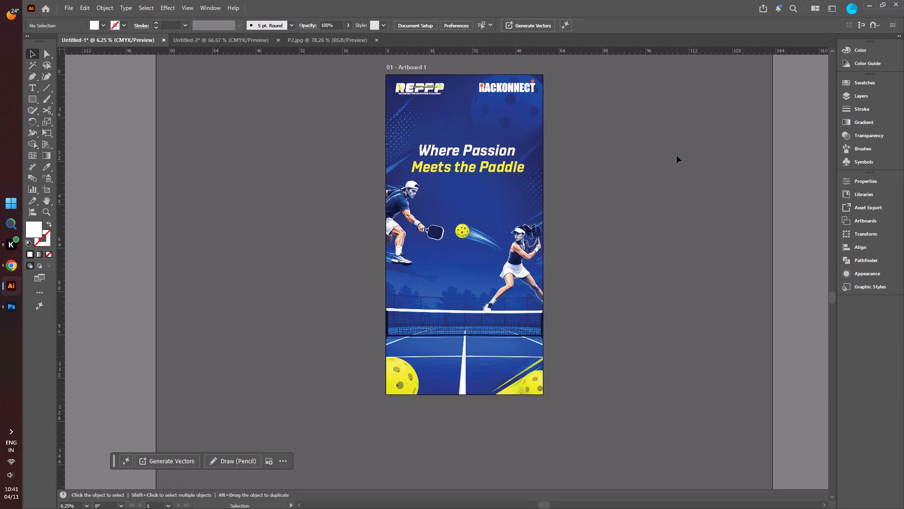
pyautogui.click(246, 41)
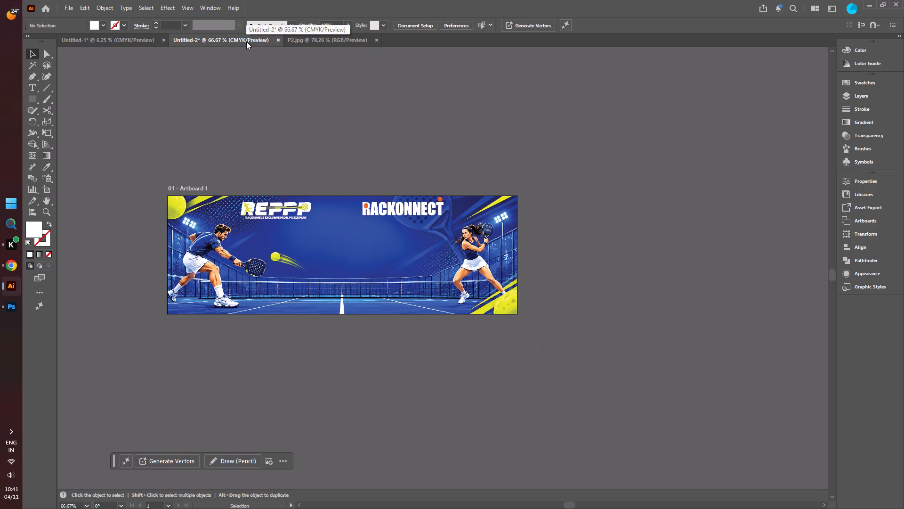
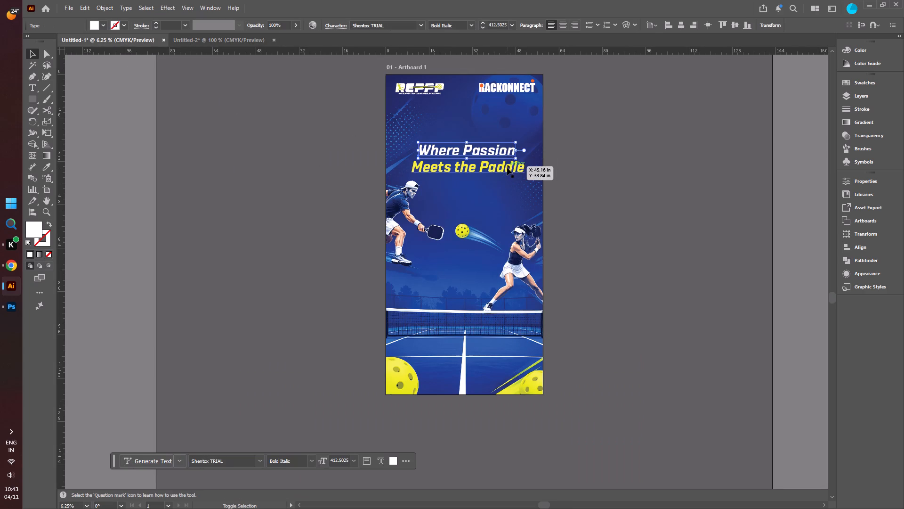
pyautogui.keyDown('shift'); pyautogui.click(507, 168); pyautogui.keyUp('shift')
pyautogui.hotkey('ctrl', 'c')
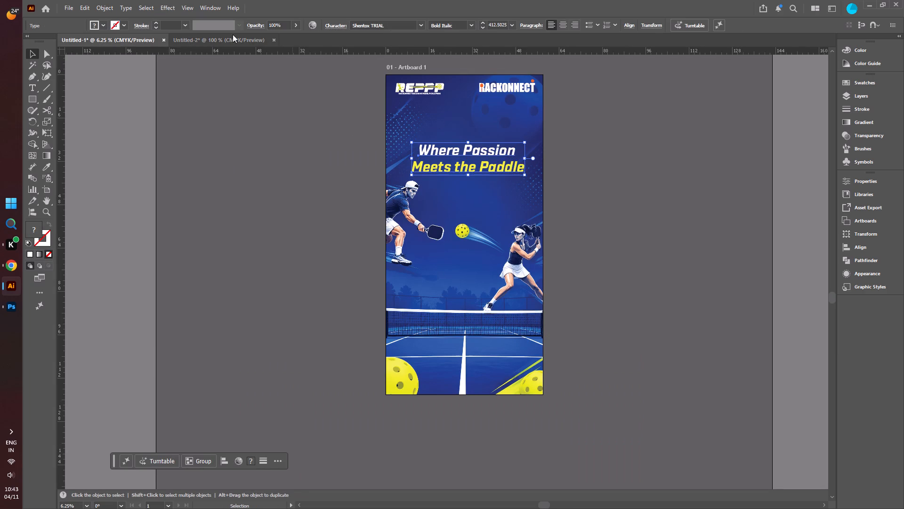
pyautogui.click(194, 44)
pyautogui.click(404, 260)
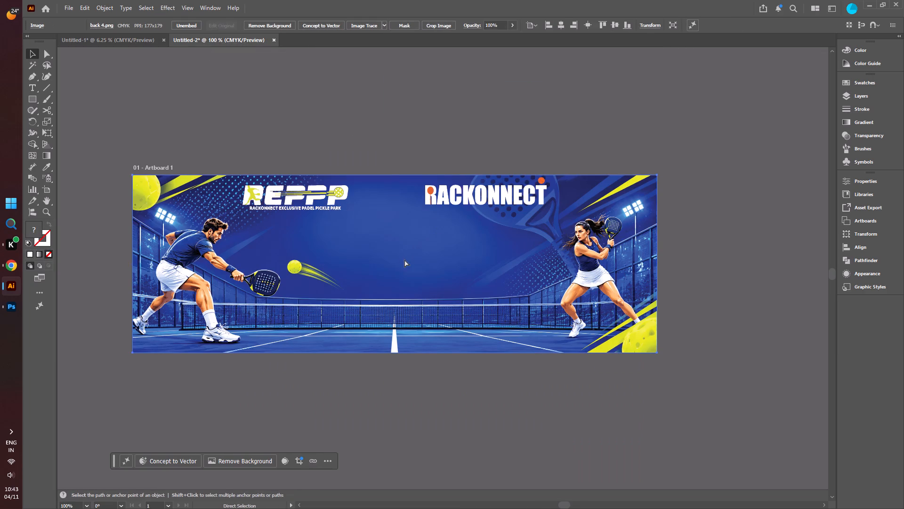
pyautogui.hotkey('ctrl', 'v')
# Scale the pasted quote down to about 9.2 in wide and move it onto the banner.
pyautogui.keyDown('alt'); pyautogui.scroll(-4, 423, 292); pyautogui.keyUp('alt')
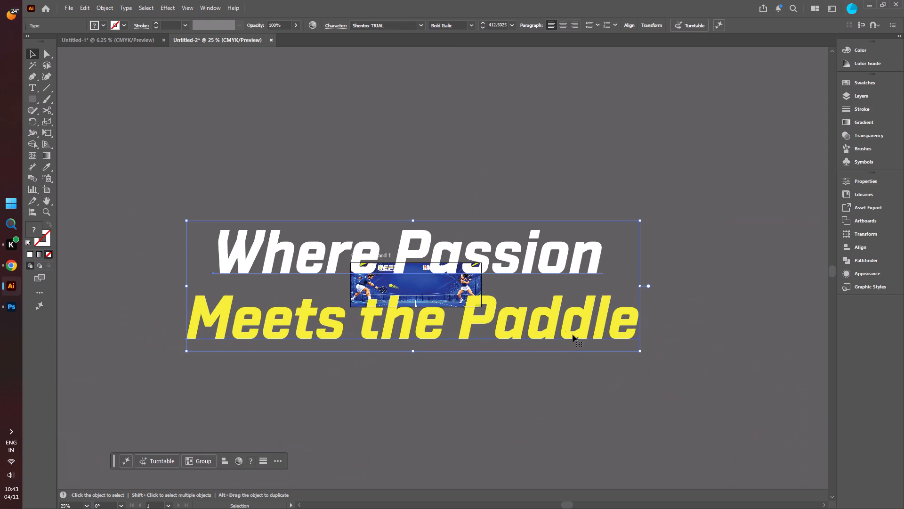
pyautogui.keyDown('shift'); pyautogui.moveTo(640, 353); pyautogui.dragTo(343, 249); pyautogui.keyUp('shift')
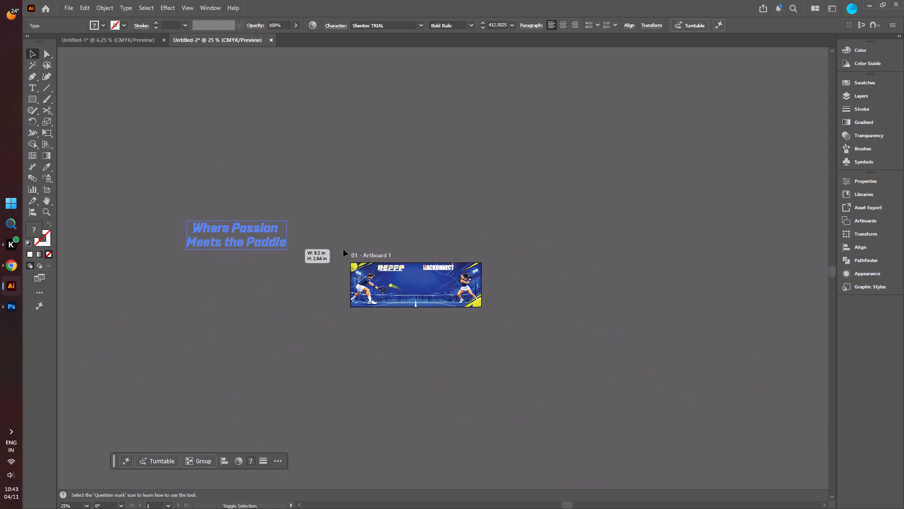
pyautogui.moveTo(266, 230); pyautogui.dragTo(445, 279)
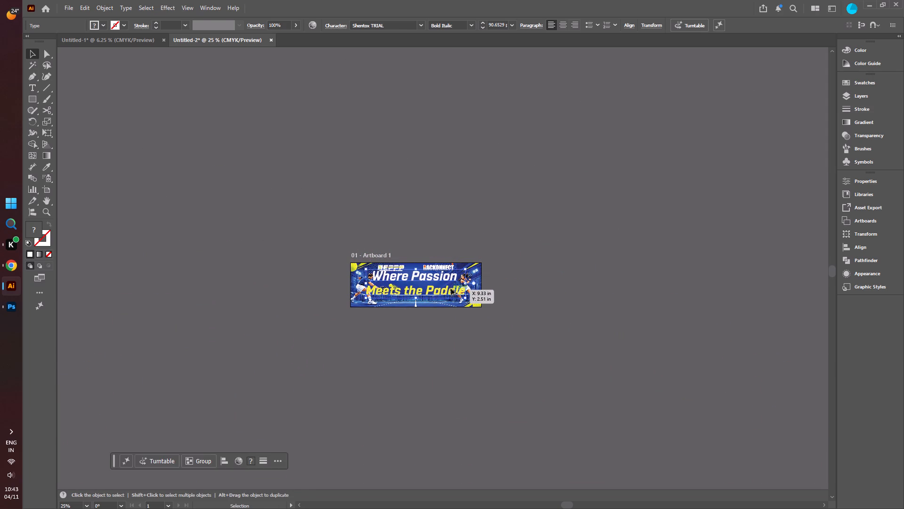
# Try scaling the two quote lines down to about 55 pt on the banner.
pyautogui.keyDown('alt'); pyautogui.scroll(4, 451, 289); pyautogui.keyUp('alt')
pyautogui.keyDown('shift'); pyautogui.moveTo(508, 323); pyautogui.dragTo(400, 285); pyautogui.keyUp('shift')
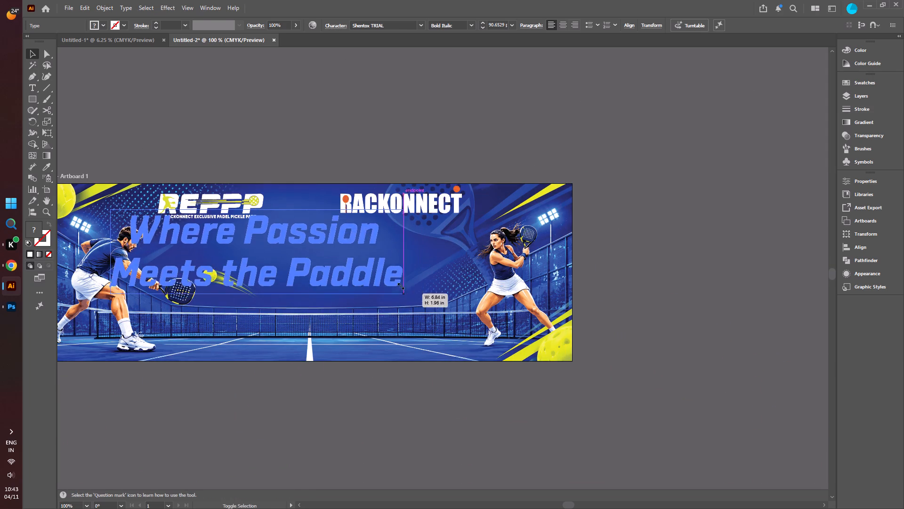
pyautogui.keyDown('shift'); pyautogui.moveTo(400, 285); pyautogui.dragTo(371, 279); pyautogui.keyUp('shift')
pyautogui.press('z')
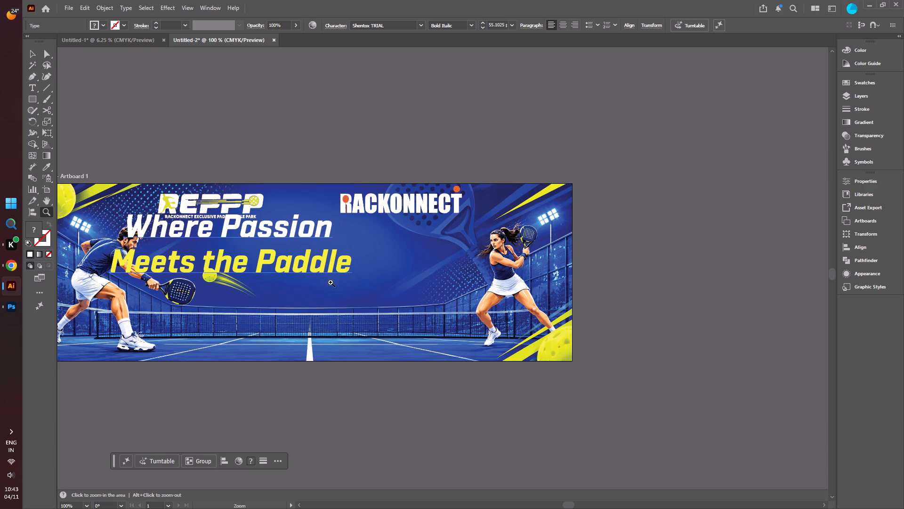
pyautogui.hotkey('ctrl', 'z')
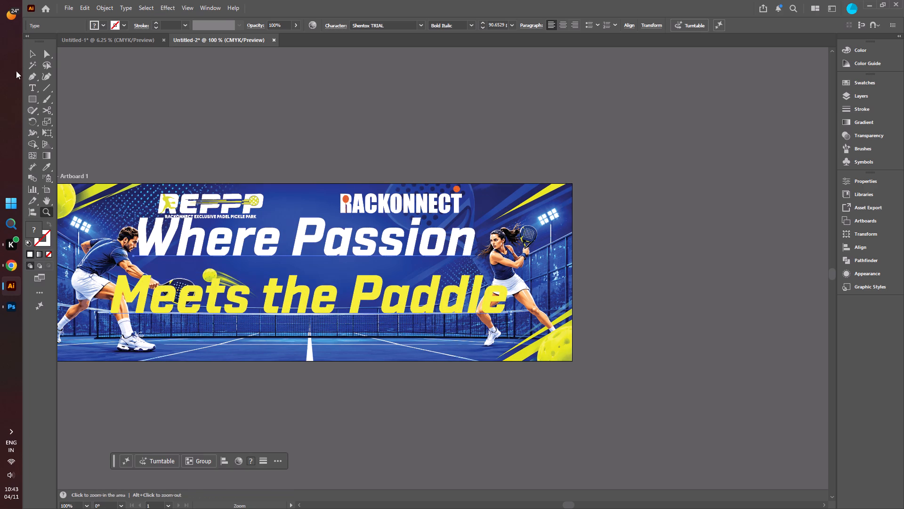
# Scale the two quote lines down to about 47.7 pt and place them between the two padel players.
pyautogui.click(27, 54)
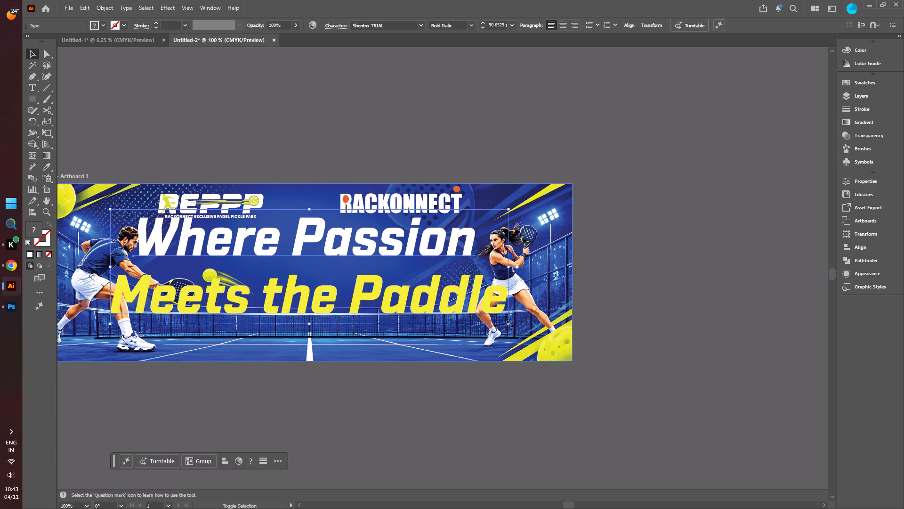
pyautogui.keyDown('shift'); pyautogui.moveTo(508, 323); pyautogui.dragTo(339, 270); pyautogui.keyUp('shift')
pyautogui.moveTo(265, 236); pyautogui.dragTo(377, 265)
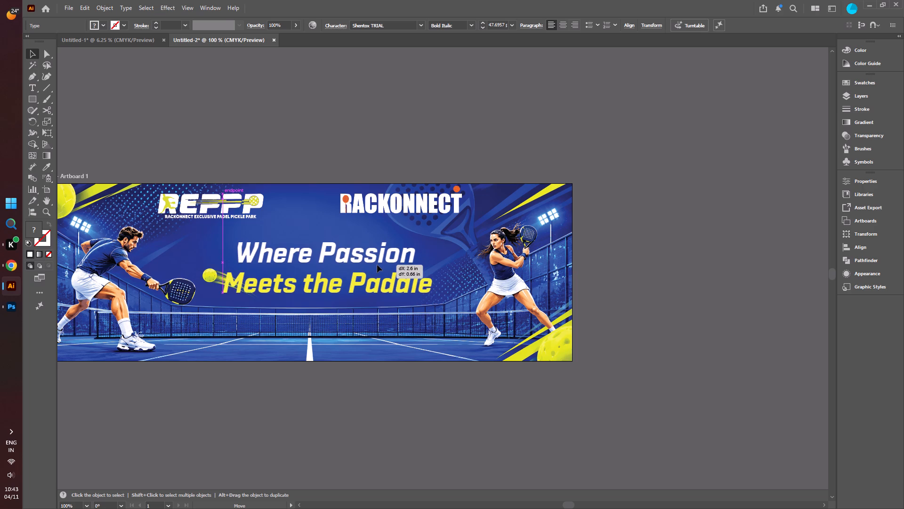
pyautogui.moveTo(377, 265); pyautogui.dragTo(352, 269)
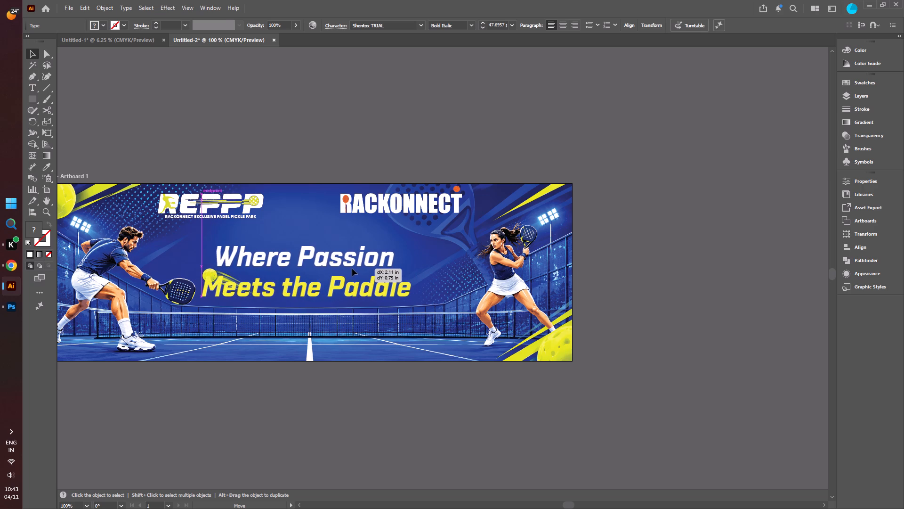
pyautogui.moveTo(352, 269); pyautogui.dragTo(366, 269)
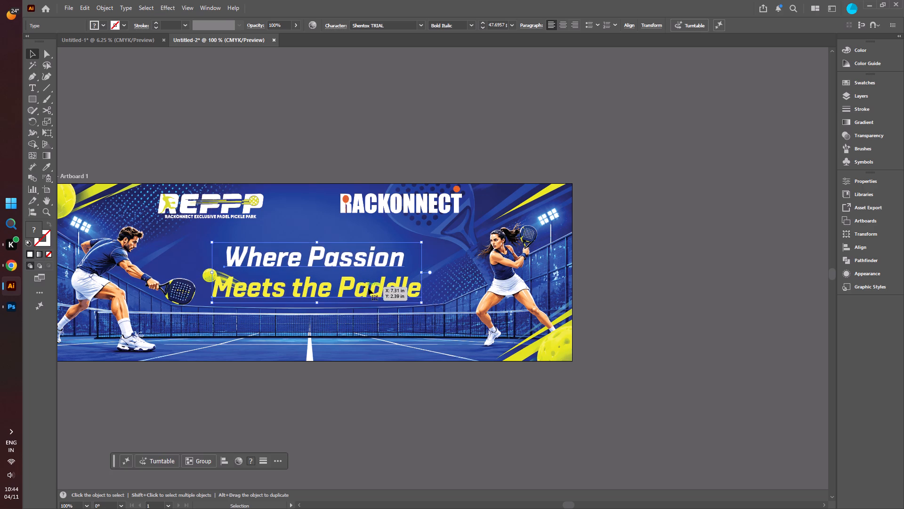
pyautogui.keyDown('alt'); pyautogui.scroll(-2, 393, 304); pyautogui.keyUp('alt')
pyautogui.click(243, 353)
# Reposition both quote lines together, shifting them slightly toward the male player, above the net.
pyautogui.keyDown('alt'); pyautogui.scroll(1, 295, 345); pyautogui.keyUp('alt')
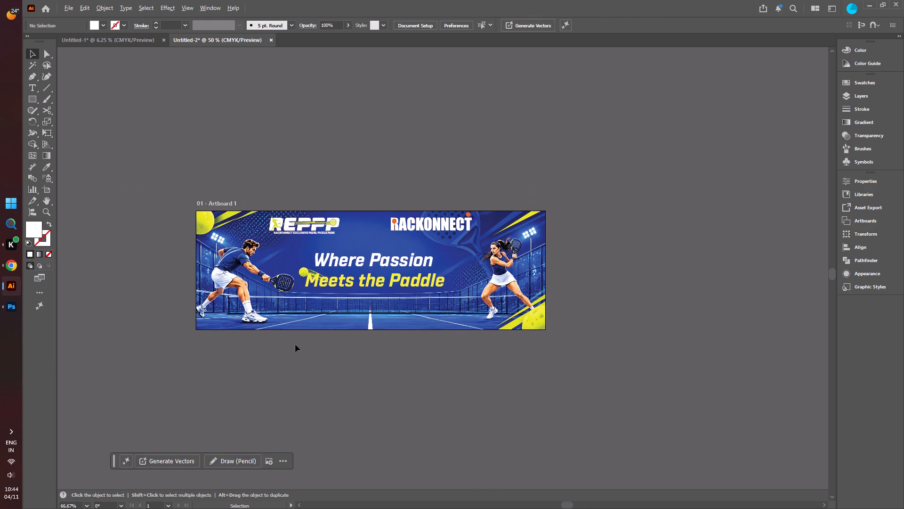
pyautogui.click(377, 264)
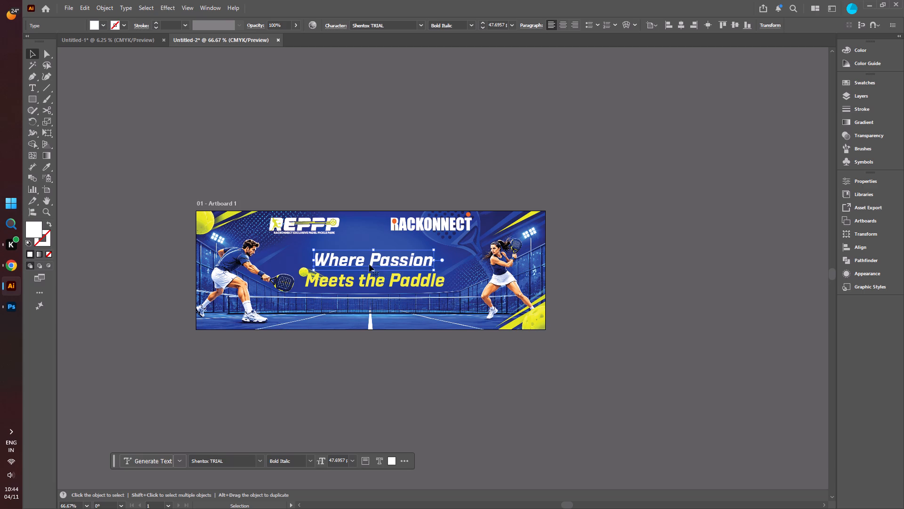
pyautogui.keyDown('shift'); pyautogui.click(355, 285); pyautogui.keyUp('shift')
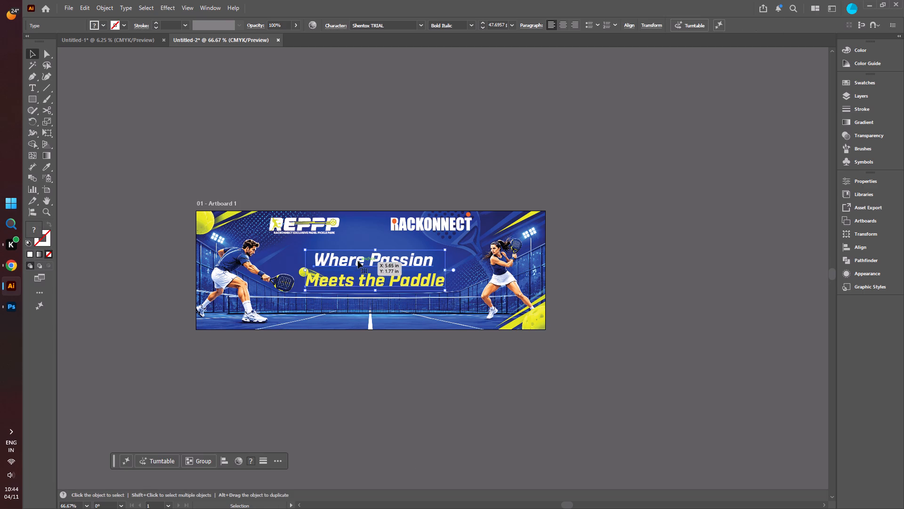
pyautogui.moveTo(358, 261); pyautogui.dragTo(358, 293)
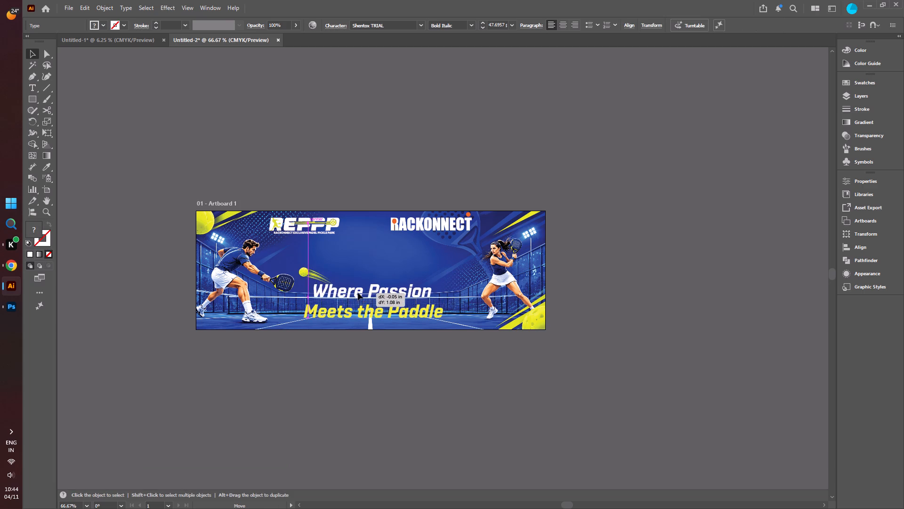
pyautogui.moveTo(358, 293); pyautogui.dragTo(363, 275)
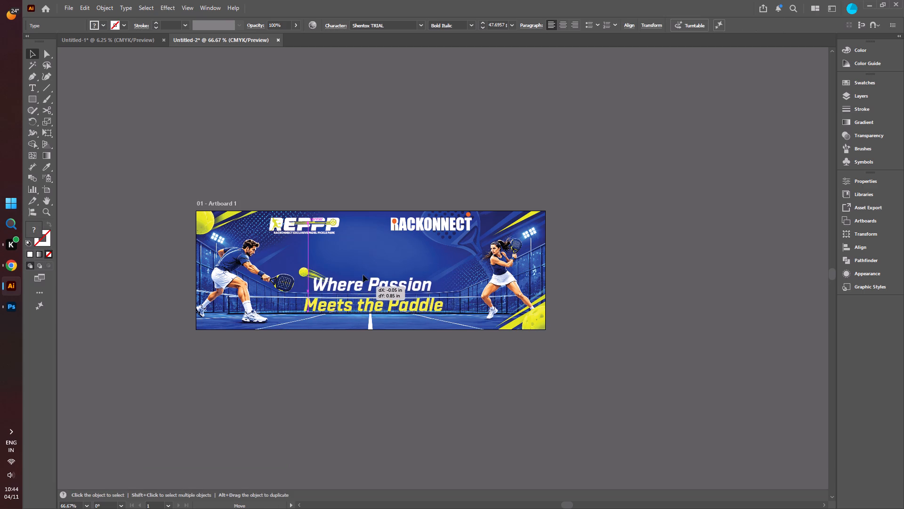
pyautogui.moveTo(363, 275); pyautogui.dragTo(355, 261)
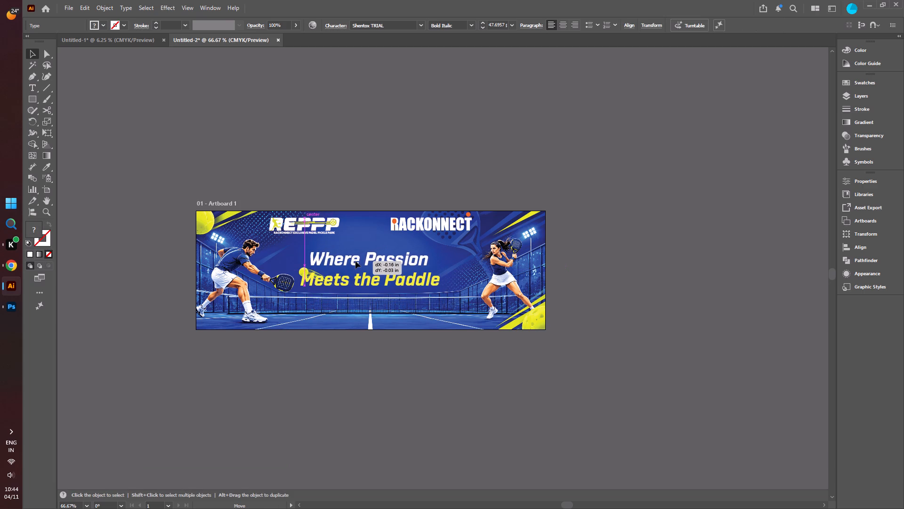
pyautogui.moveTo(355, 261); pyautogui.dragTo(345, 263)
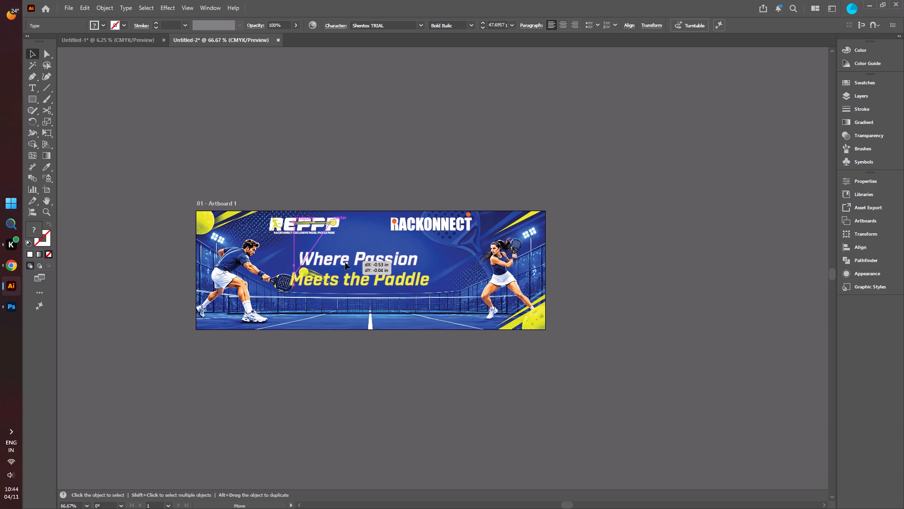
pyautogui.moveTo(345, 263); pyautogui.dragTo(352, 263)
pyautogui.click(63, 292)
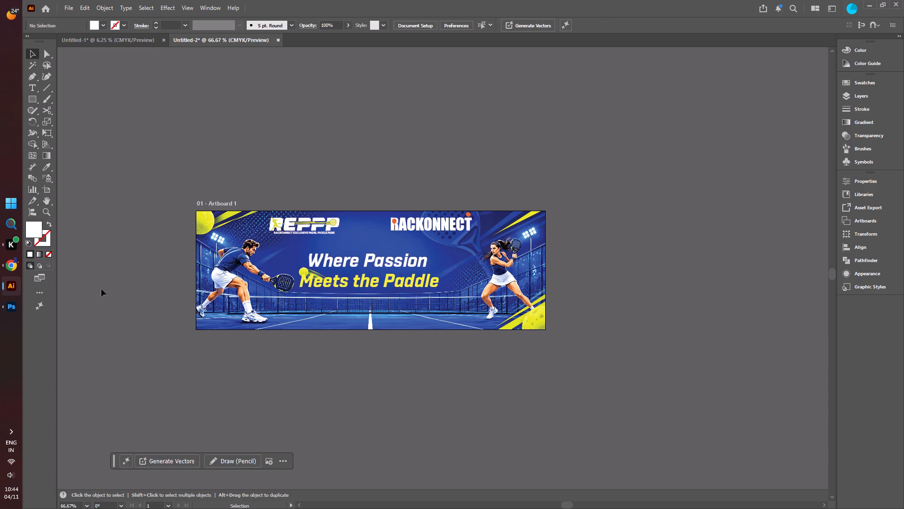
pyautogui.click(101, 289)
# Reposition the "Where Passion" line just above "Meets the Paddle", centred between the two players.
pyautogui.moveTo(343, 264); pyautogui.dragTo(316, 265)
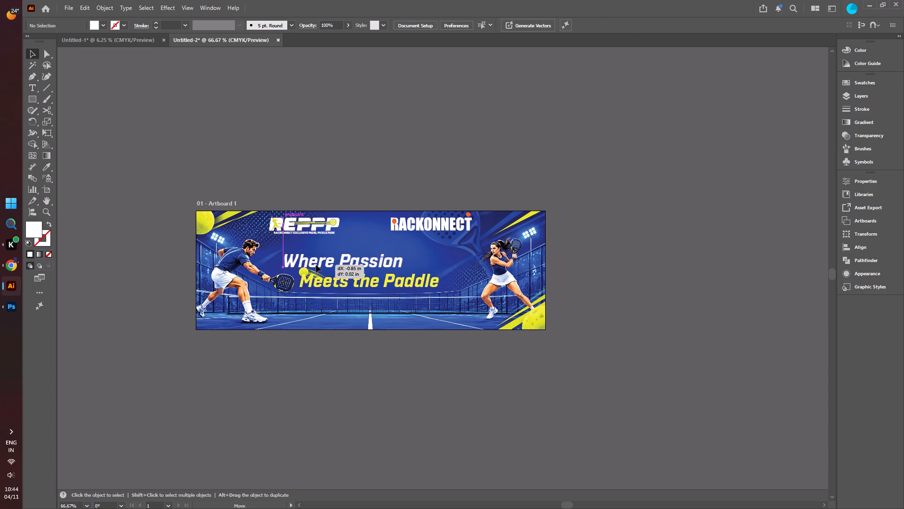
pyautogui.moveTo(316, 265); pyautogui.dragTo(332, 265)
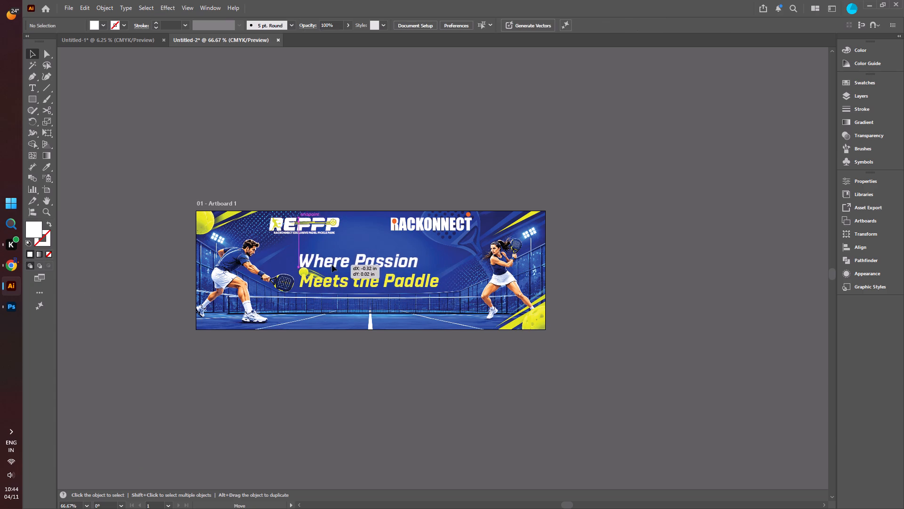
pyautogui.moveTo(332, 265); pyautogui.dragTo(350, 263)
pyautogui.moveTo(386, 263); pyautogui.dragTo(348, 244)
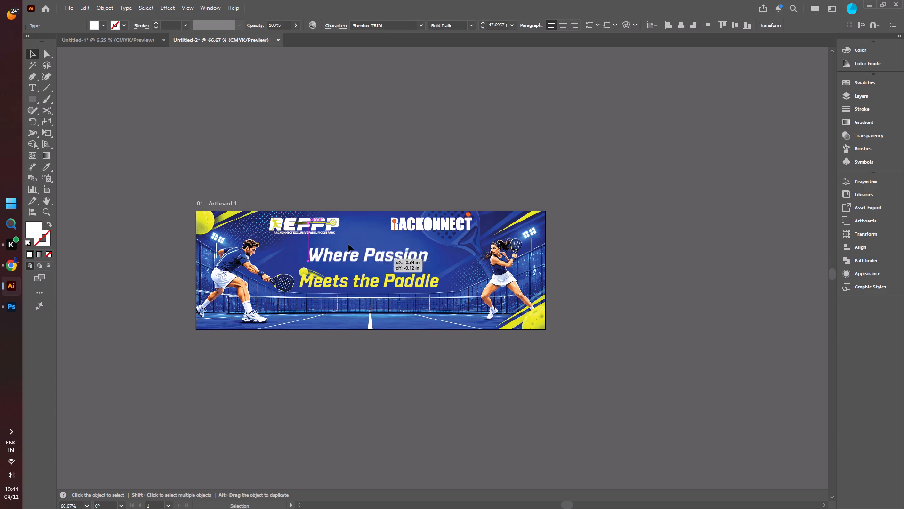
pyautogui.moveTo(348, 244); pyautogui.dragTo(386, 242)
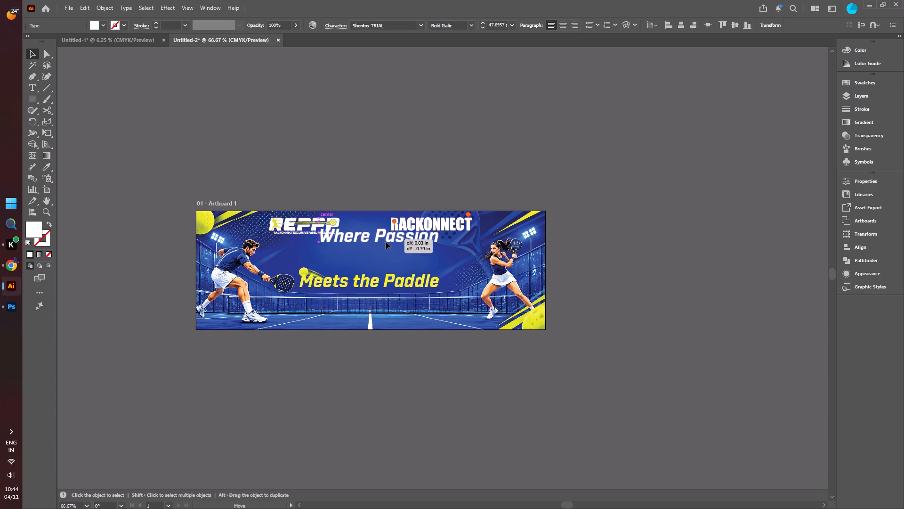
pyautogui.moveTo(386, 242); pyautogui.dragTo(373, 265)
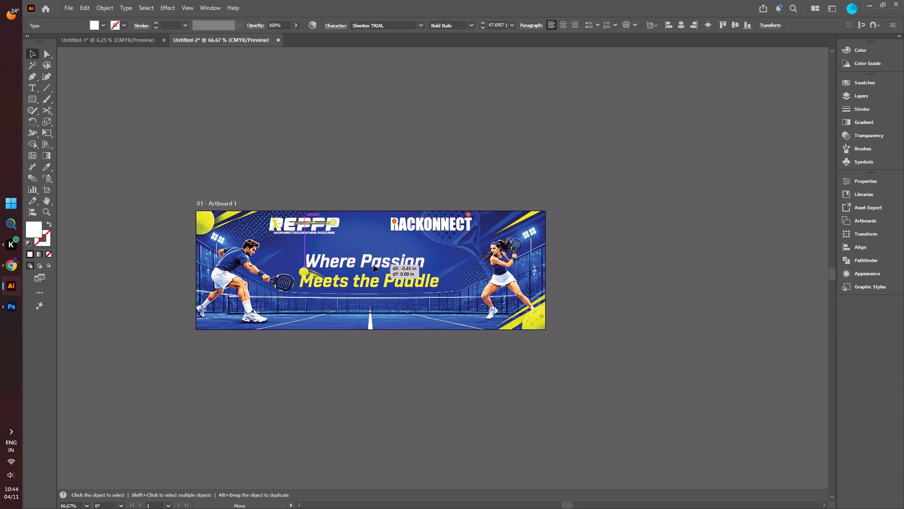
pyautogui.moveTo(373, 265); pyautogui.dragTo(378, 264)
# Shift the "Meets the Paddle" line slightly toward the female player to centre it beneath "Where Passion".
pyautogui.moveTo(369, 280); pyautogui.dragTo(382, 280)
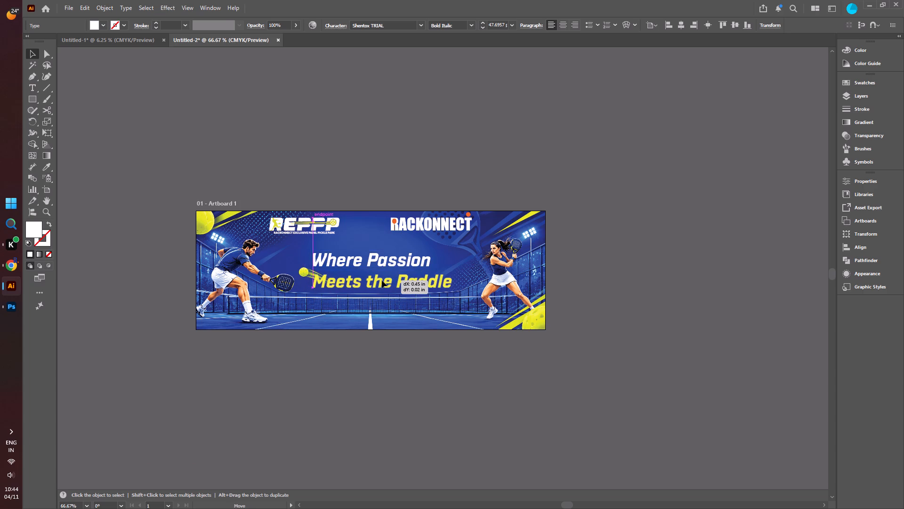
pyautogui.moveTo(382, 280); pyautogui.dragTo(374, 280)
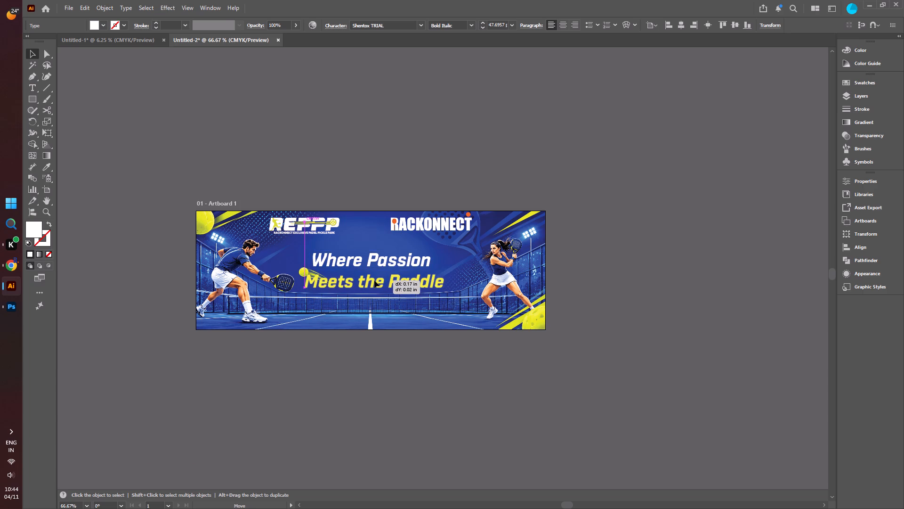
pyautogui.moveTo(374, 280); pyautogui.dragTo(374, 280)
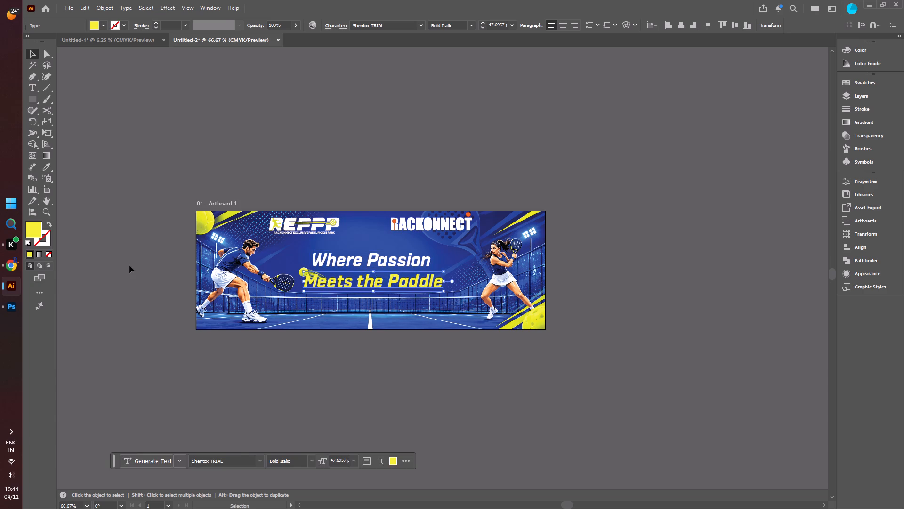
pyautogui.click(129, 265)
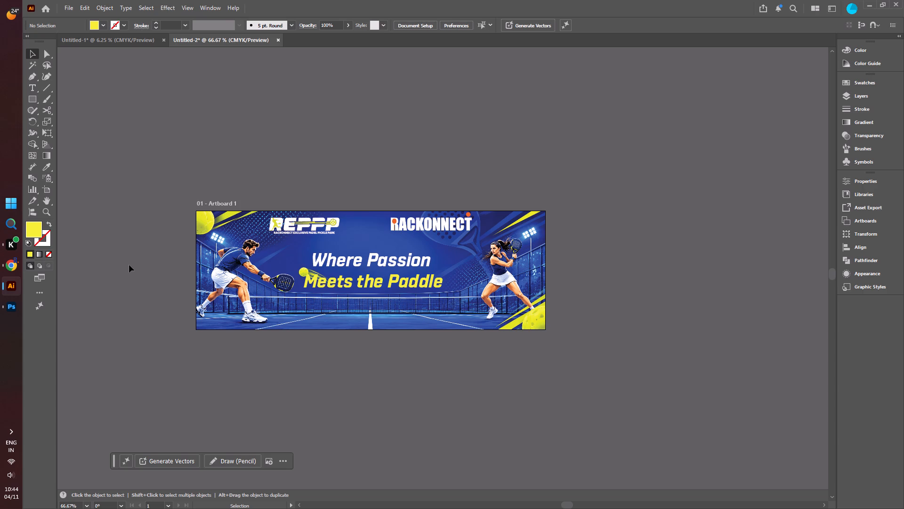
# Replace the white "Where Passion" line with "YOU'VE ENTERED".
pyautogui.doubleClick(337, 256)
pyautogui.doubleClick(337, 256)
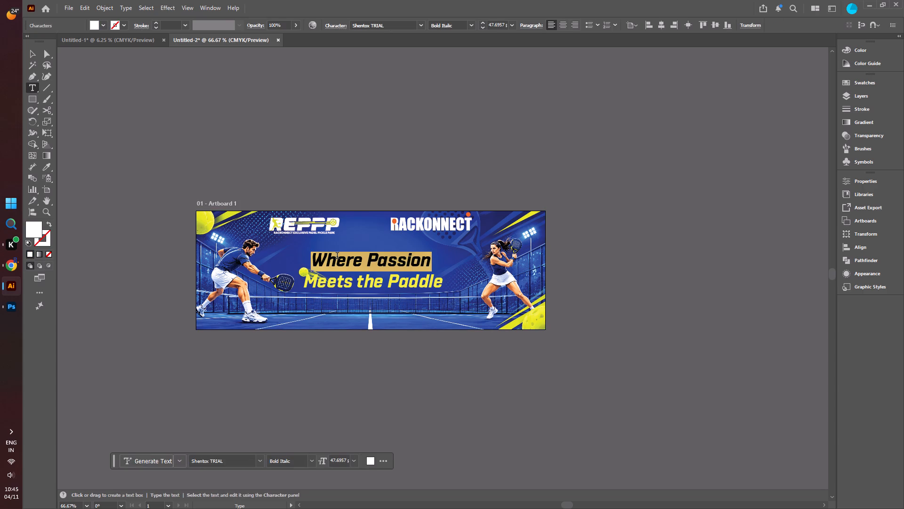
pyautogui.press('y')
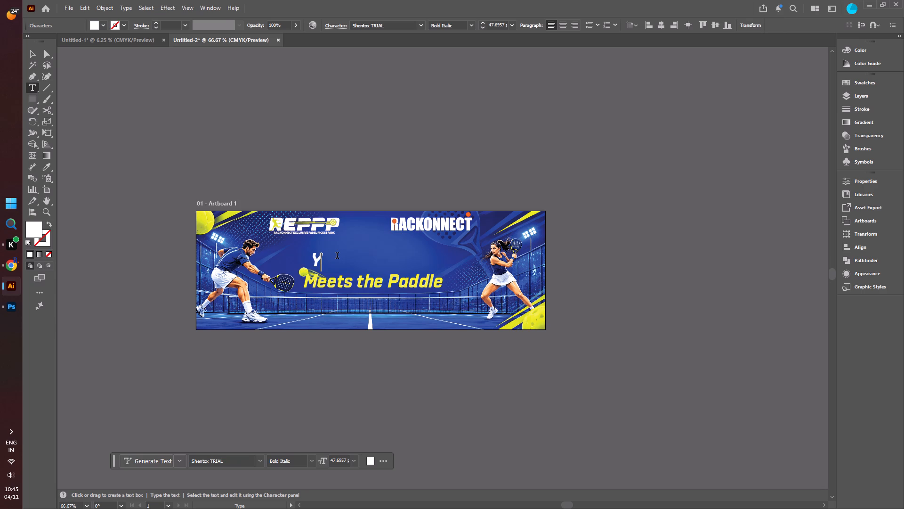
pyautogui.write('OU')
pyautogui.press("'")
pyautogui.write('VE')
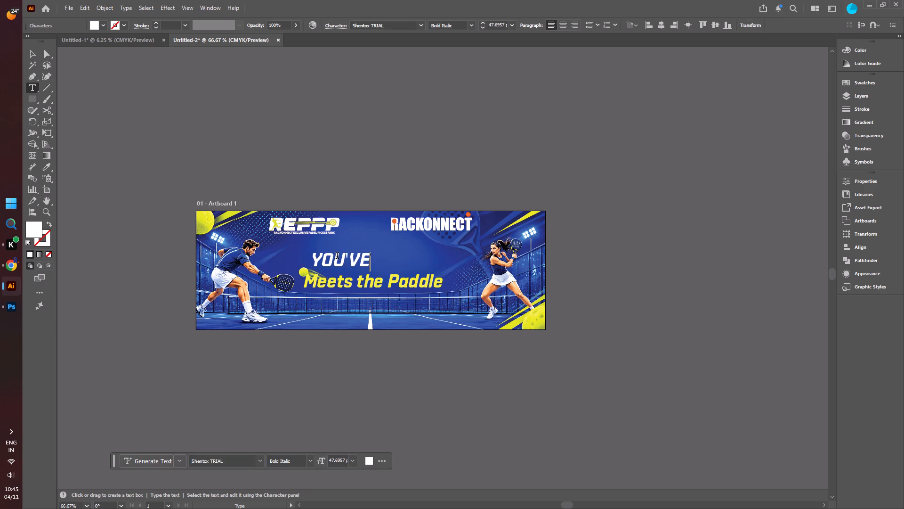
pyautogui.press('space')
pyautogui.write('E')
pyautogui.press('n')
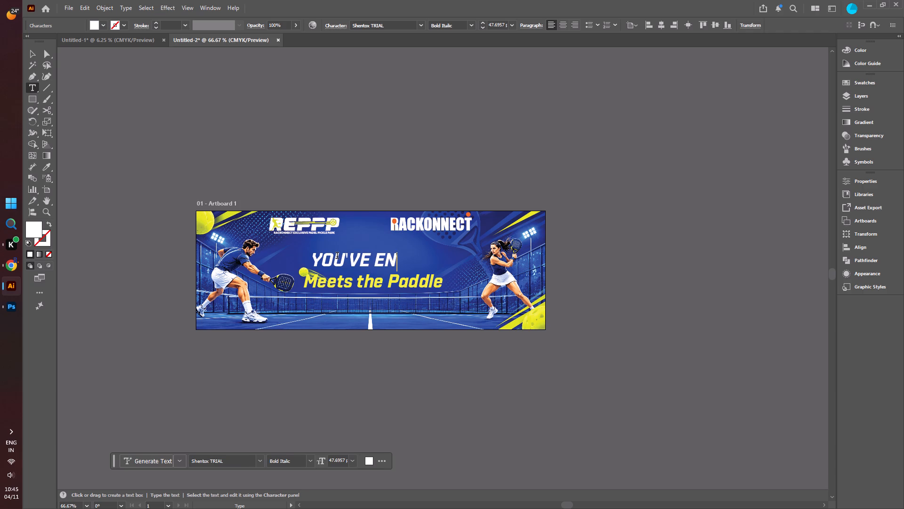
pyautogui.write('TE')
pyautogui.press('r')
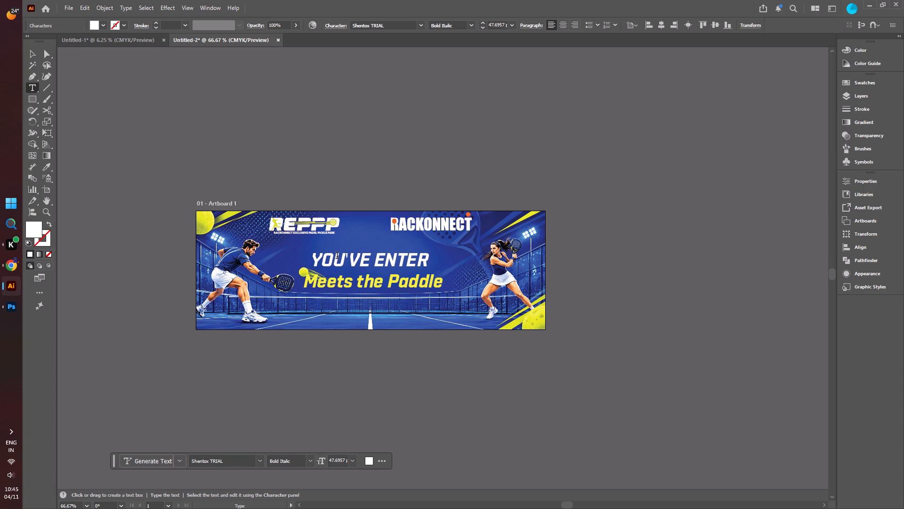
pyautogui.press('e')
pyautogui.press('d')
pyautogui.click(34, 52)
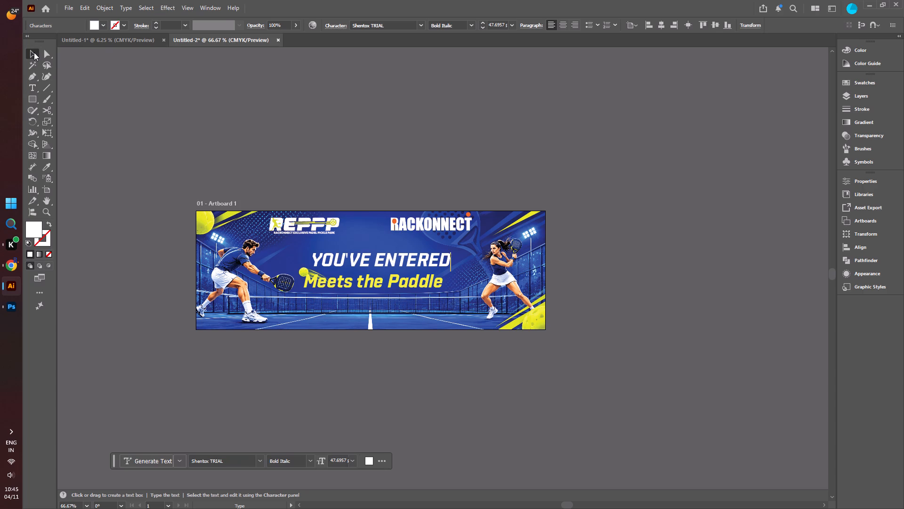
pyautogui.click(103, 97)
# Replace the yellow "Meets the Paddle" line with "GAME MODE".
pyautogui.tripleClick(363, 279)
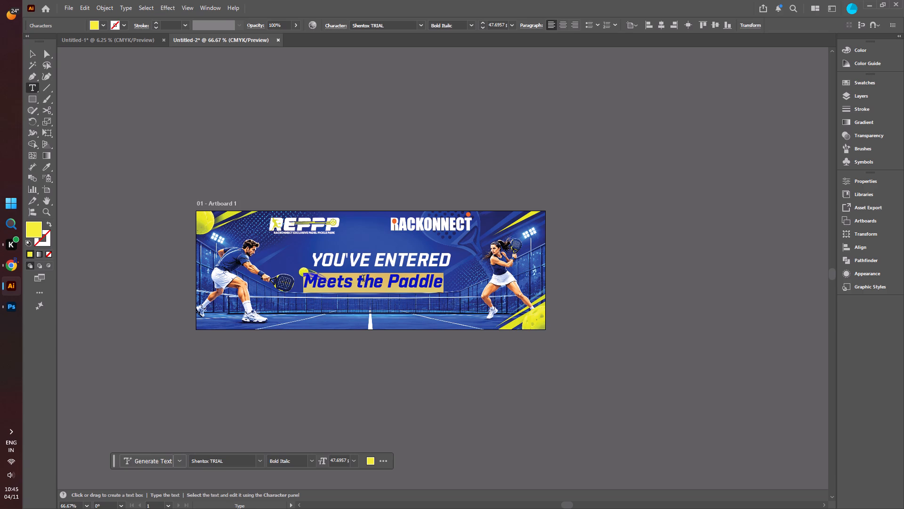
pyautogui.write('GAME')
pyautogui.press('space')
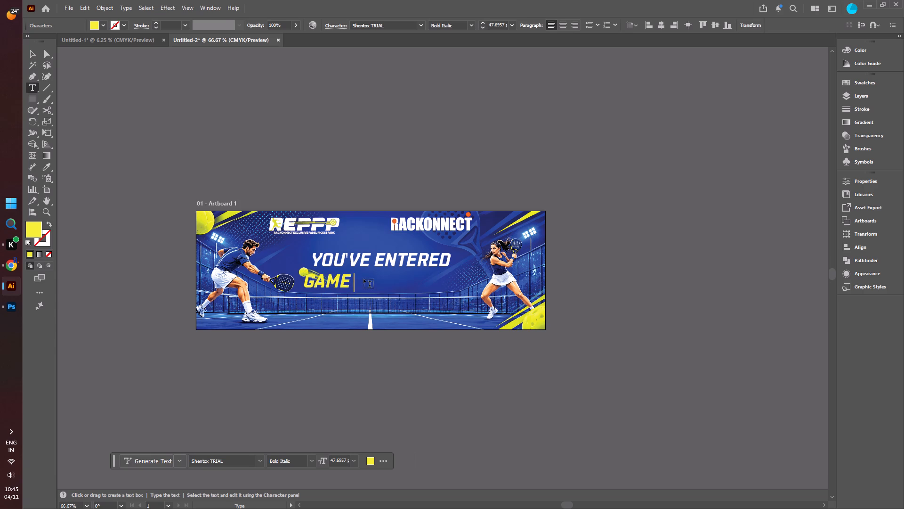
pyautogui.write('MO')
pyautogui.write('DE')
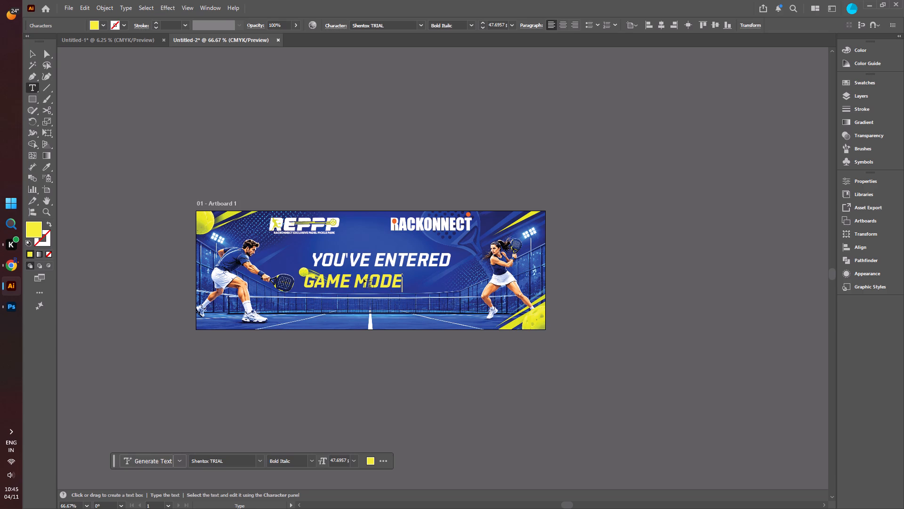
pyautogui.press('space')
pyautogui.press('BackSpace')
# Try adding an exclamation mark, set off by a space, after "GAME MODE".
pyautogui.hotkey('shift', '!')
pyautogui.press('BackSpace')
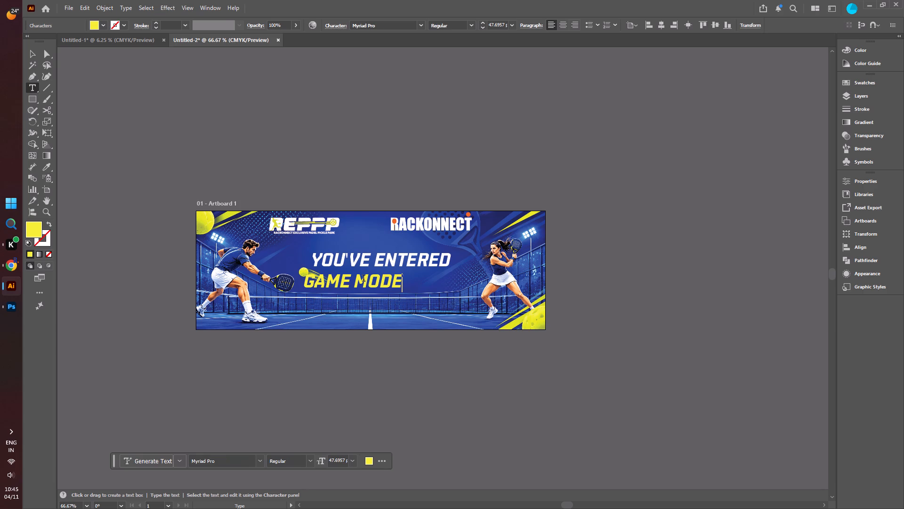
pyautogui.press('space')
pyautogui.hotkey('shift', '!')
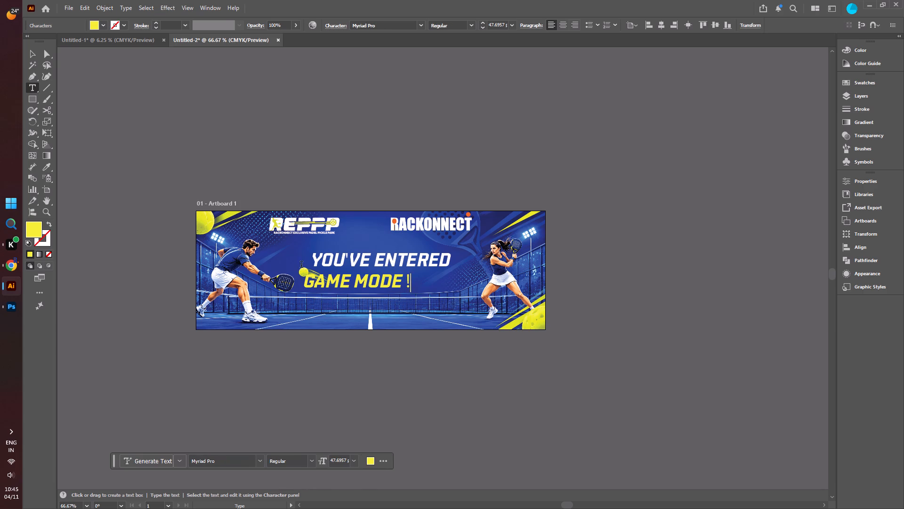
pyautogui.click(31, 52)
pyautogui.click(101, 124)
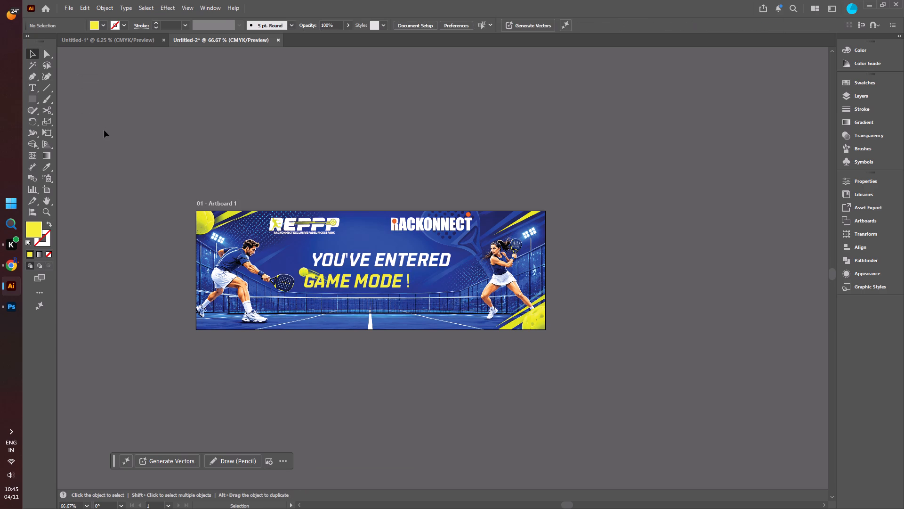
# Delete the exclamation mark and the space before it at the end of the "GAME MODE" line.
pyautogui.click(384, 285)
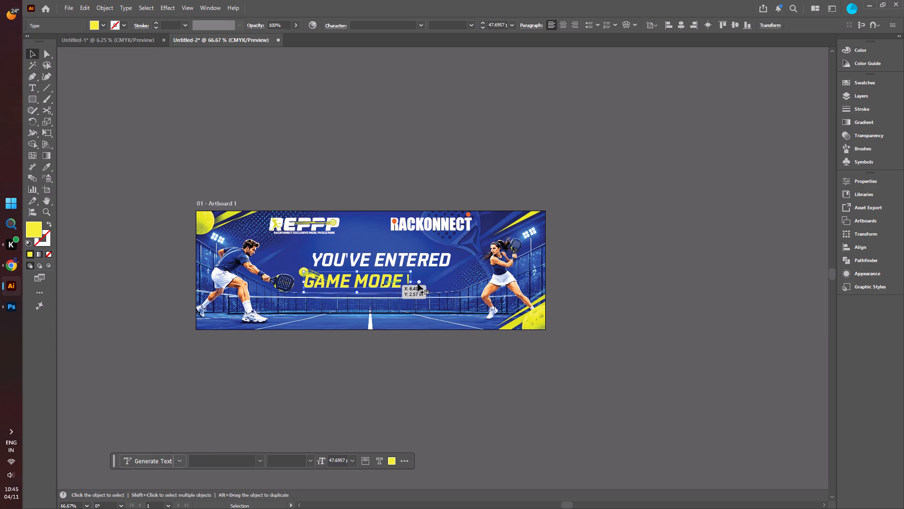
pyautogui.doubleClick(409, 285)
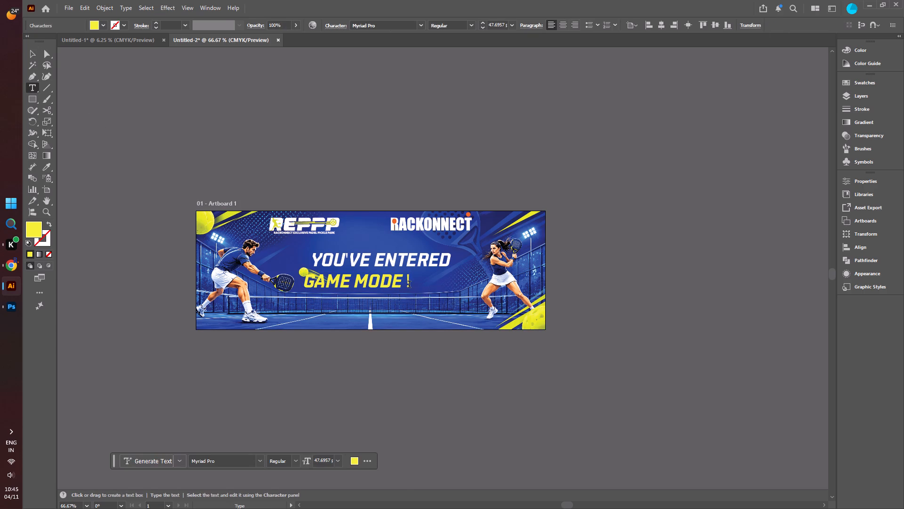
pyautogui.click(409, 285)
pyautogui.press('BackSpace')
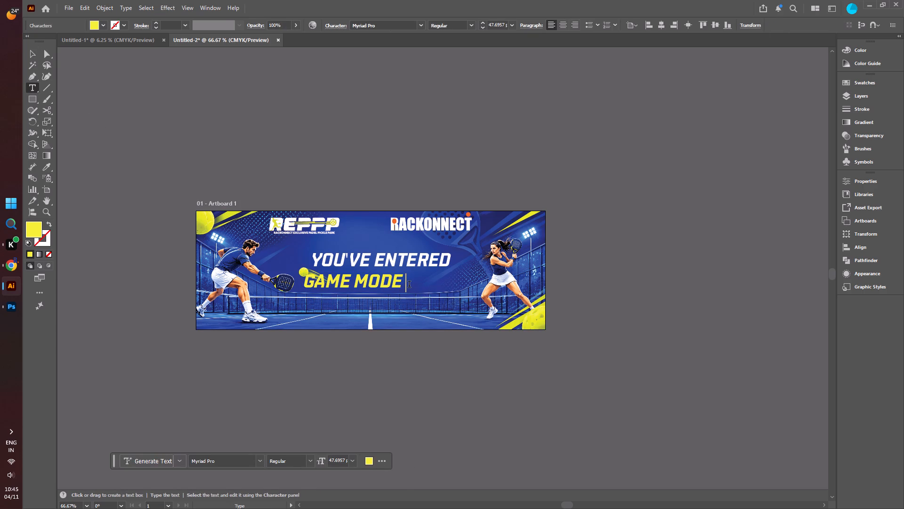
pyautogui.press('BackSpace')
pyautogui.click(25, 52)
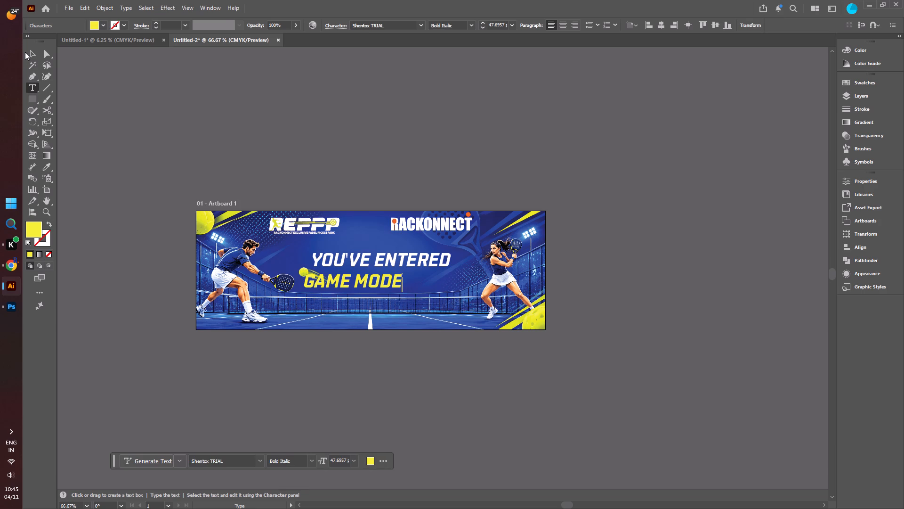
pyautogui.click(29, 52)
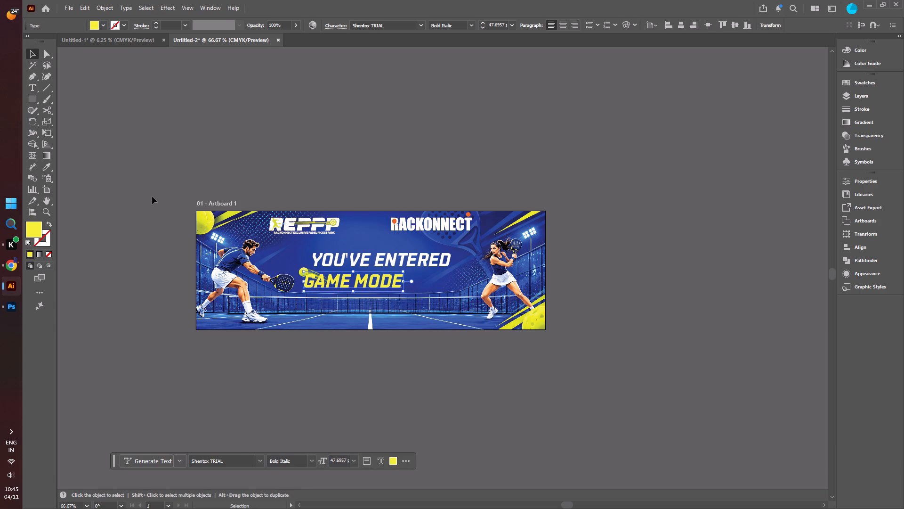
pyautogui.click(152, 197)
# Move the "GAME MODE" line about 0.59 in toward the female player, centring it on the banner's midline.
pyautogui.moveTo(367, 282); pyautogui.dragTo(385, 284)
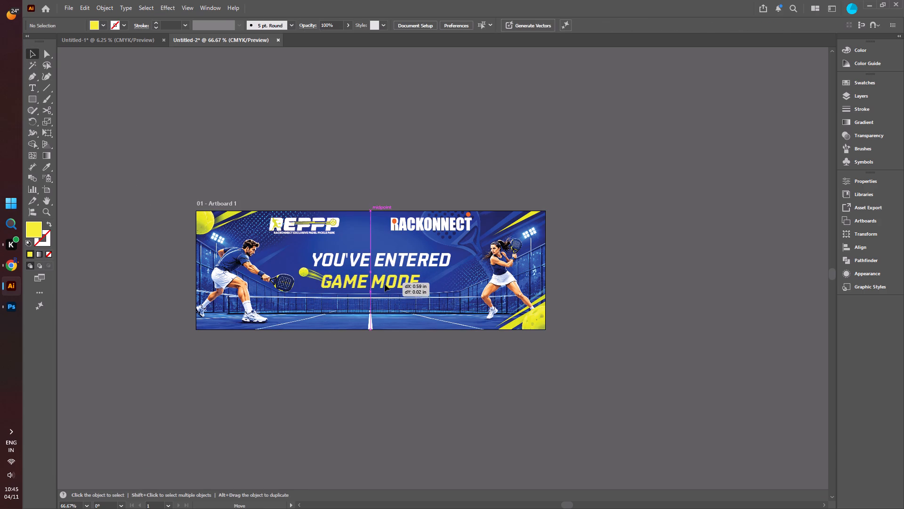
pyautogui.moveTo(385, 284); pyautogui.dragTo(385, 283)
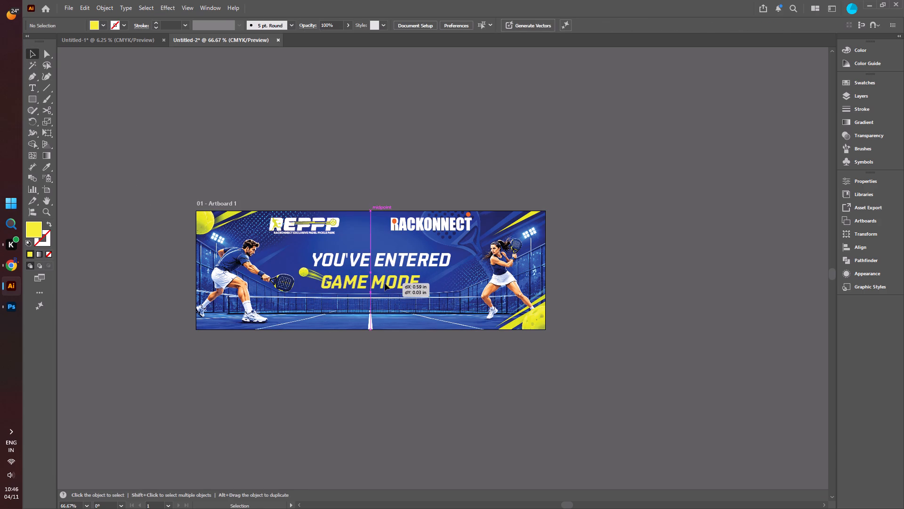
pyautogui.click(142, 264)
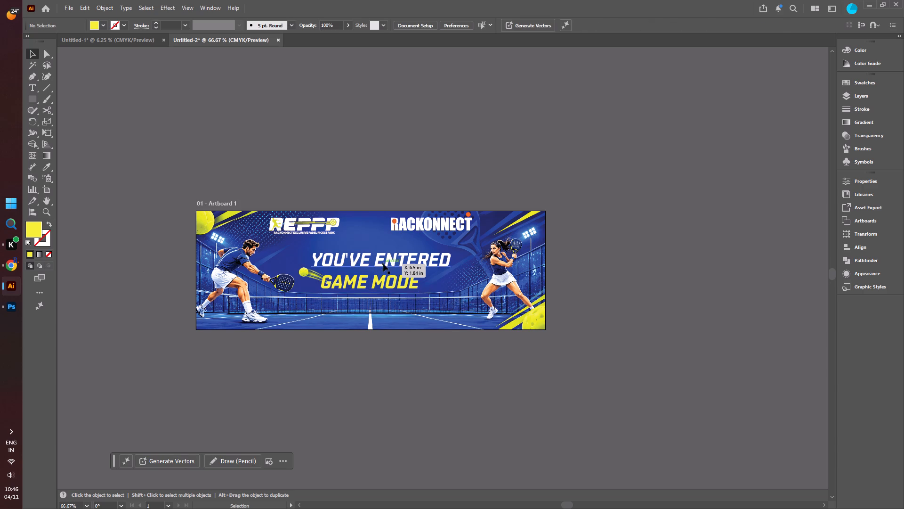
# Shift the "YOU'VE ENTERED" line slightly toward the male player to centre it above "GAME MODE".
pyautogui.moveTo(384, 260); pyautogui.dragTo(371, 259)
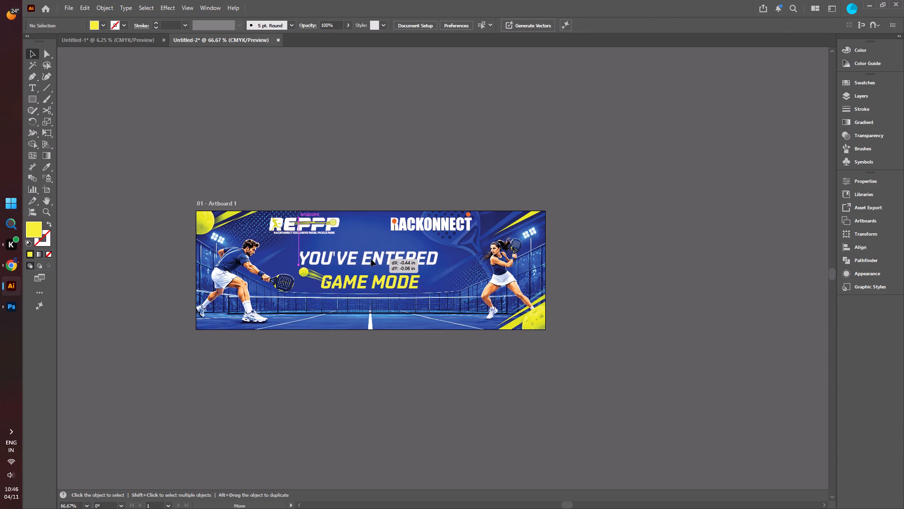
pyautogui.moveTo(371, 259); pyautogui.dragTo(373, 259)
# Raise the "GAME MODE" line about 0.15 in and shift it about 0.07 in toward the male player, closer beneath "YOU'VE ENTERED".
pyautogui.moveTo(370, 281); pyautogui.dragTo(369, 279)
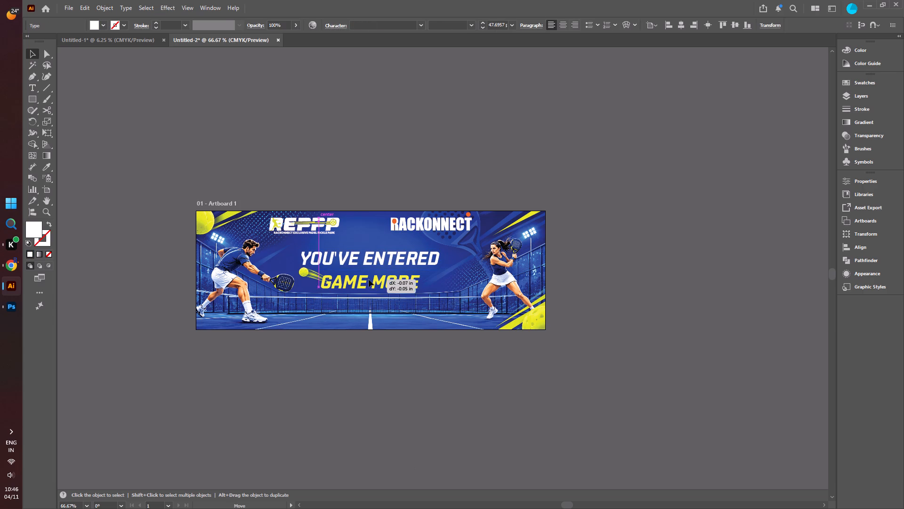
pyautogui.moveTo(369, 279); pyautogui.dragTo(368, 277)
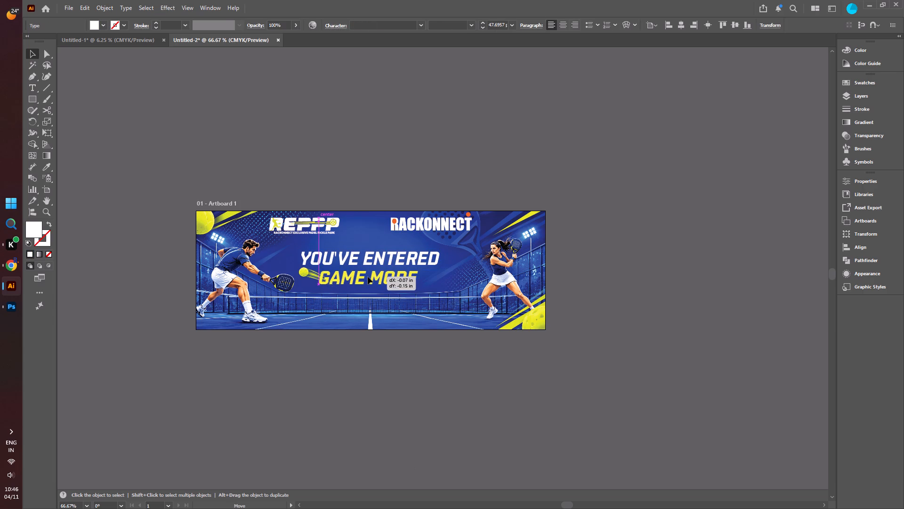
pyautogui.moveTo(368, 277); pyautogui.dragTo(368, 277)
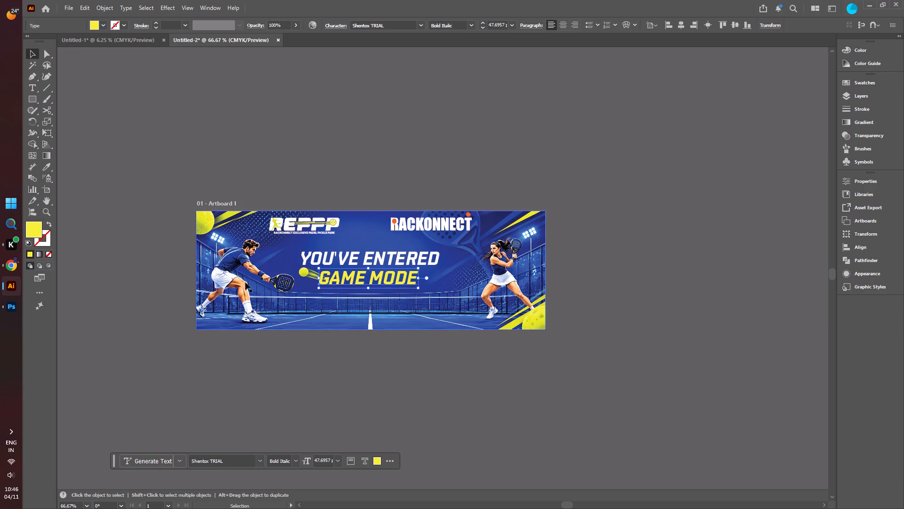
pyautogui.click(137, 274)
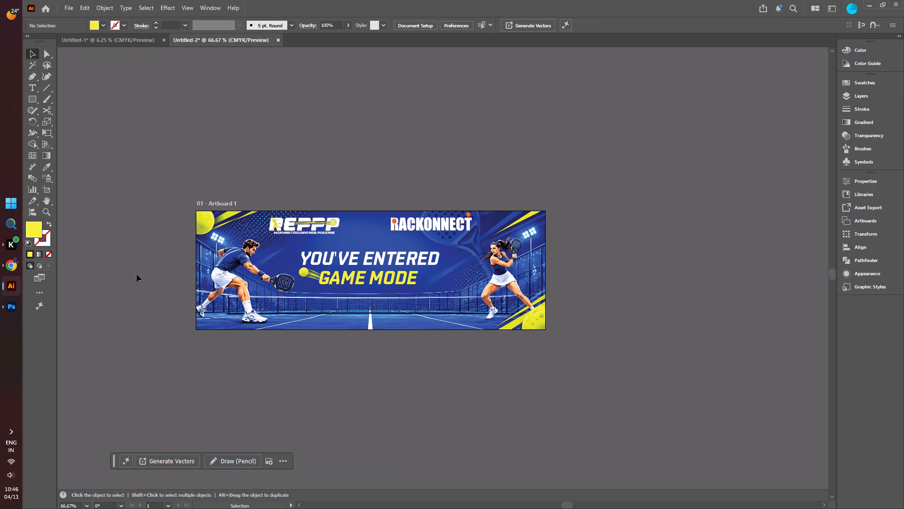
# Draw a yellow rectangle about 5.31 by 0.60 in, centred along the banner's bottom edge below the net.
pyautogui.click(30, 99)
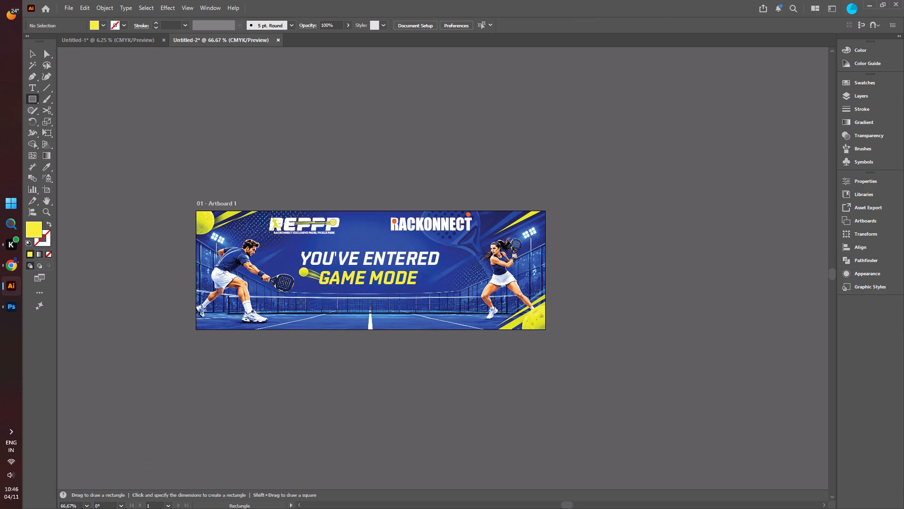
pyautogui.moveTo(295, 309); pyautogui.dragTo(446, 326)
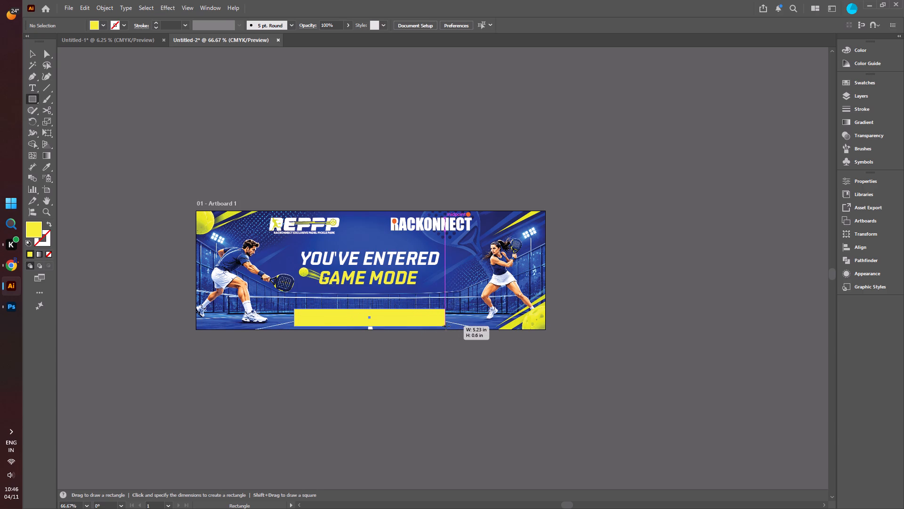
pyautogui.moveTo(446, 326); pyautogui.dragTo(448, 326)
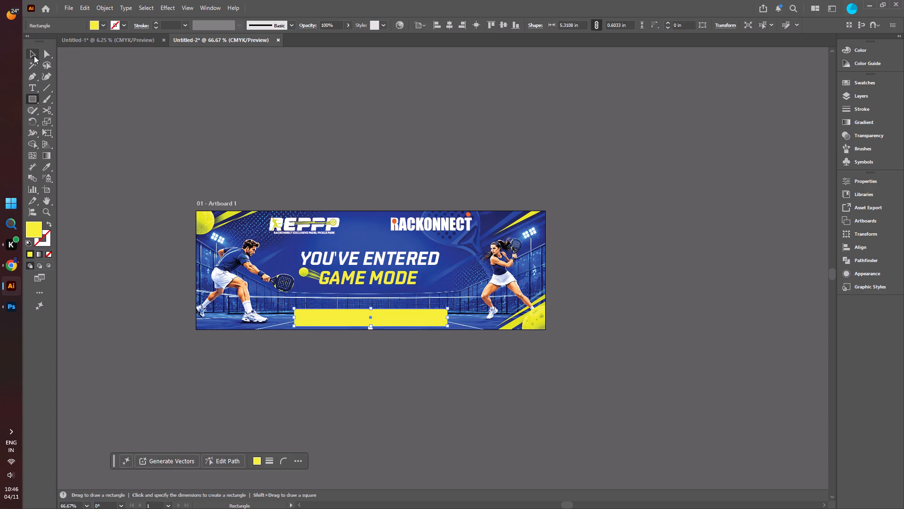
pyautogui.click(33, 55)
pyautogui.click(142, 194)
# Slant the yellow bar into a parallelogram by moving both upper corners about 0.2 in toward the female player.
pyautogui.keyDown('ctrl'); pyautogui.scroll(2, 324, 325); pyautogui.keyUp('ctrl')
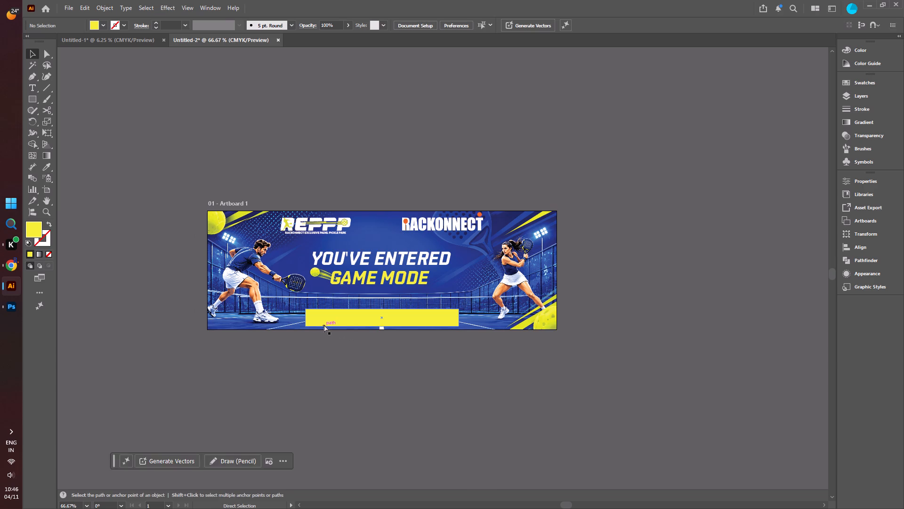
pyautogui.scroll(-1, 324, 325)
pyautogui.keyDown('ctrl'); pyautogui.scroll(2, 339, 302); pyautogui.keyUp('ctrl')
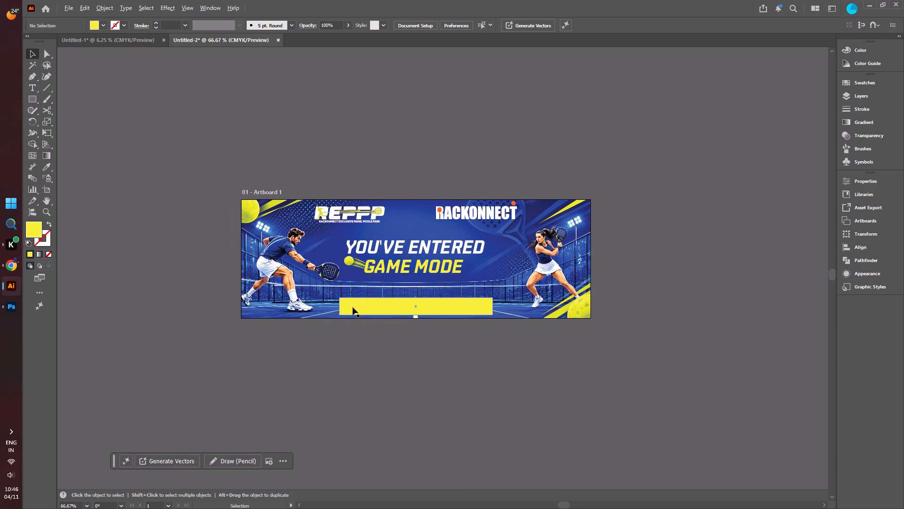
pyautogui.keyDown('alt'); pyautogui.scroll(1, 353, 307); pyautogui.keyUp('alt')
pyautogui.click(339, 306)
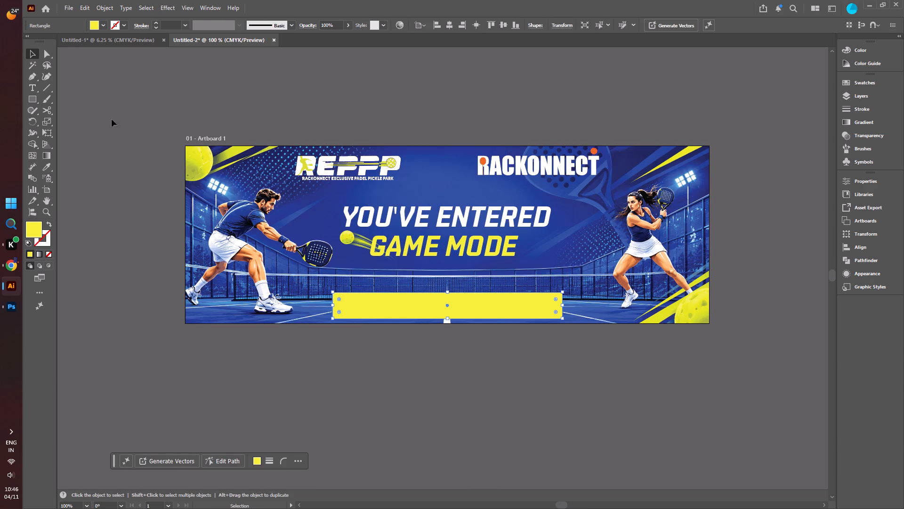
pyautogui.click(43, 54)
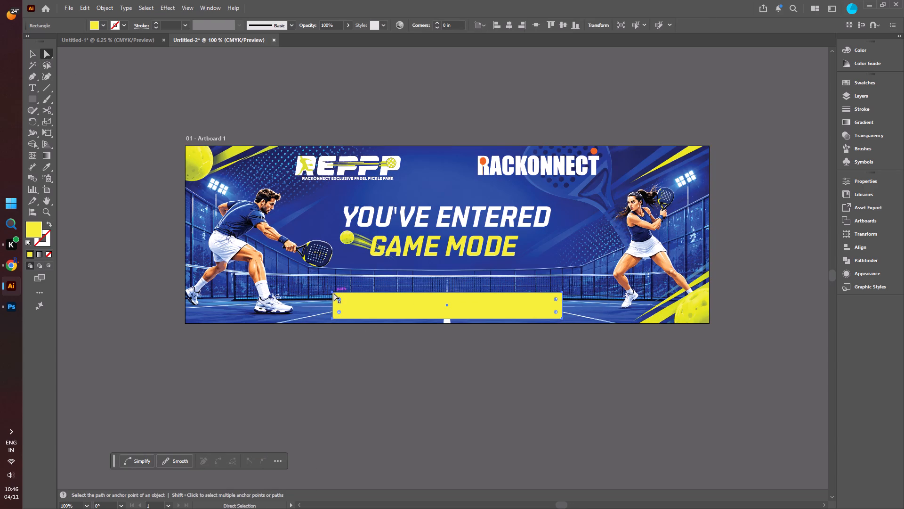
pyautogui.doubleClick(333, 292)
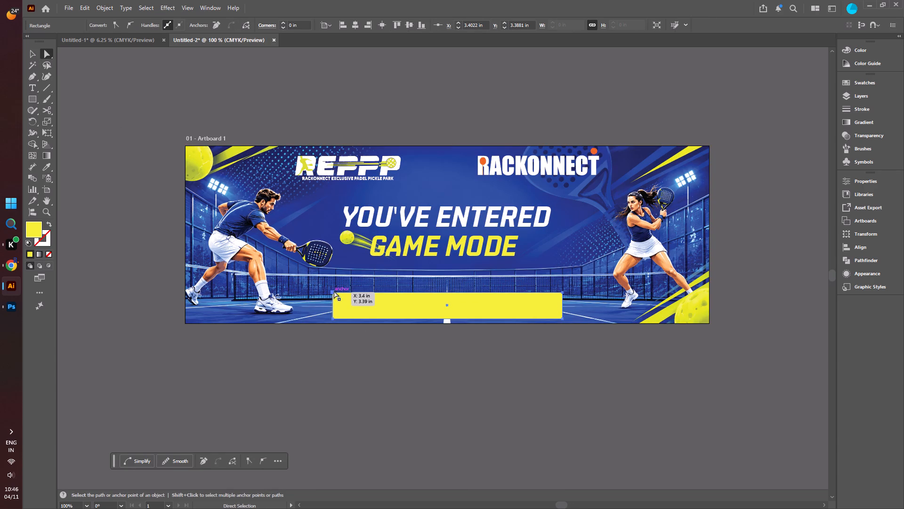
pyautogui.moveTo(334, 291); pyautogui.dragTo(341, 292)
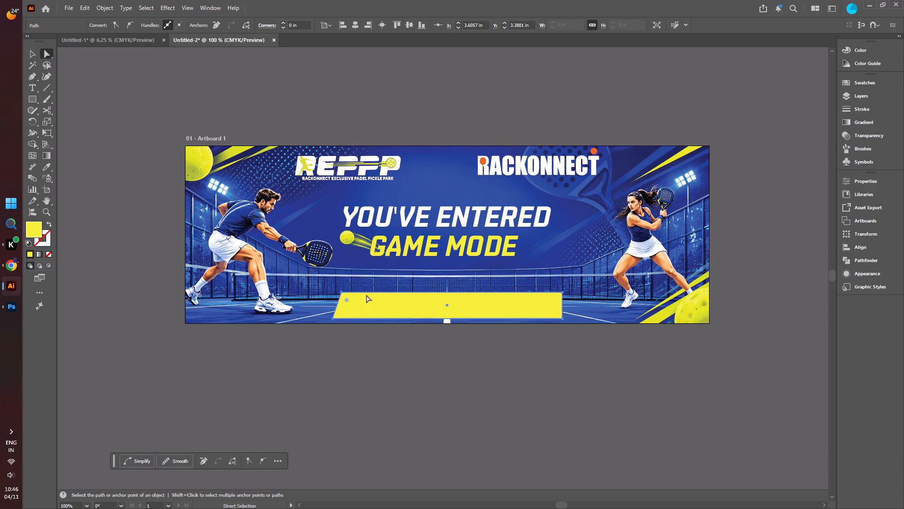
pyautogui.doubleClick(563, 292)
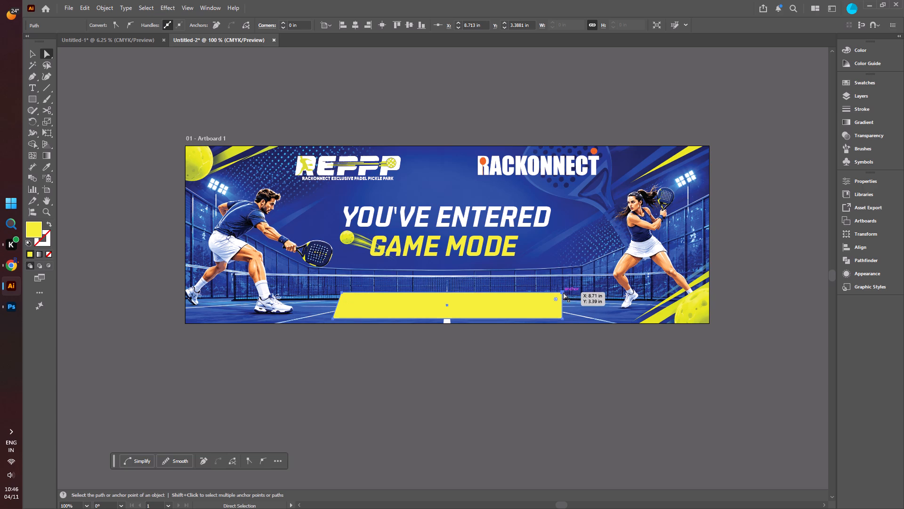
pyautogui.moveTo(563, 292); pyautogui.dragTo(571, 292)
pyautogui.click(31, 51)
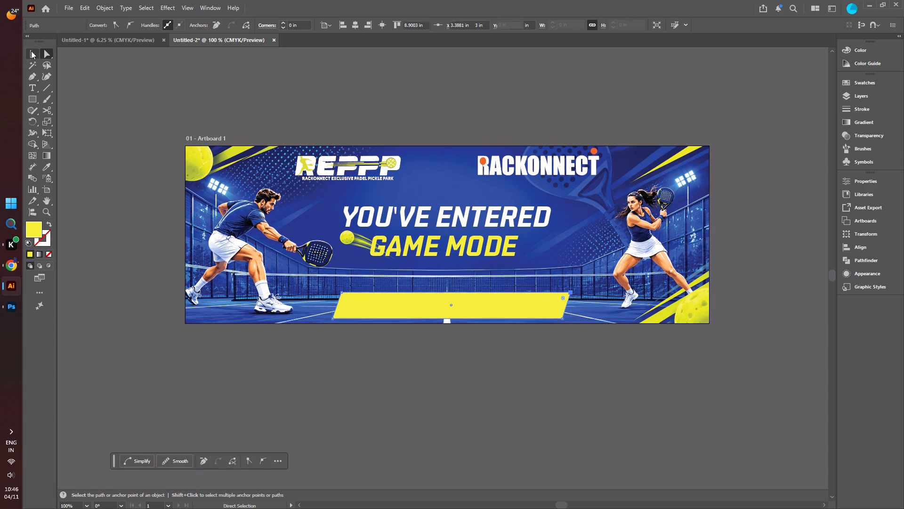
pyautogui.click(88, 126)
# Reduce the slanted yellow bar's height to about 0.5 in, keeping its bottom edge in place.
pyautogui.click(447, 303)
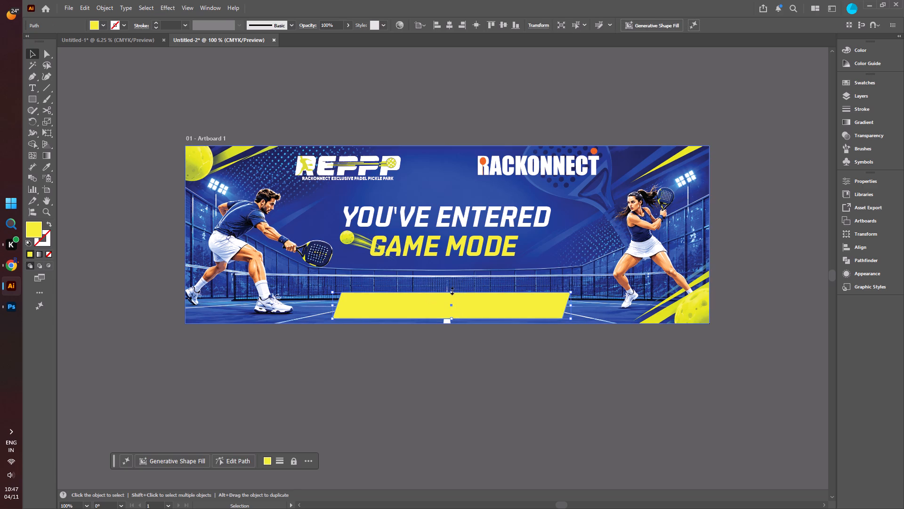
pyautogui.moveTo(451, 290); pyautogui.dragTo(451, 296)
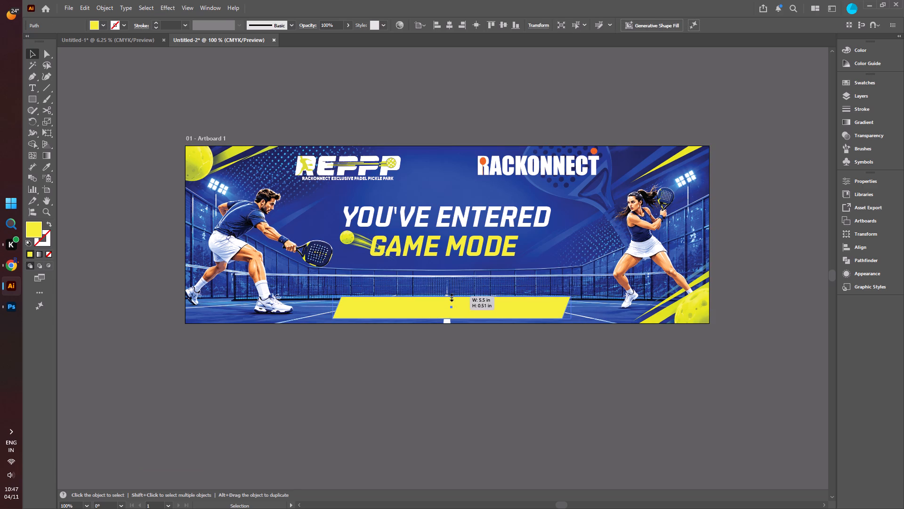
pyautogui.moveTo(451, 296); pyautogui.dragTo(450, 298)
pyautogui.click(113, 152)
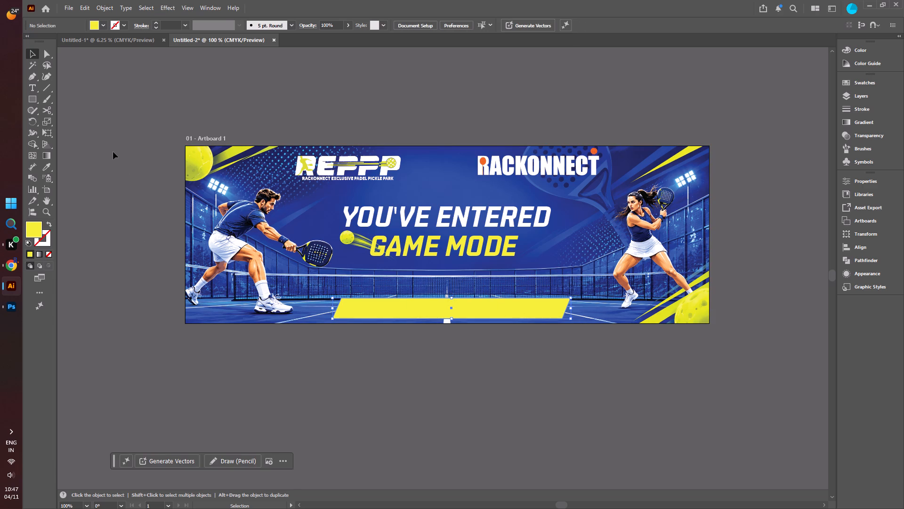
# Shift the slanted yellow bar about 0.35 in toward the male player and about 0.02 in upward.
pyautogui.moveTo(466, 312); pyautogui.dragTo(449, 310)
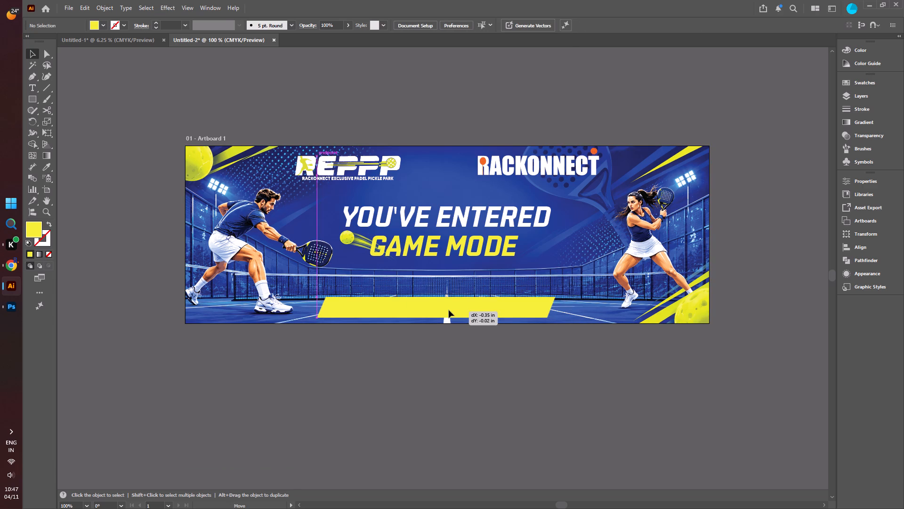
pyautogui.moveTo(449, 310); pyautogui.dragTo(452, 312)
pyautogui.click(422, 347)
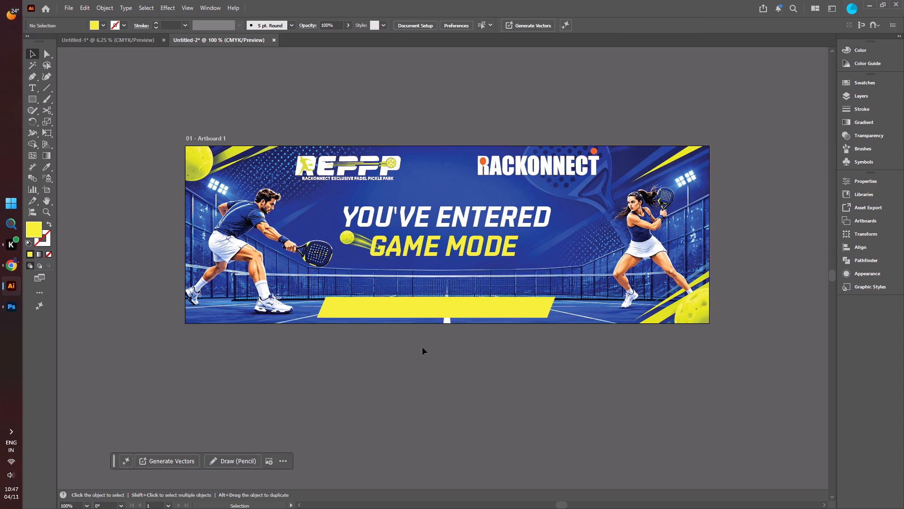
# Move the "YOU'VE ENTERED" line about 1.4 in down, beneath "GAME MODE", and replace its text with "PADEL & PICKLEBALL ARENA".
pyautogui.click(417, 220)
pyautogui.click(137, 117)
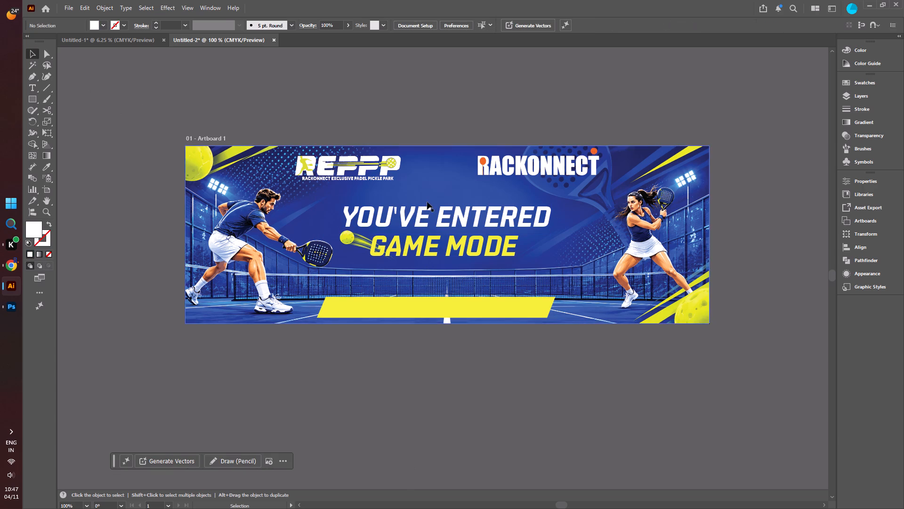
pyautogui.click(423, 220)
pyautogui.keyDown('alt'); pyautogui.moveTo(421, 220); pyautogui.dragTo(425, 281); pyautogui.keyUp('alt')
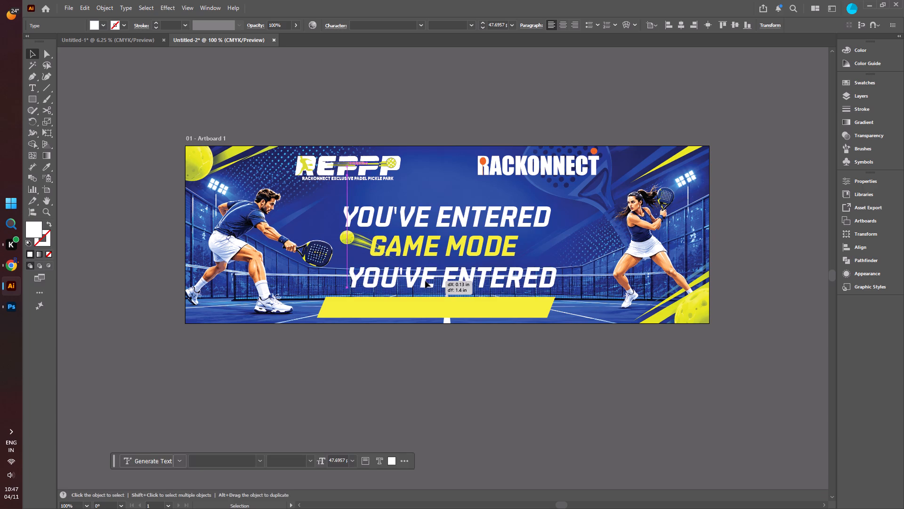
pyautogui.tripleClick(425, 281)
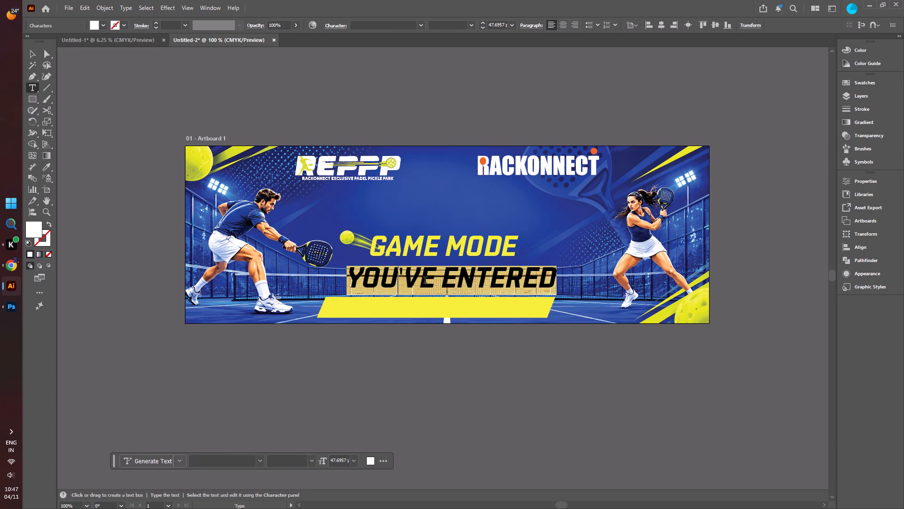
pyautogui.write('PADEL')
pyautogui.press('space')
pyautogui.write('&')
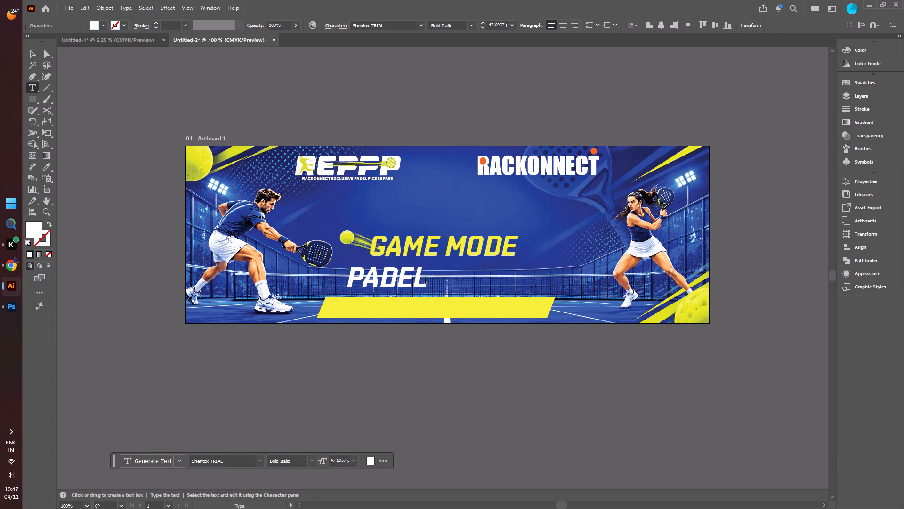
pyautogui.press('space')
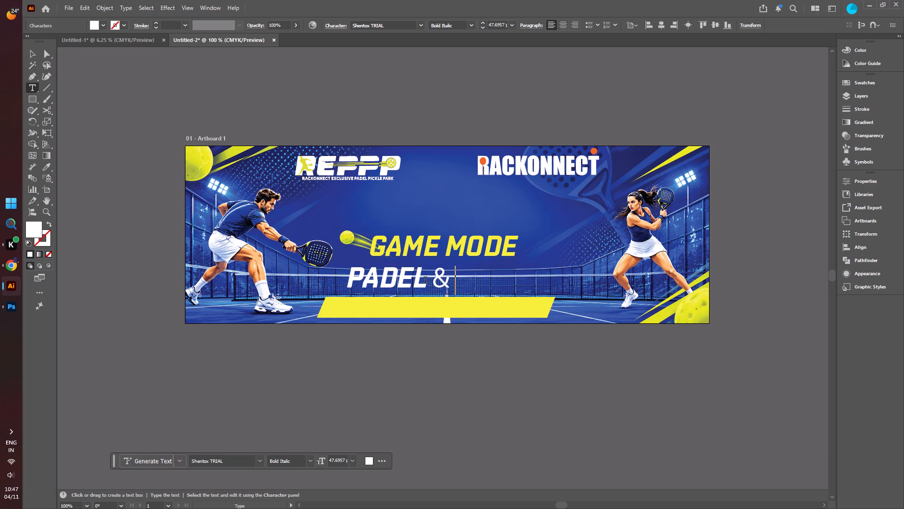
pyautogui.write('PIC')
pyautogui.write('KLE')
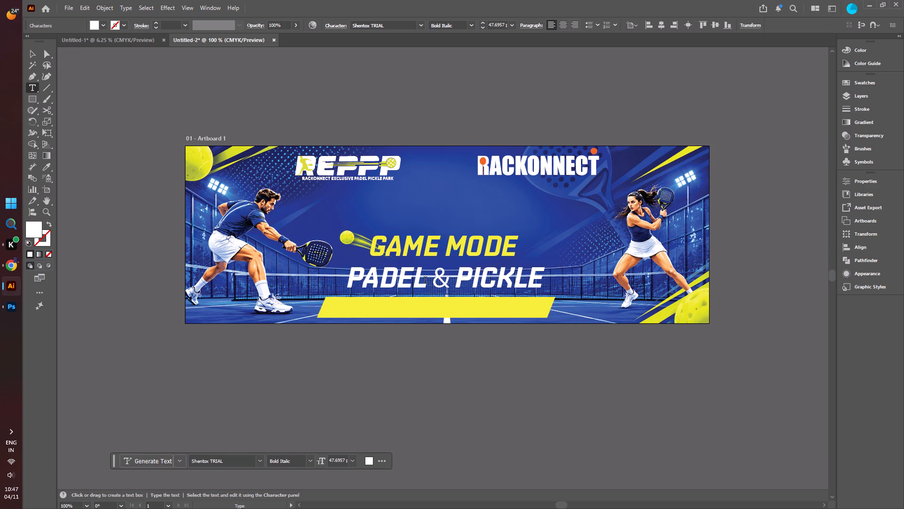
pyautogui.write('BALL ARENA')
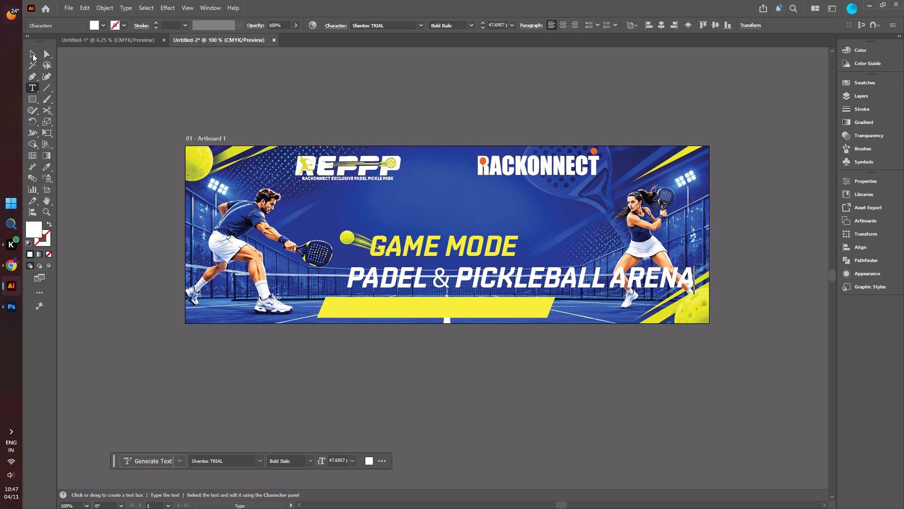
pyautogui.click(37, 53)
# Recolour the "PADEL & PICKLEBALL ARENA" line dark navy blue using a recent colour.
pyautogui.tripleClick(421, 279)
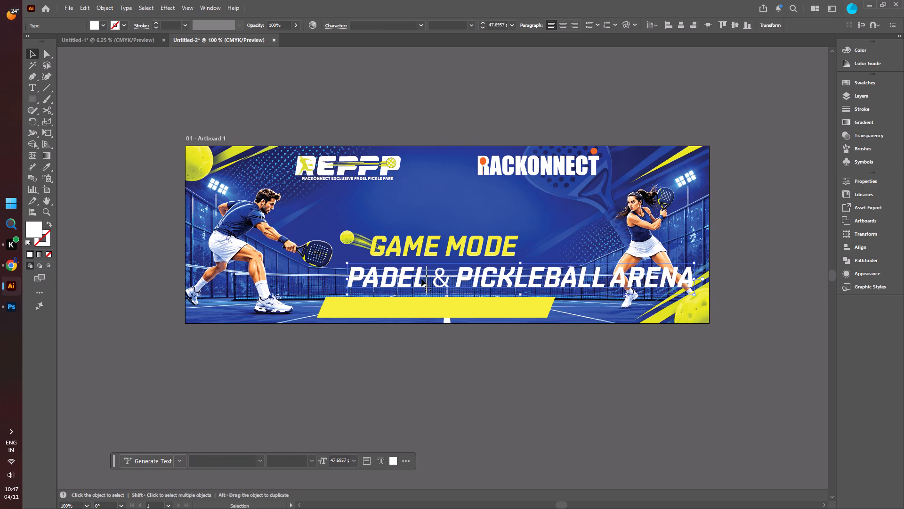
pyautogui.click(95, 23)
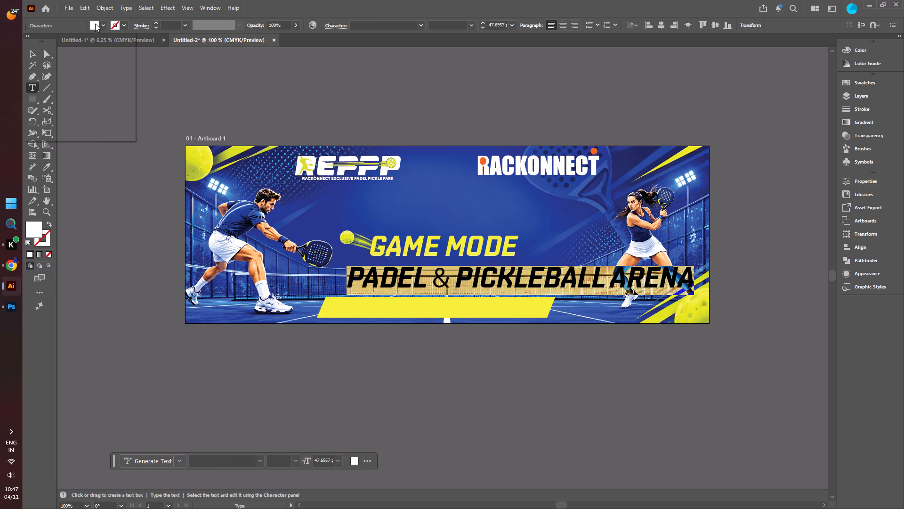
pyautogui.click(64, 70)
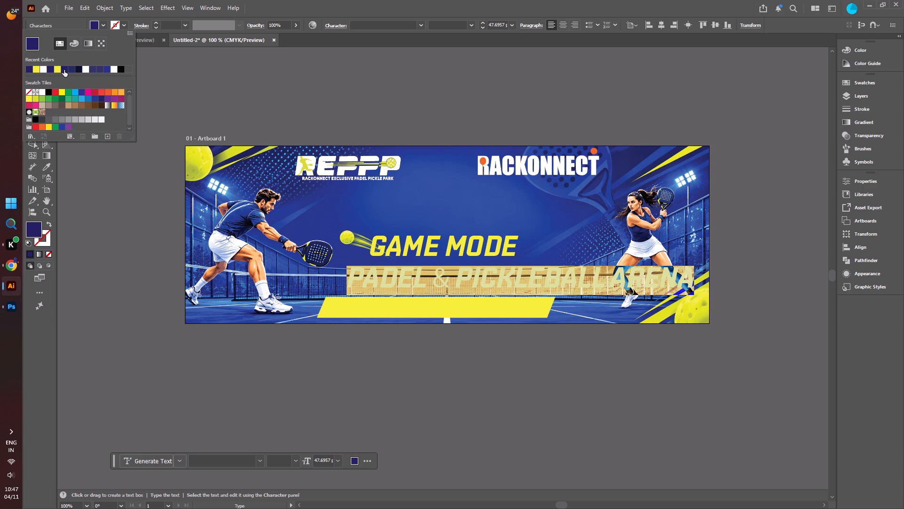
pyautogui.doubleClick(160, 76)
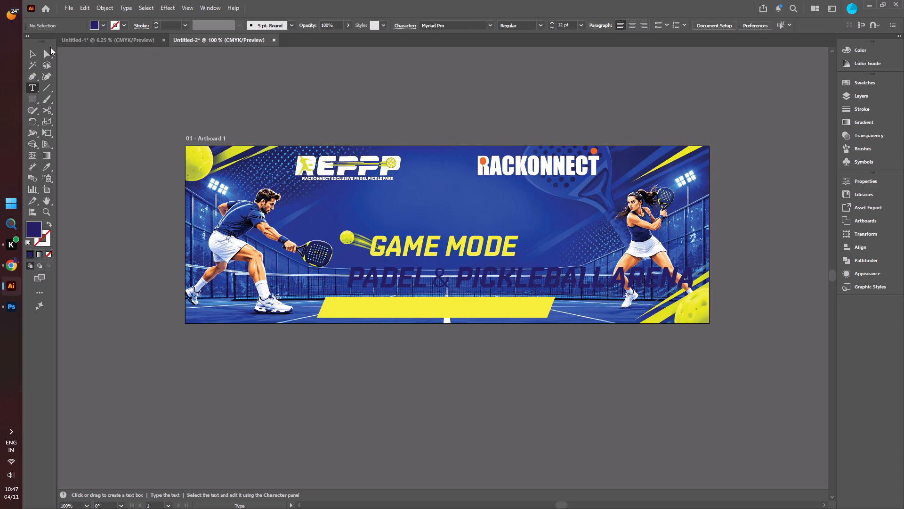
pyautogui.click(37, 52)
pyautogui.click(131, 73)
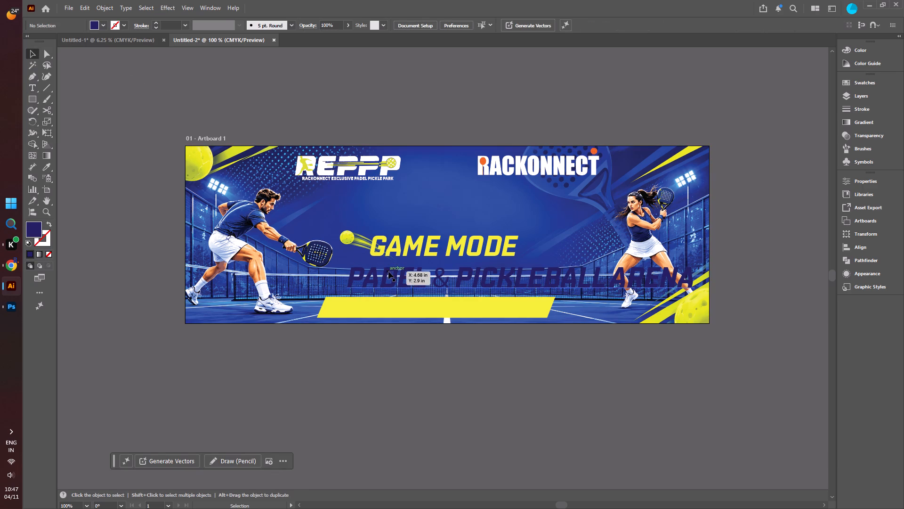
# Copy the navy "PADEL & PICKLEBALL ARENA" line, undo back to the original "YOU'VE ENTERED" line, and paste the copy as a separate line.
pyautogui.click(389, 274)
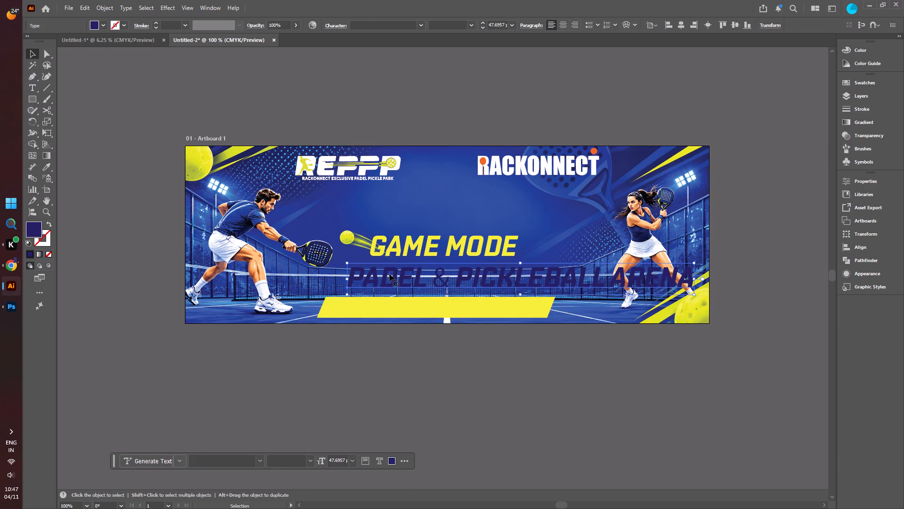
pyautogui.hotkey('ctrl', 'c')
pyautogui.click(152, 222)
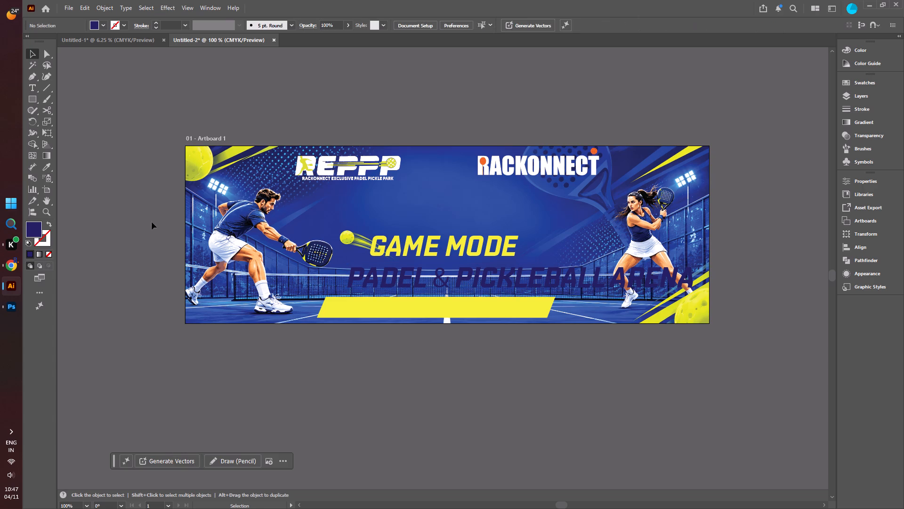
pyautogui.hotkey('ctrl', 'z')
pyautogui.hotkey('ctrl', 'z')
pyautogui.hotkey('ctrl', 'z')
pyautogui.hotkey('ctrl', 'z')
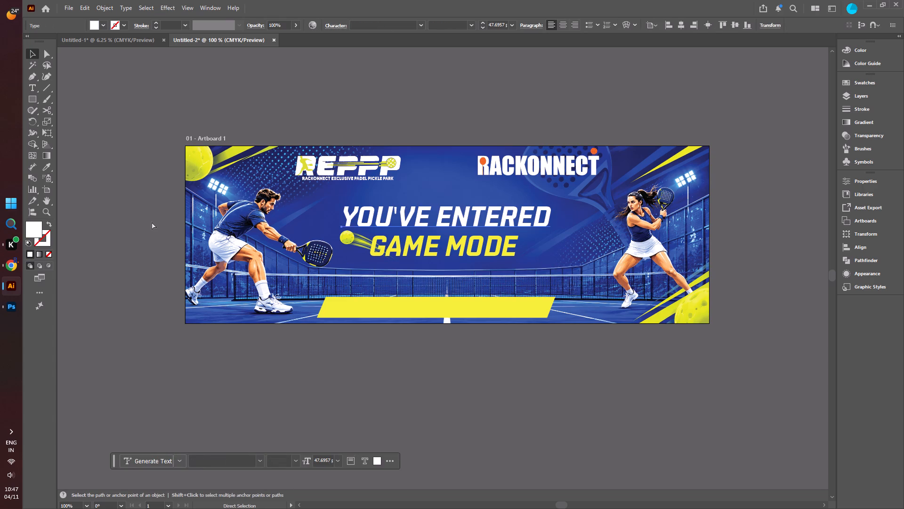
pyautogui.click(152, 222)
pyautogui.hotkey('ctrl', 'v')
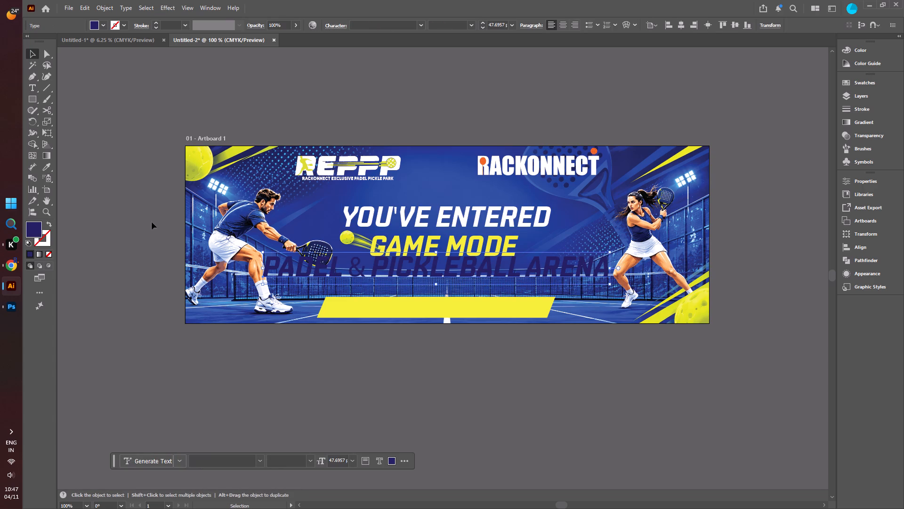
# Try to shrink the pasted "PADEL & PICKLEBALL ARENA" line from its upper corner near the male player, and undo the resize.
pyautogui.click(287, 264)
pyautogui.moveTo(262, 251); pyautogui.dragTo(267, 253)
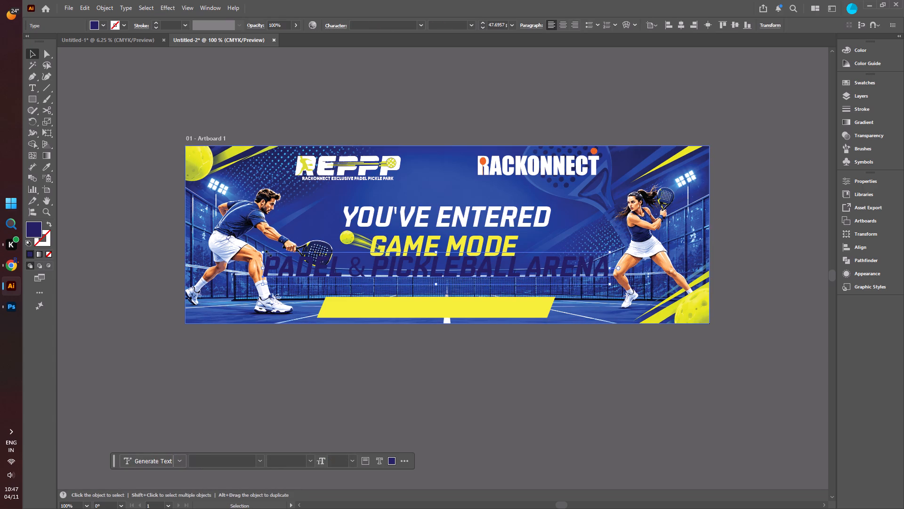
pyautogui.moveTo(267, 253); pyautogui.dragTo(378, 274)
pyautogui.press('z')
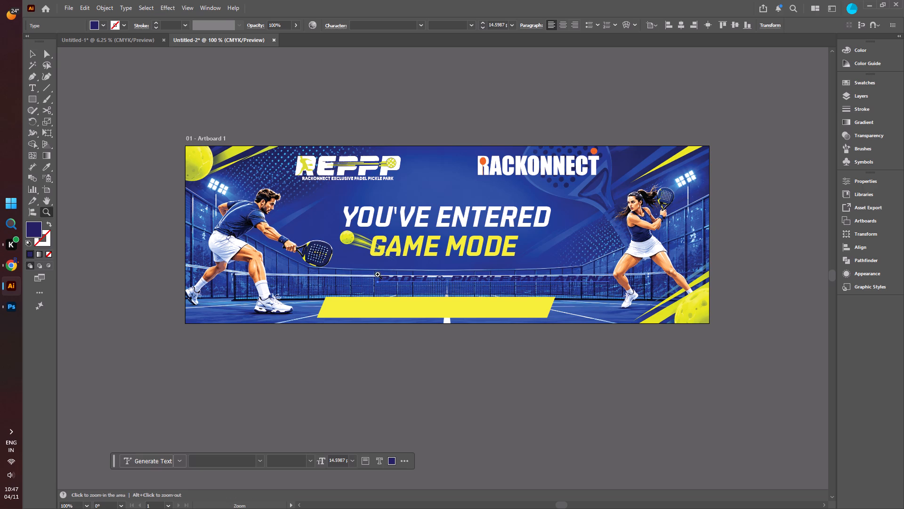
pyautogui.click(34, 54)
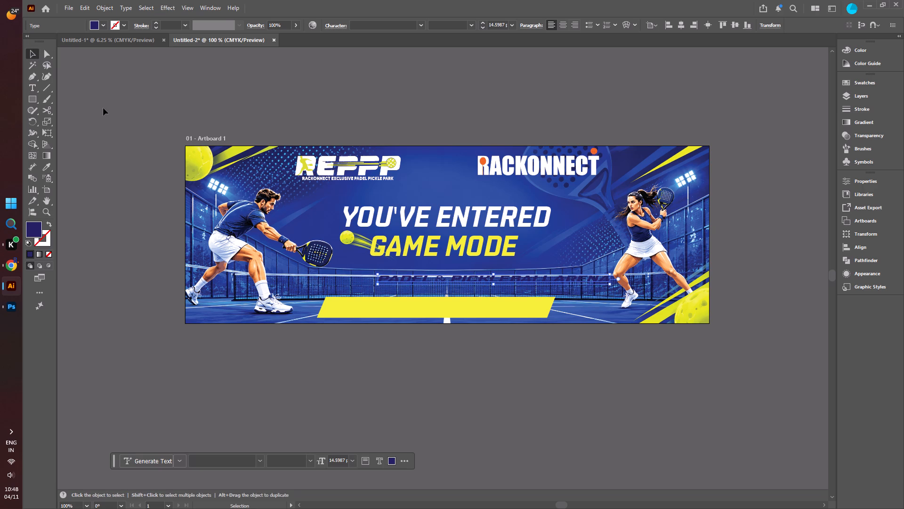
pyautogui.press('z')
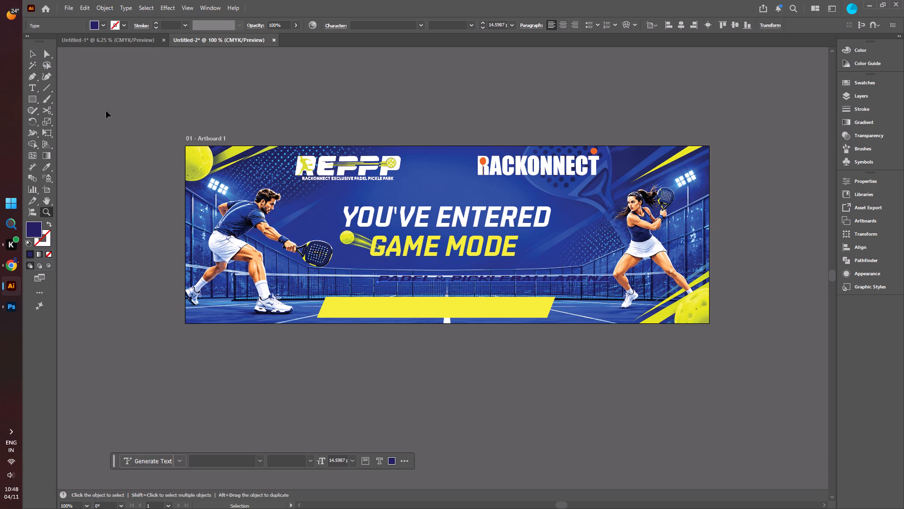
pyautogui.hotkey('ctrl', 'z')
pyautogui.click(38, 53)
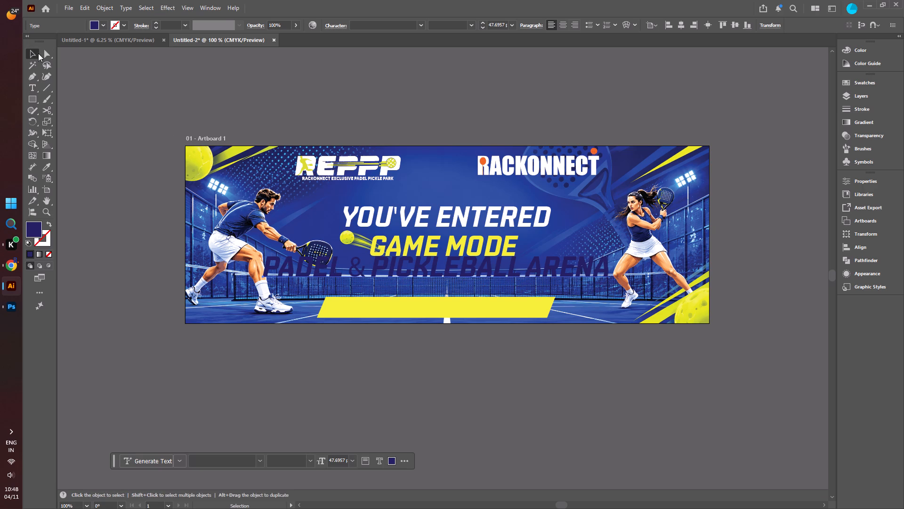
# Shrink the pasted "PADEL & PICKLEBALL ARENA" line to about 23 pt and place it in the middle of the yellow bar.
pyautogui.click(273, 260)
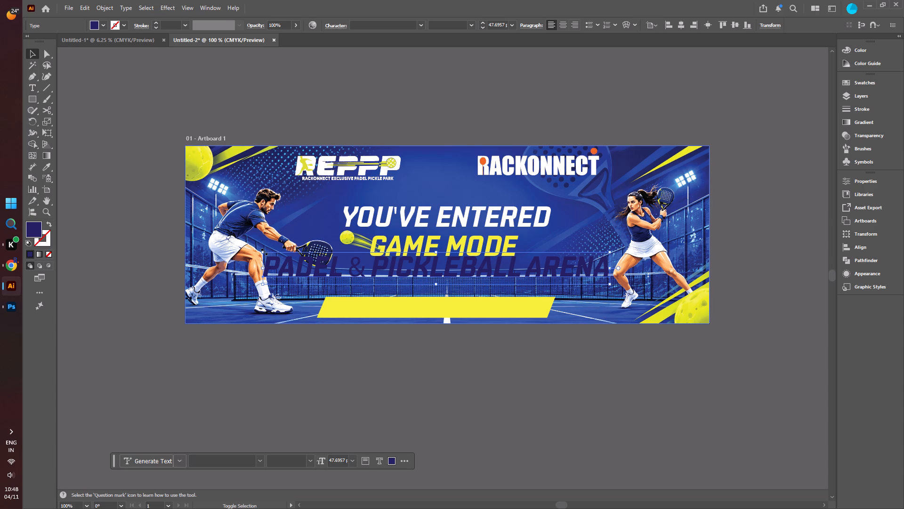
pyautogui.keyDown('shift'); pyautogui.moveTo(263, 251); pyautogui.dragTo(338, 269); pyautogui.keyUp('shift')
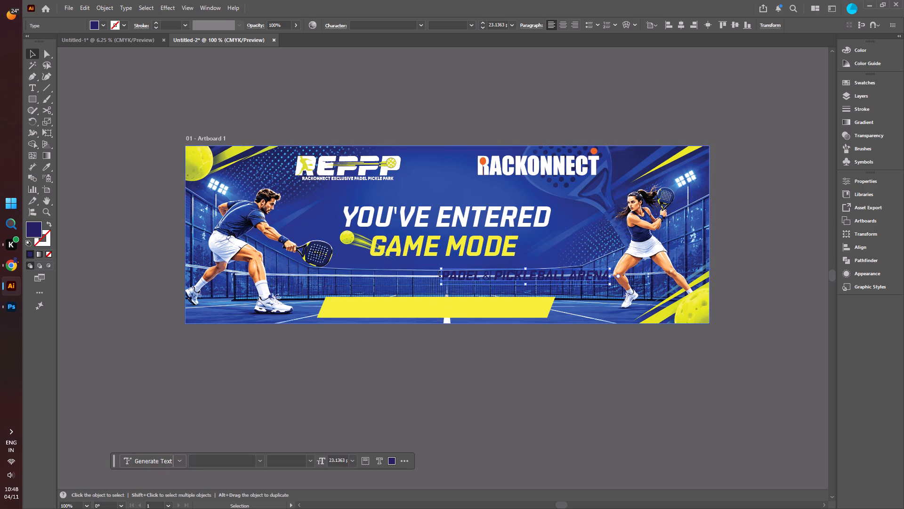
pyautogui.moveTo(496, 274); pyautogui.dragTo(411, 307)
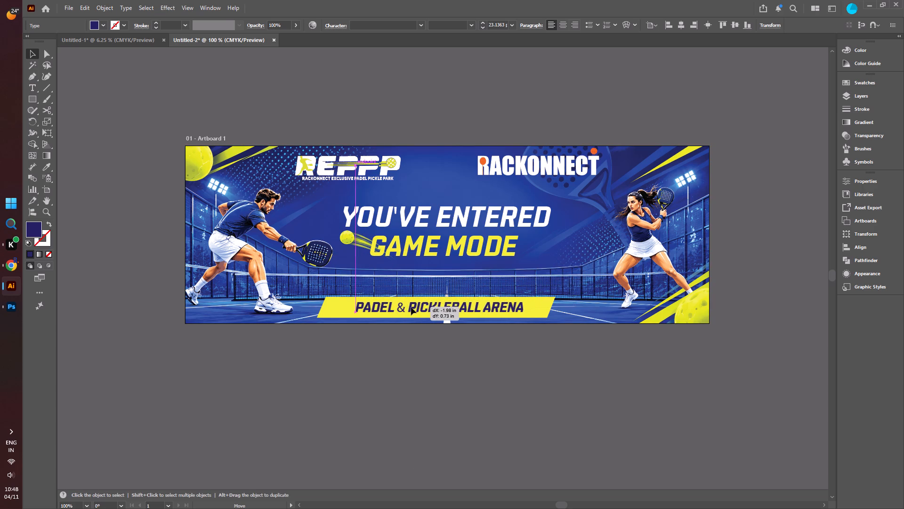
pyautogui.moveTo(411, 307); pyautogui.dragTo(407, 308)
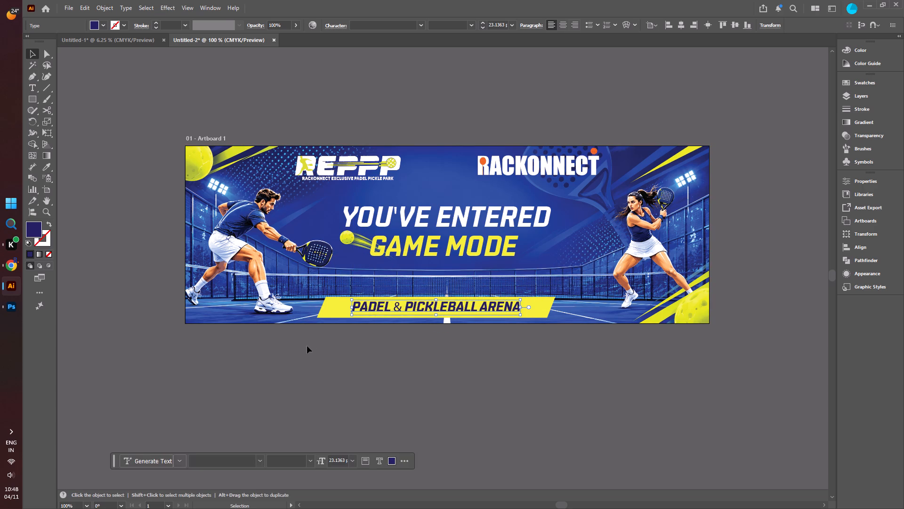
pyautogui.click(307, 346)
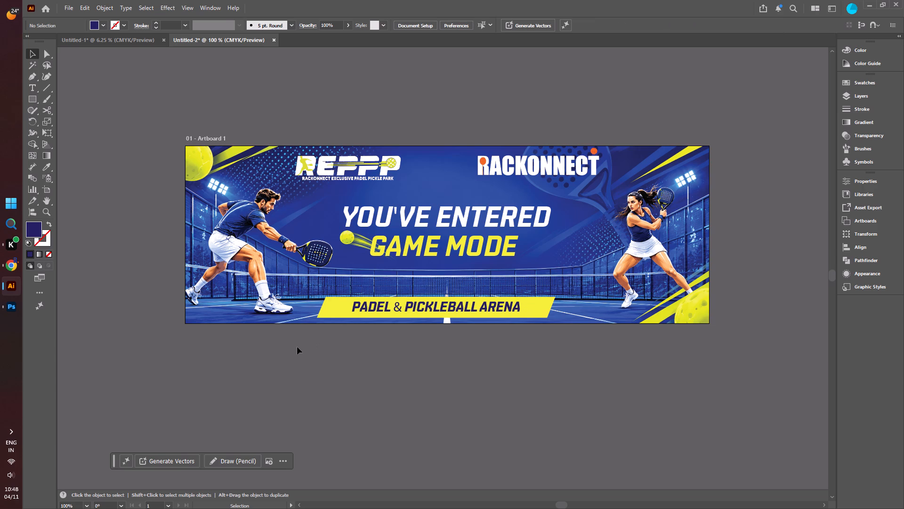
# Narrow the yellow bar from both ends so it extends only slightly beyond the "PADEL & PICKLEBALL ARENA" caption.
pyautogui.click(328, 310)
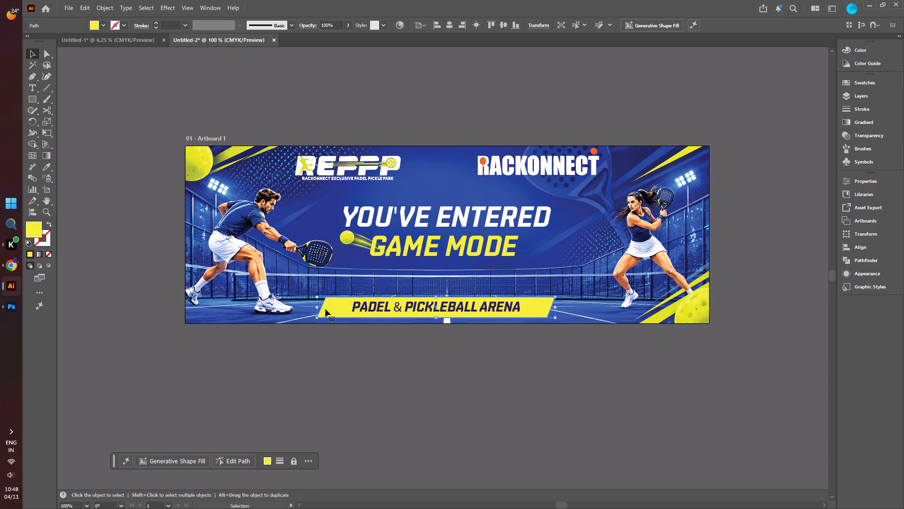
pyautogui.moveTo(317, 306); pyautogui.dragTo(331, 308)
pyautogui.moveTo(557, 307); pyautogui.dragTo(551, 307)
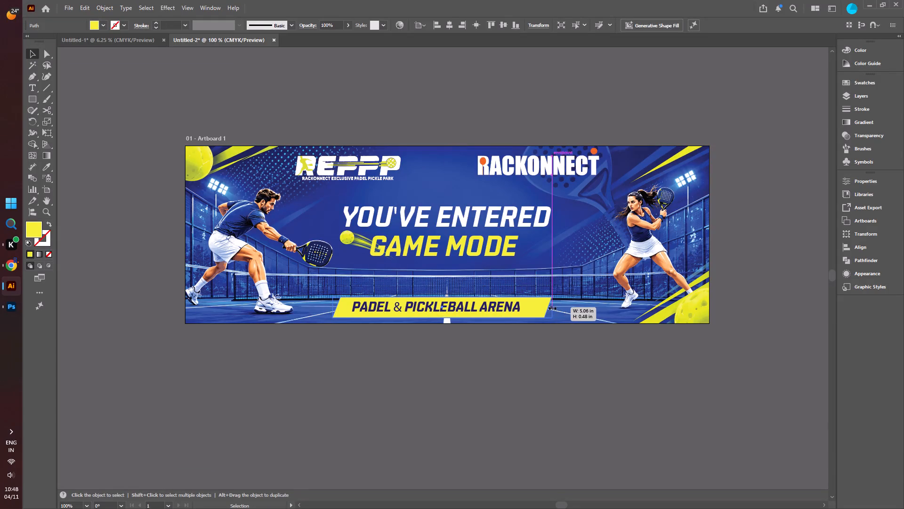
pyautogui.moveTo(551, 307); pyautogui.dragTo(532, 308)
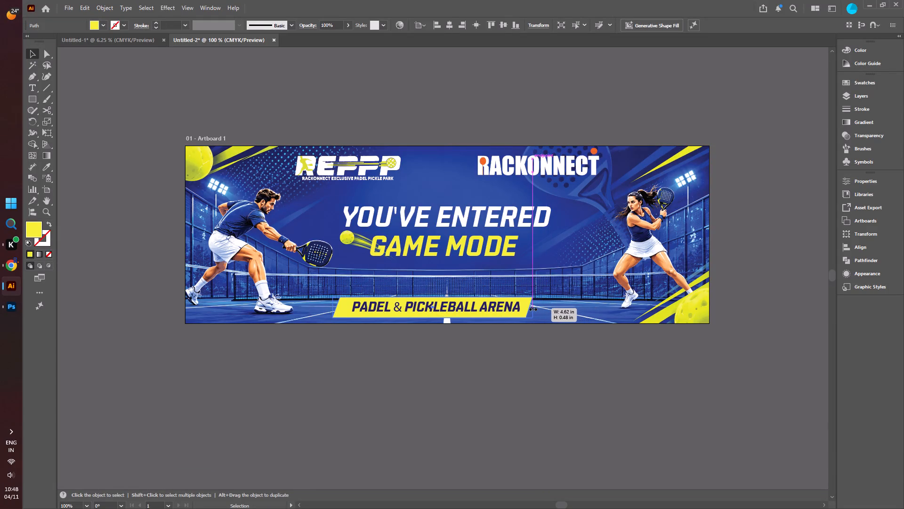
pyautogui.moveTo(532, 308); pyautogui.dragTo(537, 309)
pyautogui.click(481, 366)
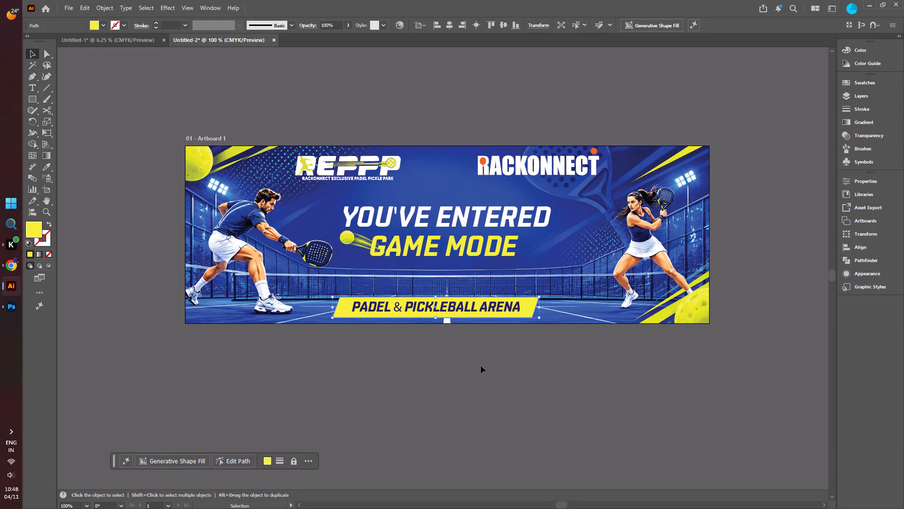
# Duplicate the yellow bar just above the caption and squeeze the copy's width into a thin upright strip about 0.48 in tall.
pyautogui.keyDown('alt'); pyautogui.scroll(2, 452, 335); pyautogui.keyUp('alt')
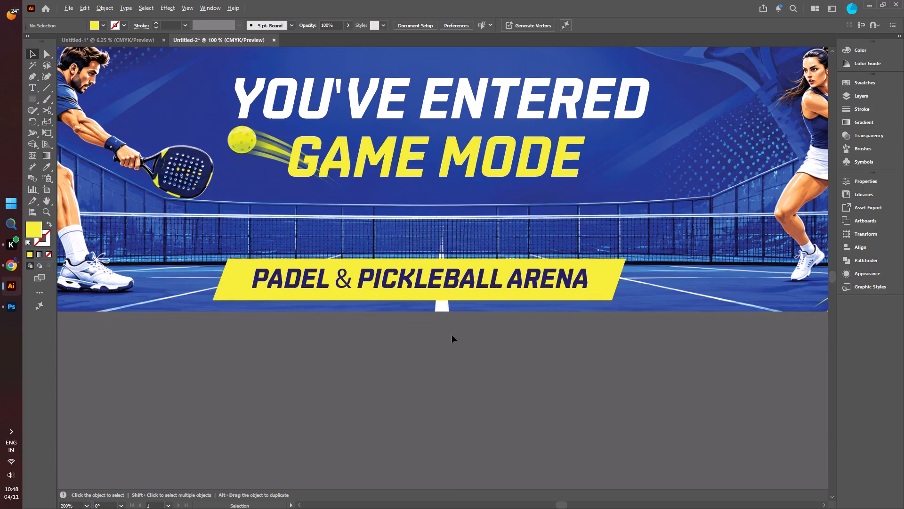
pyautogui.keyDown('alt'); pyautogui.moveTo(236, 285); pyautogui.dragTo(231, 248); pyautogui.keyUp('alt')
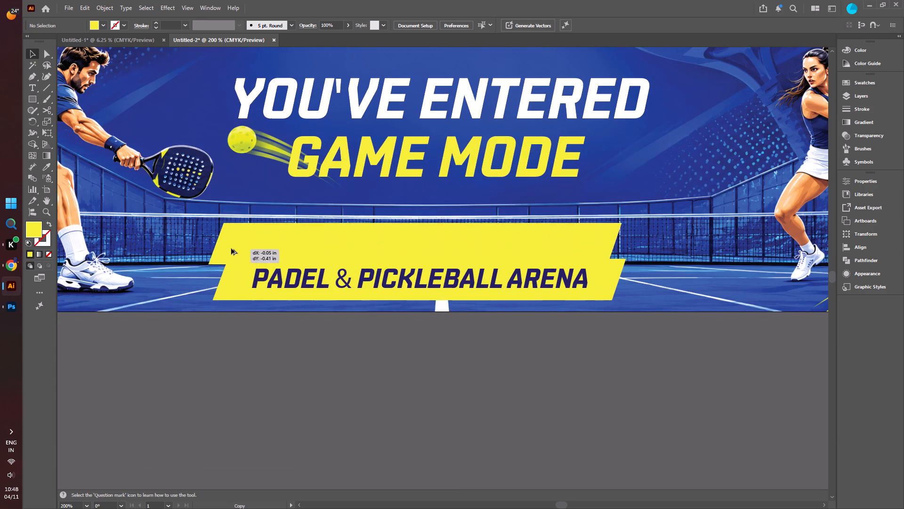
pyautogui.keyDown('alt'); pyautogui.moveTo(231, 248); pyautogui.dragTo(228, 234); pyautogui.keyUp('alt')
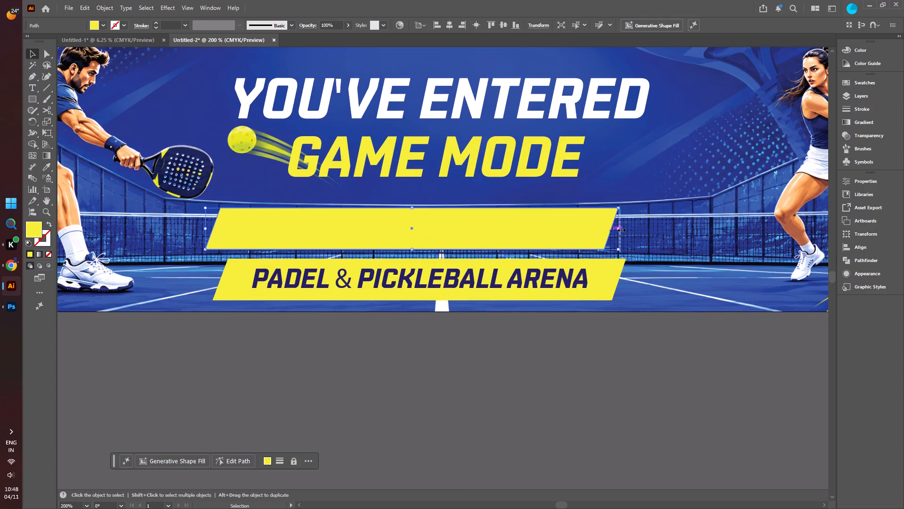
pyautogui.moveTo(621, 229); pyautogui.dragTo(288, 238)
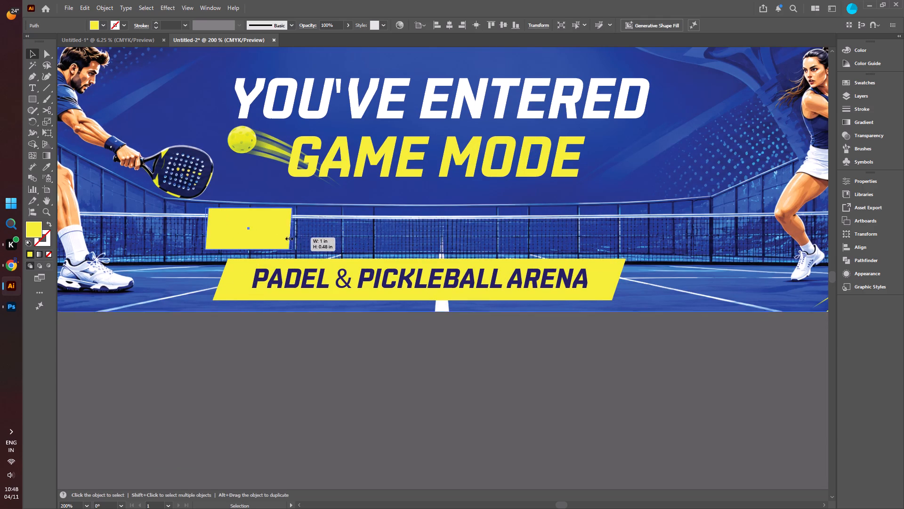
pyautogui.moveTo(288, 238); pyautogui.dragTo(309, 234)
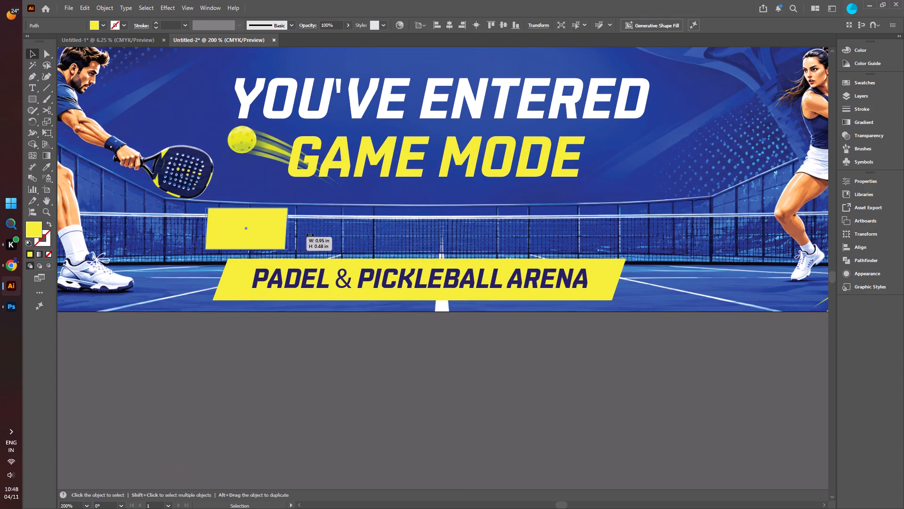
pyautogui.moveTo(309, 234); pyautogui.dragTo(614, 231)
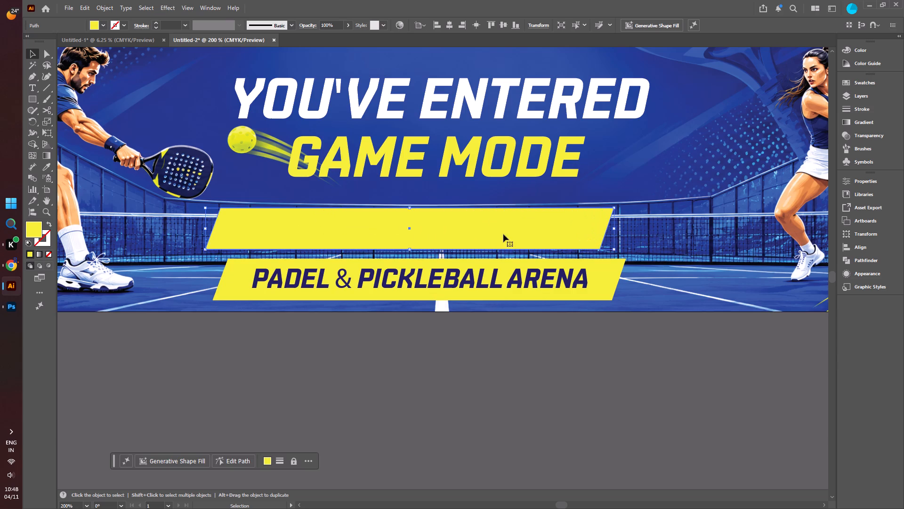
pyautogui.moveTo(207, 231); pyautogui.dragTo(471, 232)
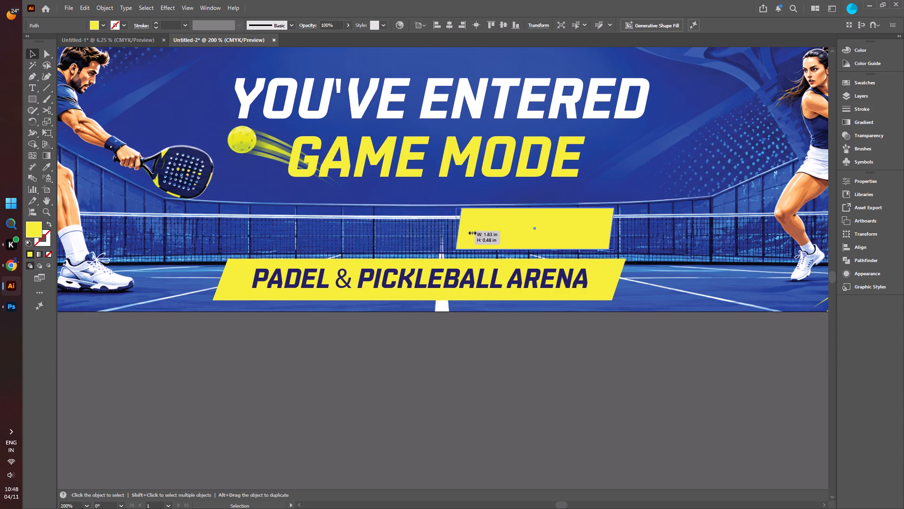
pyautogui.moveTo(471, 232); pyautogui.dragTo(602, 234)
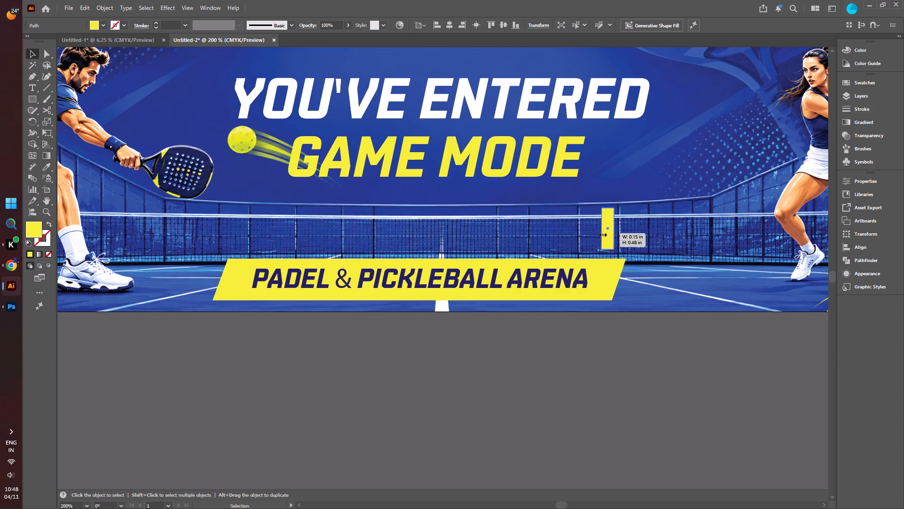
pyautogui.moveTo(602, 234); pyautogui.dragTo(607, 234)
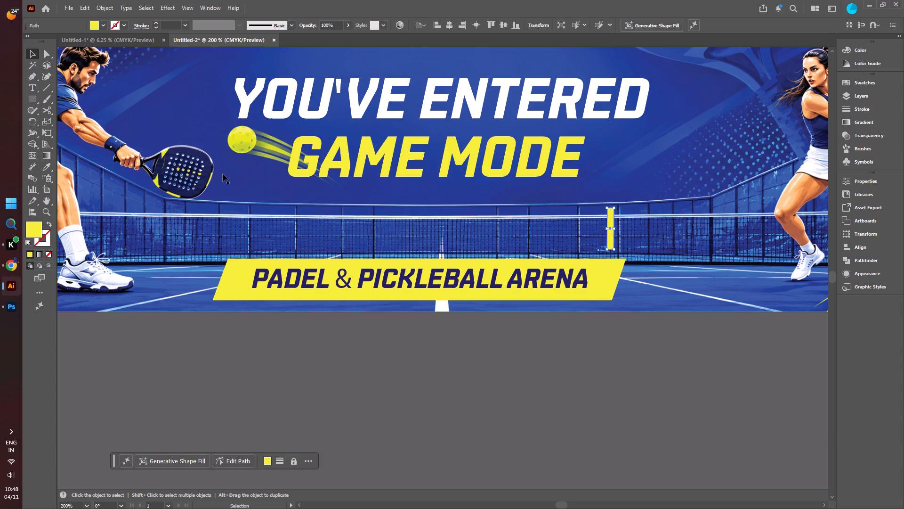
pyautogui.click(34, 51)
pyautogui.click(309, 384)
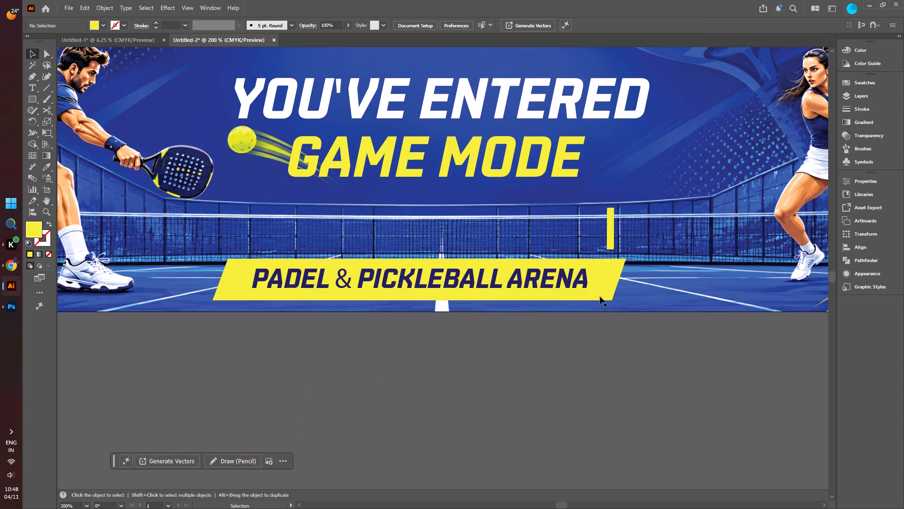
# Duplicate and move the thin yellow strip so a pair of upright strips stands beyond each end of the caption bar.
pyautogui.moveTo(610, 236); pyautogui.dragTo(184, 275)
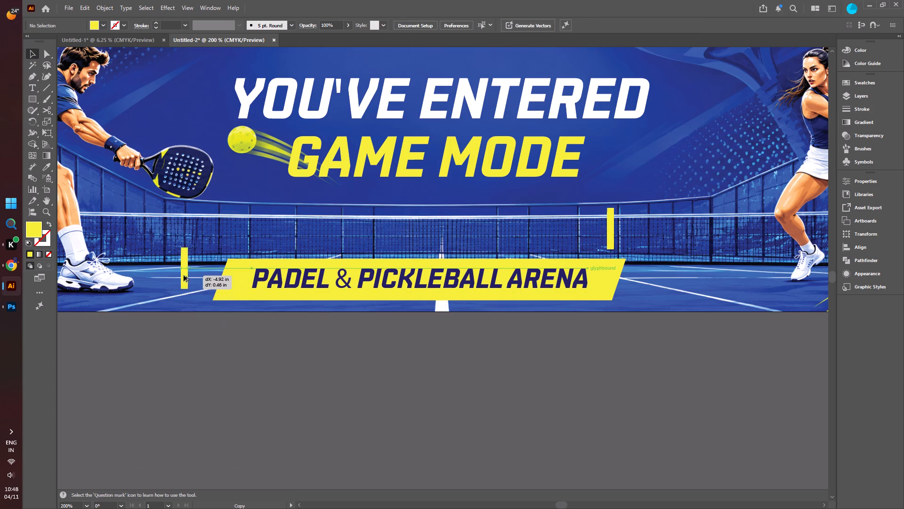
pyautogui.moveTo(184, 275); pyautogui.dragTo(194, 287)
pyautogui.keyDown('alt'); pyautogui.moveTo(194, 294); pyautogui.dragTo(175, 296); pyautogui.keyUp('alt')
pyautogui.keyDown('alt'); pyautogui.moveTo(175, 294); pyautogui.dragTo(400, 276); pyautogui.keyUp('alt')
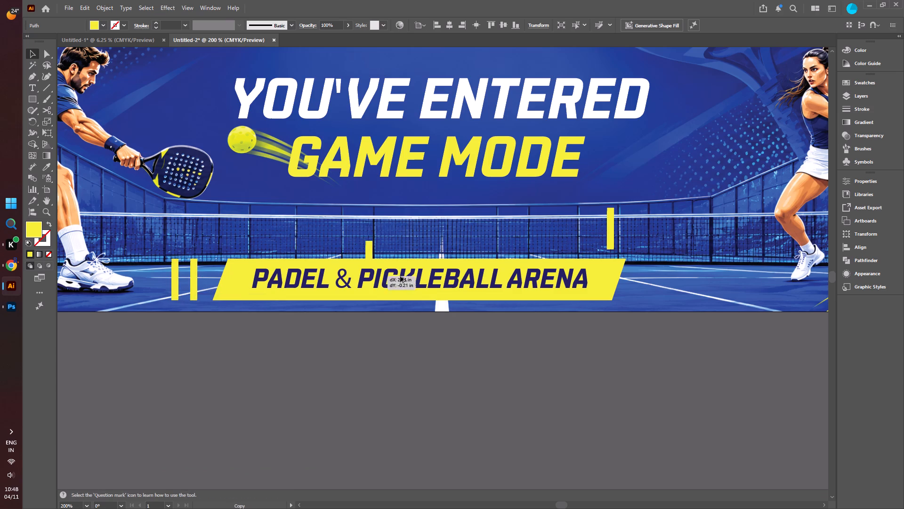
pyautogui.keyDown('alt'); pyautogui.moveTo(400, 276); pyautogui.dragTo(648, 294); pyautogui.keyUp('alt')
pyautogui.click(615, 235)
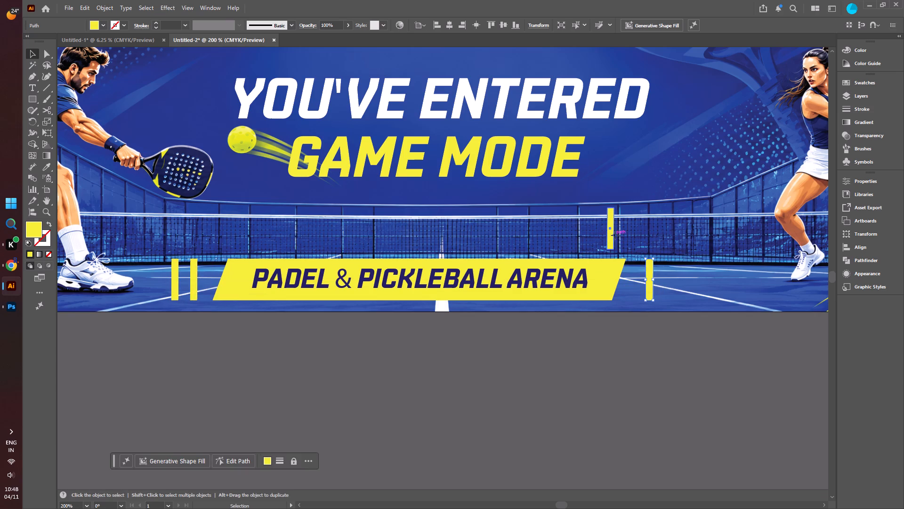
pyautogui.moveTo(611, 233); pyautogui.dragTo(672, 284)
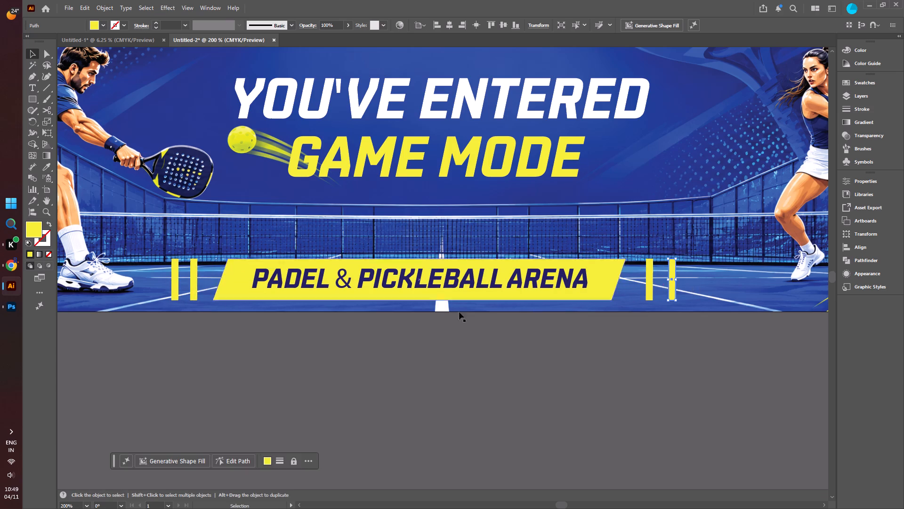
# Rotate the inner strip before "PADEL" to match the bar's slanted end and move it closer to the bar.
pyautogui.keyDown('alt'); pyautogui.scroll(3, 179, 287); pyautogui.keyUp('alt')
pyautogui.click(219, 225)
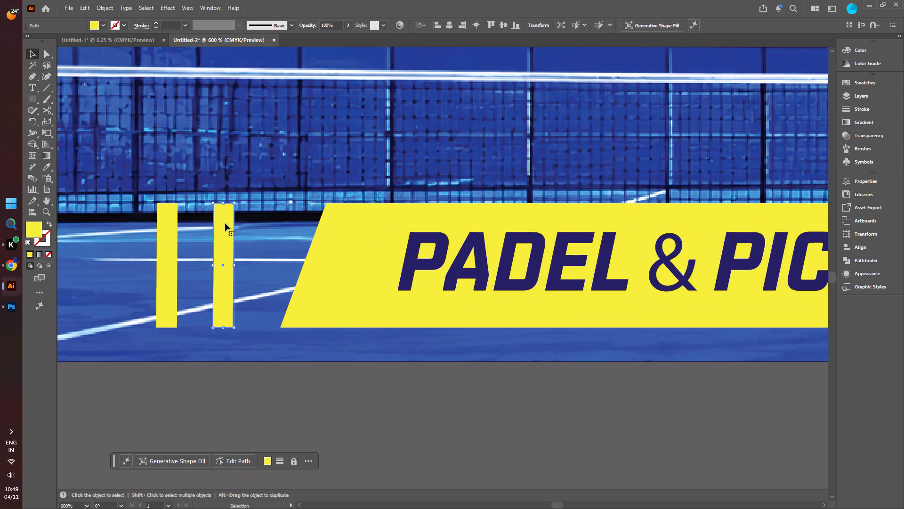
pyautogui.moveTo(223, 331); pyautogui.dragTo(219, 331)
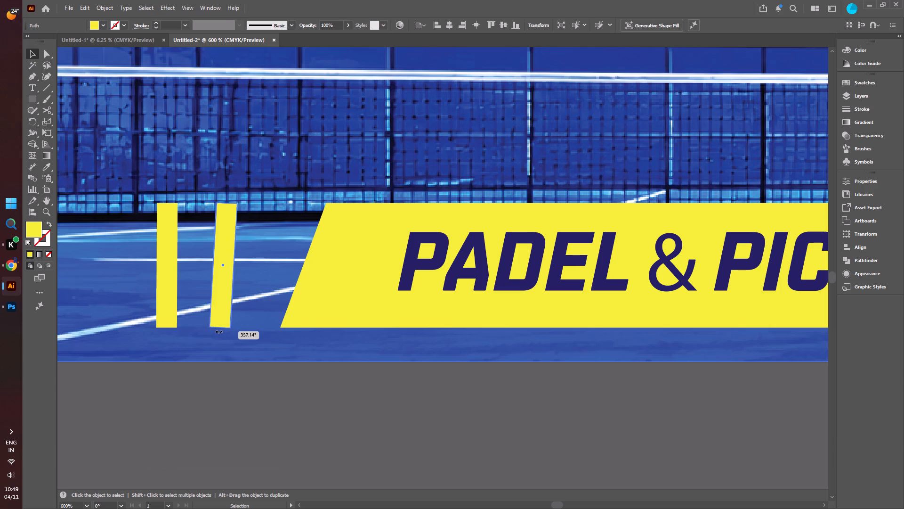
pyautogui.moveTo(219, 331); pyautogui.dragTo(197, 331)
pyautogui.moveTo(223, 265); pyautogui.dragTo(227, 265)
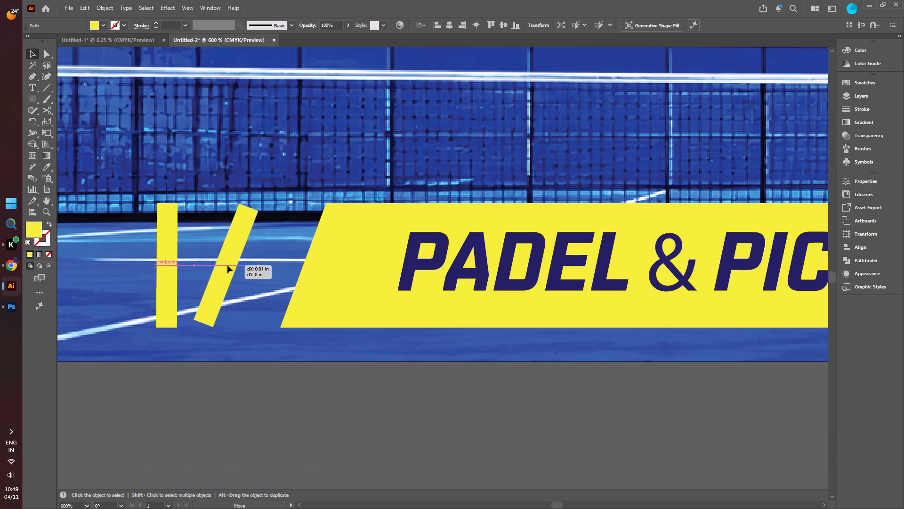
pyautogui.moveTo(227, 265); pyautogui.dragTo(245, 263)
pyautogui.click(231, 383)
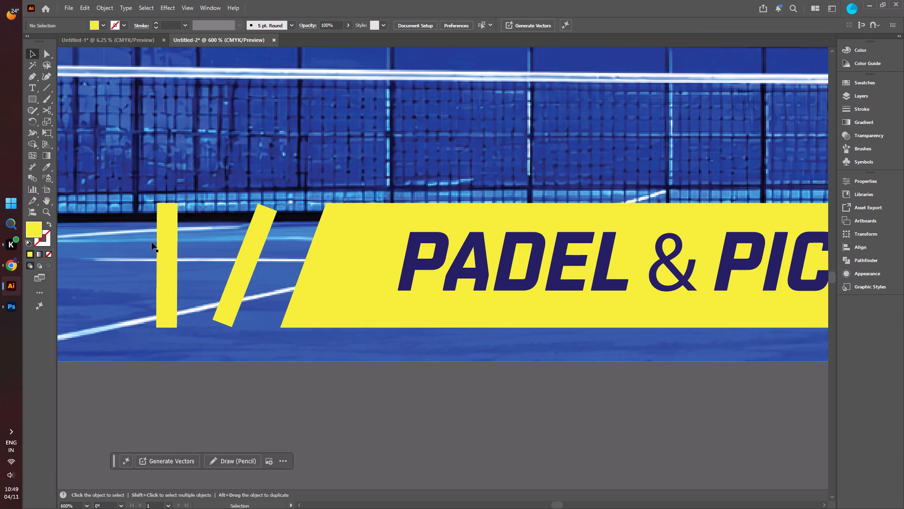
# Rotate the outer strip before "PADEL" to the same slant and move it closer to the inner strip.
pyautogui.click(166, 234)
pyautogui.moveTo(167, 332); pyautogui.dragTo(153, 322)
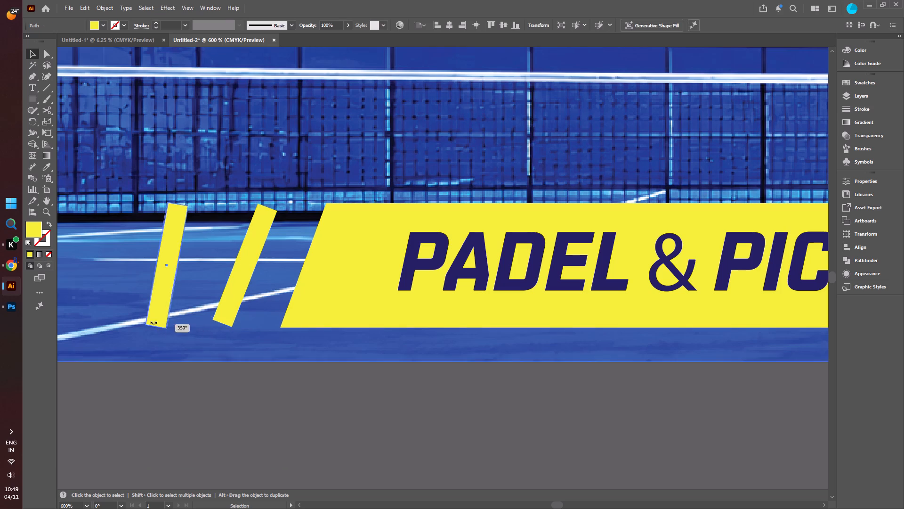
pyautogui.moveTo(153, 322); pyautogui.dragTo(147, 317)
pyautogui.moveTo(151, 289); pyautogui.dragTo(153, 286)
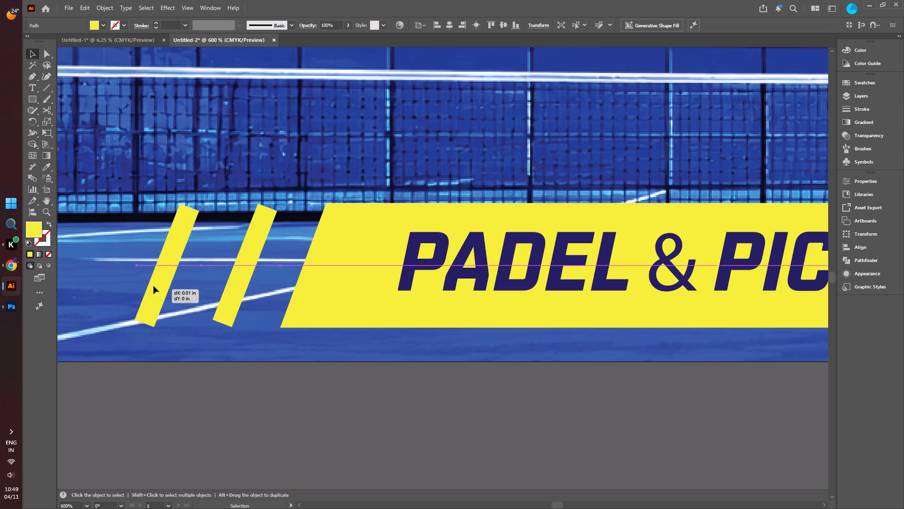
pyautogui.moveTo(153, 286); pyautogui.dragTo(166, 282)
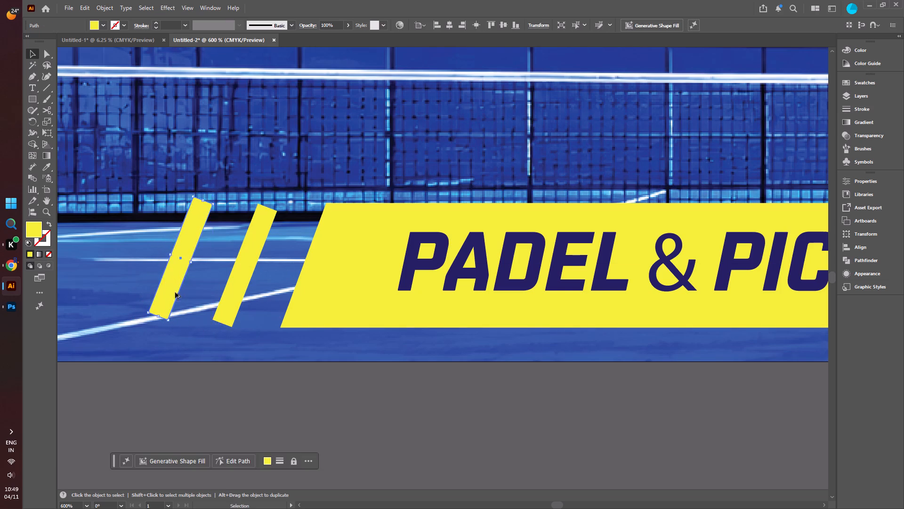
pyautogui.keyDown('alt'); pyautogui.scroll(-3, 201, 339); pyautogui.keyUp('alt')
pyautogui.click(219, 378)
# Stretch both ends of the slanted inner strip before "PADEL" to span the yellow bar's height, about 0.5 in tall.
pyautogui.keyDown('alt'); pyautogui.scroll(-2, 250, 378); pyautogui.keyUp('alt')
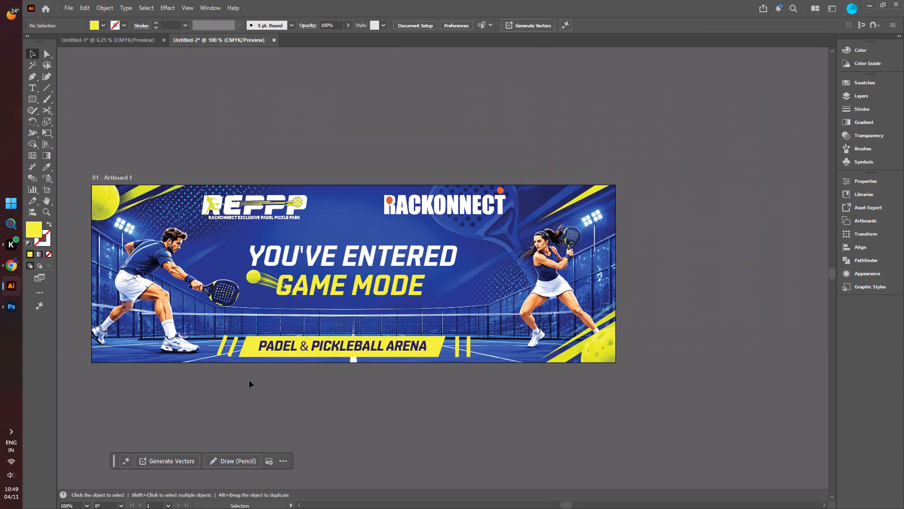
pyautogui.keyDown('alt'); pyautogui.scroll(2, 204, 380); pyautogui.keyUp('alt')
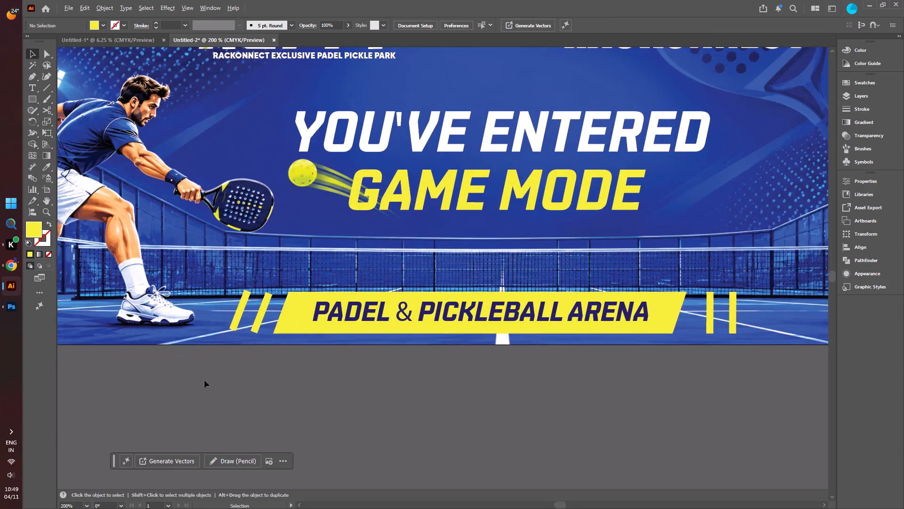
pyautogui.keyDown('alt'); pyautogui.scroll(3, 204, 380); pyautogui.keyUp('alt')
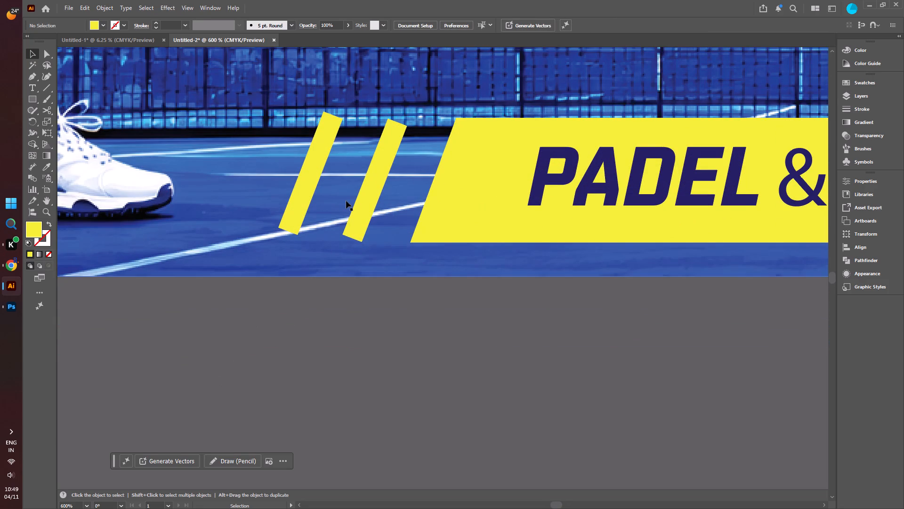
pyautogui.keyDown('alt'); pyautogui.scroll(1, 346, 201); pyautogui.keyUp('alt')
pyautogui.scroll(-1, 346, 201)
pyautogui.keyDown('alt'); pyautogui.scroll(-1, 346, 201); pyautogui.keyUp('alt')
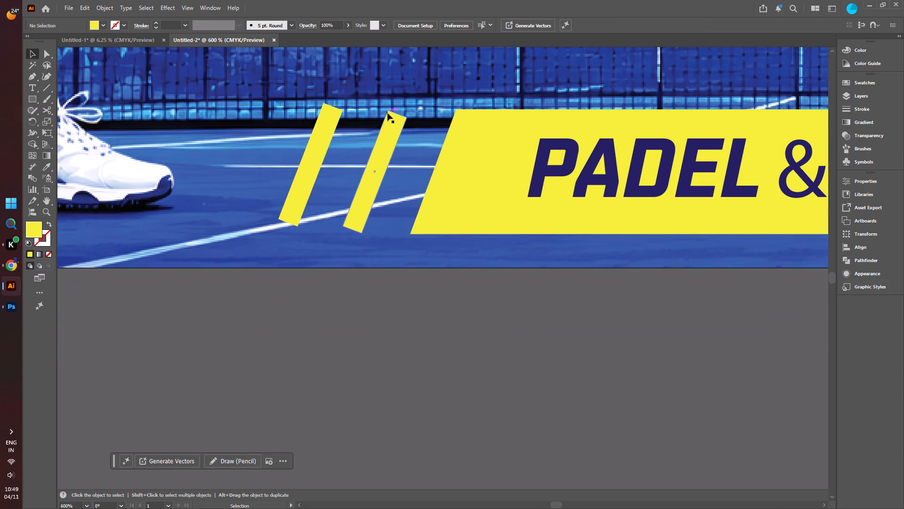
pyautogui.click(389, 122)
pyautogui.moveTo(395, 115); pyautogui.dragTo(396, 109)
pyautogui.click(351, 230)
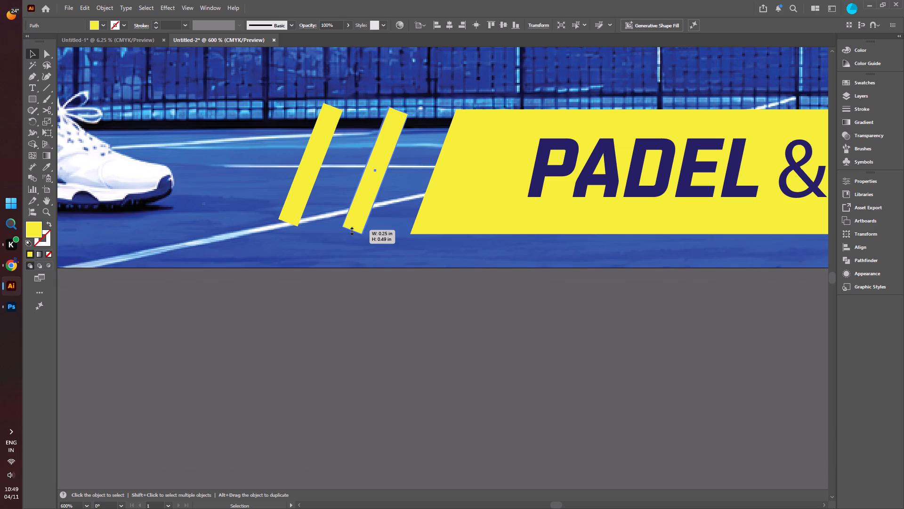
pyautogui.click(340, 307)
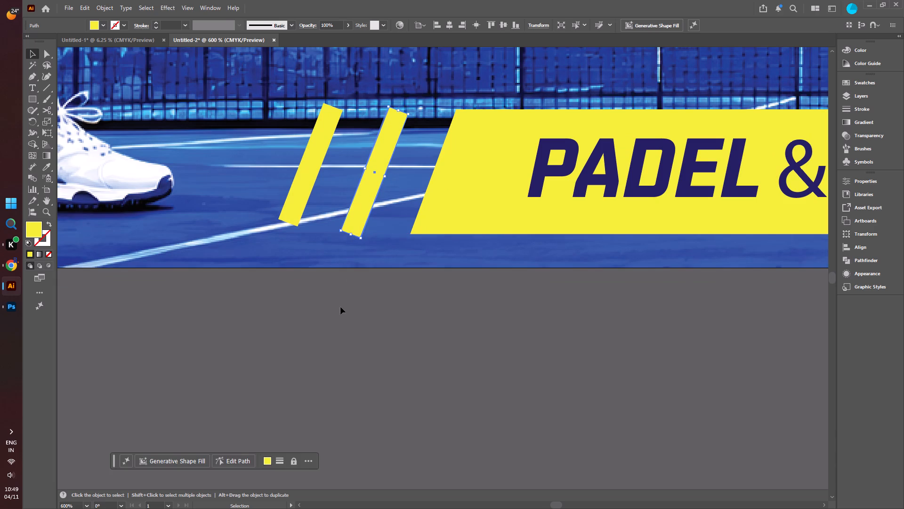
# Lengthen the slanted outer strip before "PADEL" downward to match the inner strip, about 0.5 in tall.
pyautogui.click(302, 165)
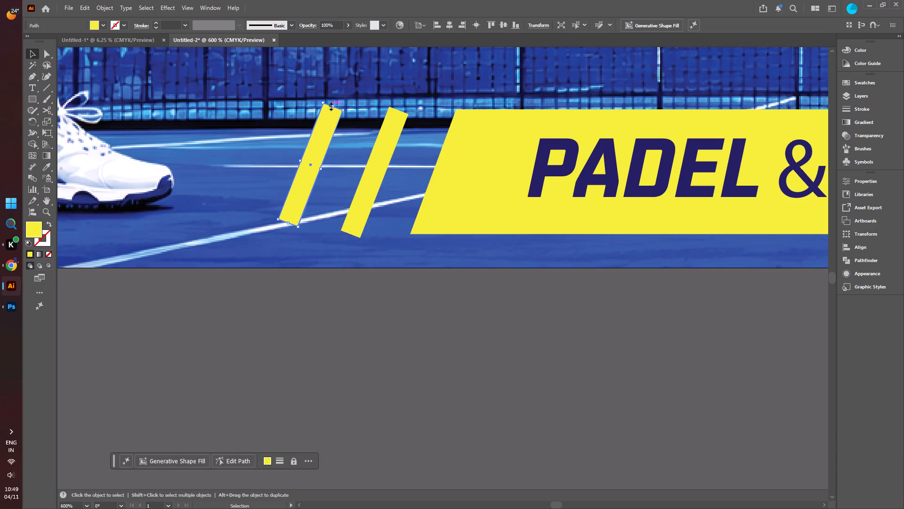
pyautogui.click(330, 106)
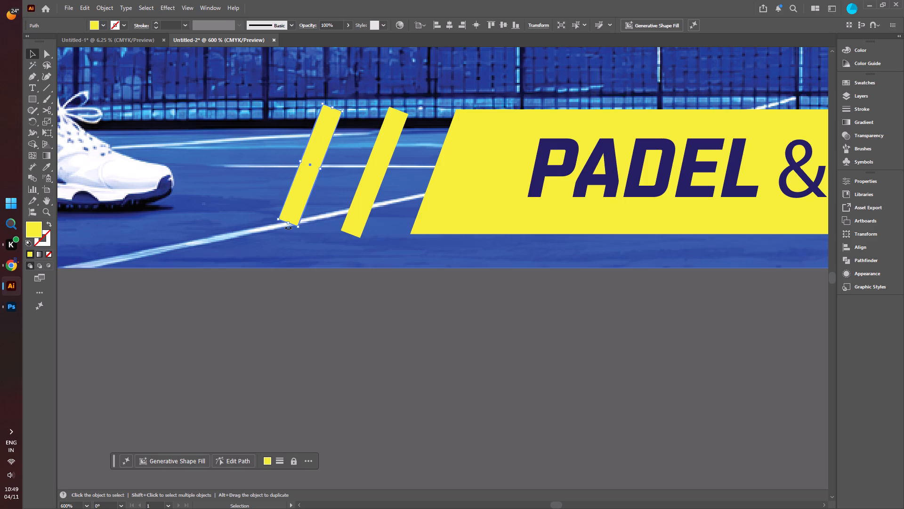
pyautogui.moveTo(288, 223); pyautogui.dragTo(287, 231)
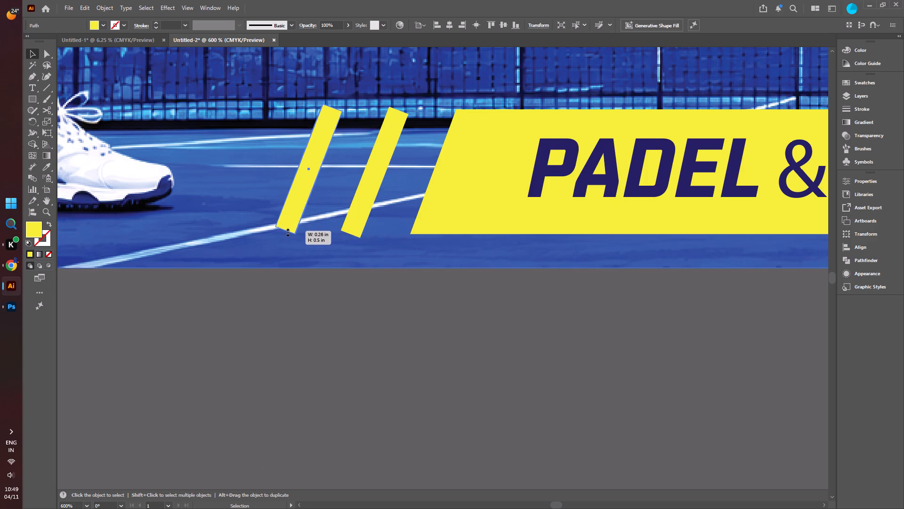
pyautogui.moveTo(287, 231); pyautogui.dragTo(285, 234)
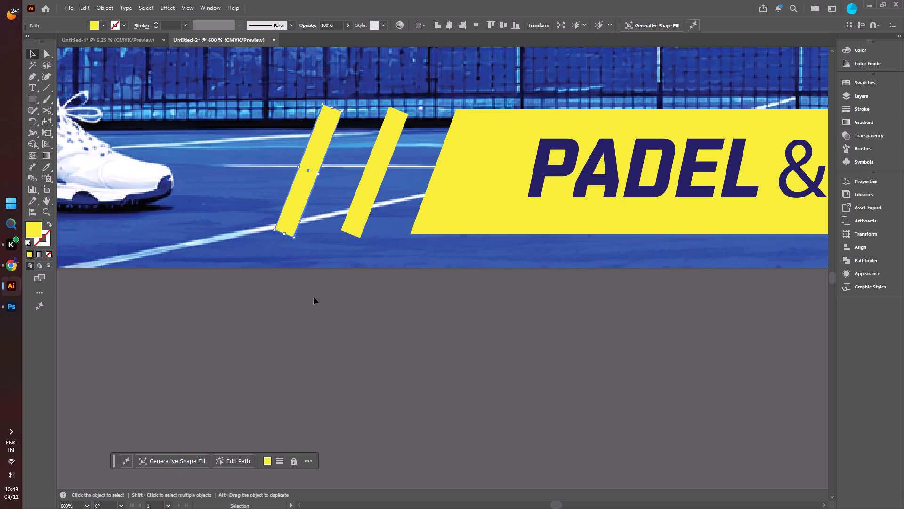
pyautogui.click(315, 302)
# Nudge the outer strip before "PADEL" toward the inner strip to narrow the gap between them.
pyautogui.keyDown('alt'); pyautogui.scroll(-5, 327, 317); pyautogui.keyUp('alt')
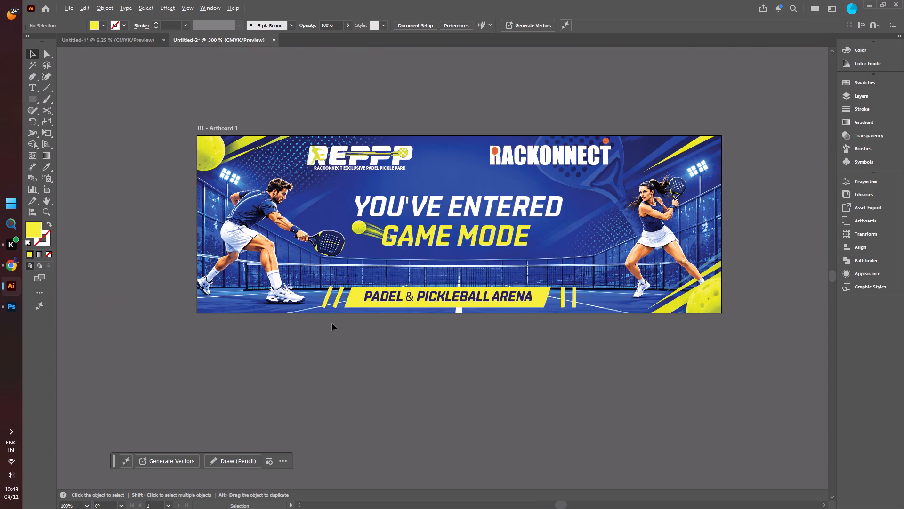
pyautogui.keyDown('alt'); pyautogui.scroll(2, 556, 339); pyautogui.keyUp('alt')
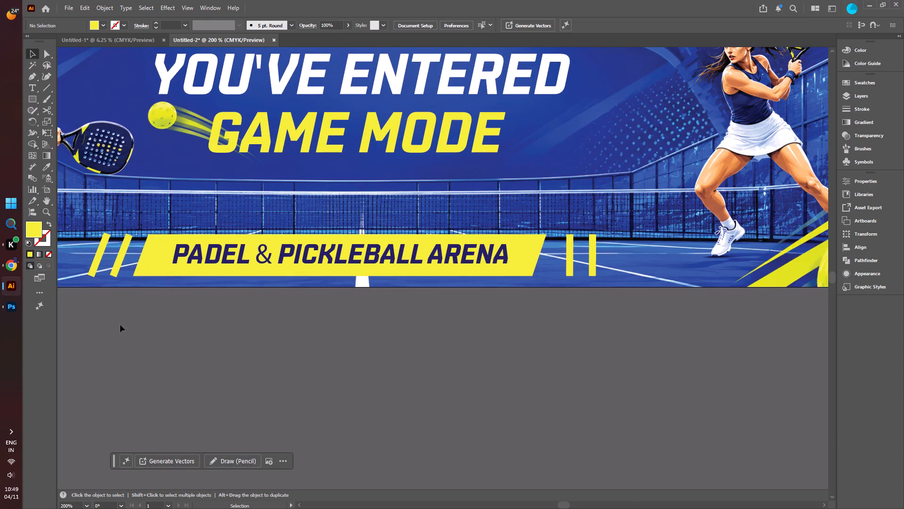
pyautogui.keyDown('alt'); pyautogui.scroll(2, 94, 295); pyautogui.keyUp('alt')
pyautogui.click(94, 228)
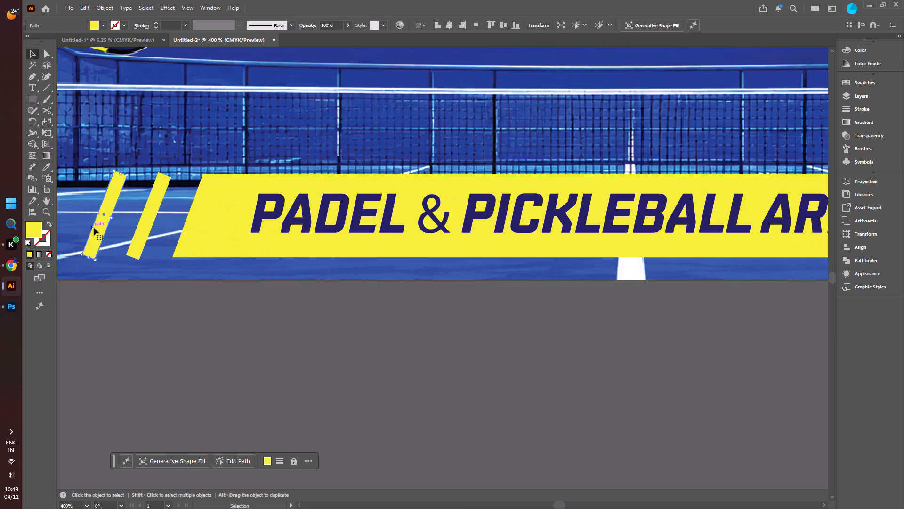
pyautogui.press('Right')
pyautogui.press('Right')
pyautogui.press('Right')
pyautogui.press('Right')
pyautogui.press('Right')
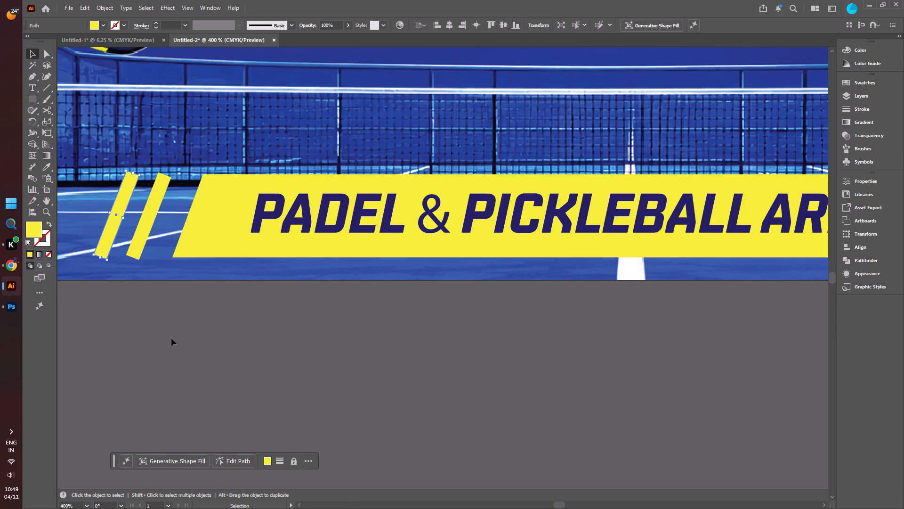
pyautogui.click(174, 344)
# Rotate the inner strip after "ARENA" to match the bar's slanted end and move it about 0.15 in closer to the bar.
pyautogui.keyDown('alt'); pyautogui.scroll(-3, 179, 356); pyautogui.keyUp('alt')
pyautogui.keyDown('alt'); pyautogui.scroll(-2, 234, 362); pyautogui.keyUp('alt')
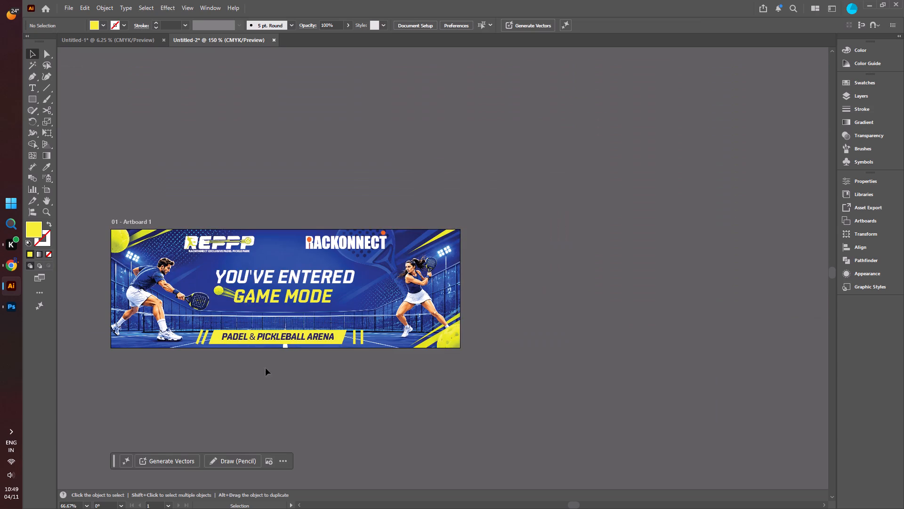
pyautogui.keyDown('alt'); pyautogui.scroll(3, 341, 363); pyautogui.keyUp('alt')
pyautogui.keyDown('alt'); pyautogui.scroll(1, 295, 363); pyautogui.keyUp('alt')
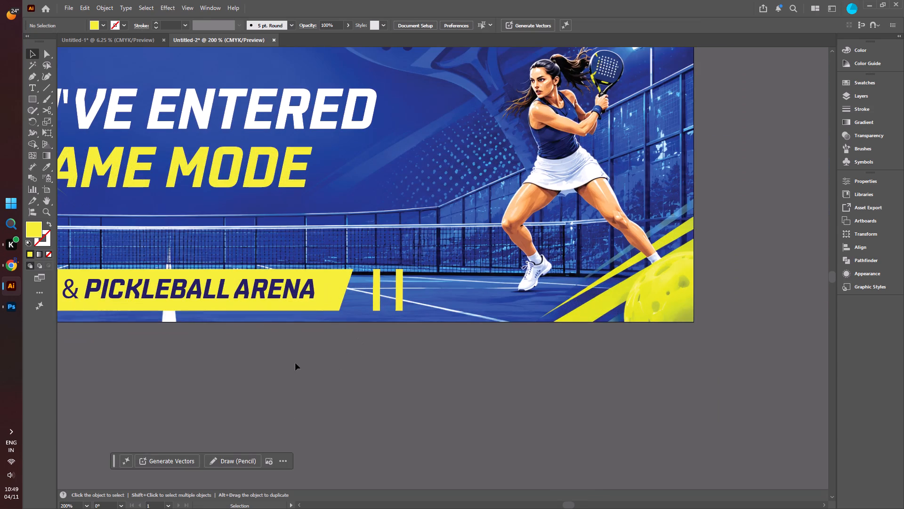
pyautogui.keyDown('alt'); pyautogui.scroll(1, 295, 363); pyautogui.keyUp('alt')
pyautogui.click(458, 222)
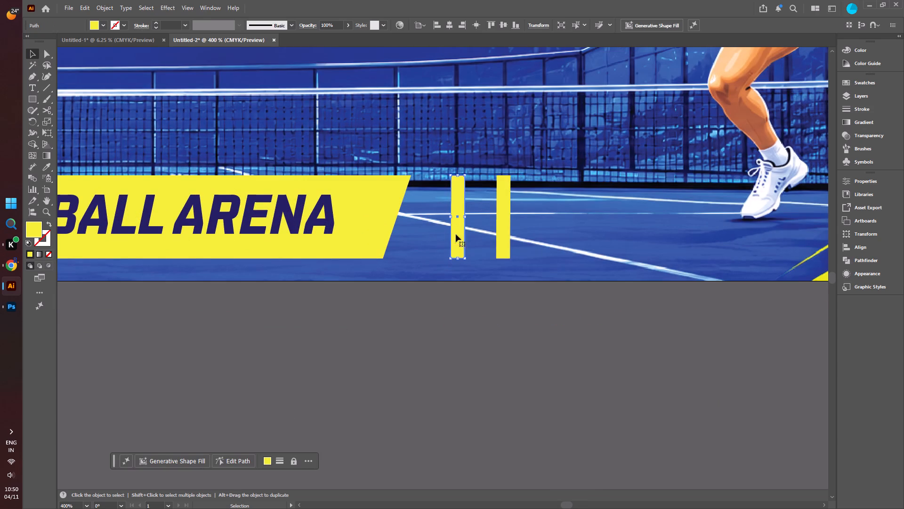
pyautogui.click(457, 176)
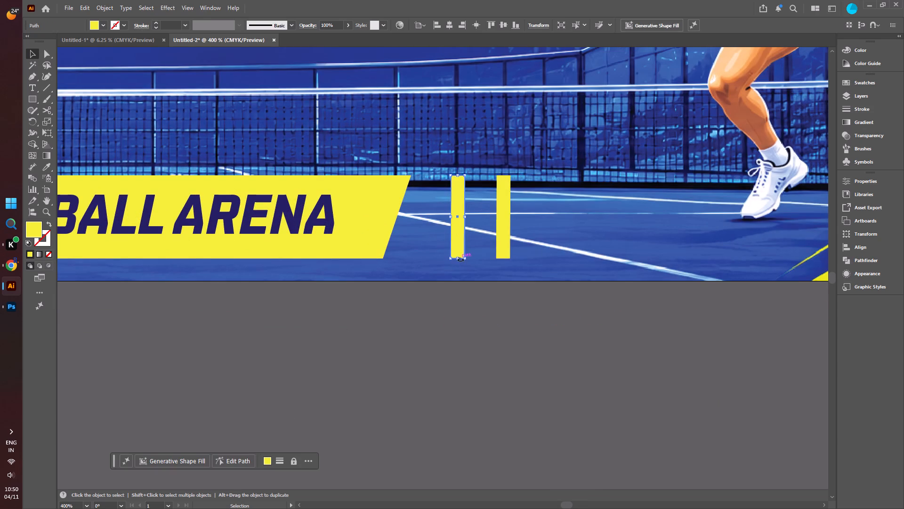
pyautogui.click(457, 259)
pyautogui.moveTo(456, 263); pyautogui.dragTo(439, 265)
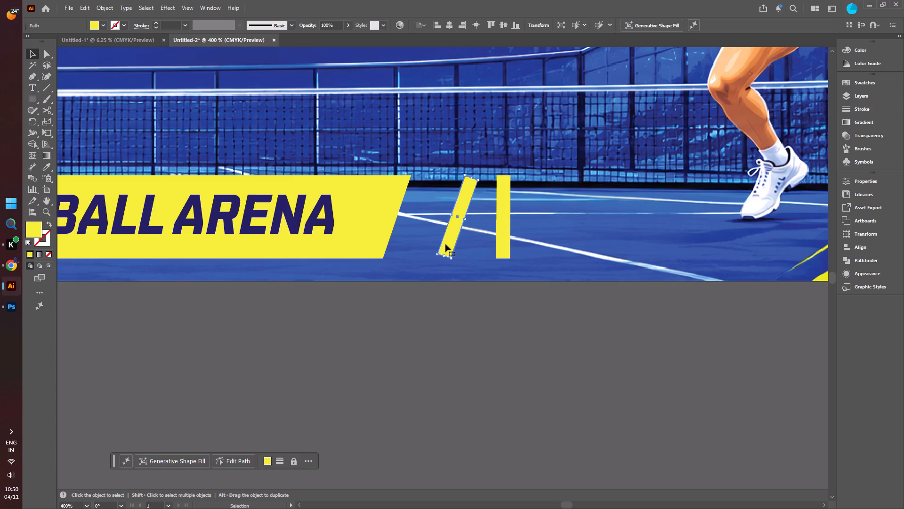
pyautogui.moveTo(463, 199); pyautogui.dragTo(437, 206)
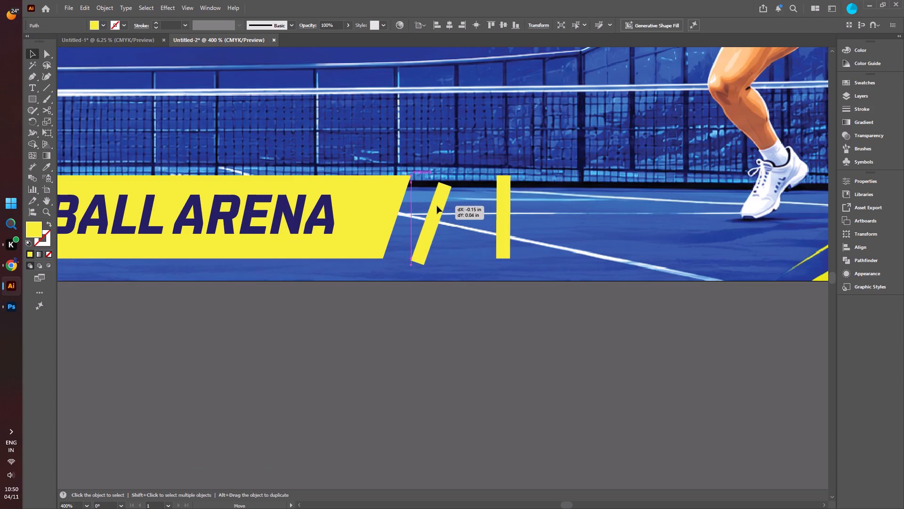
pyautogui.moveTo(437, 206); pyautogui.dragTo(435, 203)
# Stretch both ends of the slanted inner strip after "ARENA" to span the bar's height, about 0.5 in tall.
pyautogui.moveTo(445, 183); pyautogui.dragTo(445, 182)
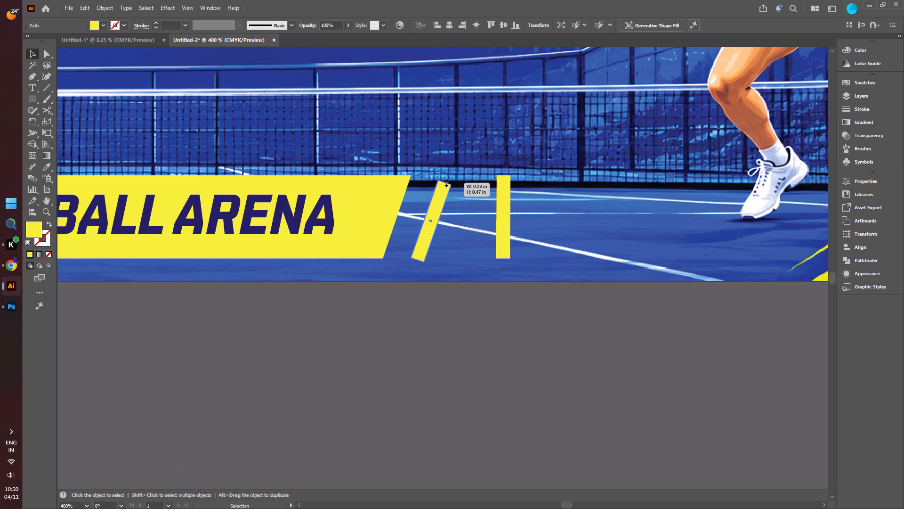
pyautogui.moveTo(445, 182); pyautogui.dragTo(445, 177)
pyautogui.click(418, 258)
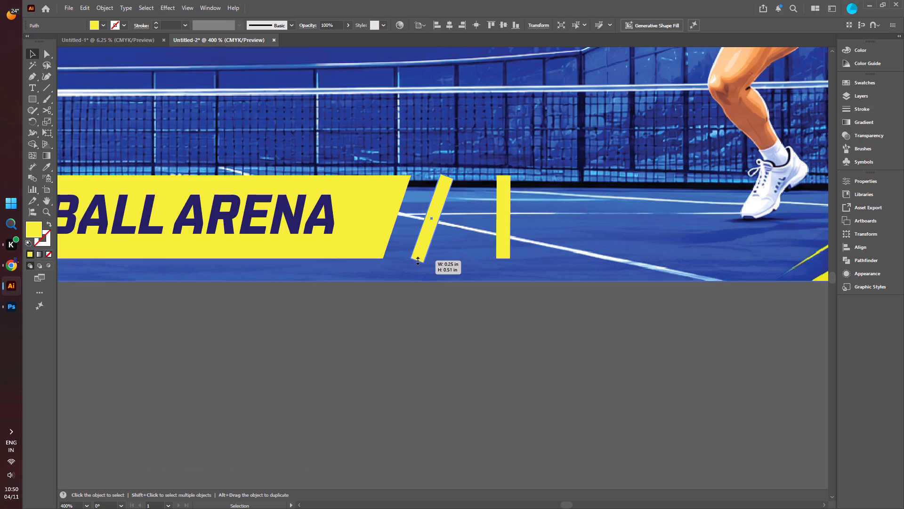
pyautogui.click(417, 318)
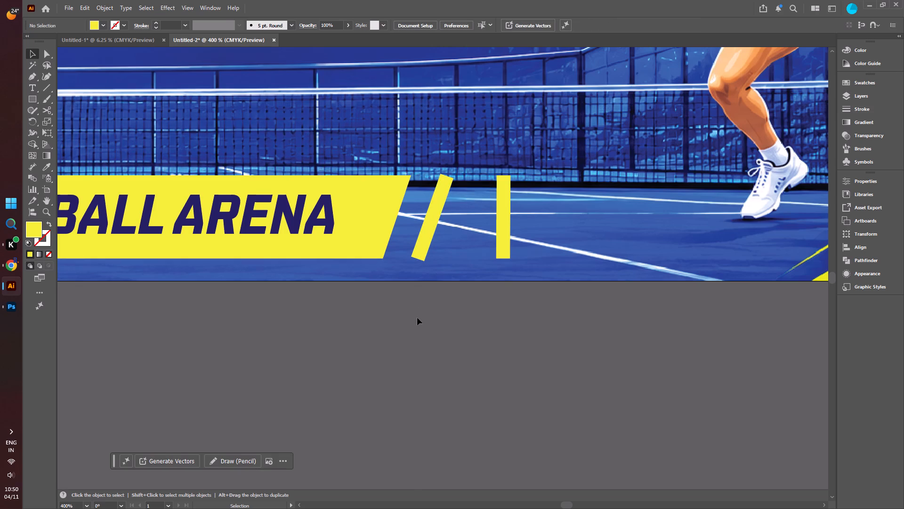
pyautogui.click(419, 252)
pyautogui.click(414, 263)
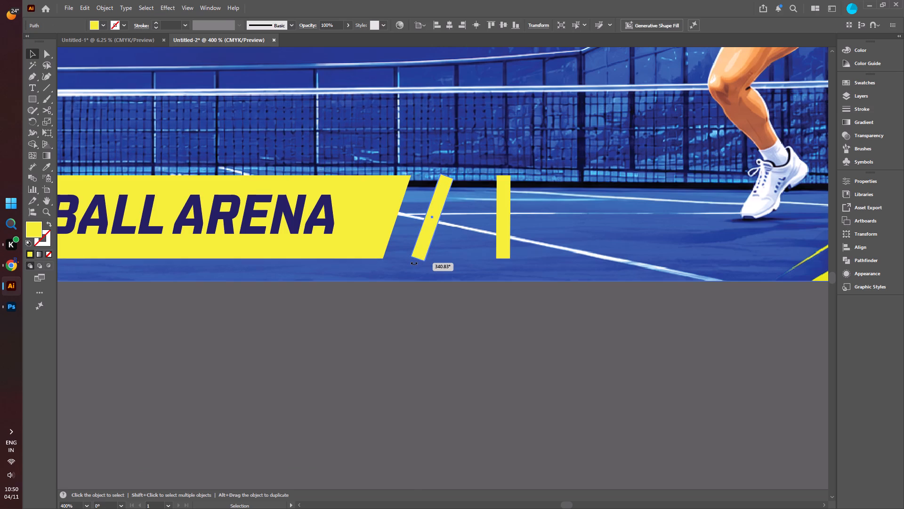
pyautogui.click(425, 331)
# Move the outer strip after "ARENA" about 0.19 in closer to the inner strip and rotate it about 20° clockwise to the same slant.
pyautogui.click(499, 215)
pyautogui.moveTo(504, 213); pyautogui.dragTo(469, 218)
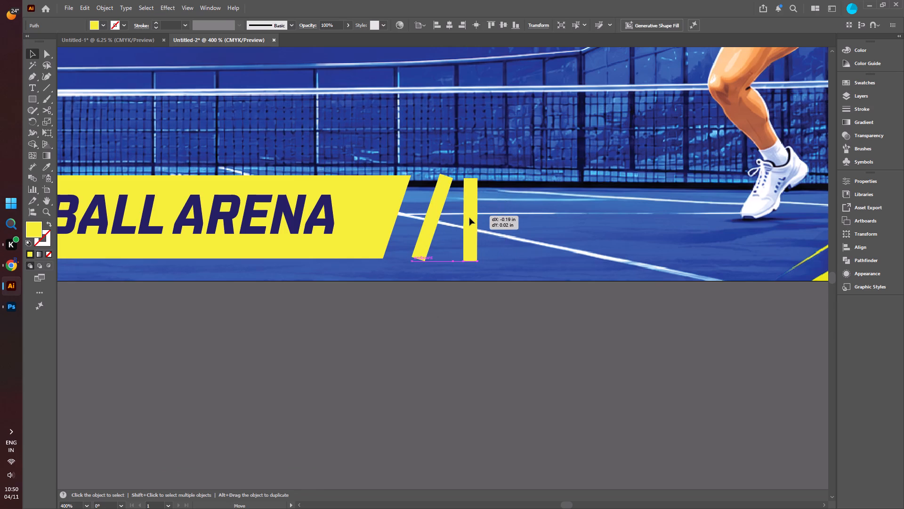
pyautogui.moveTo(469, 218); pyautogui.dragTo(470, 213)
pyautogui.moveTo(467, 263); pyautogui.dragTo(462, 263)
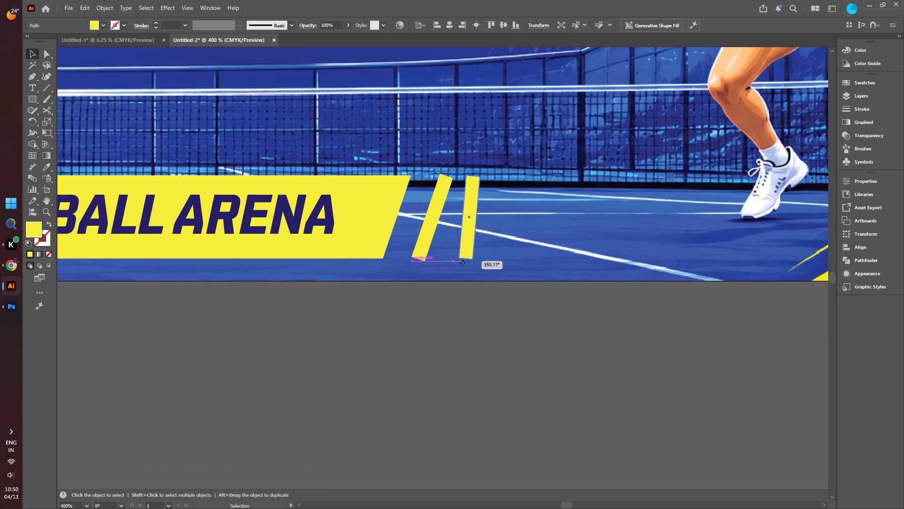
pyautogui.moveTo(462, 263); pyautogui.dragTo(448, 266)
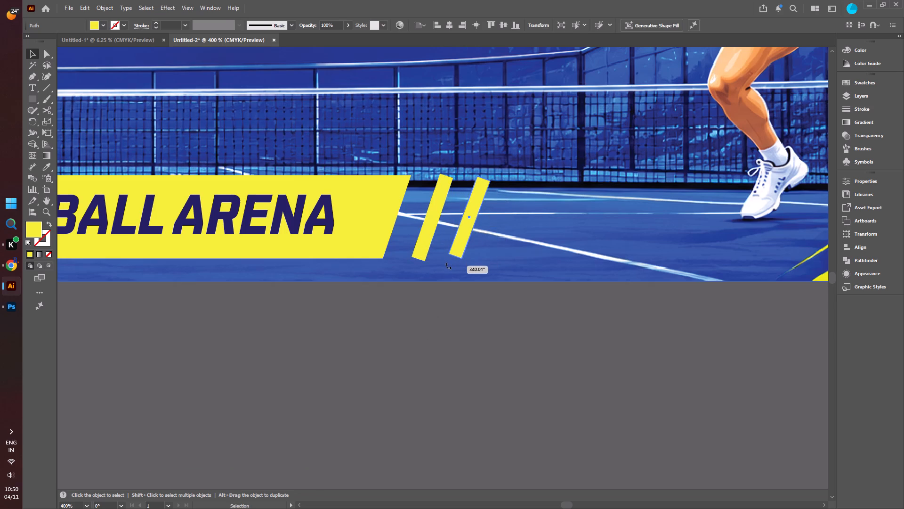
pyautogui.moveTo(448, 266); pyautogui.dragTo(450, 267)
pyautogui.click(479, 332)
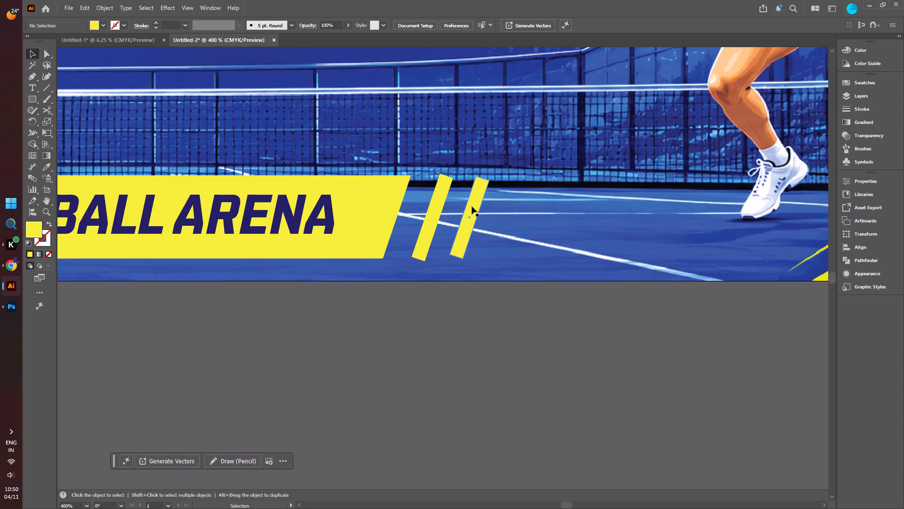
# Stretch both ends of the outer slanted strip after "ARENA" slightly so its length matches the inner strip.
pyautogui.click(472, 206)
pyautogui.click(478, 181)
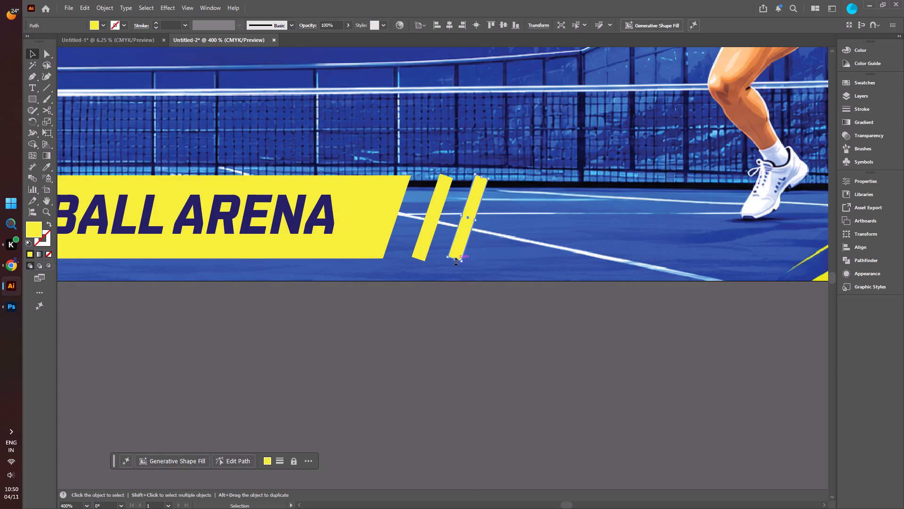
pyautogui.click(453, 260)
pyautogui.click(468, 320)
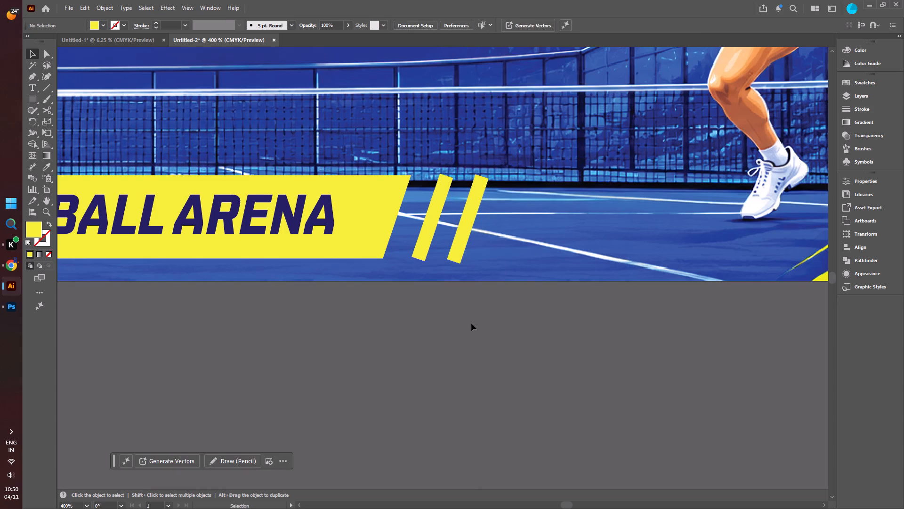
pyautogui.keyDown('alt'); pyautogui.scroll(-4, 476, 328); pyautogui.keyUp('alt')
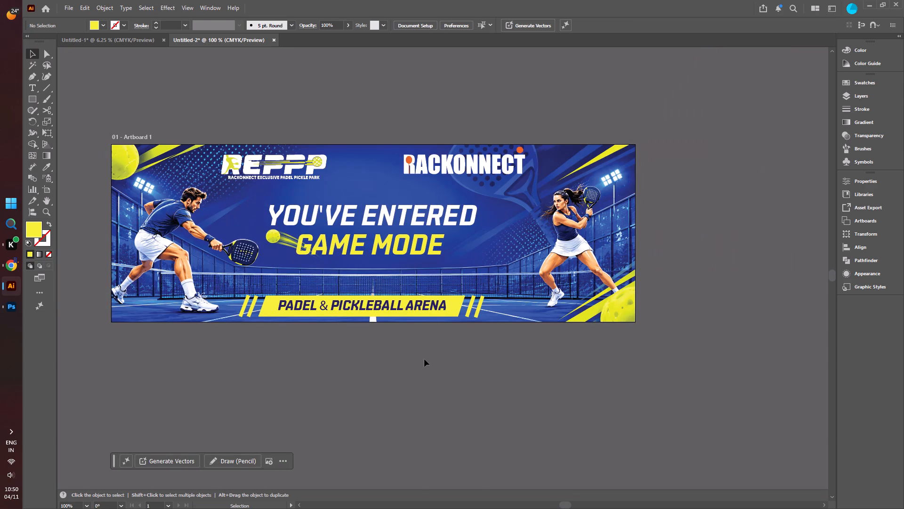
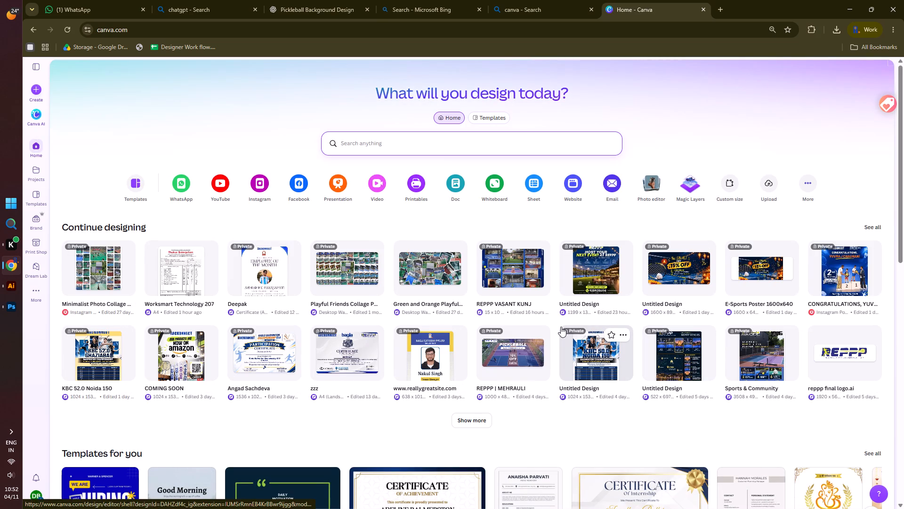
# In Canva, expand the recent designs and open the untitled 1080 px wide portrait design containing the pale yellow cups artwork.
pyautogui.click(471, 425)
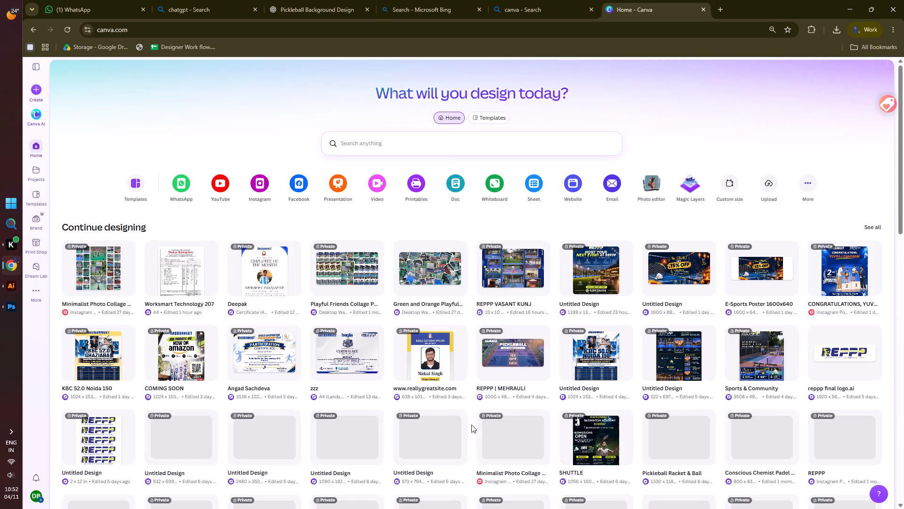
pyautogui.scroll(-3, 471, 425)
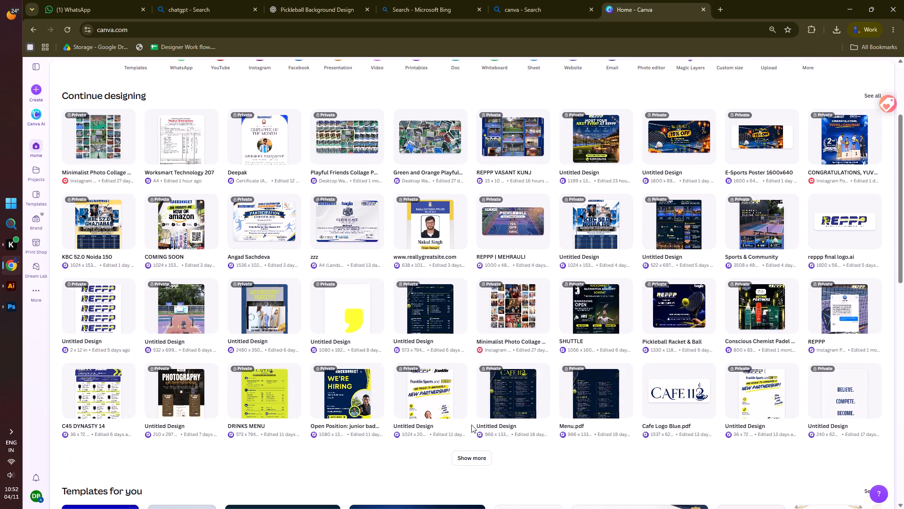
pyautogui.click(478, 448)
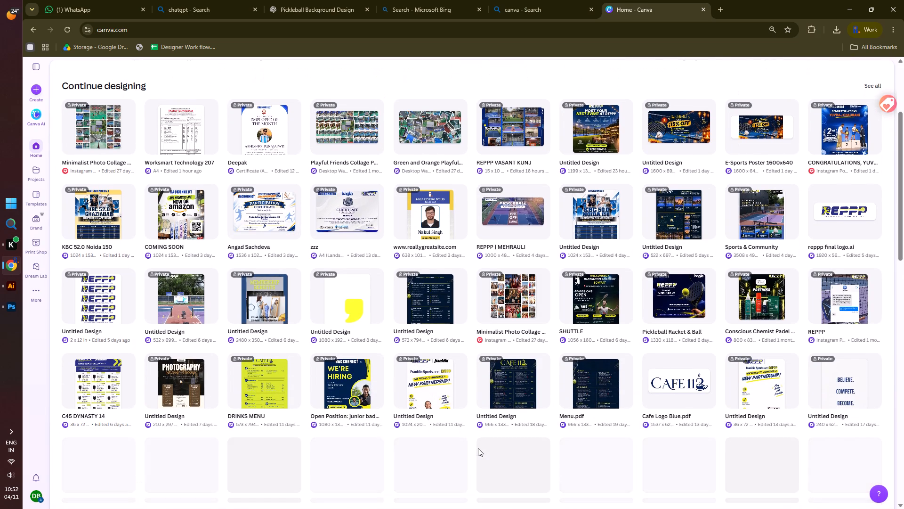
pyautogui.scroll(-3, 478, 448)
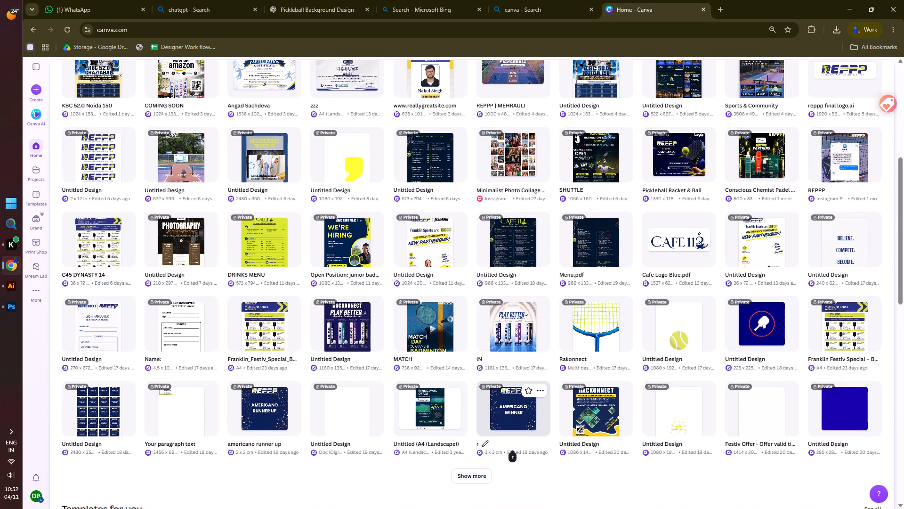
pyautogui.scroll(-1, 478, 448)
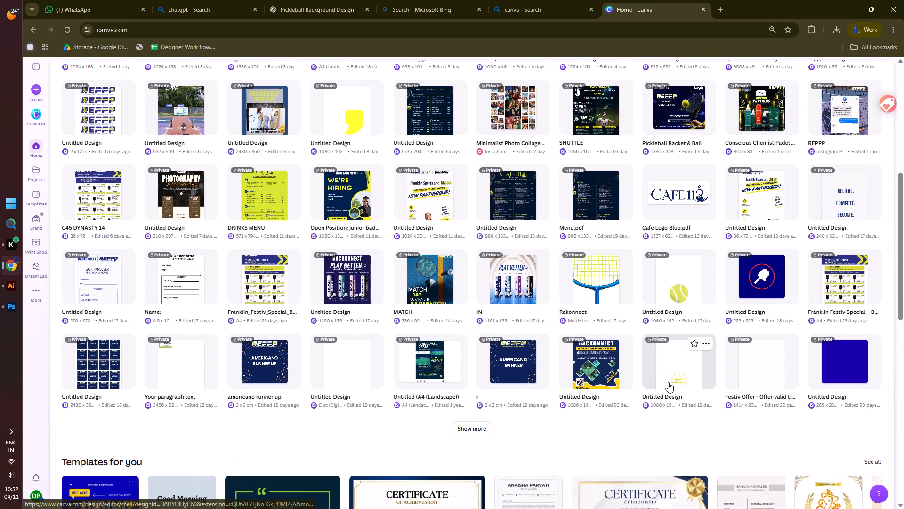
pyautogui.click(668, 382)
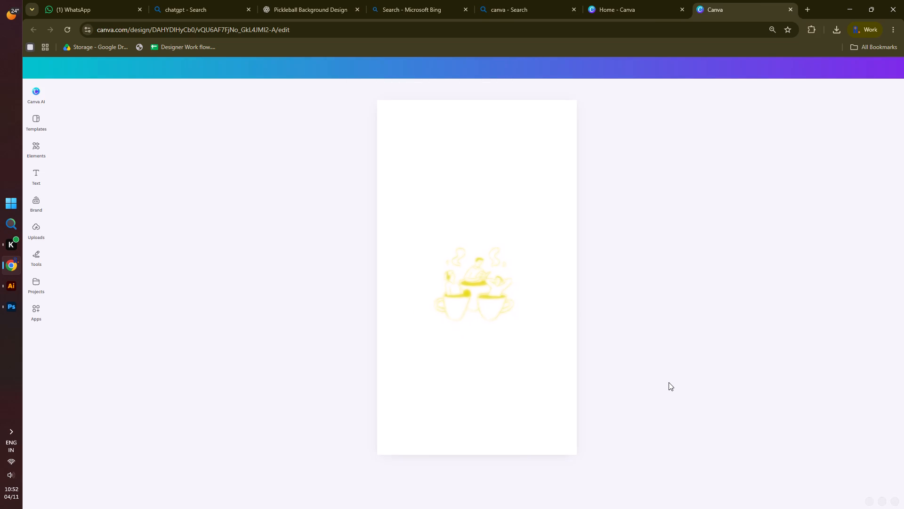
# Delete the yellow cups illustration from the page, leaving the small yellow dot in place.
pyautogui.click(495, 292)
pyautogui.press('End')
pyautogui.press('Delete')
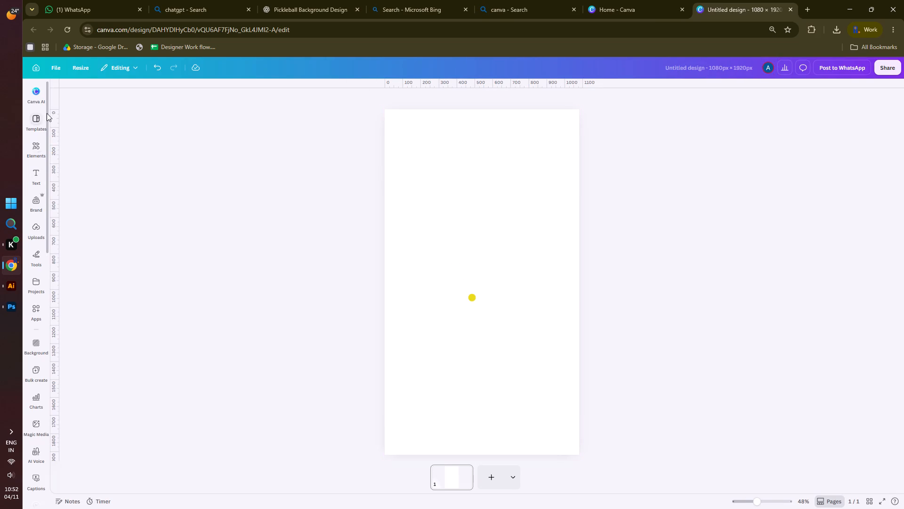
# Search the element library for "ELEMENTS" and limit the results to graphics.
pyautogui.click(25, 153)
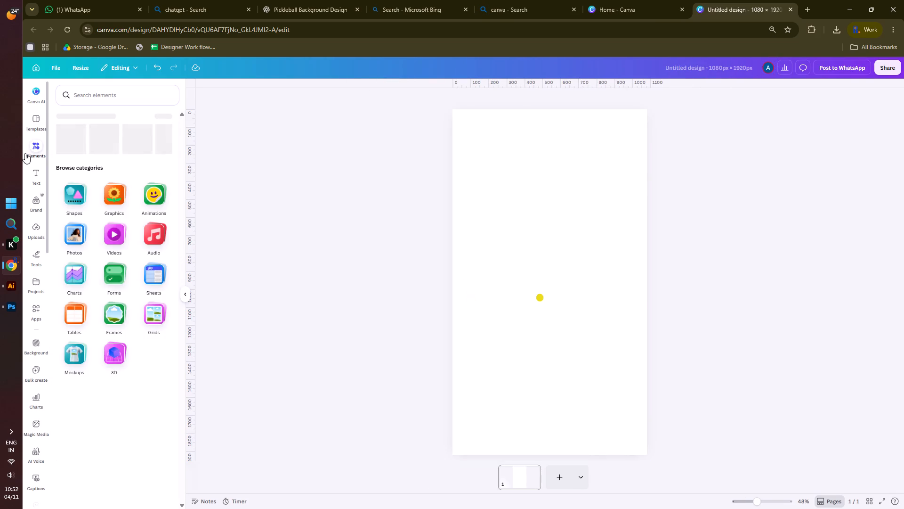
pyautogui.click(134, 99)
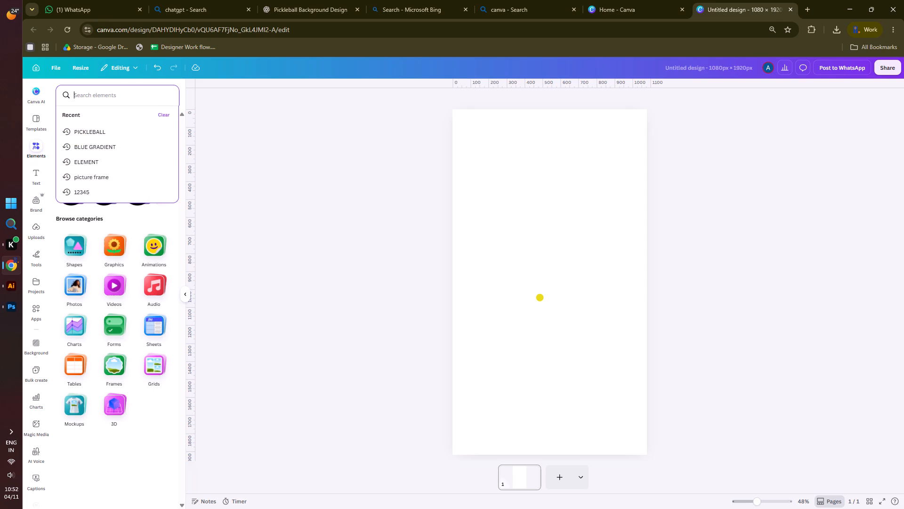
pyautogui.write('ELEMENTS')
pyautogui.press('Return')
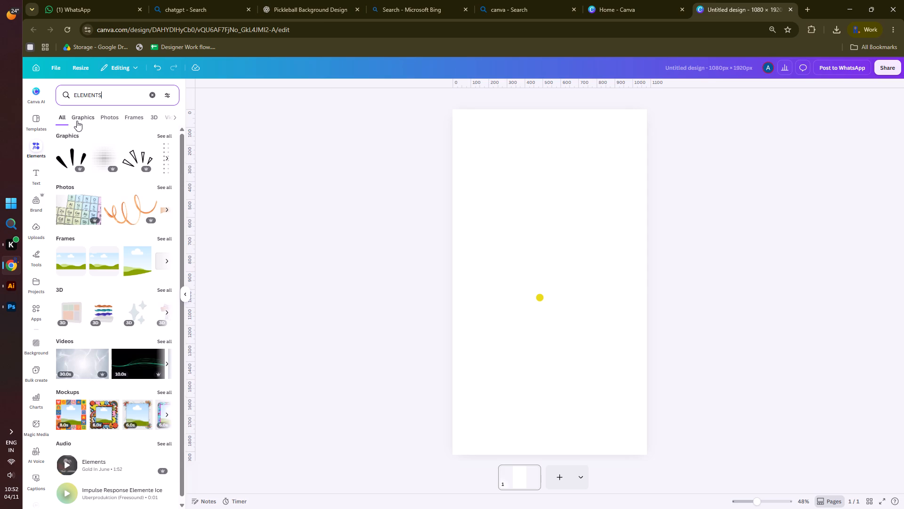
pyautogui.click(81, 118)
# Browse the "ELEMENTS" graphics for a decorative element suitable for the banner.
pyautogui.scroll(-4, 124, 262)
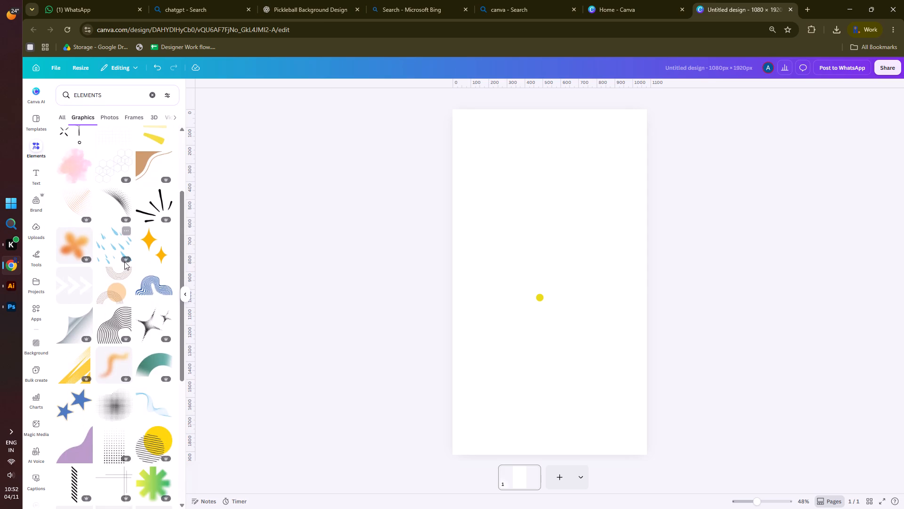
pyautogui.scroll(-9, 124, 262)
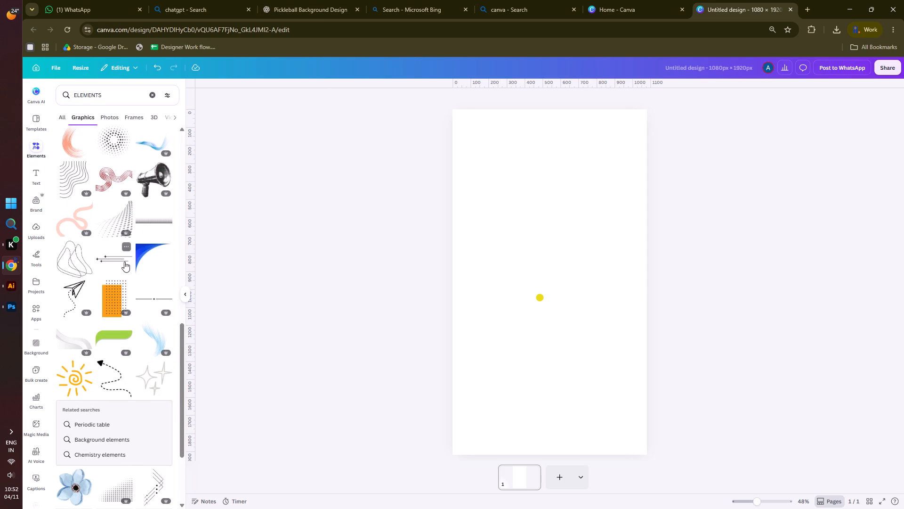
pyautogui.scroll(-13, 124, 262)
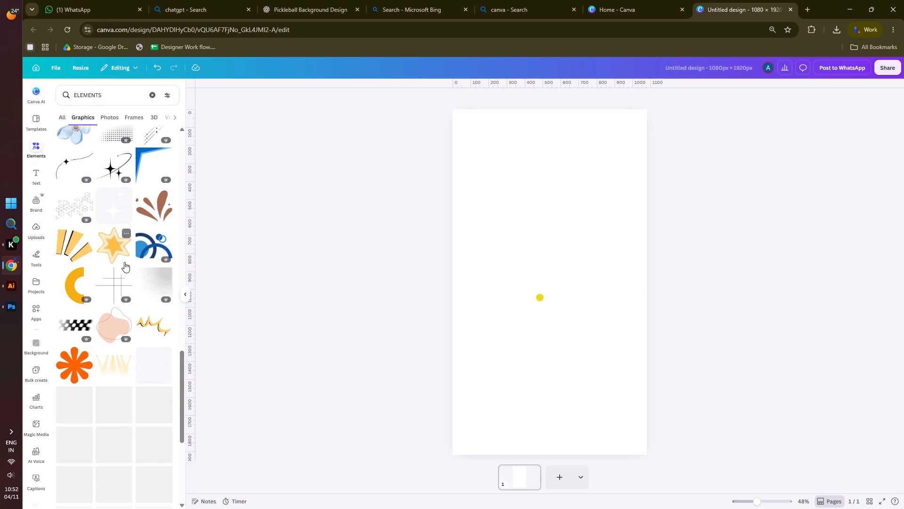
pyautogui.scroll(-6, 124, 262)
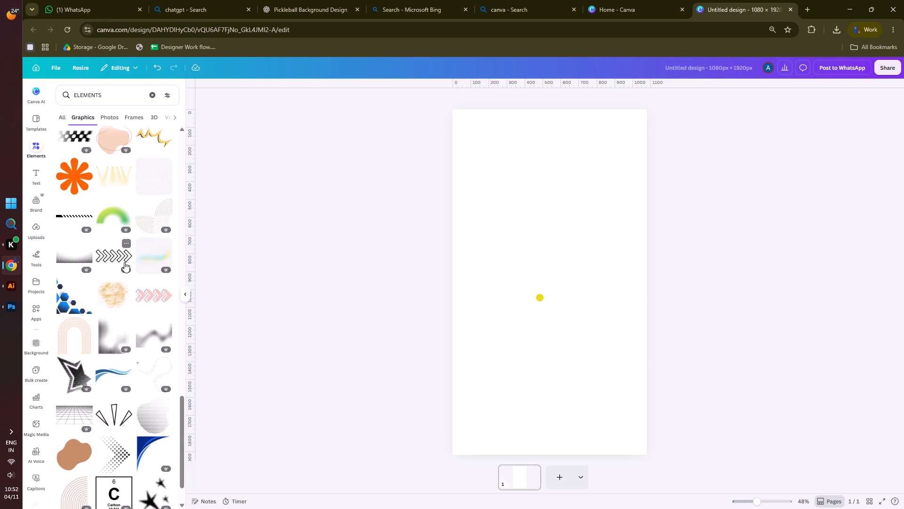
pyautogui.scroll(-6, 124, 262)
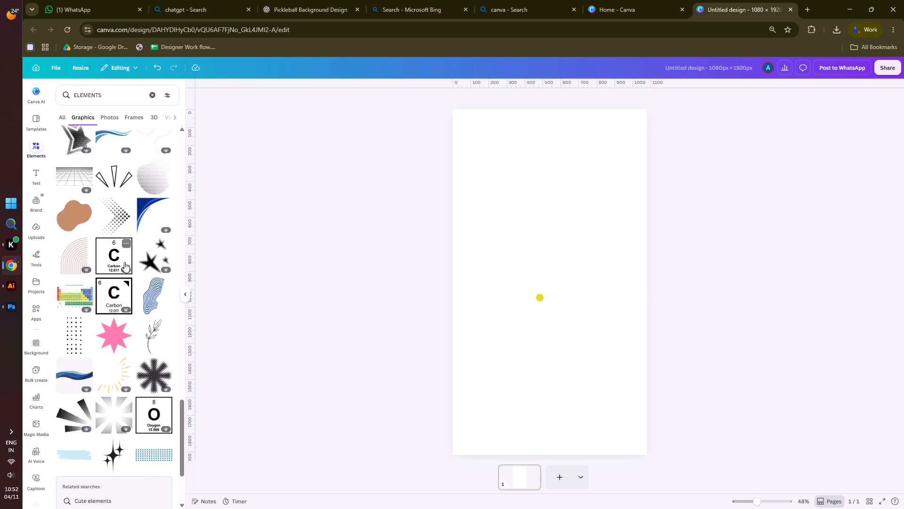
pyautogui.scroll(-9, 124, 262)
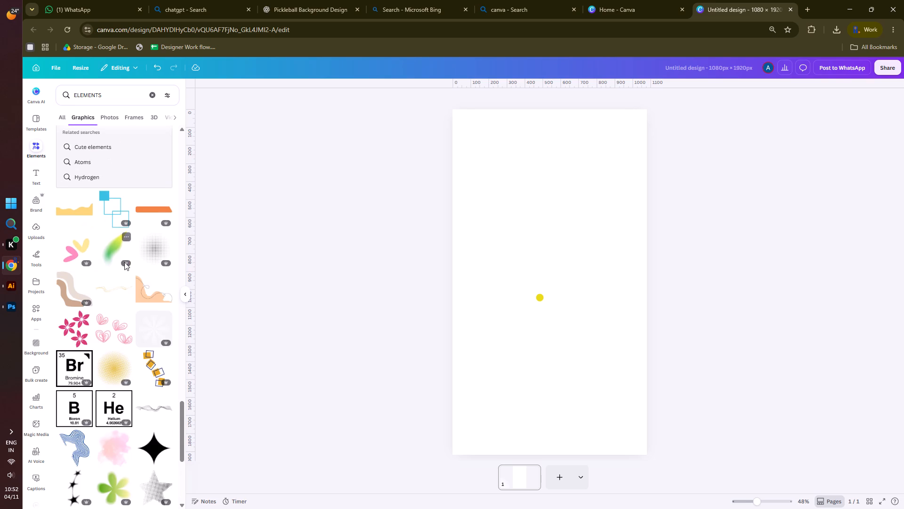
pyautogui.scroll(-9, 124, 262)
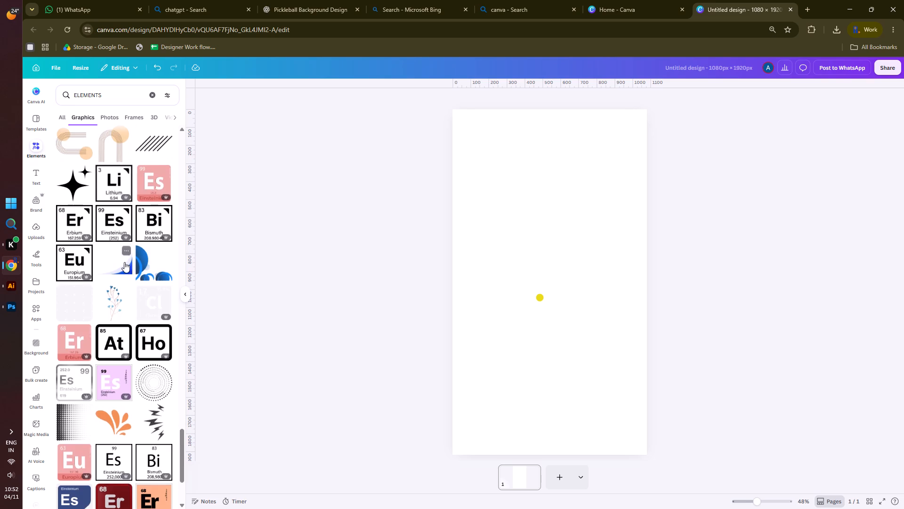
pyautogui.scroll(-19, 124, 262)
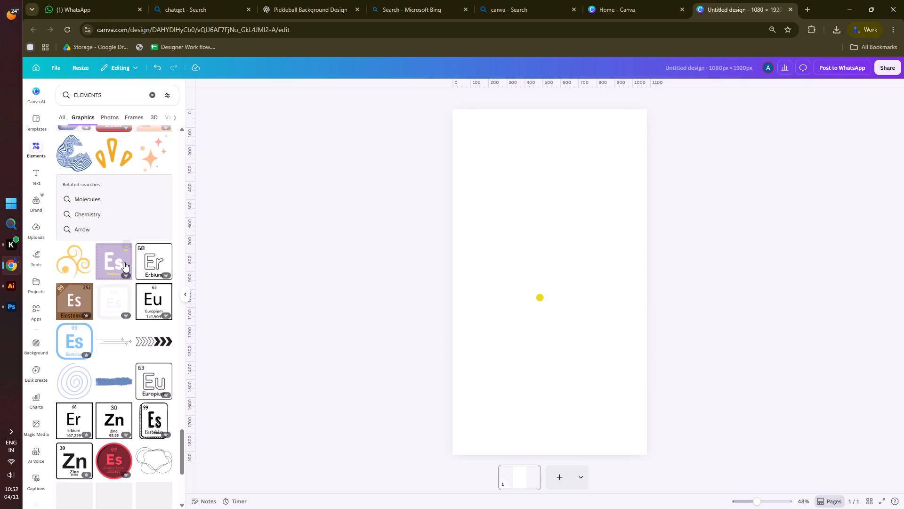
pyautogui.scroll(-13, 124, 262)
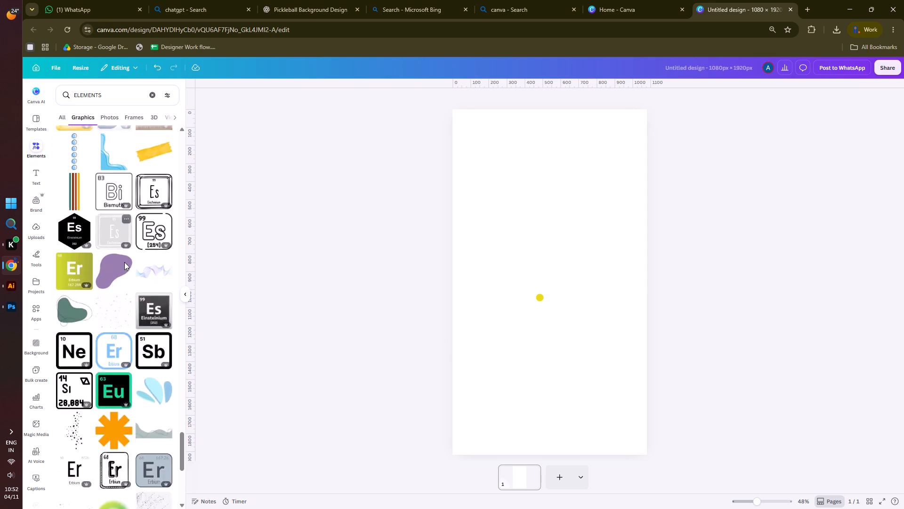
pyautogui.scroll(-11, 124, 262)
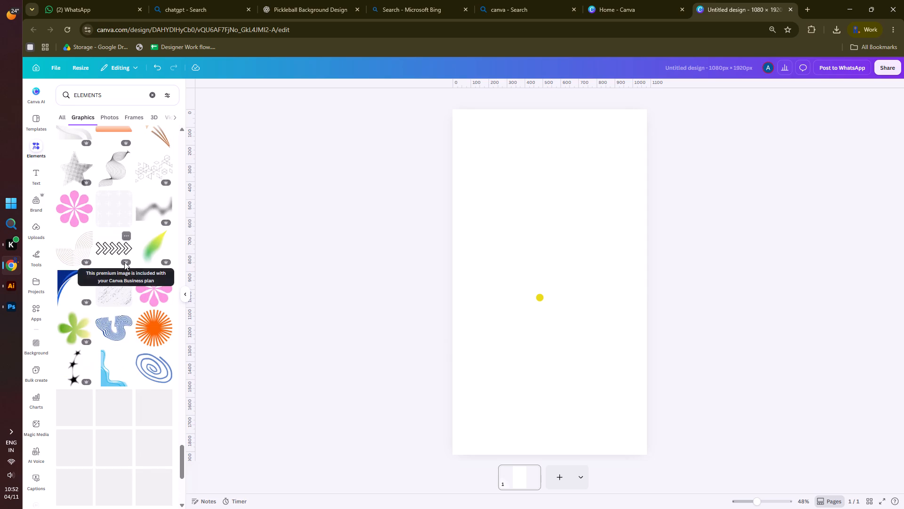
pyautogui.scroll(-13, 124, 262)
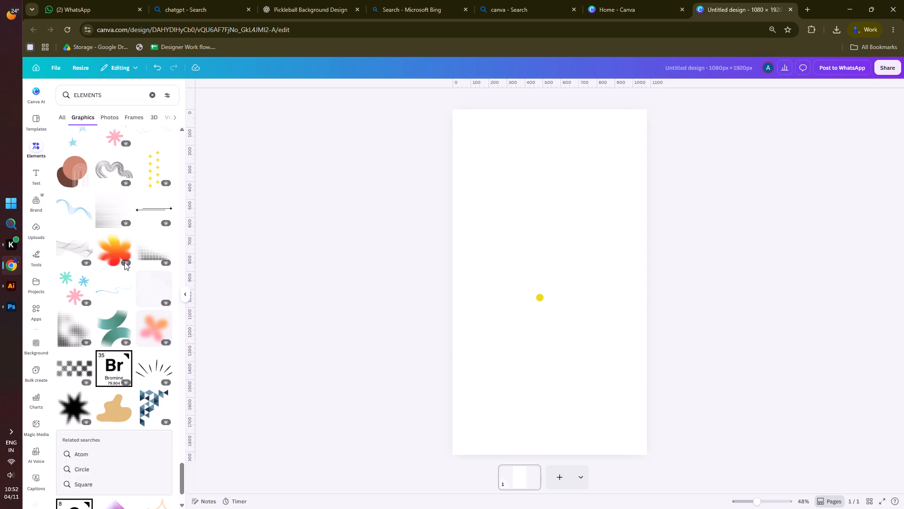
pyautogui.scroll(-10, 124, 262)
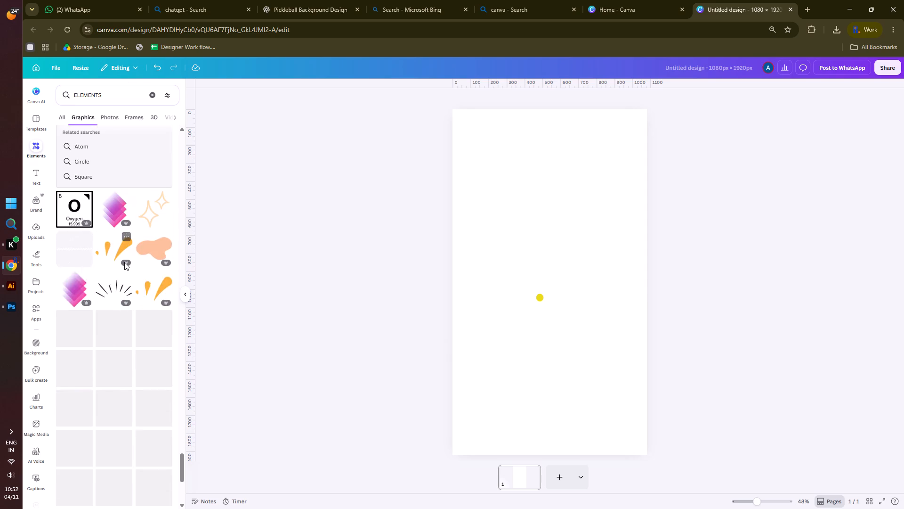
pyautogui.scroll(-10, 124, 262)
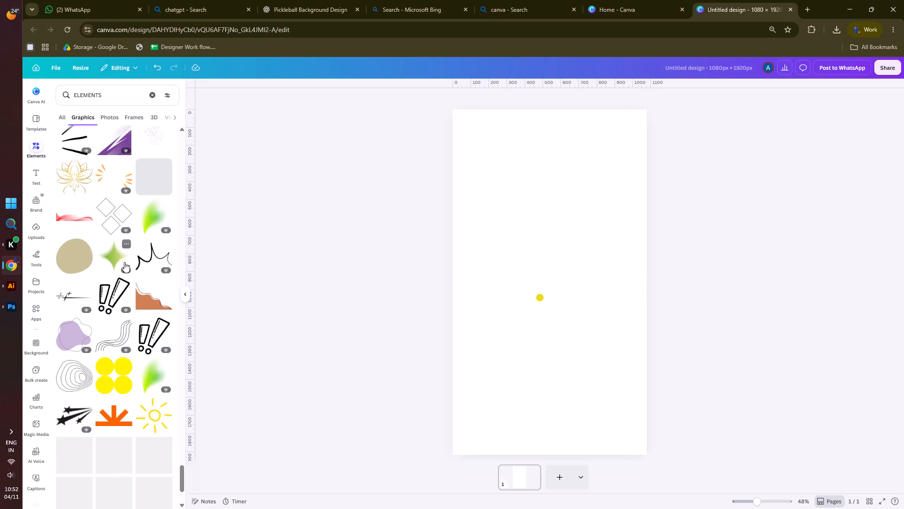
pyautogui.scroll(-18, 124, 262)
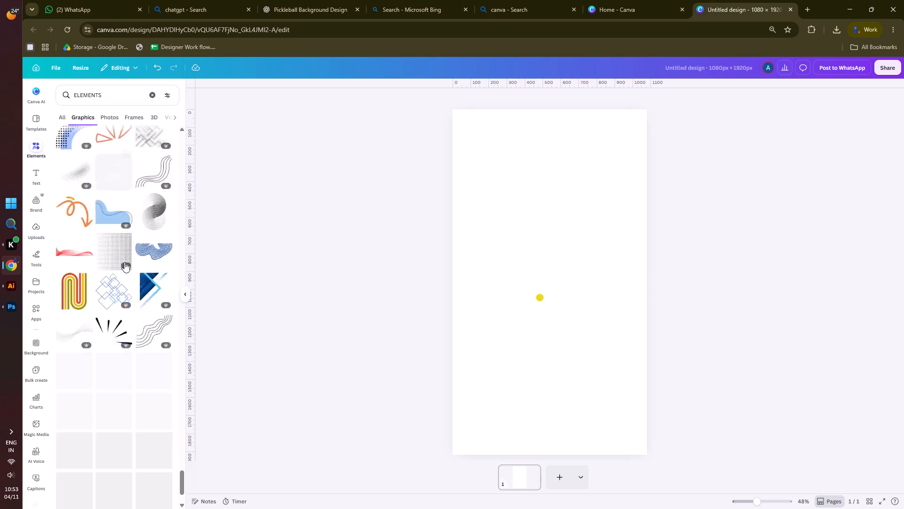
pyautogui.scroll(-10, 124, 262)
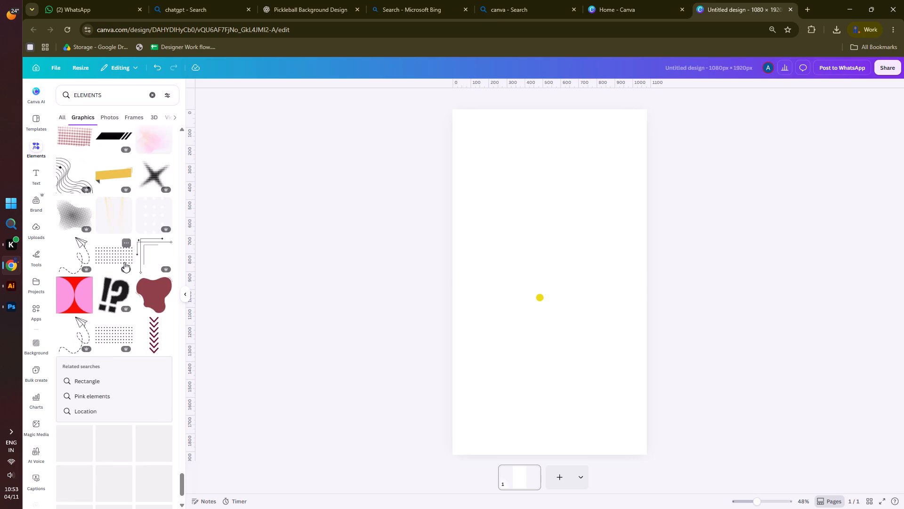
pyautogui.scroll(-5, 124, 262)
pyautogui.scroll(5, 124, 262)
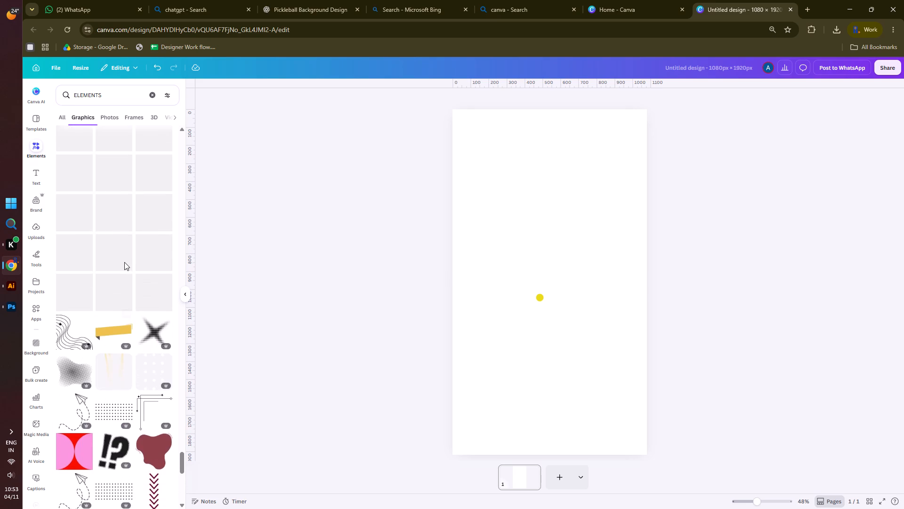
pyautogui.scroll(-10, 124, 262)
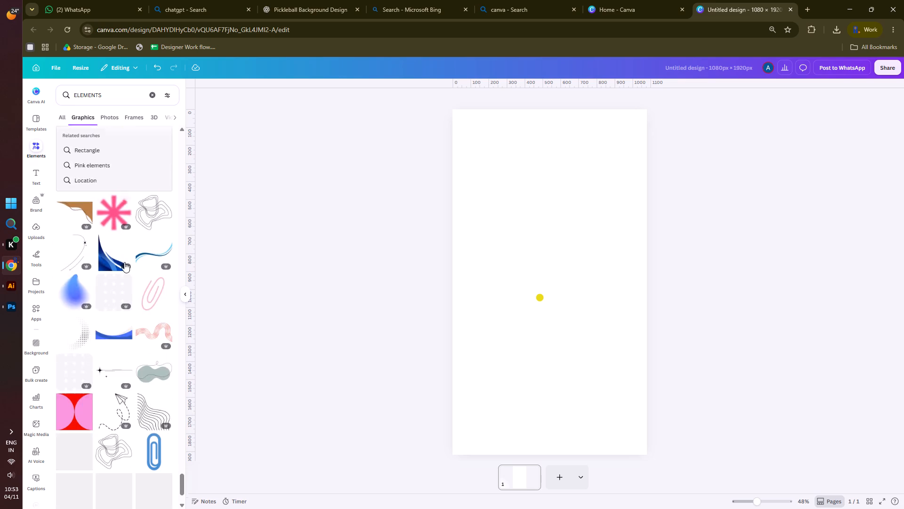
pyautogui.scroll(-10, 124, 262)
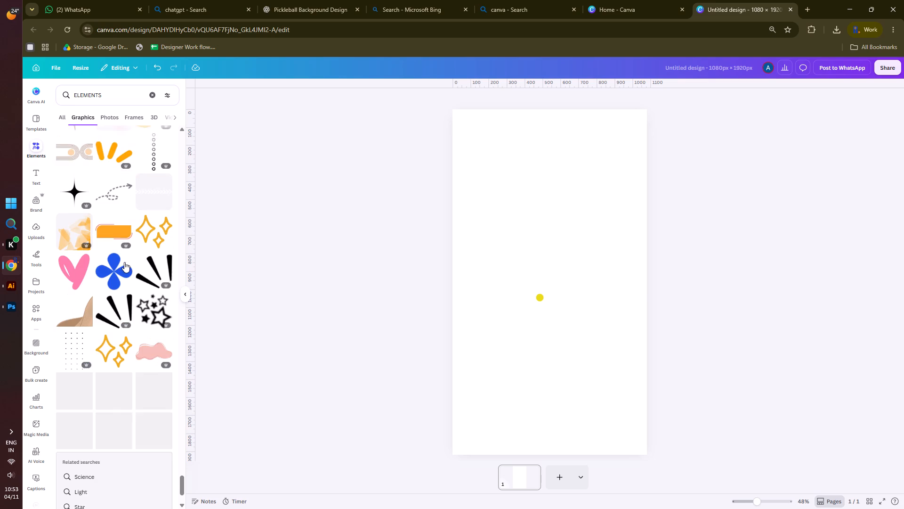
pyautogui.scroll(-12, 124, 262)
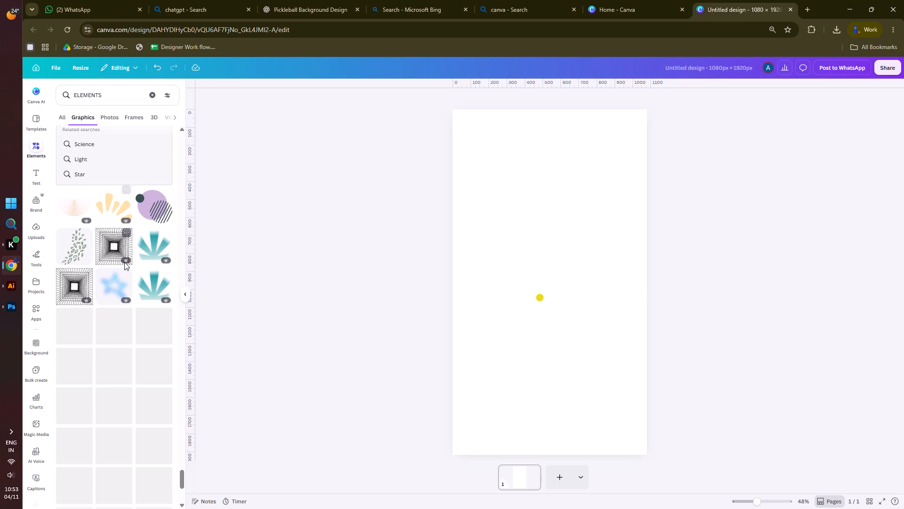
pyautogui.scroll(-4, 124, 262)
# Replace the element search with "LINE" and show only the matching graphics.
pyautogui.click(148, 93)
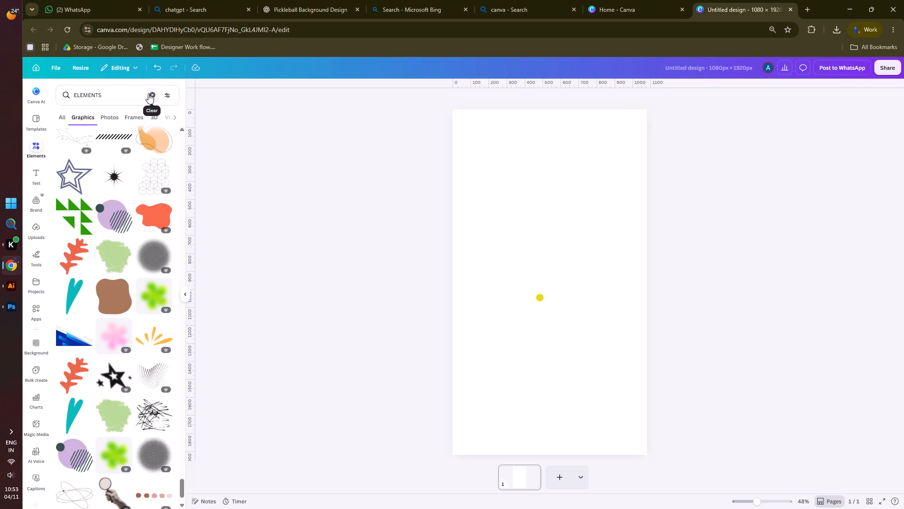
pyautogui.click(125, 93)
pyautogui.write('LUI')
pyautogui.press('BackSpace')
pyautogui.press('BackSpace')
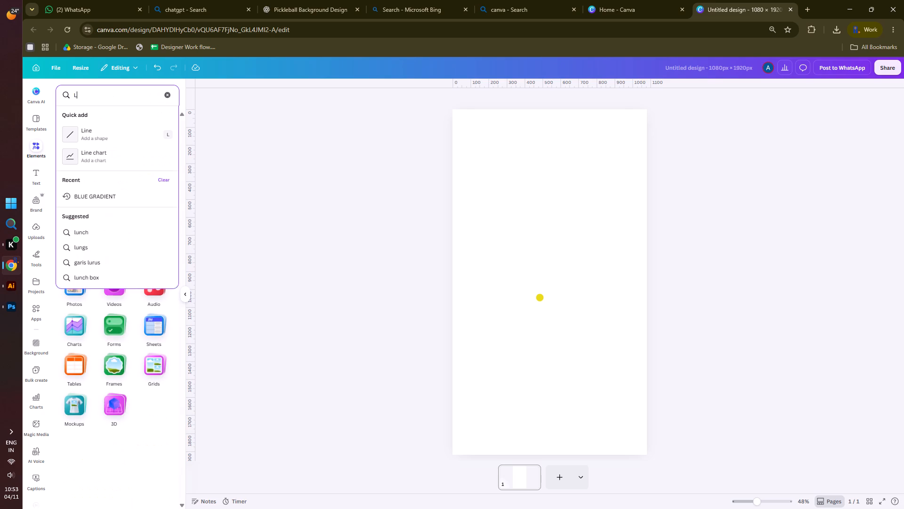
pyautogui.write('INE')
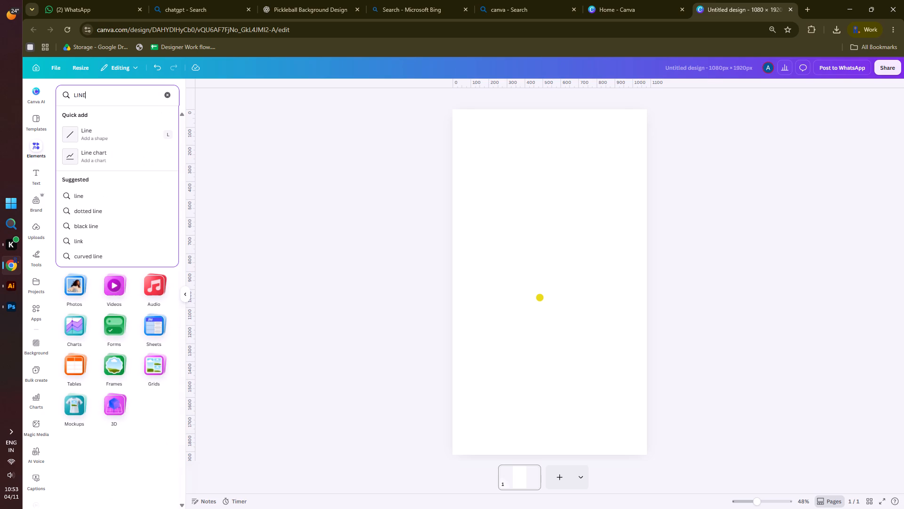
pyautogui.press('Return')
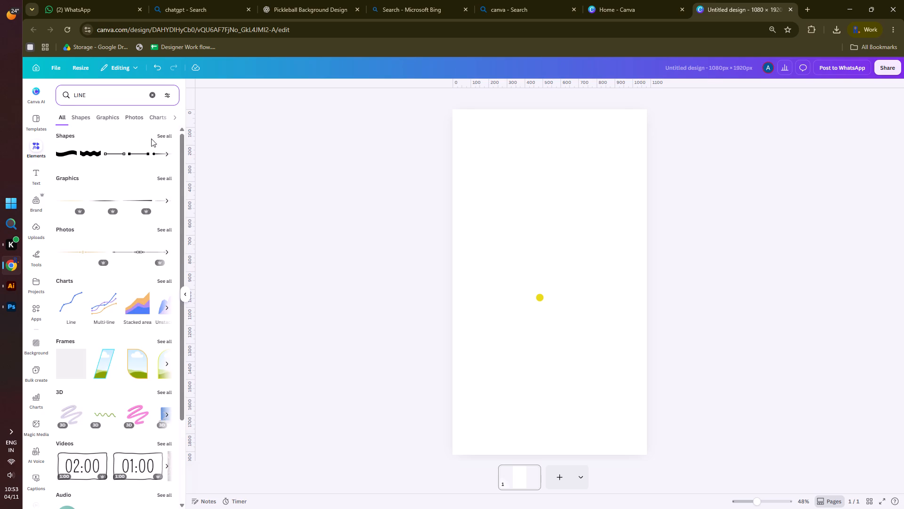
pyautogui.click(84, 113)
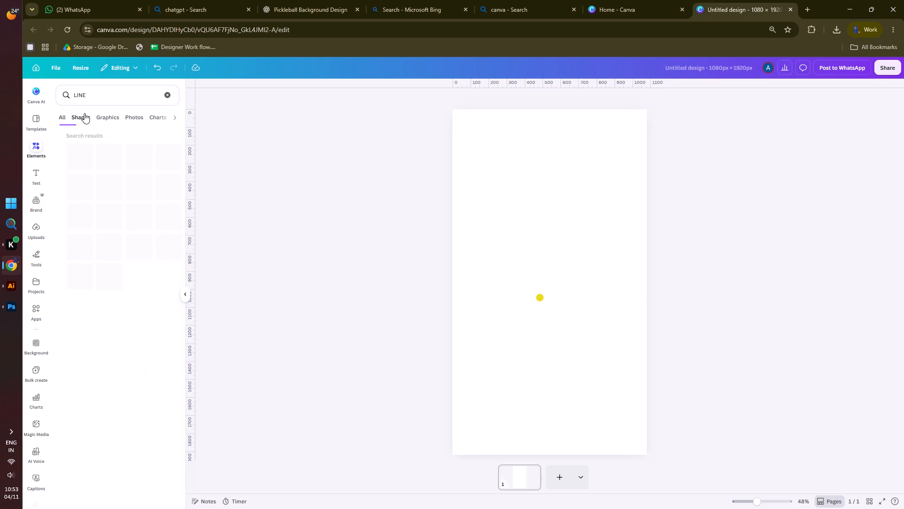
pyautogui.click(116, 120)
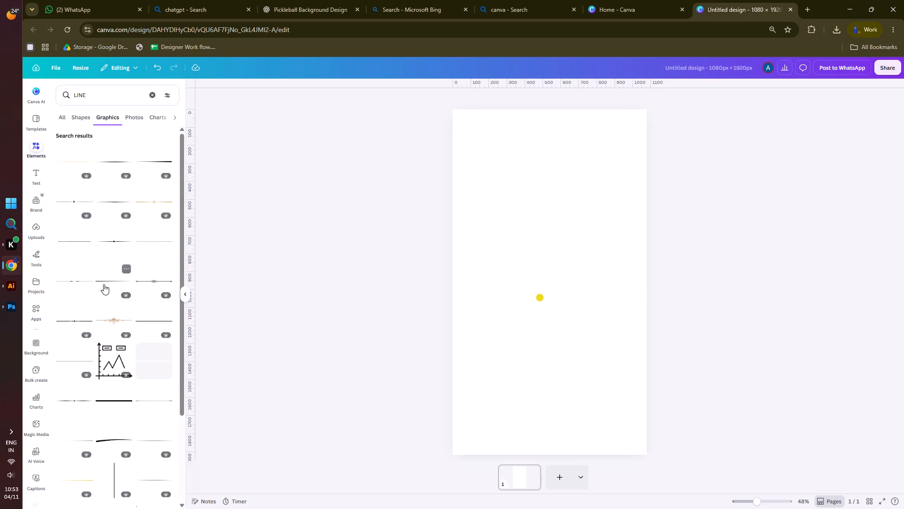
# Add the slightly curved, tapered black brush-stroke line from the "LINE" graphics to the page.
pyautogui.scroll(-6, 104, 284)
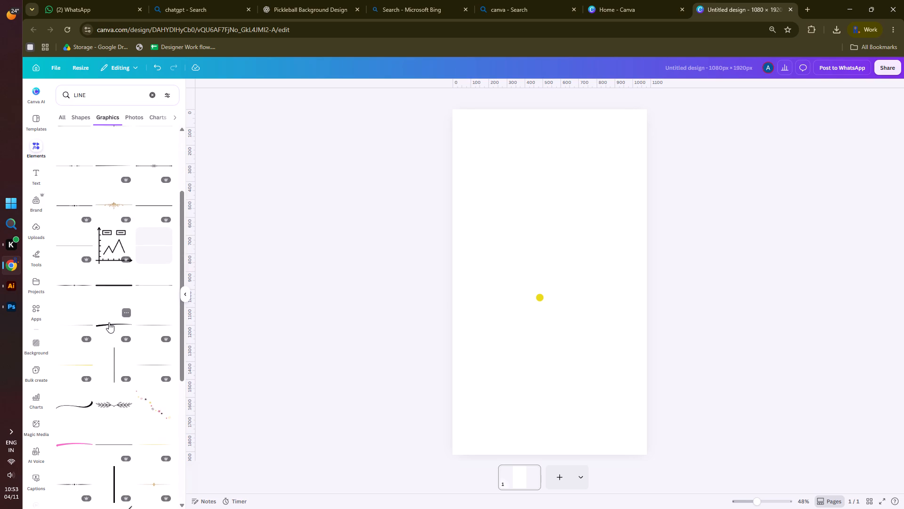
pyautogui.click(109, 322)
# Examine the full set of Magic recommendations related to the added brush line for a suitable decorative stroke.
pyautogui.scroll(-2, 109, 322)
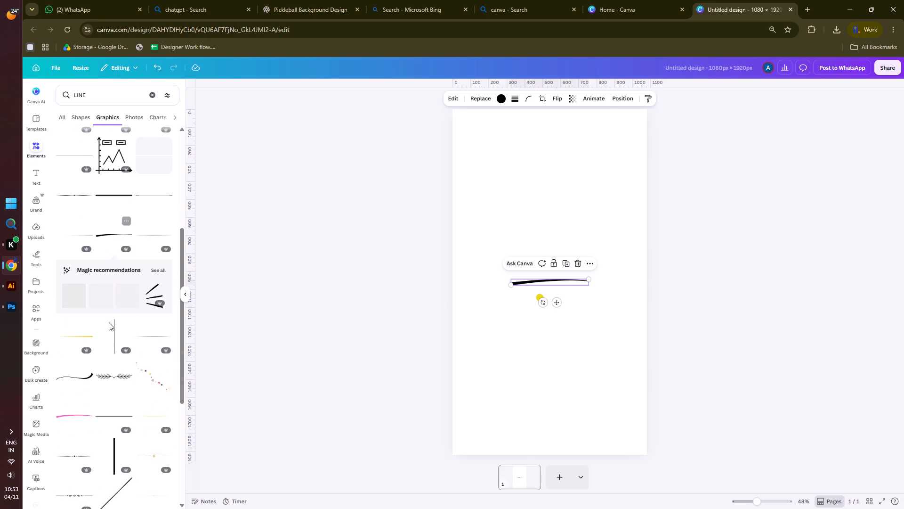
pyautogui.click(159, 267)
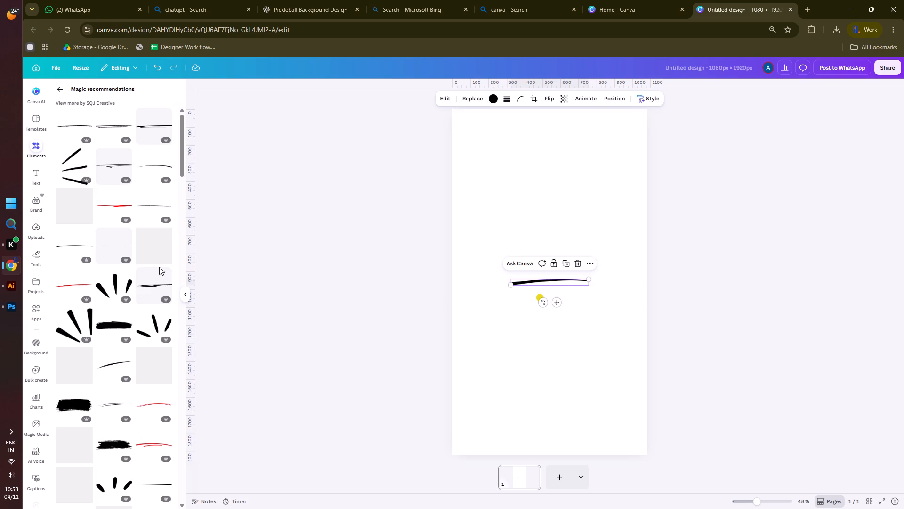
pyautogui.scroll(3, 141, 254)
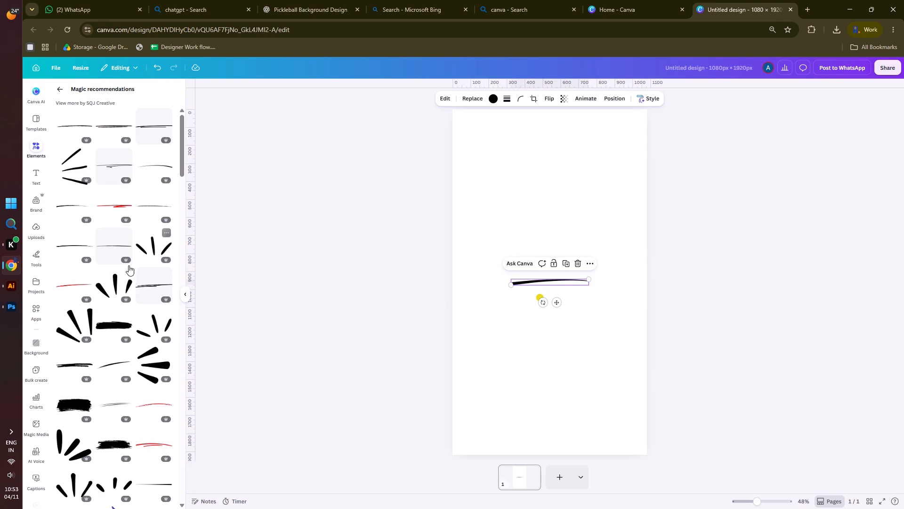
pyautogui.scroll(-5, 126, 275)
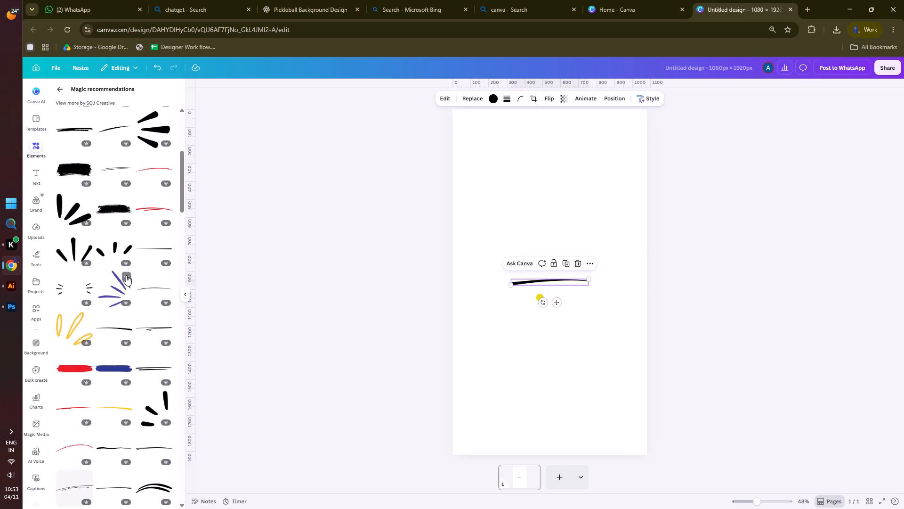
pyautogui.scroll(-4, 126, 275)
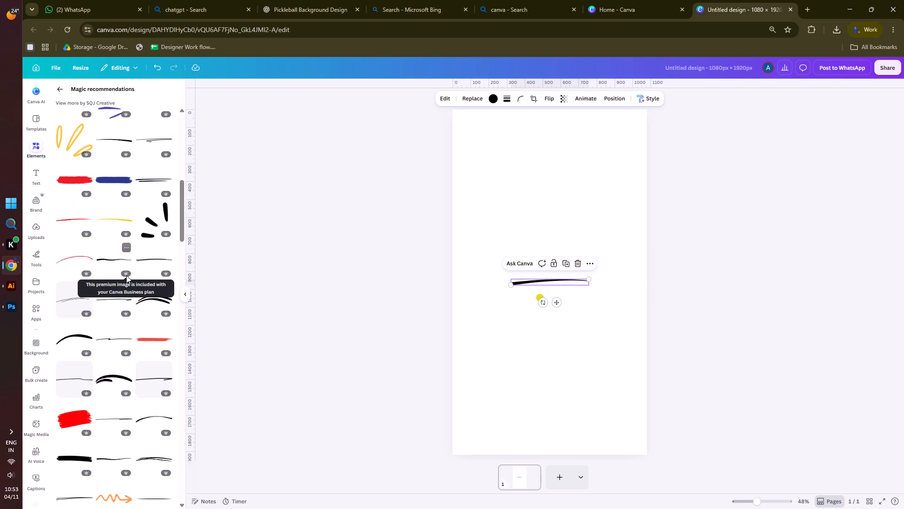
pyautogui.scroll(-4, 126, 275)
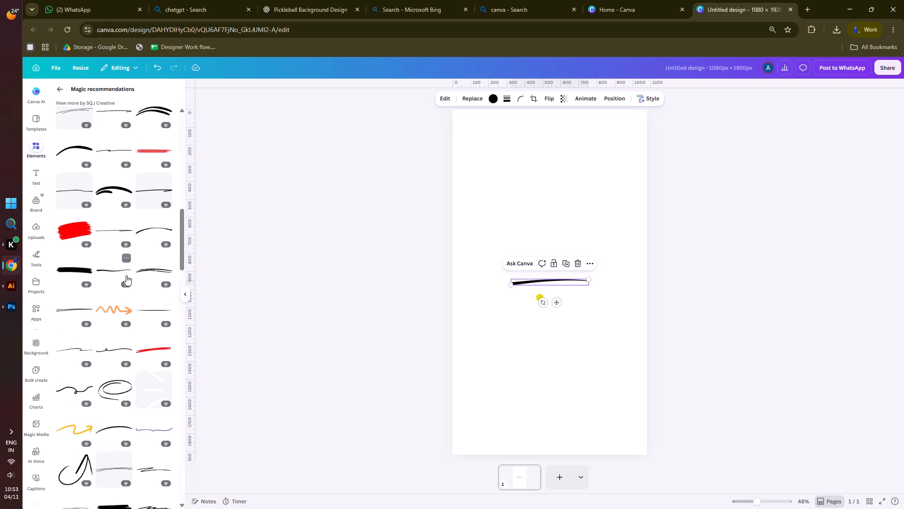
pyautogui.scroll(-8, 126, 275)
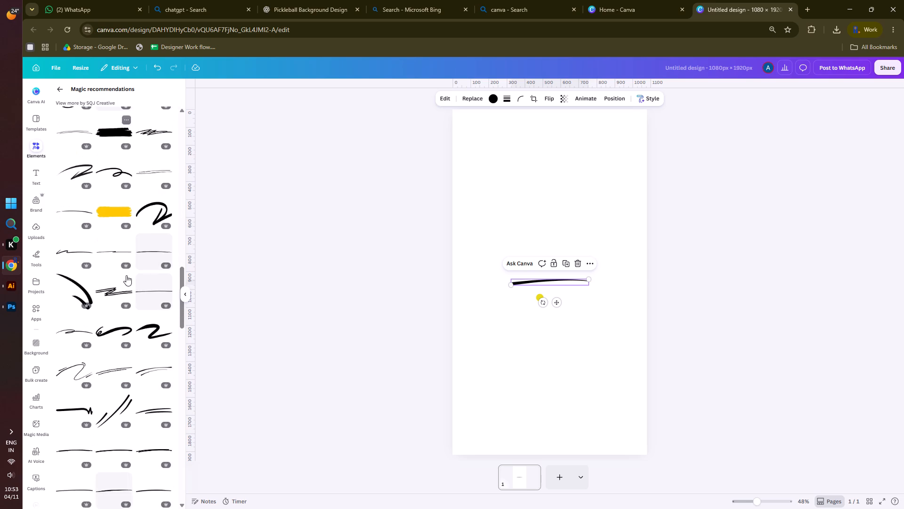
pyautogui.scroll(-6, 126, 275)
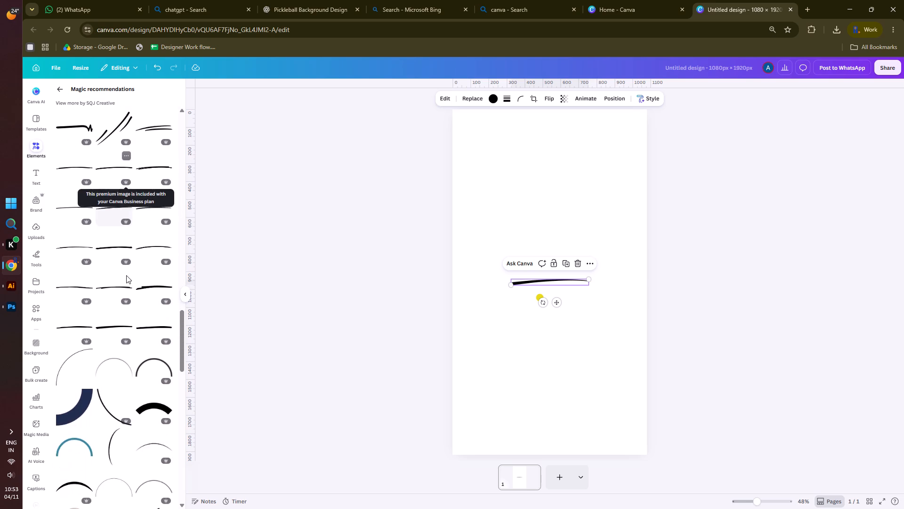
pyautogui.scroll(-7, 126, 275)
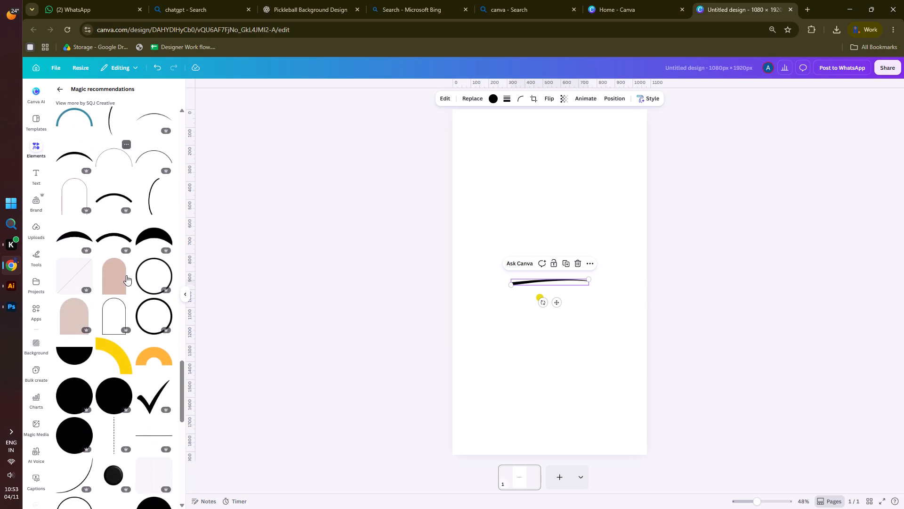
pyautogui.scroll(-15, 126, 275)
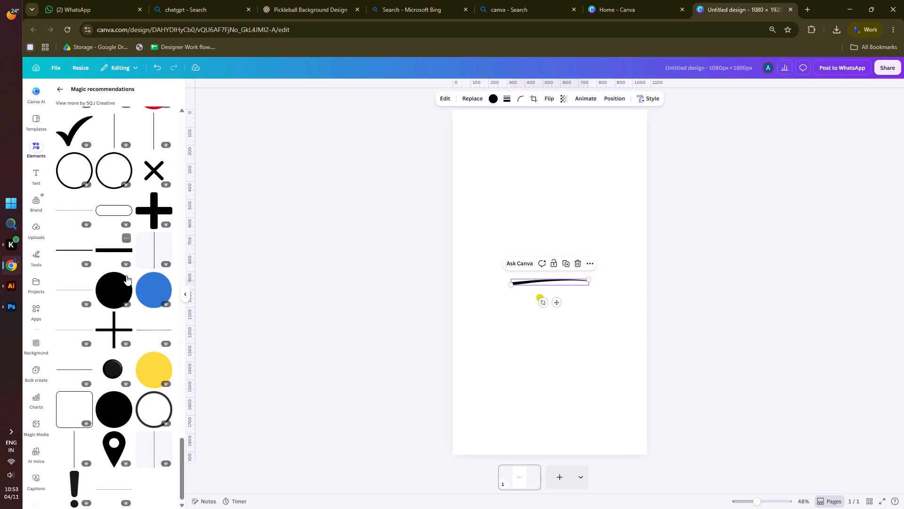
pyautogui.scroll(-5, 126, 275)
pyautogui.scroll(16, 126, 275)
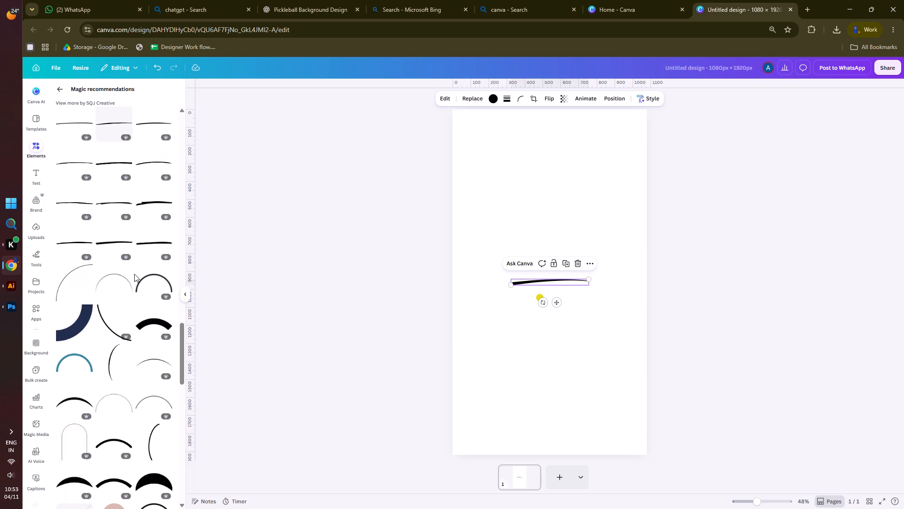
pyautogui.scroll(9, 134, 274)
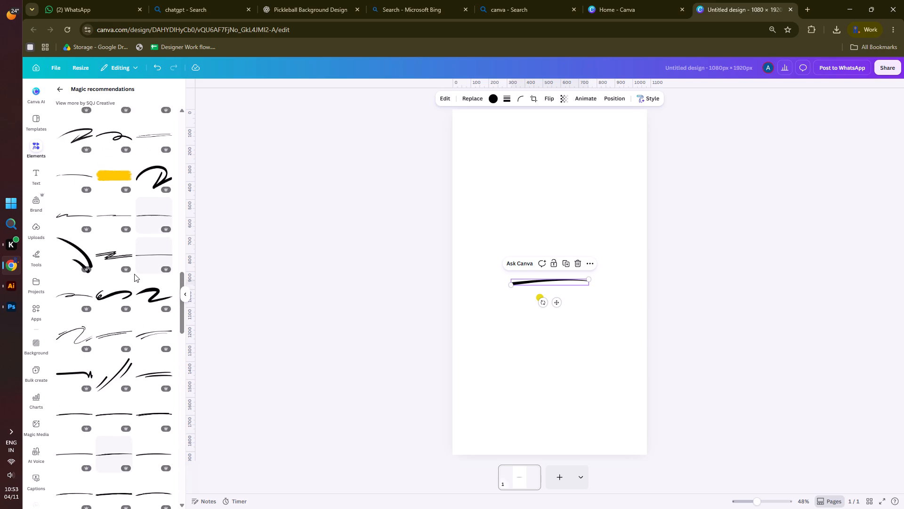
pyautogui.scroll(10, 134, 274)
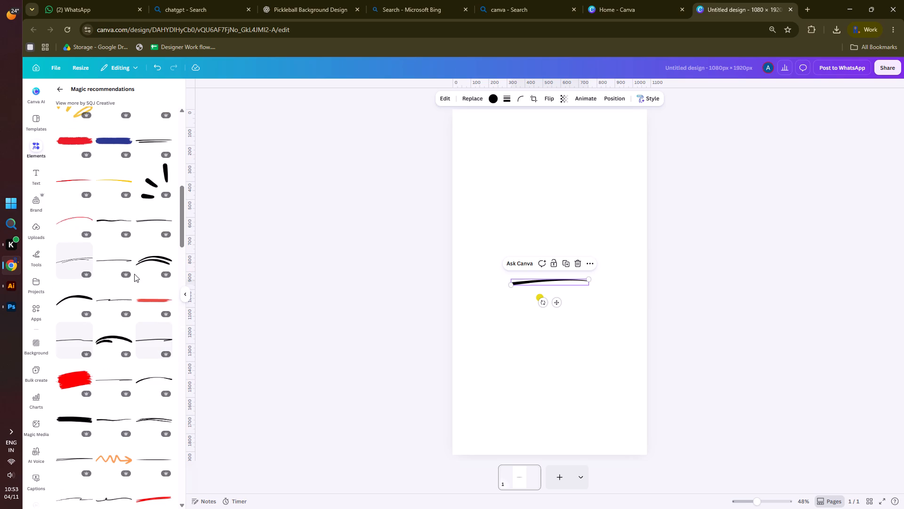
pyautogui.scroll(3, 134, 274)
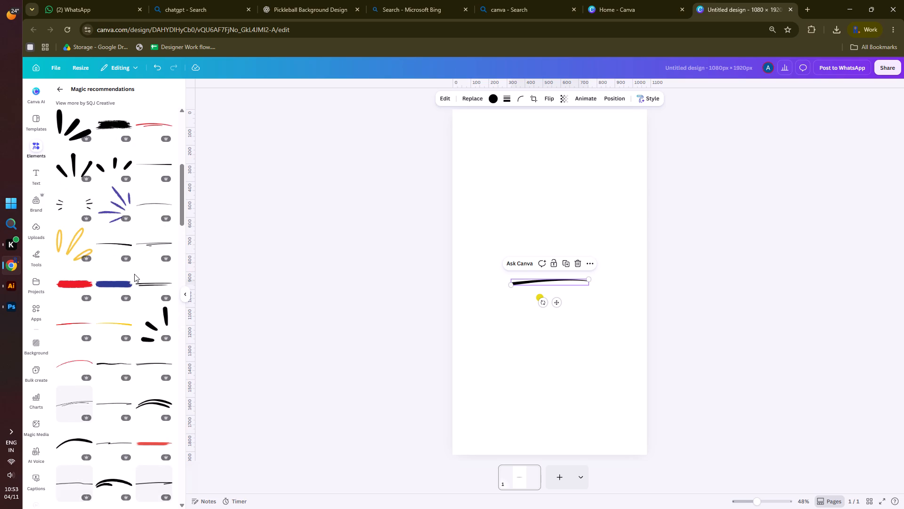
pyautogui.scroll(8, 134, 274)
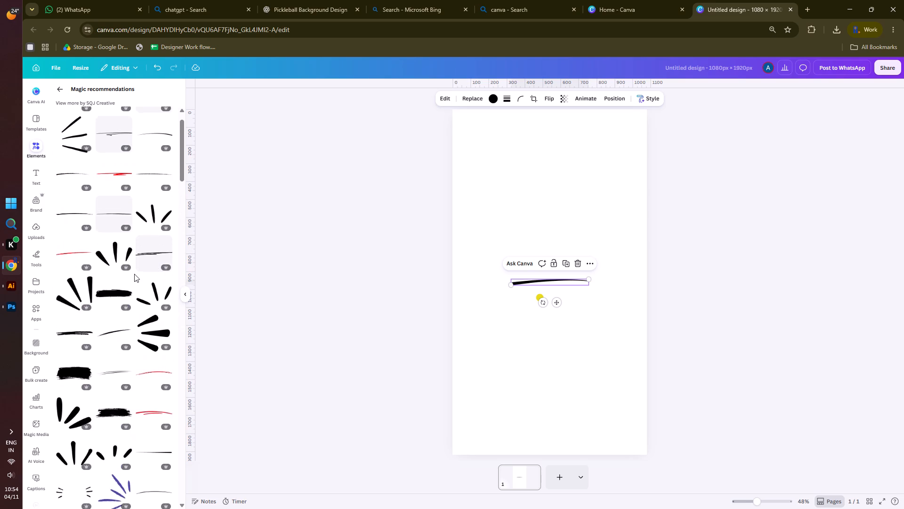
pyautogui.scroll(4, 134, 274)
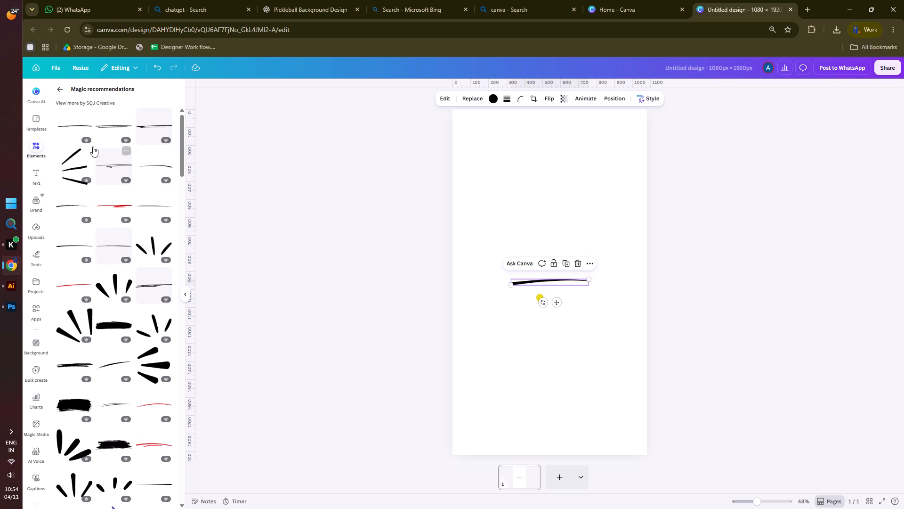
# Return to the "LINE" graphics results and look through them for another decorative line.
pyautogui.click(61, 93)
pyautogui.scroll(-2, 117, 268)
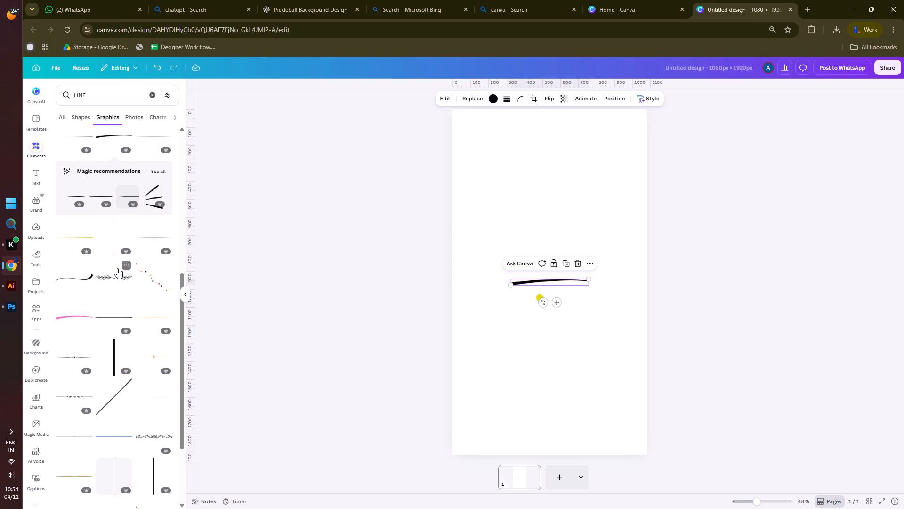
pyautogui.scroll(3, 118, 215)
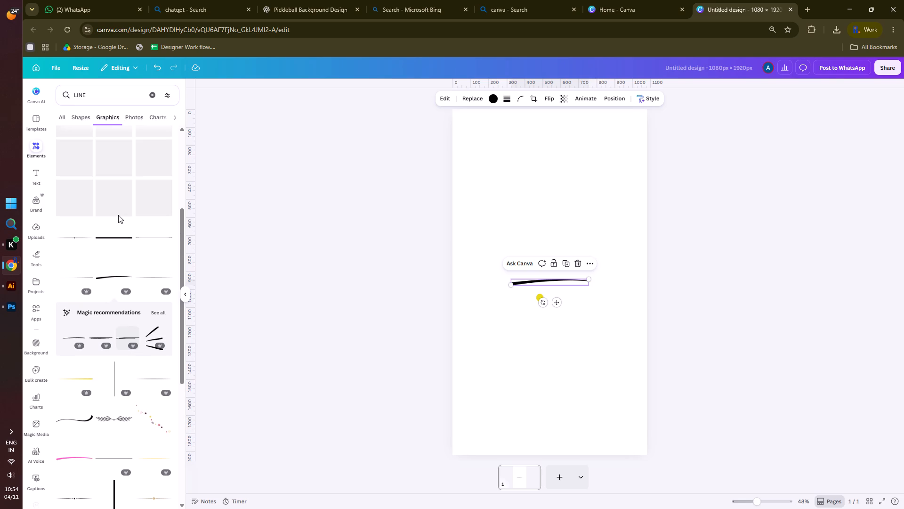
pyautogui.scroll(4, 120, 263)
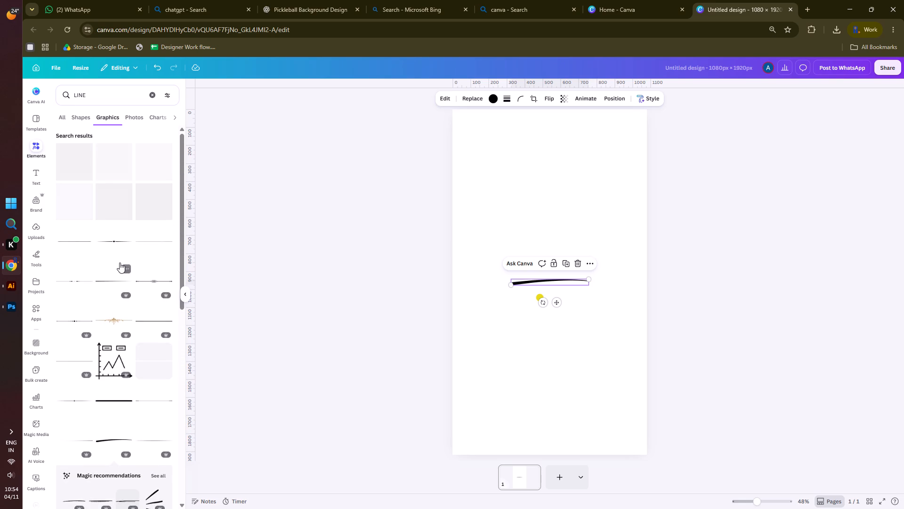
pyautogui.scroll(5, 120, 263)
pyautogui.scroll(-11, 120, 263)
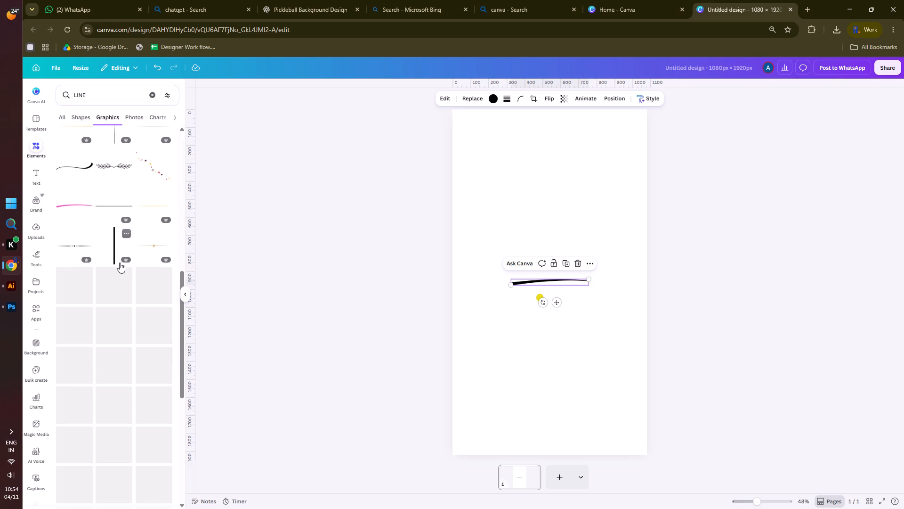
pyautogui.scroll(-8, 120, 263)
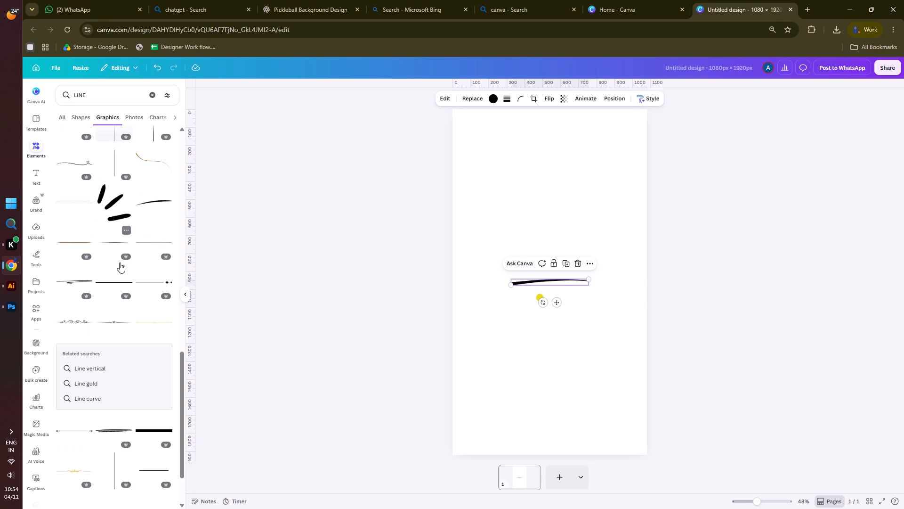
pyautogui.scroll(-12, 120, 263)
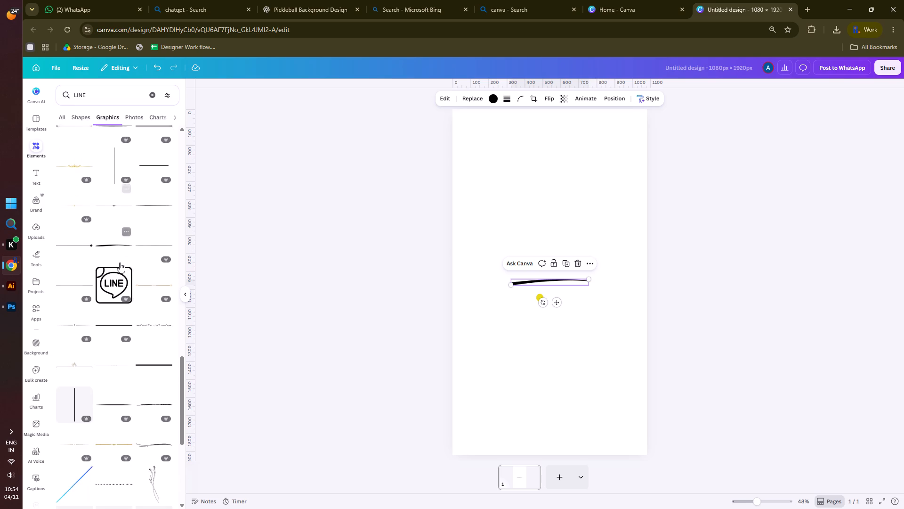
pyautogui.scroll(-9, 120, 263)
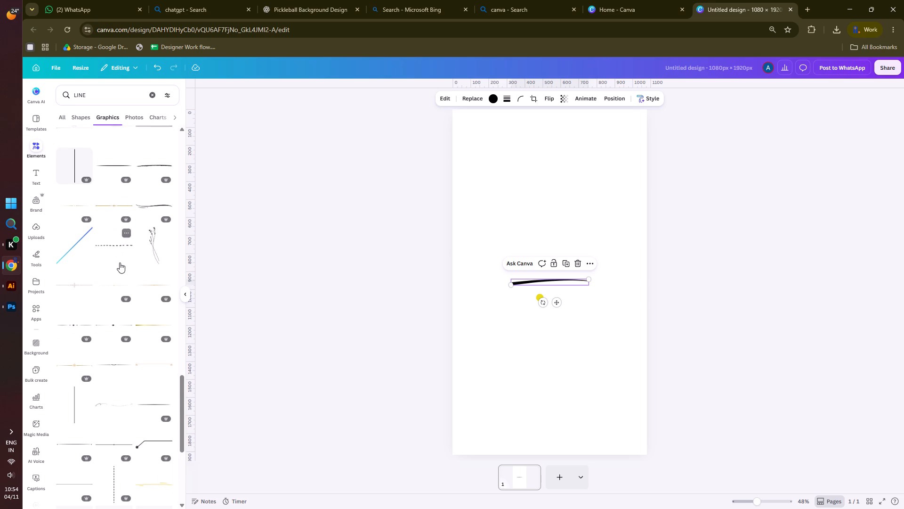
pyautogui.scroll(-14, 120, 263)
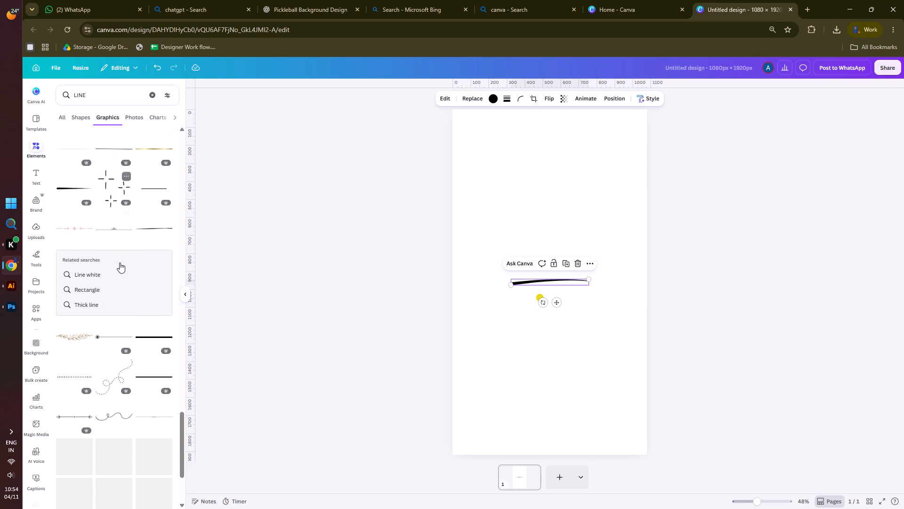
pyautogui.scroll(-9, 120, 263)
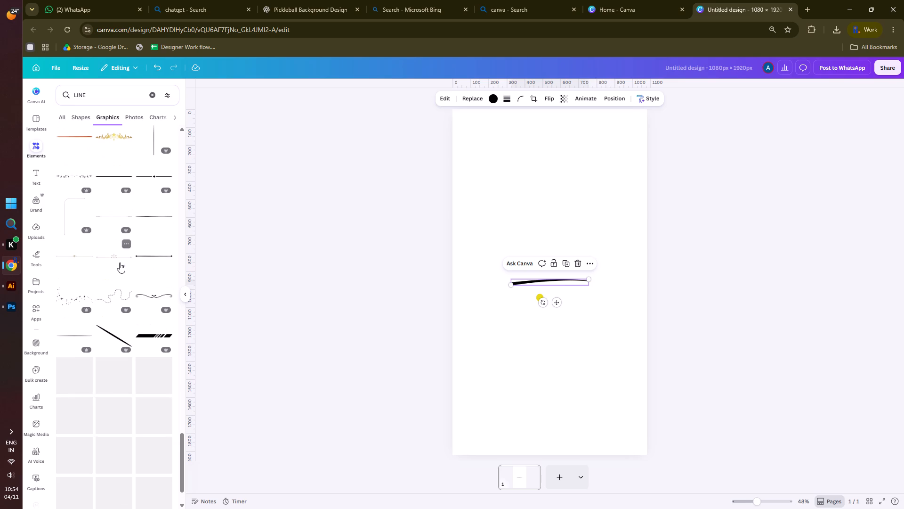
pyautogui.scroll(-12, 120, 263)
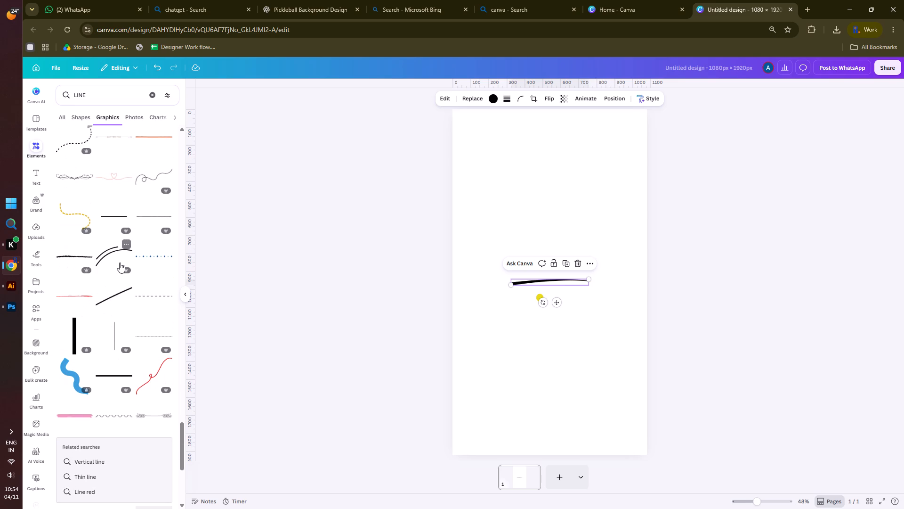
pyautogui.scroll(-9, 120, 263)
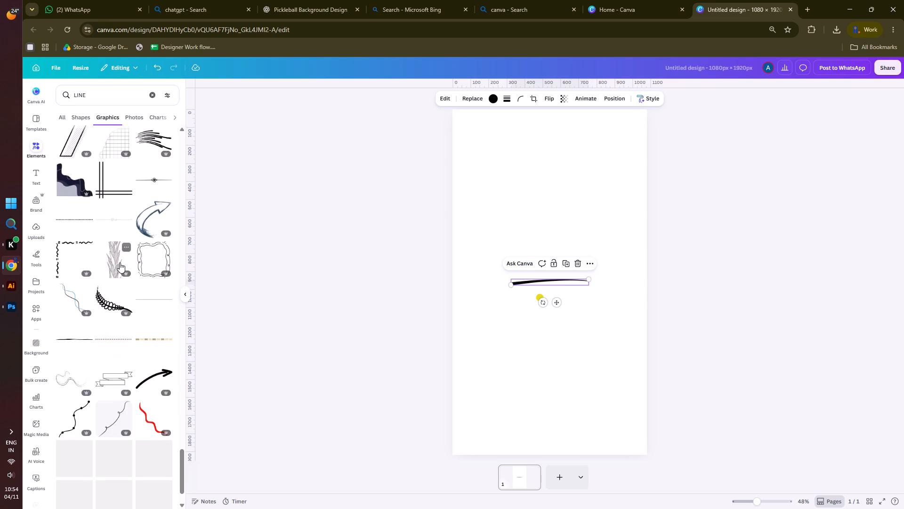
pyautogui.scroll(-9, 120, 263)
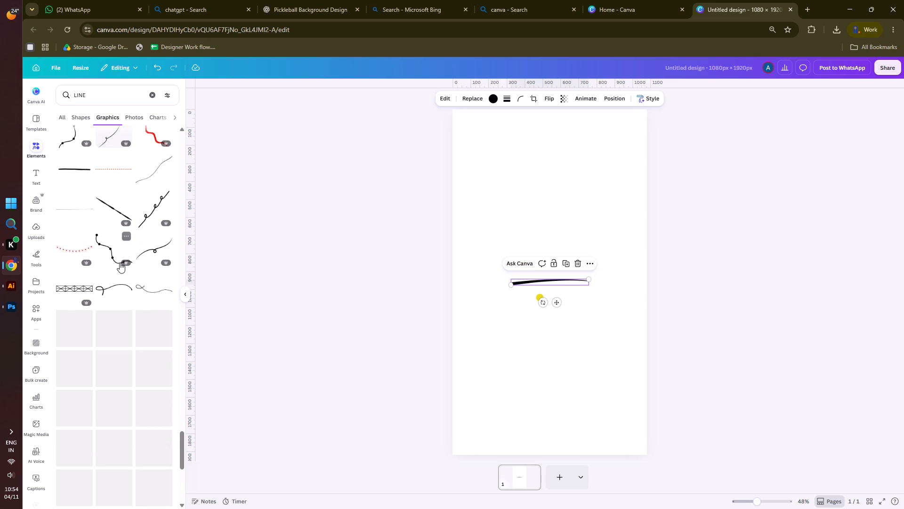
pyautogui.scroll(-9, 120, 263)
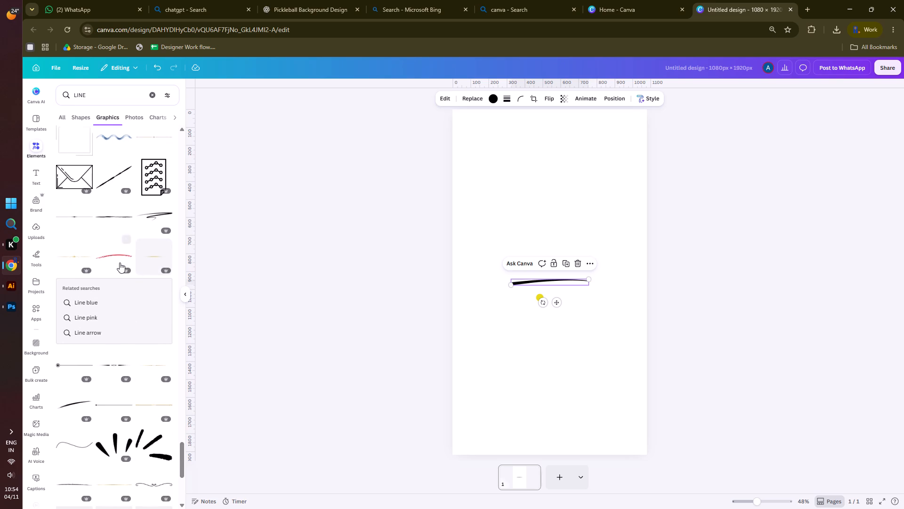
pyautogui.scroll(-5, 120, 263)
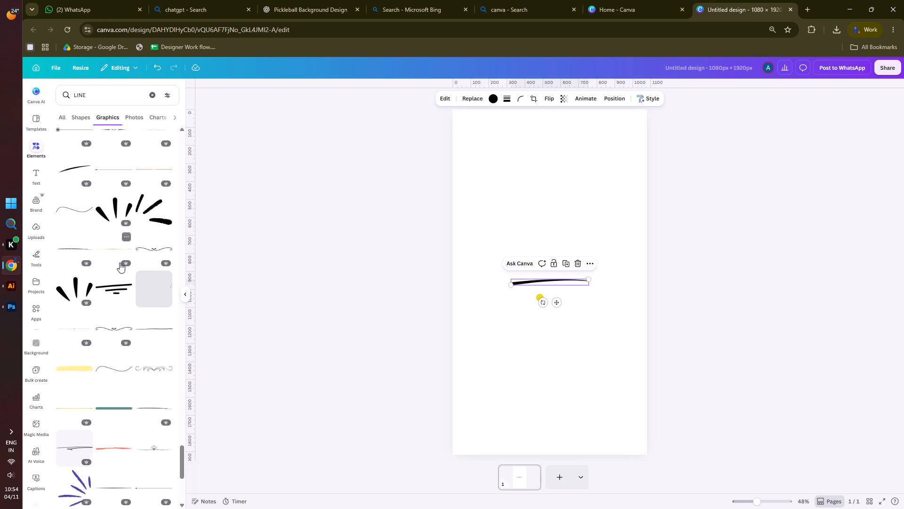
# Add the thin, upward-curving black tapered stroke to the page and place it just below the first brush line, over the yellow dot.
pyautogui.click(70, 165)
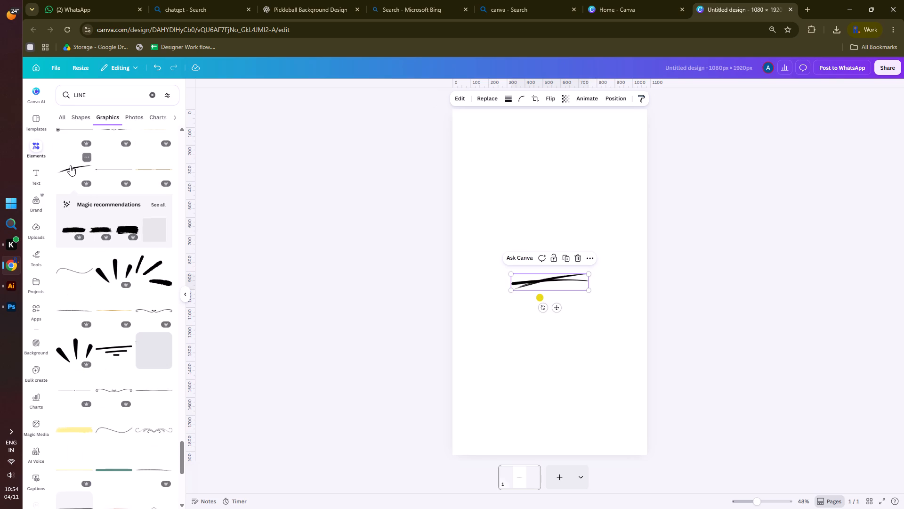
pyautogui.moveTo(534, 282); pyautogui.dragTo(539, 303)
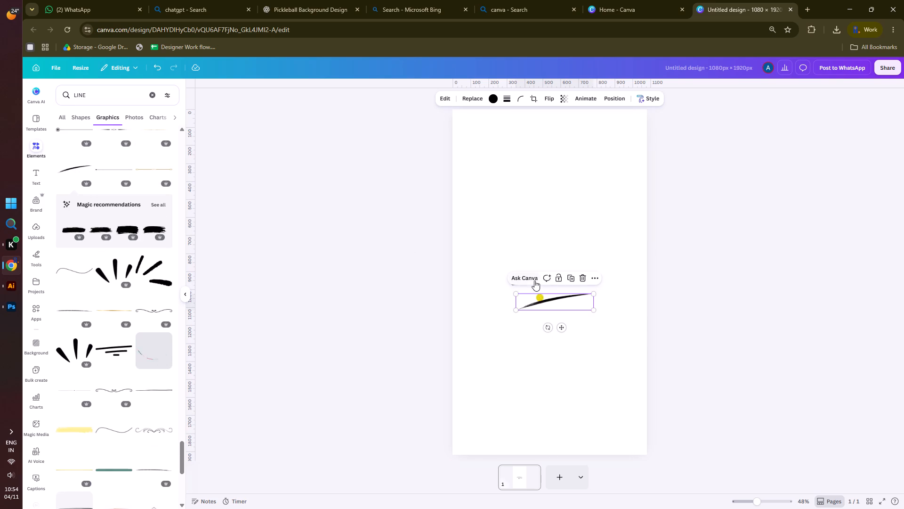
pyautogui.click(395, 262)
# Delete the upper black brush-stroke line from the page.
pyautogui.click(551, 281)
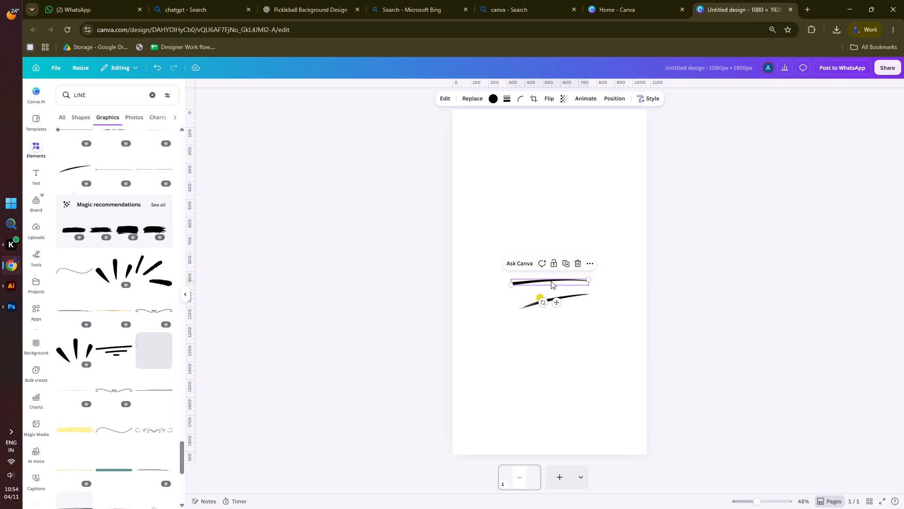
pyautogui.press('Delete')
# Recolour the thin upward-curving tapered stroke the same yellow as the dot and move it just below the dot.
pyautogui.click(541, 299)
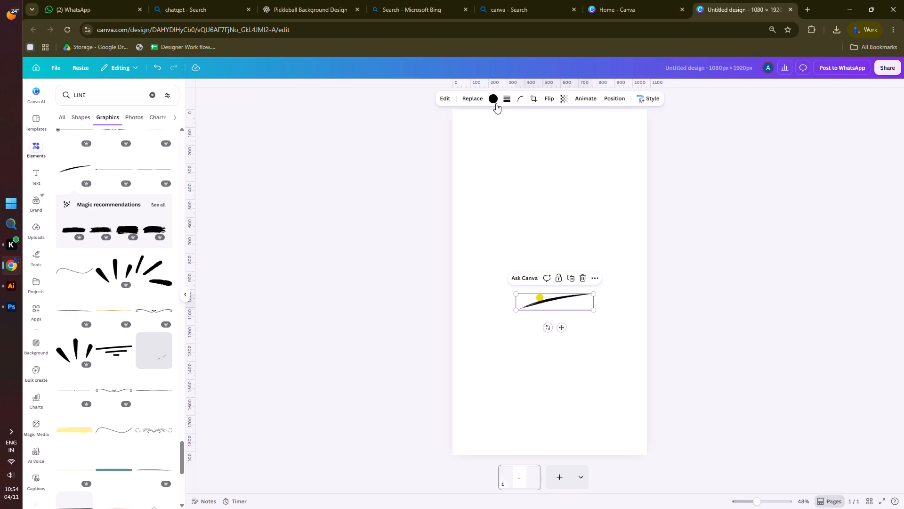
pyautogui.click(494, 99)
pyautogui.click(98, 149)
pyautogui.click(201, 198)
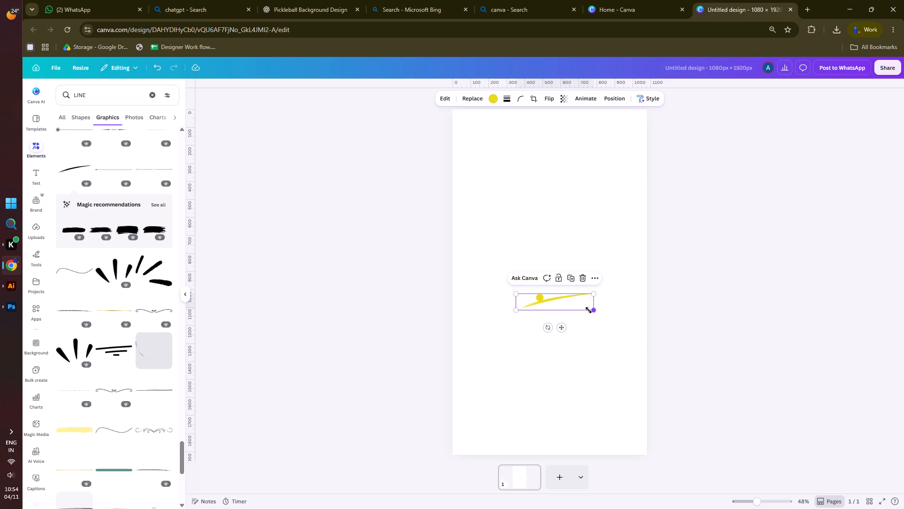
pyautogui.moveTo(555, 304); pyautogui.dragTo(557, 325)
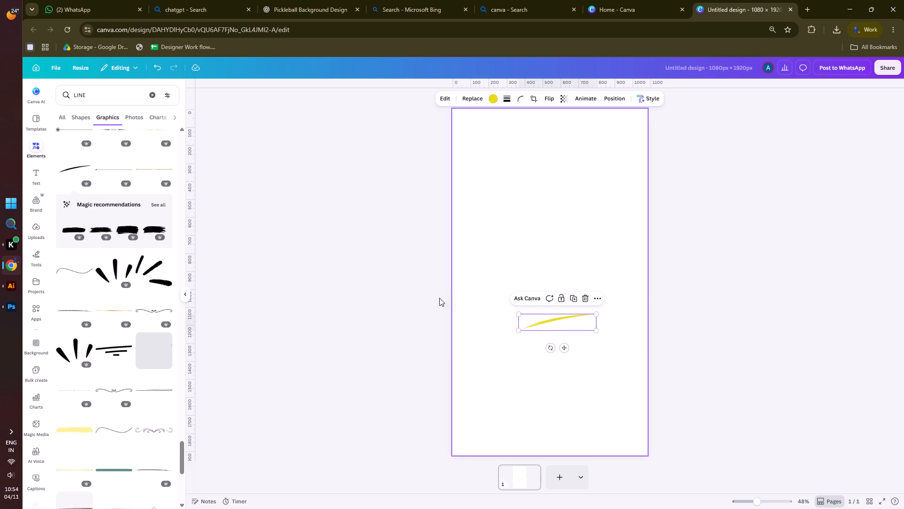
# Delete the yellow dot above the curved stroke and reselect the stroke.
pyautogui.click(426, 300)
pyautogui.click(541, 297)
pyautogui.press('Delete')
pyautogui.click(561, 320)
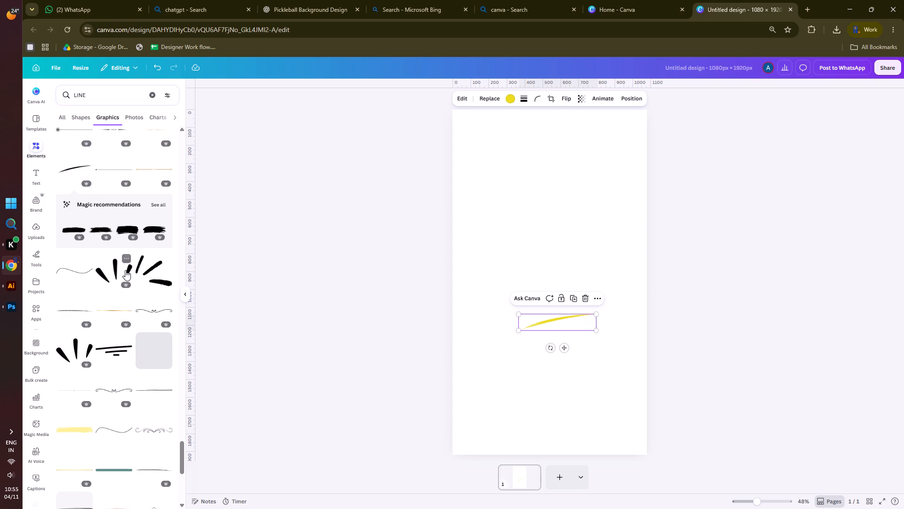
# Look further through the "LINE" graphics results for another decorative brush stroke.
pyautogui.scroll(-13, 121, 273)
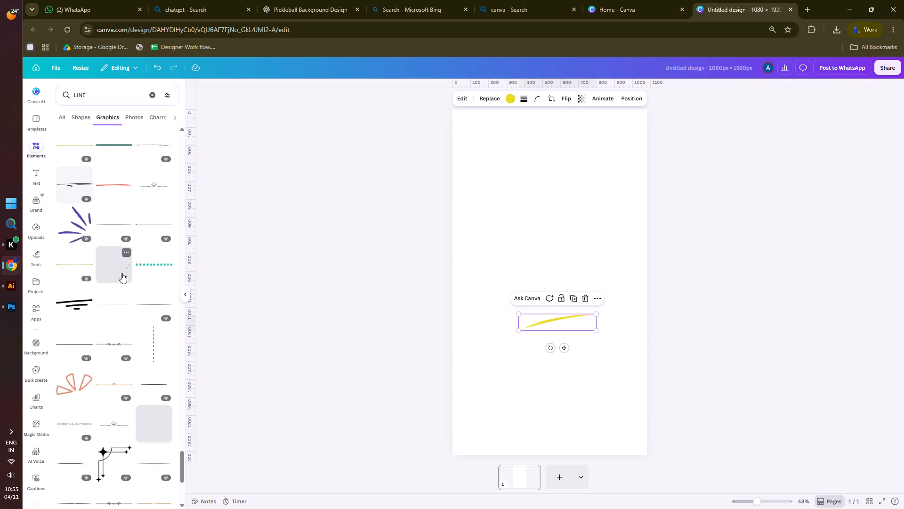
pyautogui.scroll(-10, 121, 273)
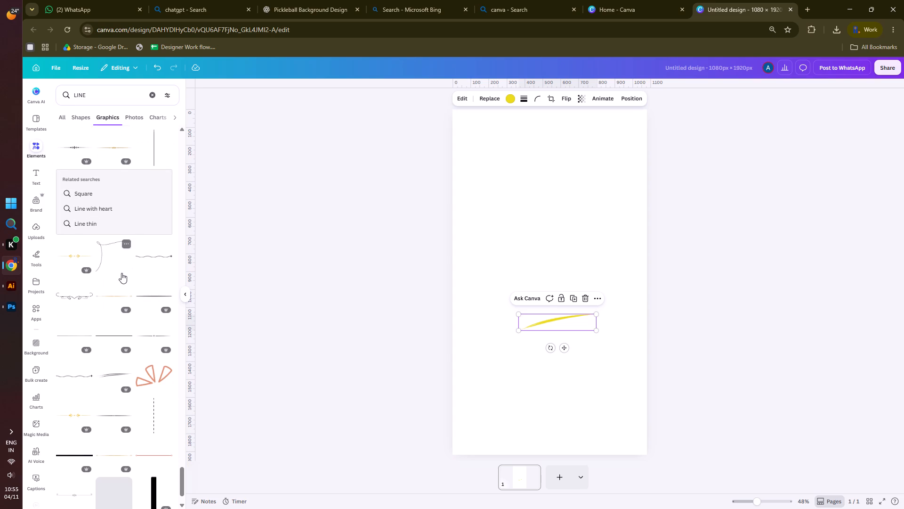
pyautogui.scroll(-12, 121, 273)
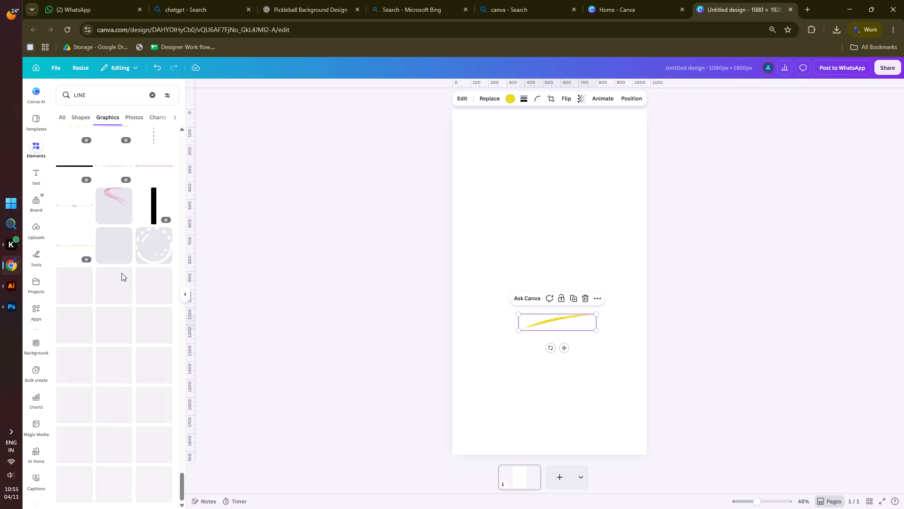
pyautogui.scroll(-4, 121, 273)
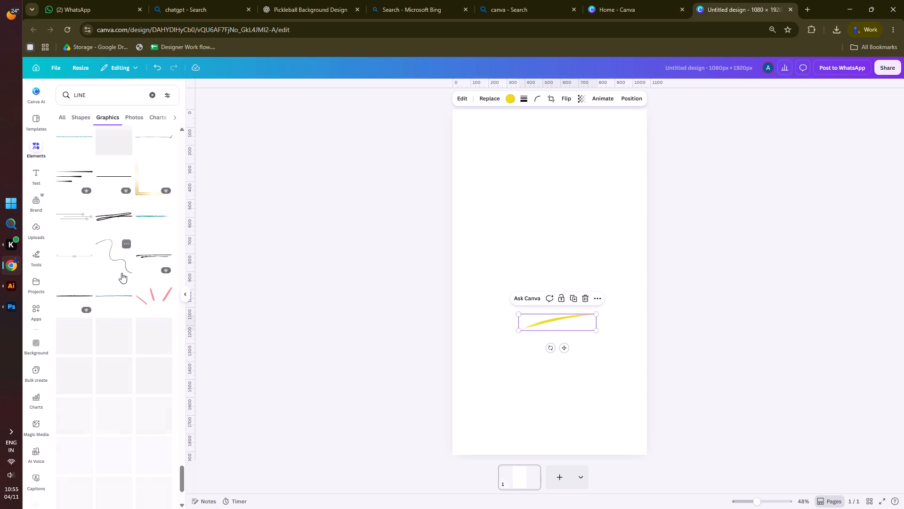
pyautogui.scroll(-4, 121, 273)
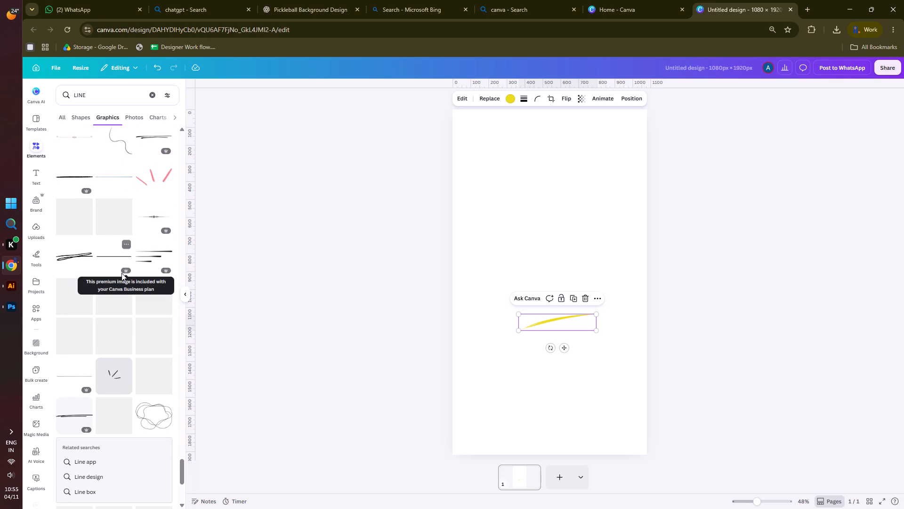
pyautogui.scroll(-5, 121, 273)
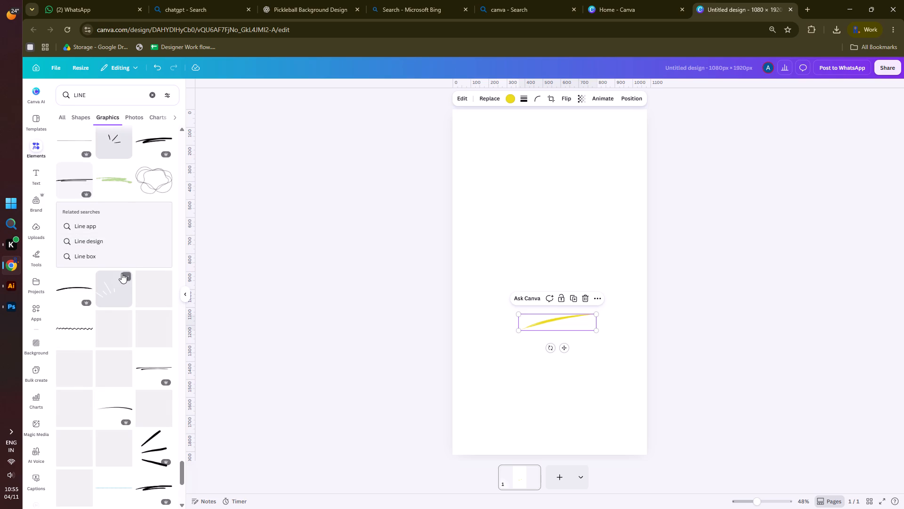
pyautogui.scroll(-2, 121, 273)
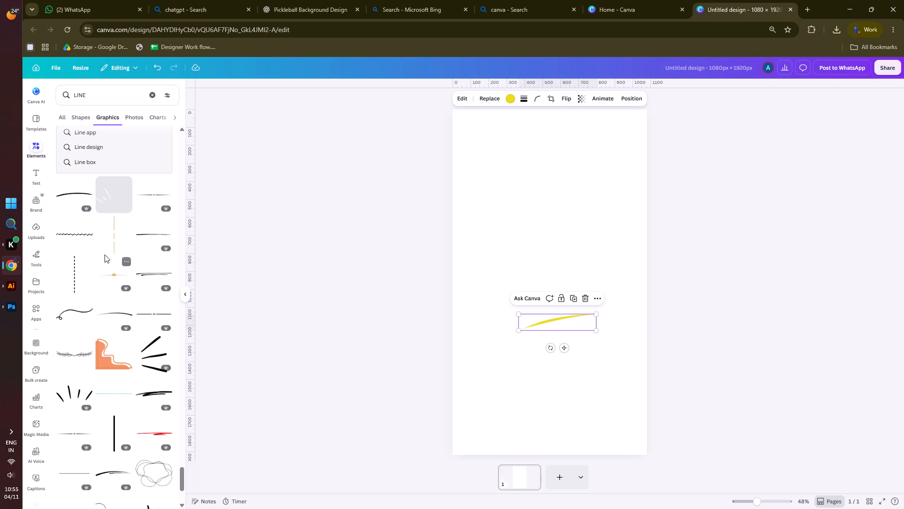
pyautogui.scroll(-10, 122, 292)
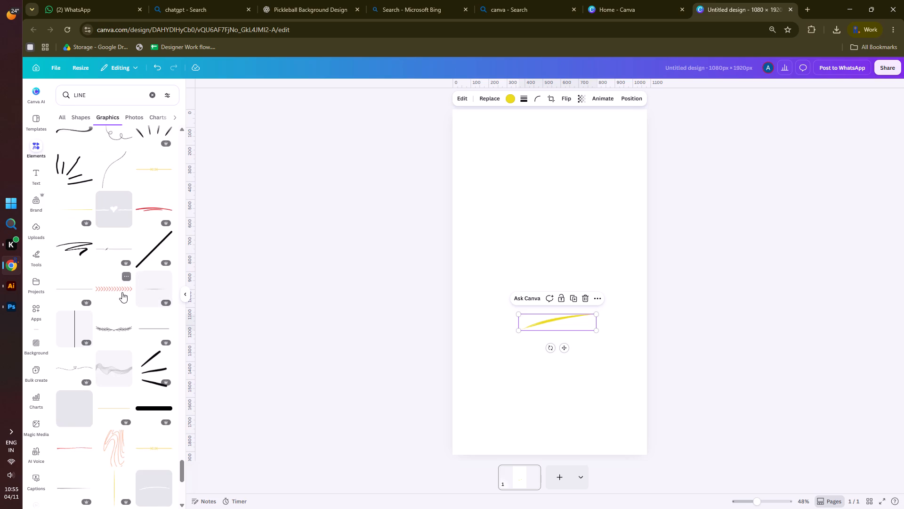
pyautogui.scroll(-10, 122, 292)
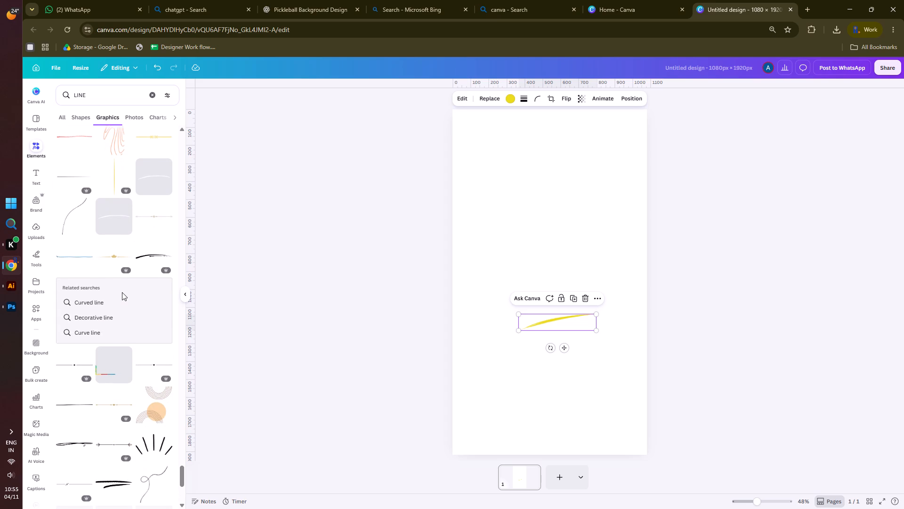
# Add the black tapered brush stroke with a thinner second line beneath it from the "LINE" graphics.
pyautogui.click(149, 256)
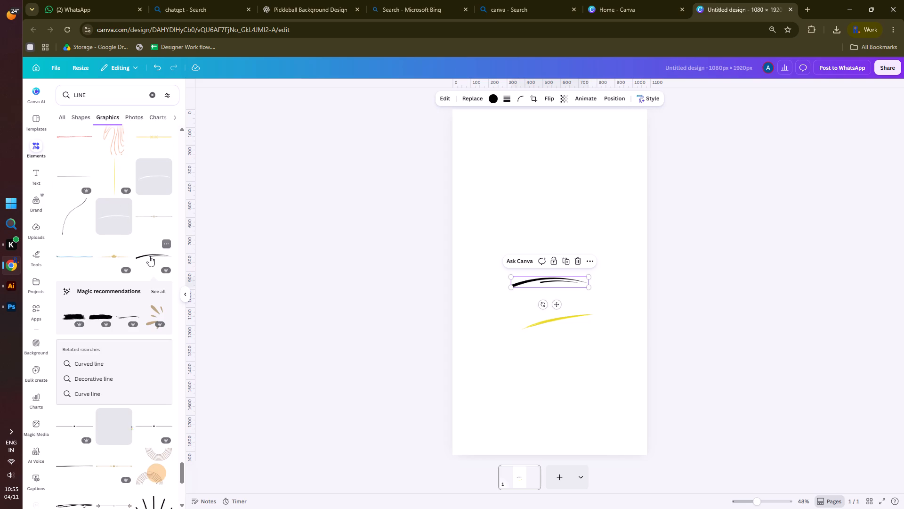
# Examine the full set of Magic recommendations related to the added double brush stroke for a more suitable line.
pyautogui.click(158, 290)
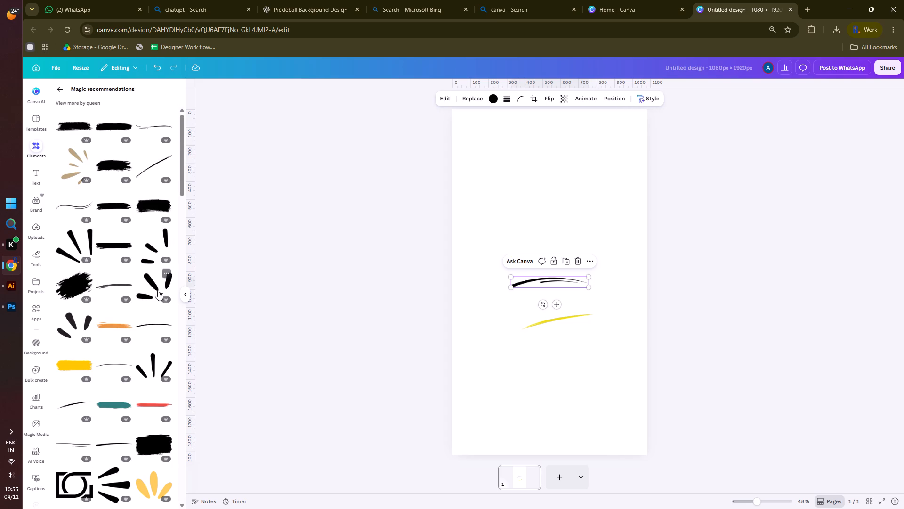
pyautogui.scroll(-5, 145, 294)
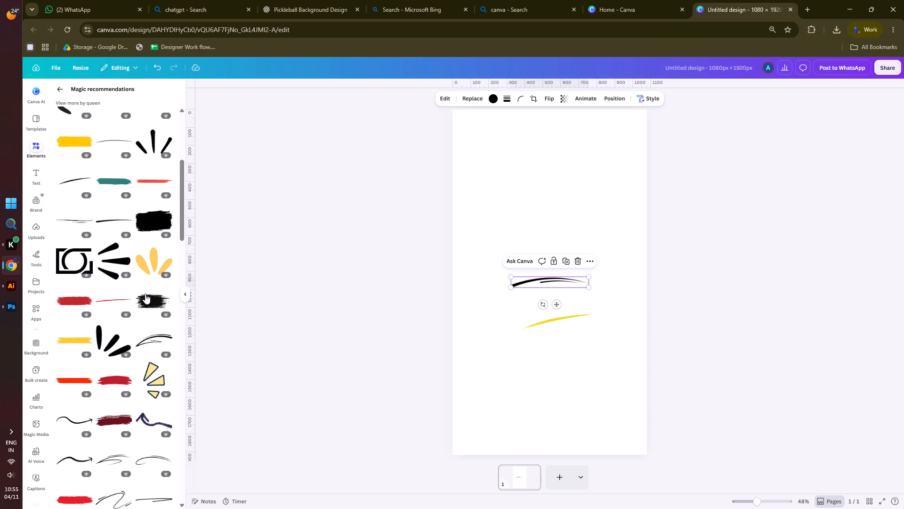
pyautogui.scroll(3, 145, 294)
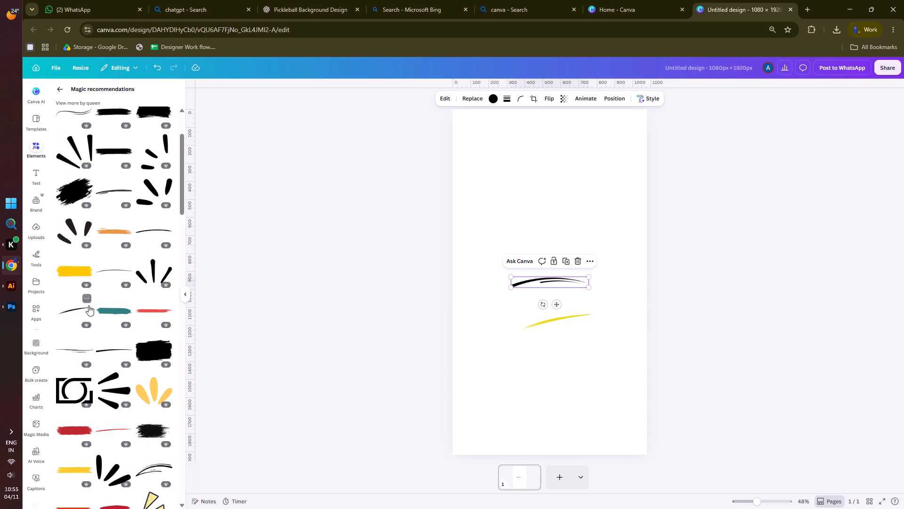
pyautogui.scroll(-10, 89, 305)
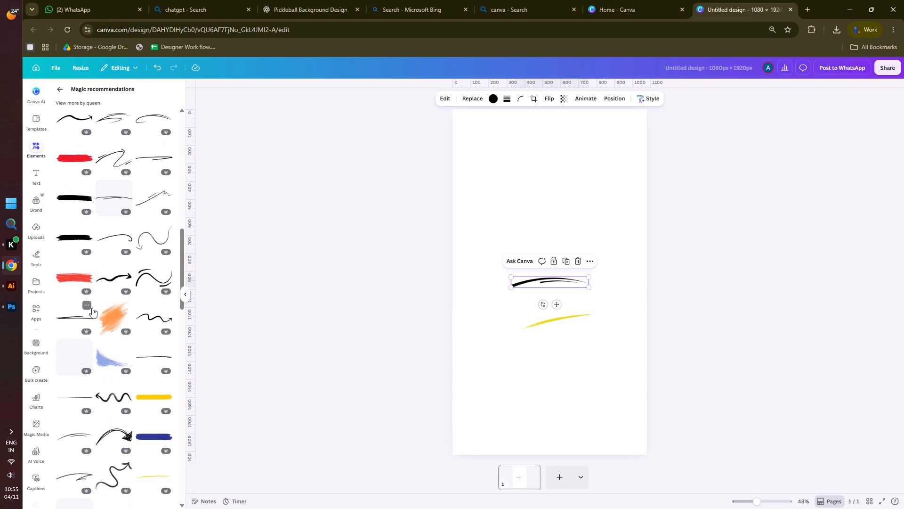
pyautogui.scroll(-9, 92, 308)
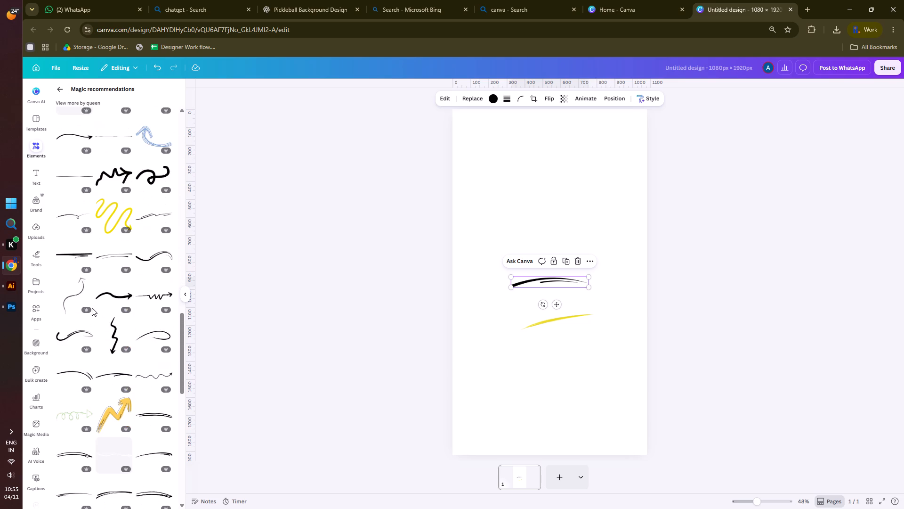
pyautogui.scroll(-5, 92, 308)
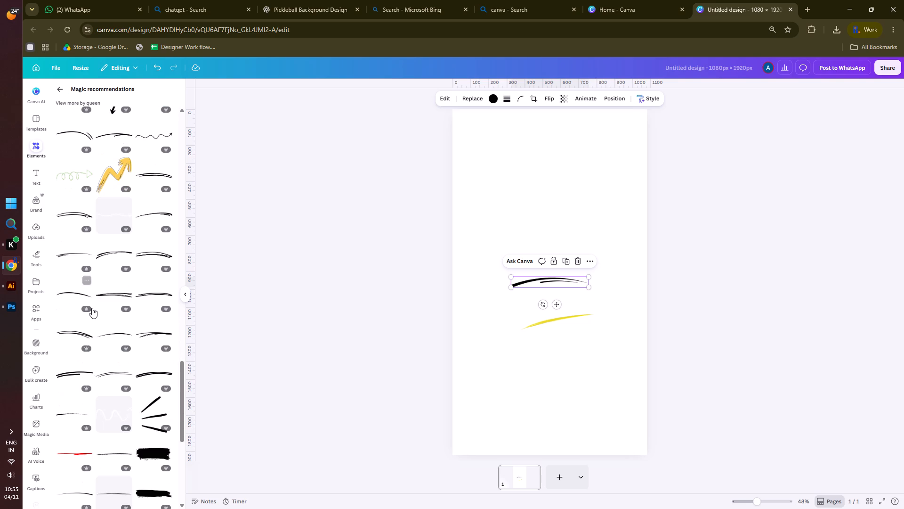
pyautogui.scroll(-9, 92, 308)
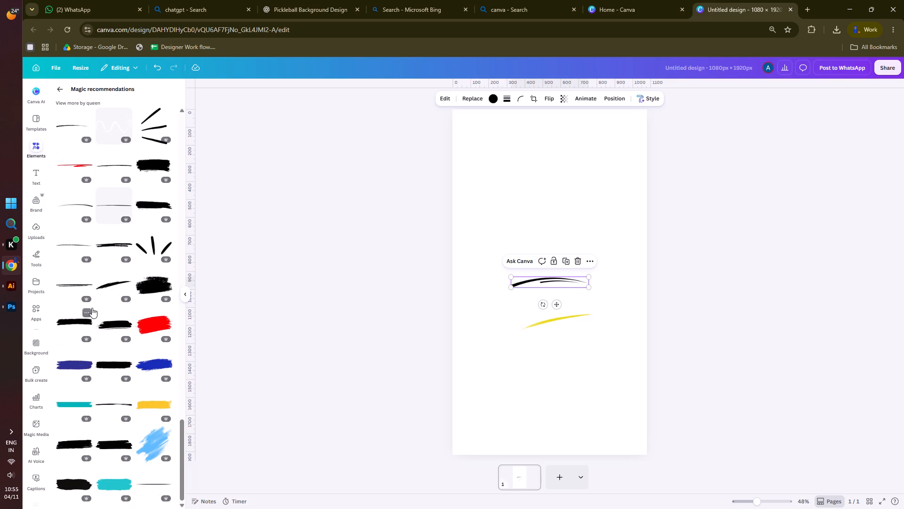
pyautogui.scroll(-8, 92, 308)
pyautogui.scroll(5, 121, 320)
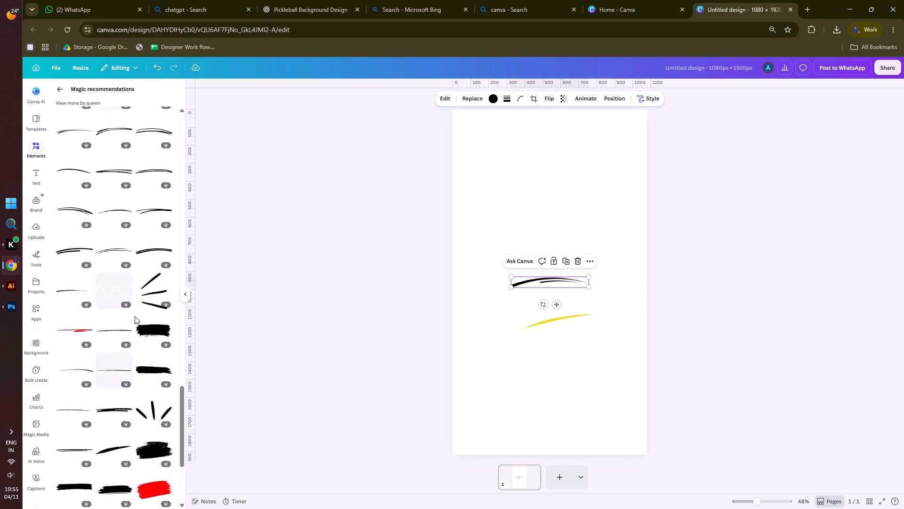
pyautogui.scroll(17, 135, 316)
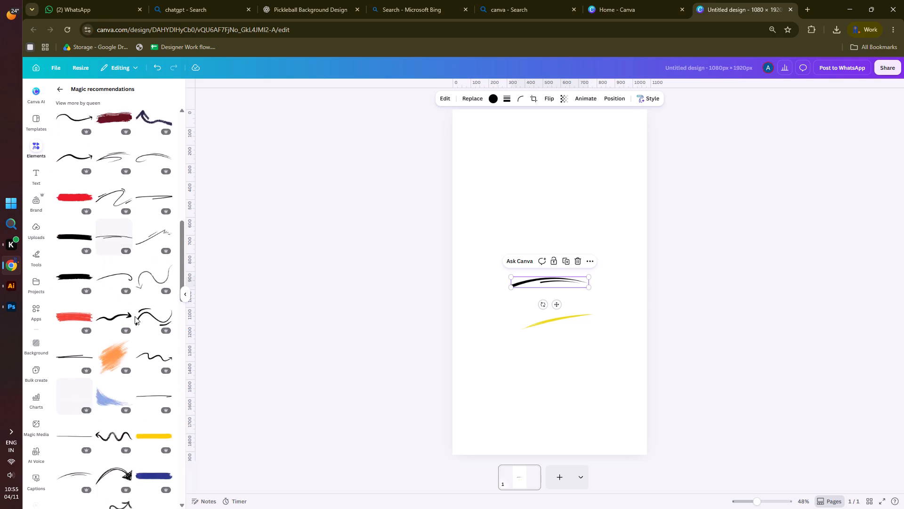
pyautogui.scroll(13, 135, 316)
pyautogui.scroll(-1, 135, 316)
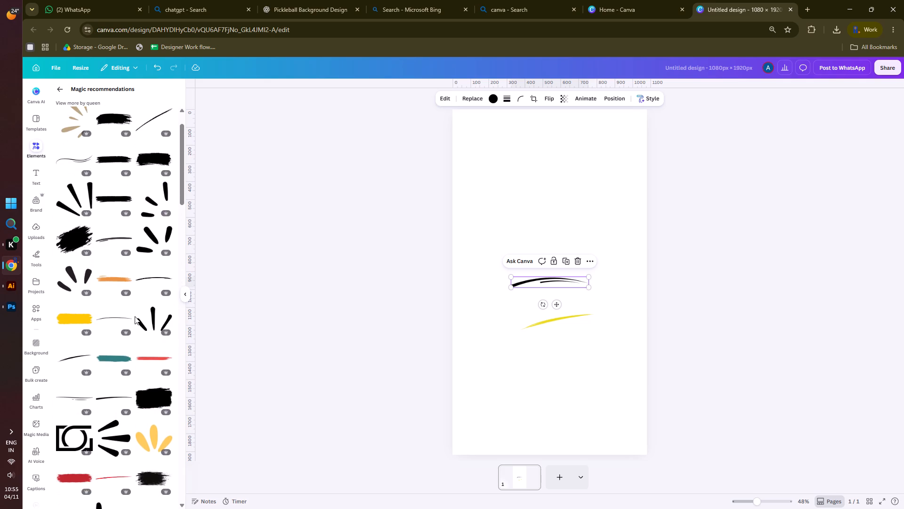
pyautogui.scroll(7, 135, 316)
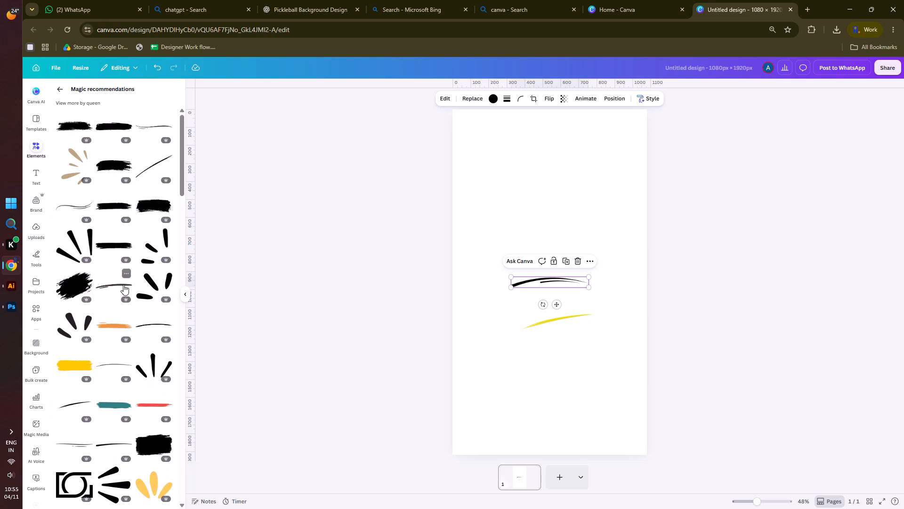
# Add the dark grey curved brush line with a short second stroke from the recommendations and place it in the page's upper part.
pyautogui.click(123, 285)
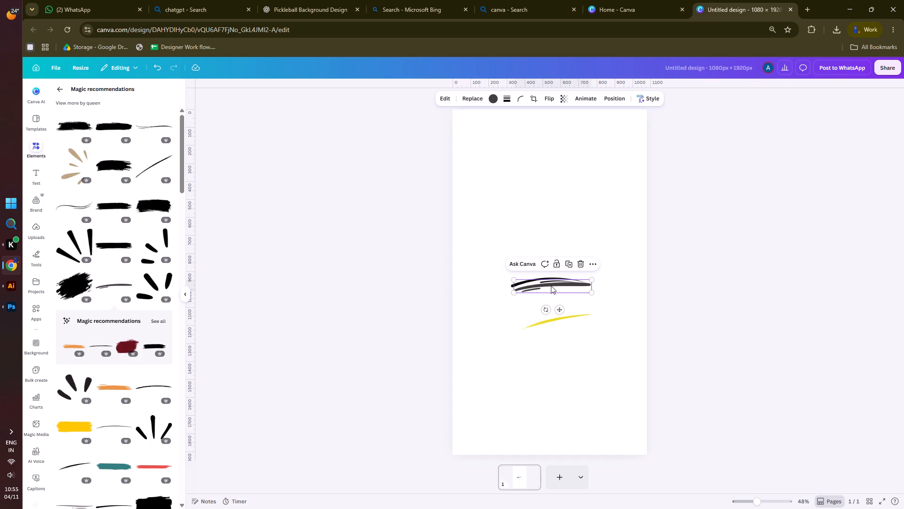
pyautogui.moveTo(551, 286); pyautogui.dragTo(553, 205)
# Delete the black double brush stroke and the yellow curved stroke, keeping only the dark grey brush line.
pyautogui.click(525, 279)
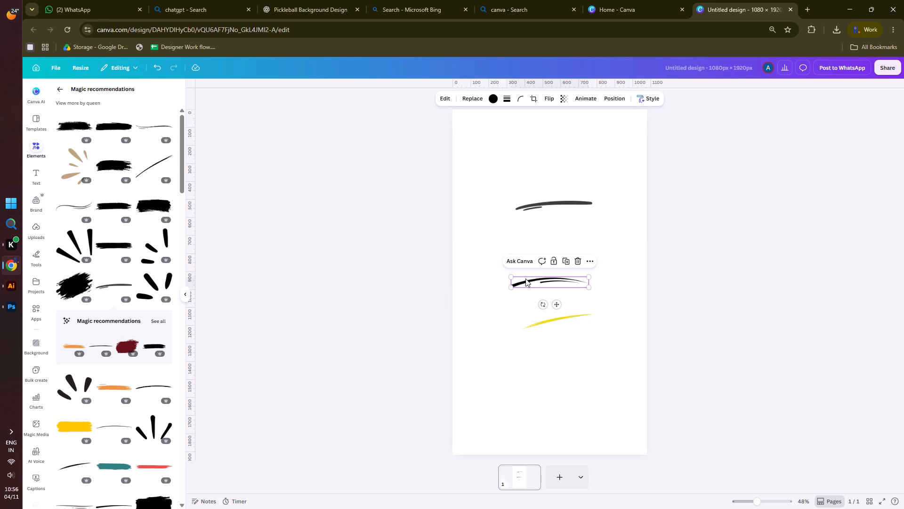
pyautogui.press('Delete')
pyautogui.click(555, 319)
pyautogui.press('Delete')
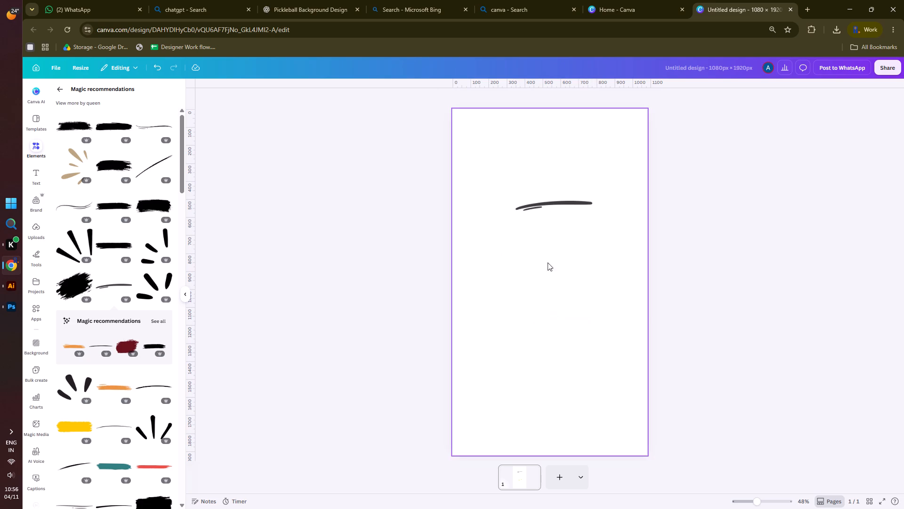
# Move the dark grey brush line down towards the page's middle and recolour it with the yellow default solid colour.
pyautogui.moveTo(557, 202); pyautogui.dragTo(550, 250)
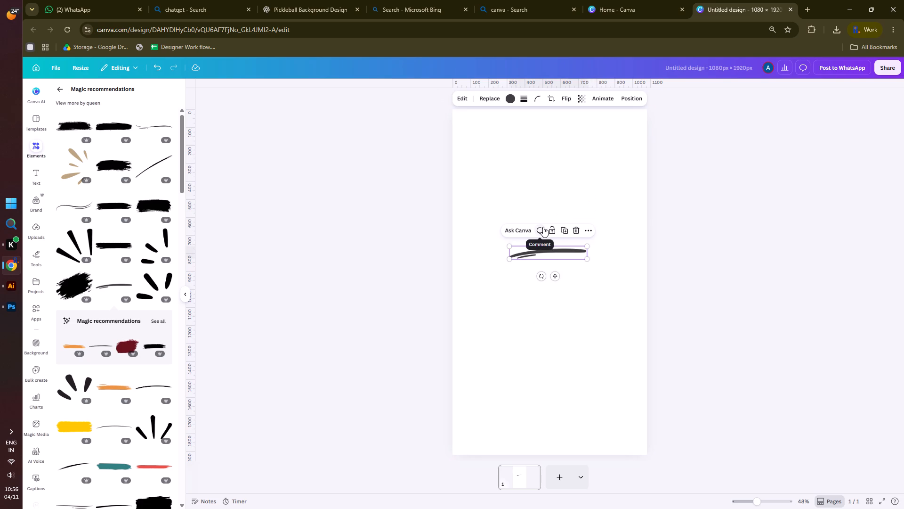
pyautogui.click(507, 104)
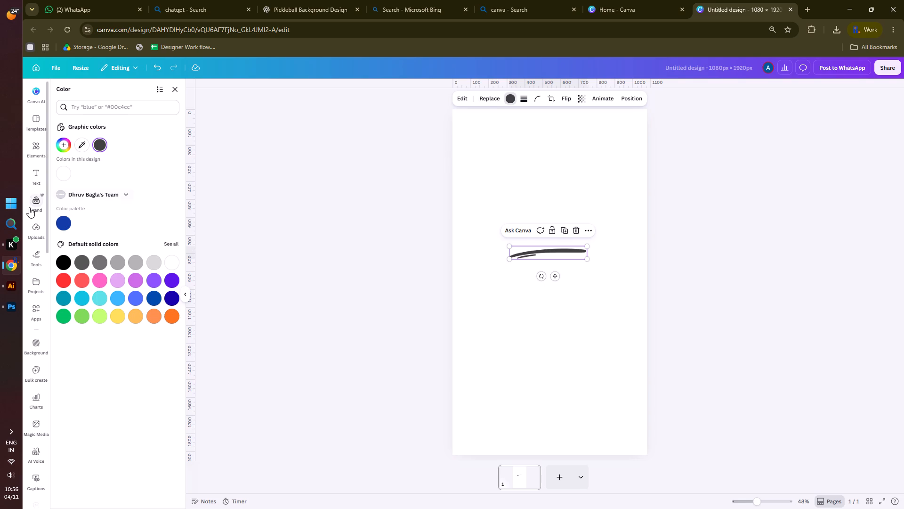
pyautogui.click(119, 317)
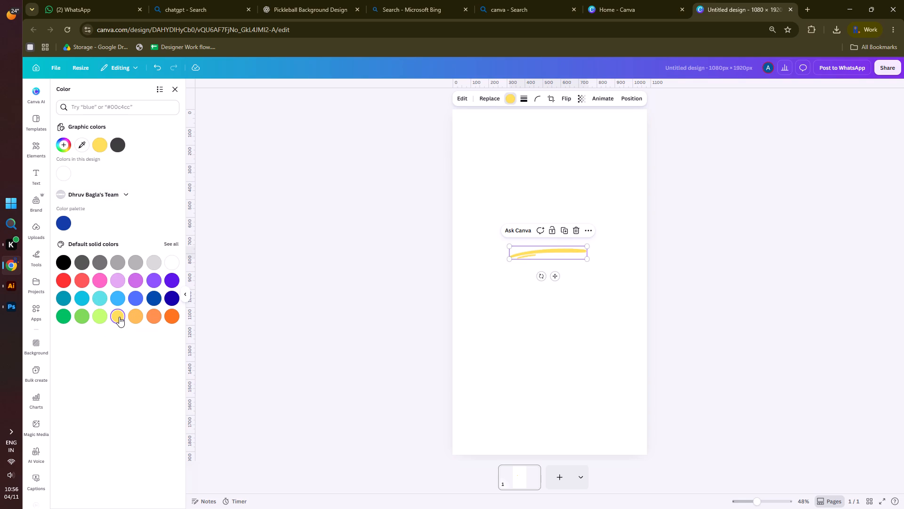
pyautogui.click(258, 238)
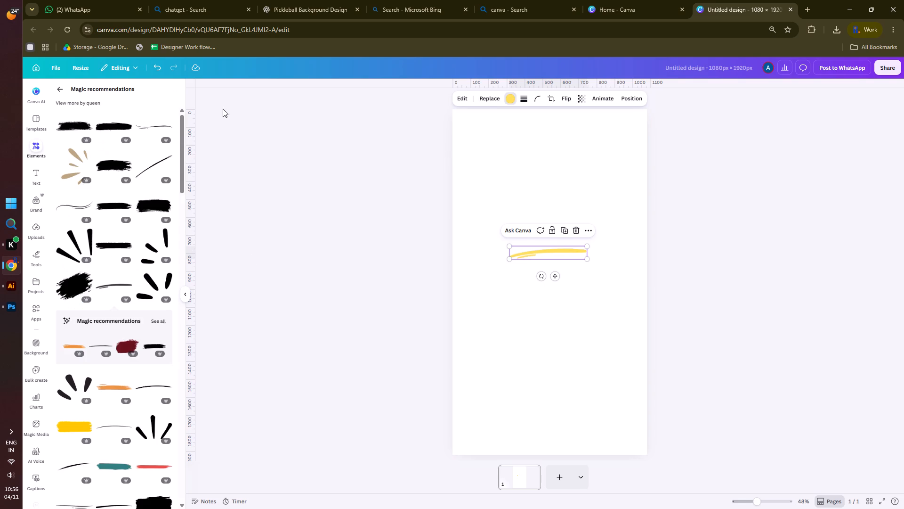
# Switch to the "GAME MODE" banner document in Illustrator.
pyautogui.click(15, 284)
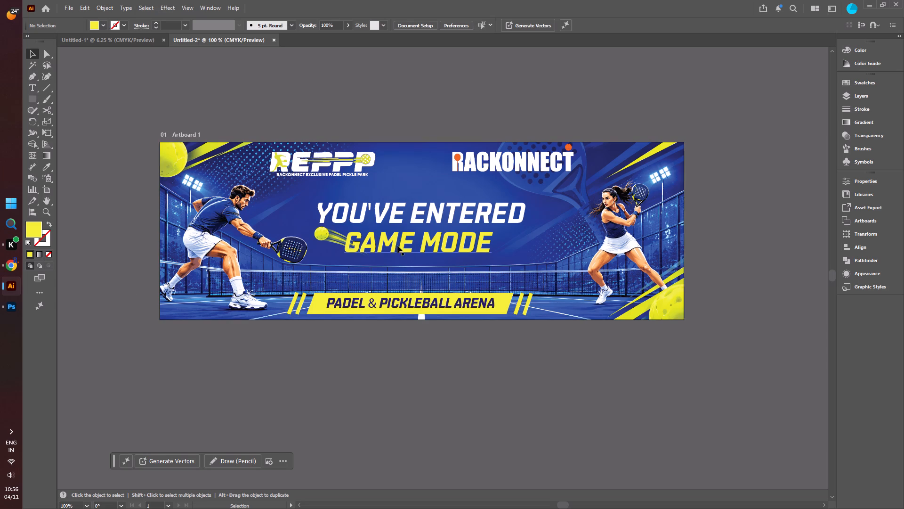
# Copy the hex code ffff33 from the fill colour of the "GAME MODE" text.
pyautogui.click(398, 244)
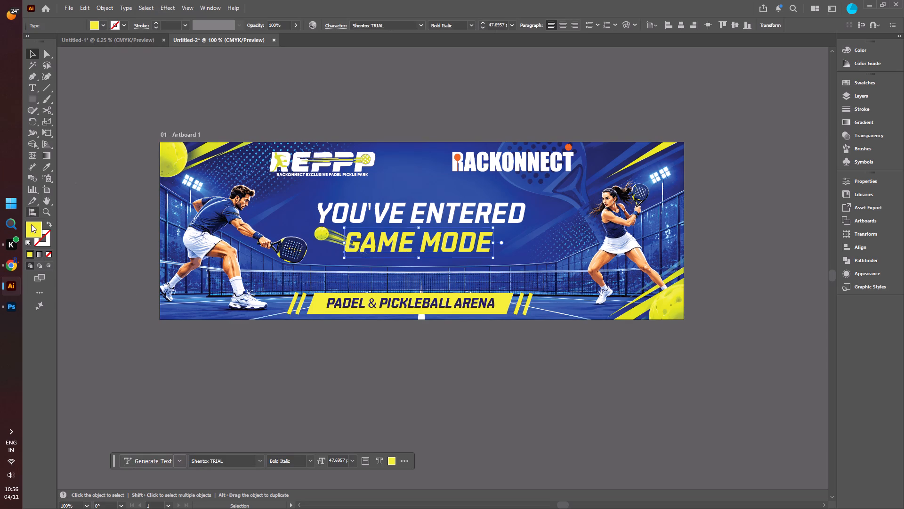
pyautogui.click(32, 228)
pyautogui.doubleClick(29, 229)
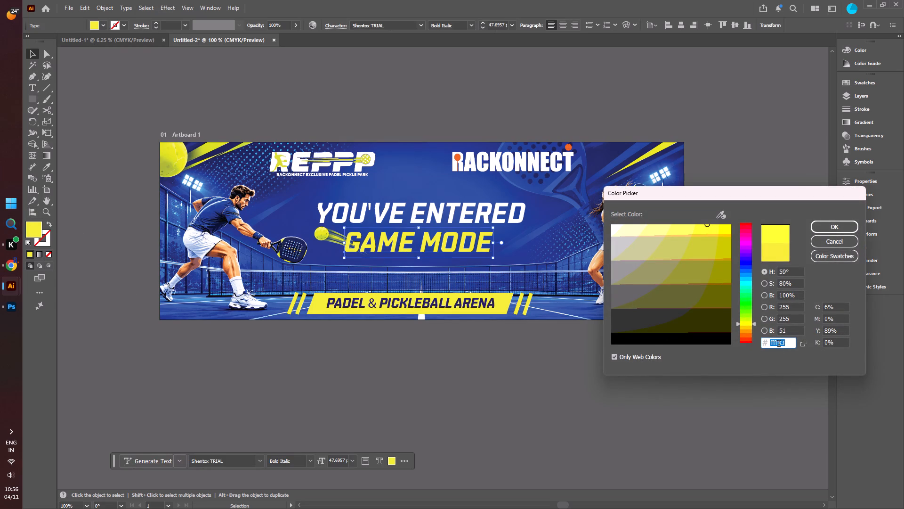
pyautogui.click(779, 345)
pyautogui.moveTo(788, 343); pyautogui.dragTo(766, 345)
pyautogui.hotkey('ctrl', 'c')
# Switch to the Canva design in Chrome and recolour the brush line with the copied hex colour #FFFF33.
pyautogui.click(8, 274)
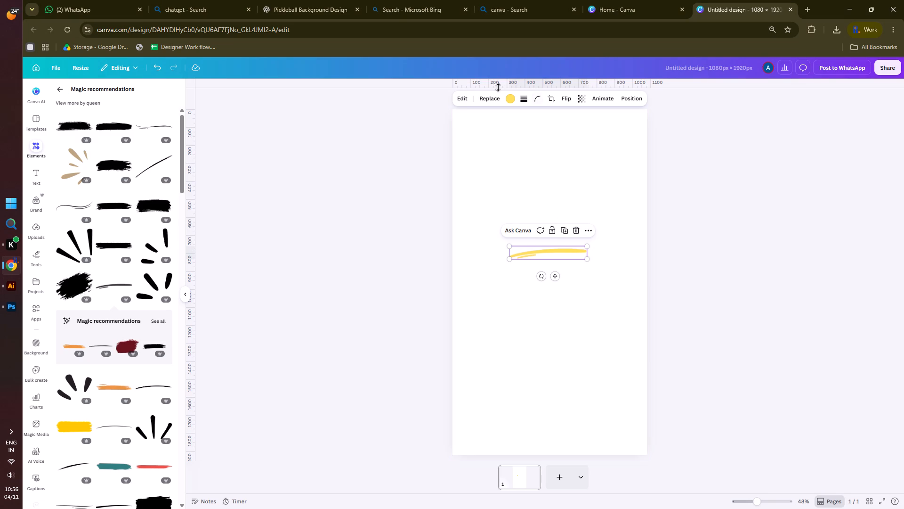
pyautogui.click(510, 99)
pyautogui.click(64, 144)
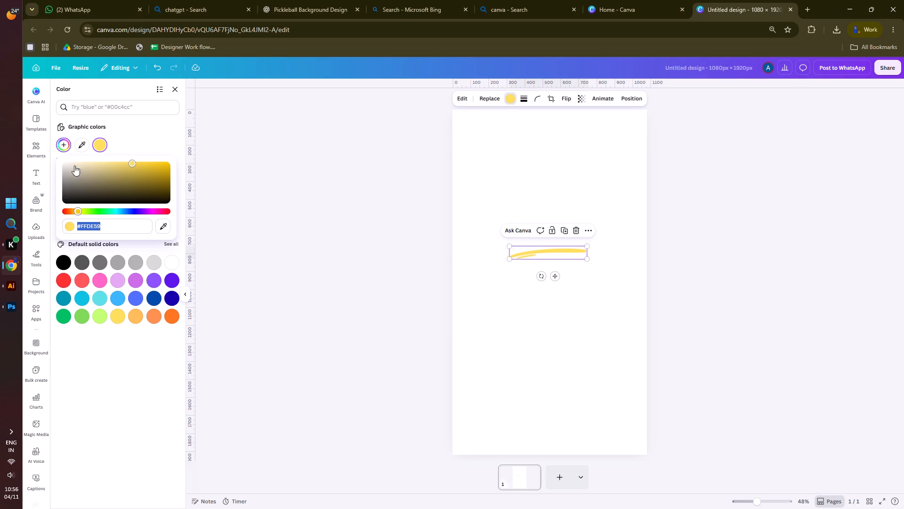
pyautogui.tripleClick(105, 227)
pyautogui.hotkey('ctrl', 'v')
pyautogui.press('Return')
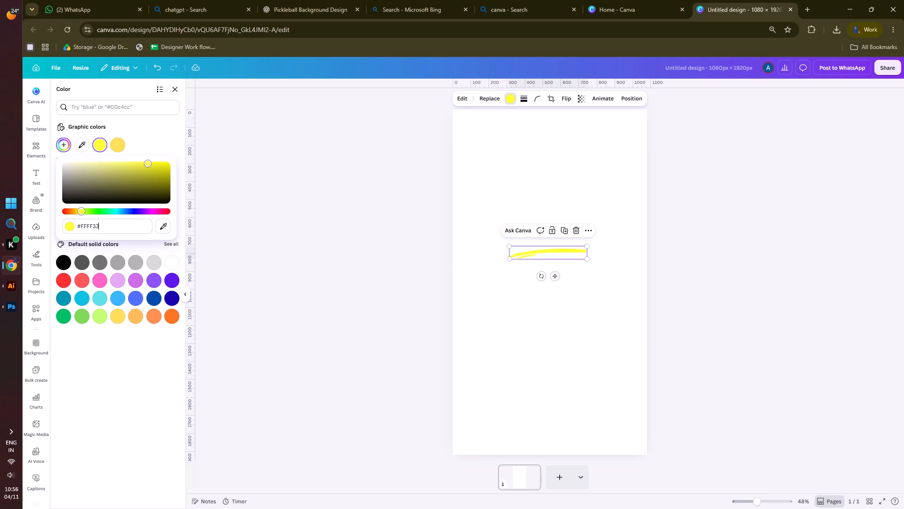
pyautogui.click(699, 222)
pyautogui.click(667, 259)
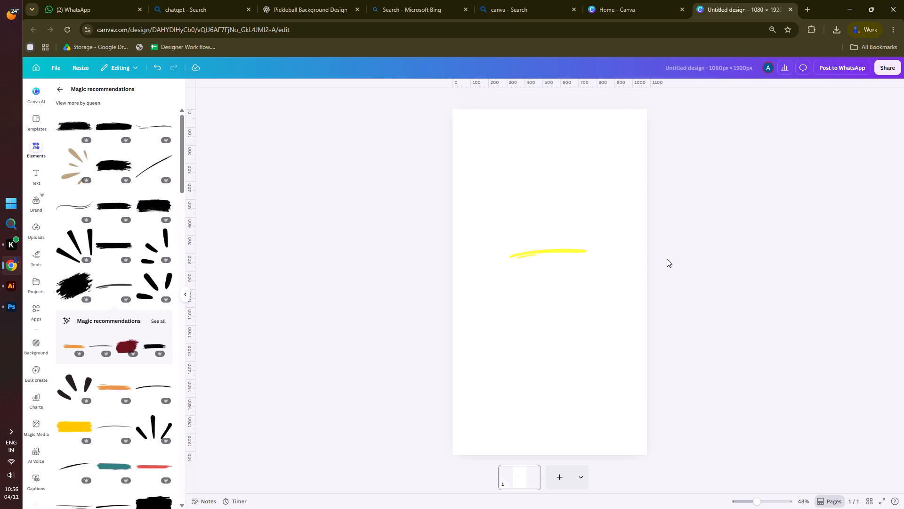
# Turn on the transparent background and try to download the design as a high-quality PNG.
pyautogui.click(58, 67)
pyautogui.click(88, 247)
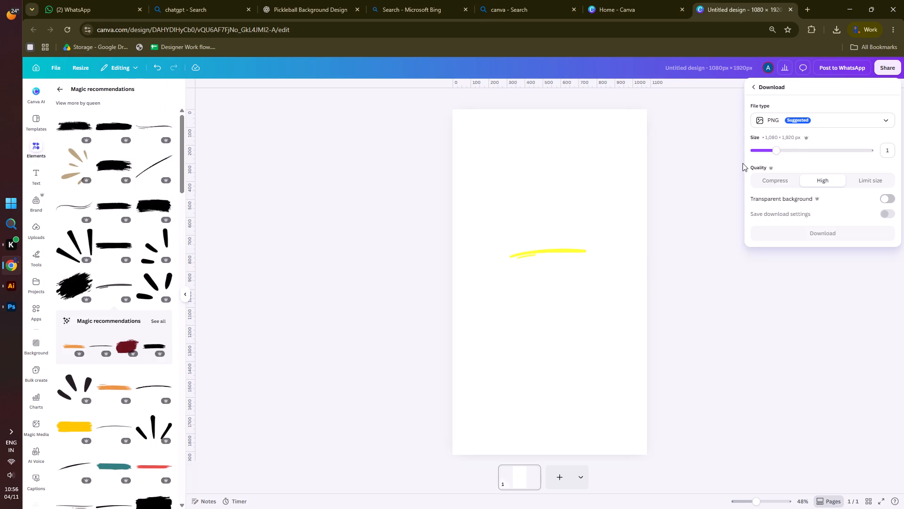
pyautogui.click(886, 198)
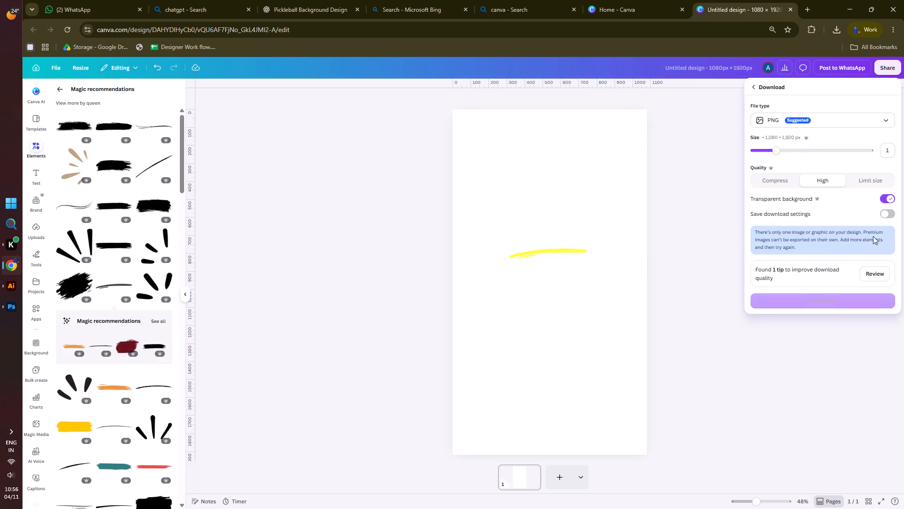
pyautogui.click(855, 298)
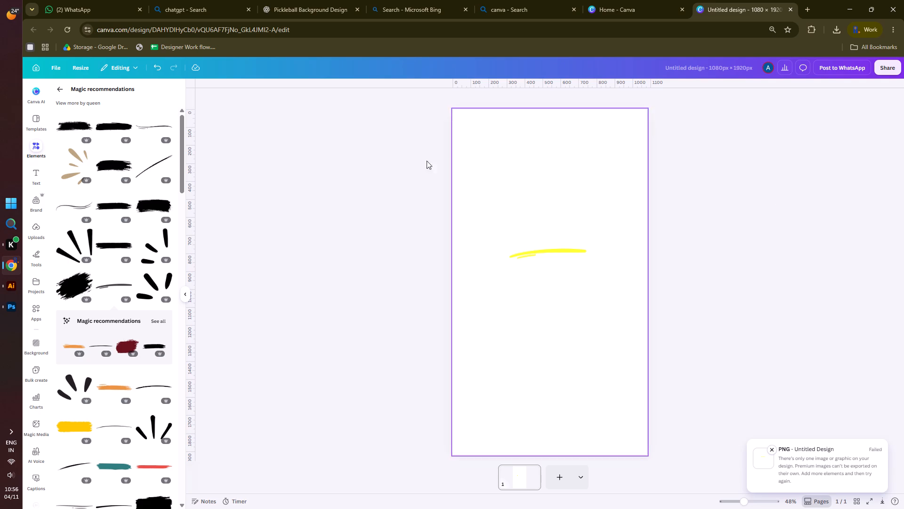
pyautogui.click(292, 281)
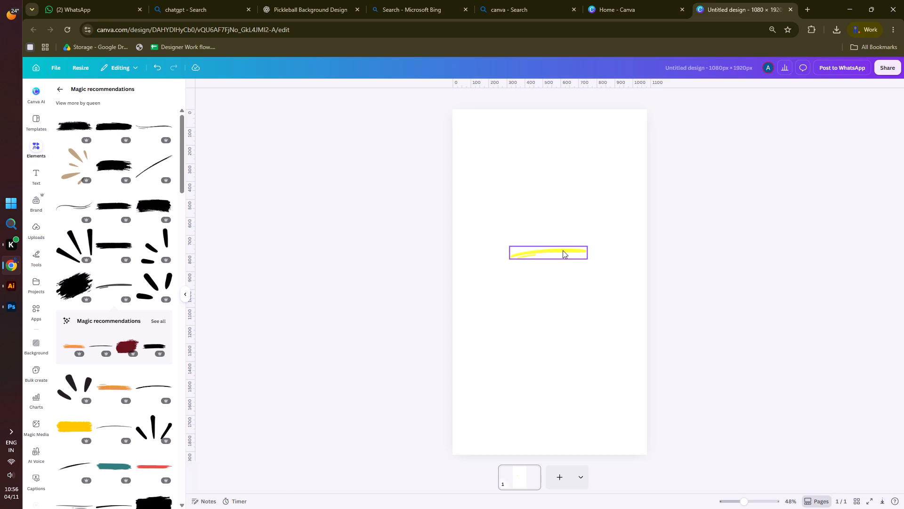
# Copy the yellow brush line and undo the page edits back to the small yellow circle and yellow curved stroke.
pyautogui.click(563, 250)
pyautogui.hotkey('ctrl', 'c')
pyautogui.click(709, 233)
pyautogui.hotkey('ctrl', 'z')
pyautogui.hotkey('ctrl', 'z')
pyautogui.hotkey('ctrl', 'z')
pyautogui.hotkey('ctrl', 'z')
pyautogui.press('z')
pyautogui.hotkey('ctrl', 'z')
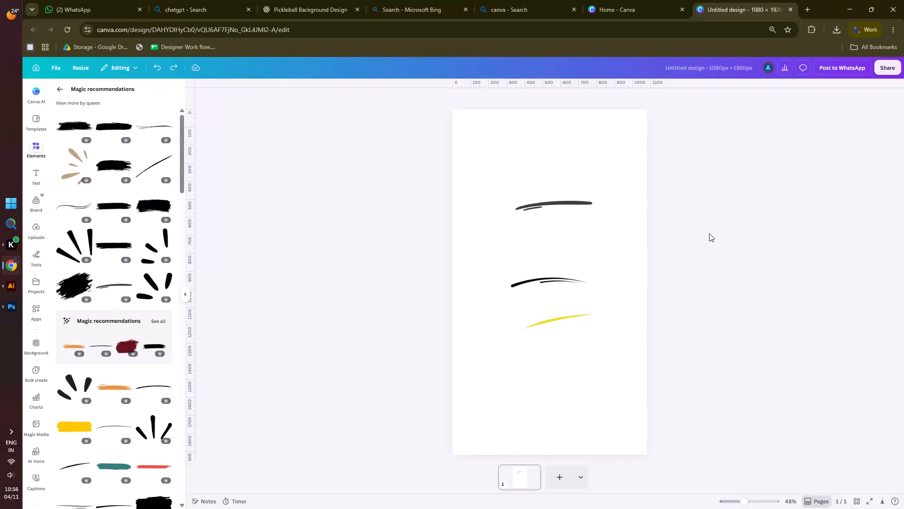
pyautogui.hotkey('ctrl', 'z')
pyautogui.hotkey('ctrl', 'z')
pyautogui.hotkey('ctrl', 'z')
pyautogui.hotkey('ctrl', 'z')
pyautogui.hotkey('ctrl', 'z')
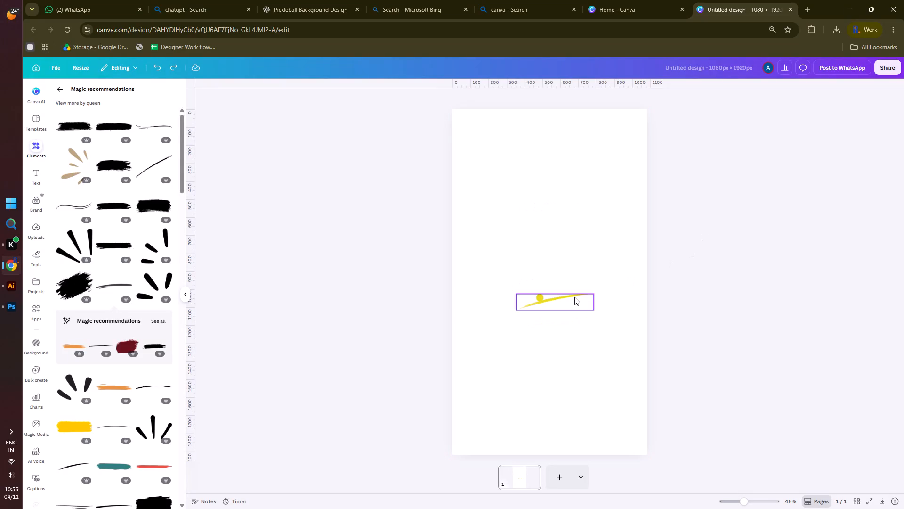
# Replace the yellow curved stroke with the copied yellow brush line, keeping the small circle on the page.
pyautogui.click(574, 298)
pyautogui.press('Delete')
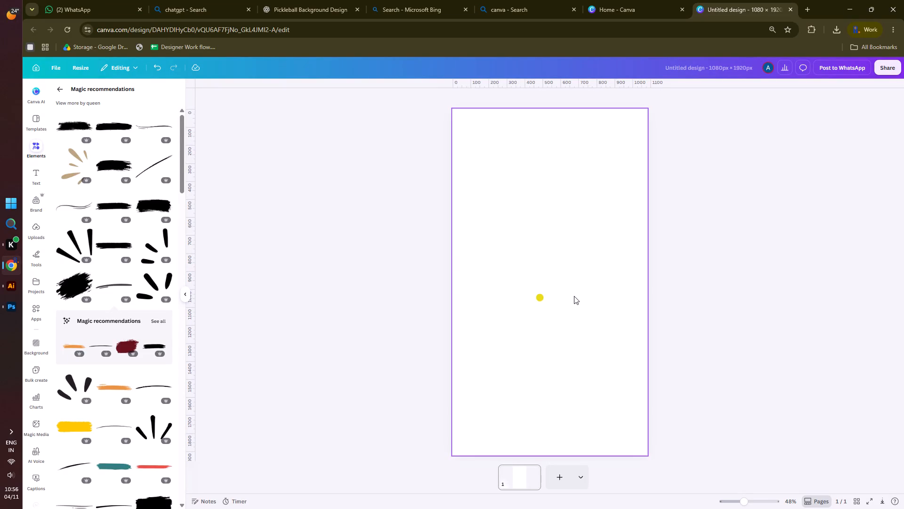
pyautogui.hotkey('ctrl', 'v')
# Shrink the small yellow circle to about 9 px wide and high.
pyautogui.keyDown('ctrl'); pyautogui.scroll(3, 560, 304); pyautogui.keyUp('ctrl')
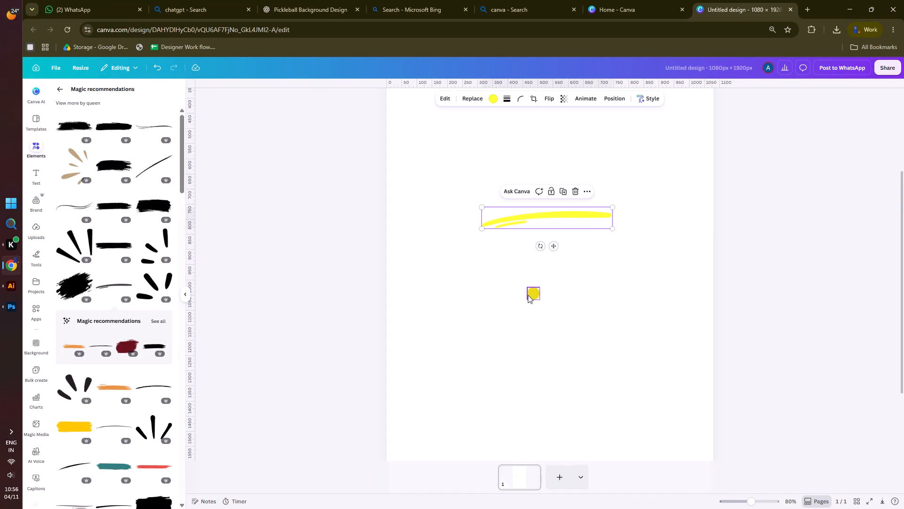
pyautogui.keyDown('ctrl'); pyautogui.scroll(5, 528, 295); pyautogui.keyUp('ctrl')
pyautogui.click(525, 295)
pyautogui.moveTo(531, 305); pyautogui.dragTo(502, 285)
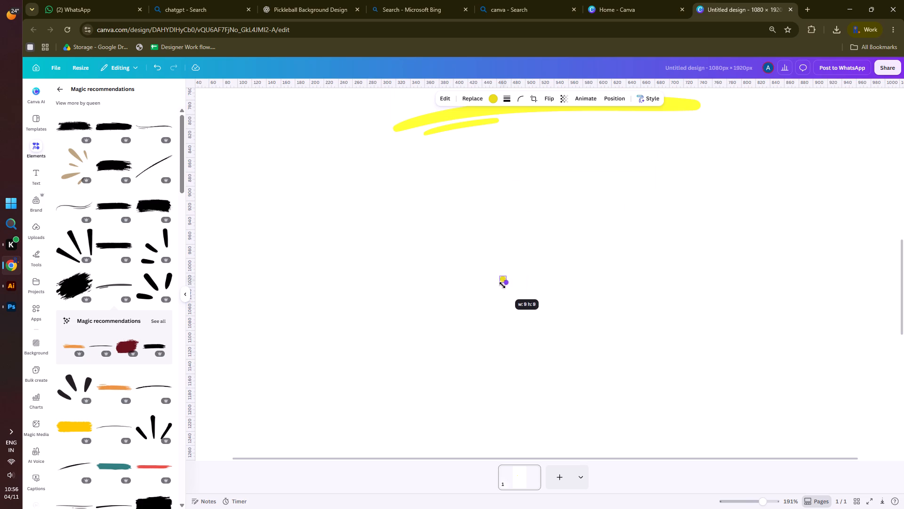
pyautogui.moveTo(502, 285); pyautogui.dragTo(505, 287)
pyautogui.click(564, 279)
# Move the tiny yellow circle onto the thick part of the yellow brush line so it blends in.
pyautogui.keyDown('ctrl'); pyautogui.scroll(3, 546, 306); pyautogui.keyUp('ctrl')
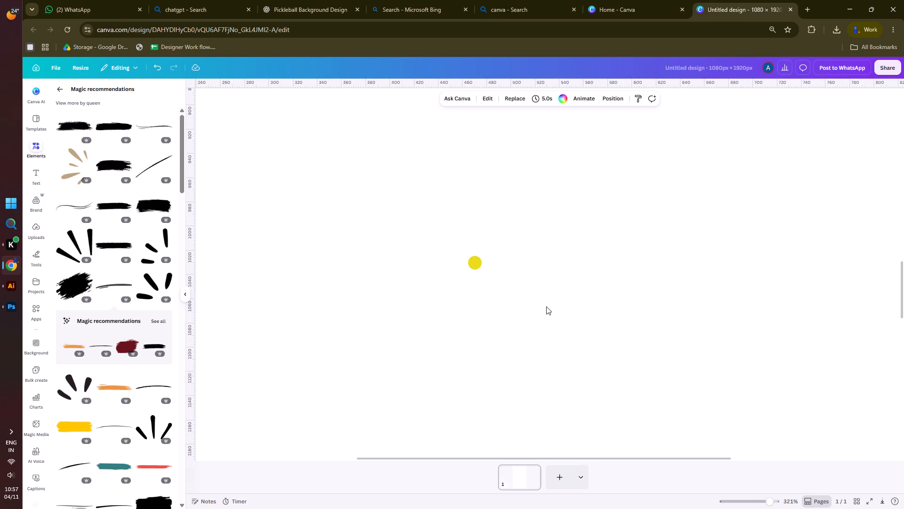
pyautogui.keyDown('ctrl'); pyautogui.scroll(-4, 546, 306); pyautogui.keyUp('ctrl')
pyautogui.scroll(4, 546, 308)
pyautogui.scroll(-1, 529, 413)
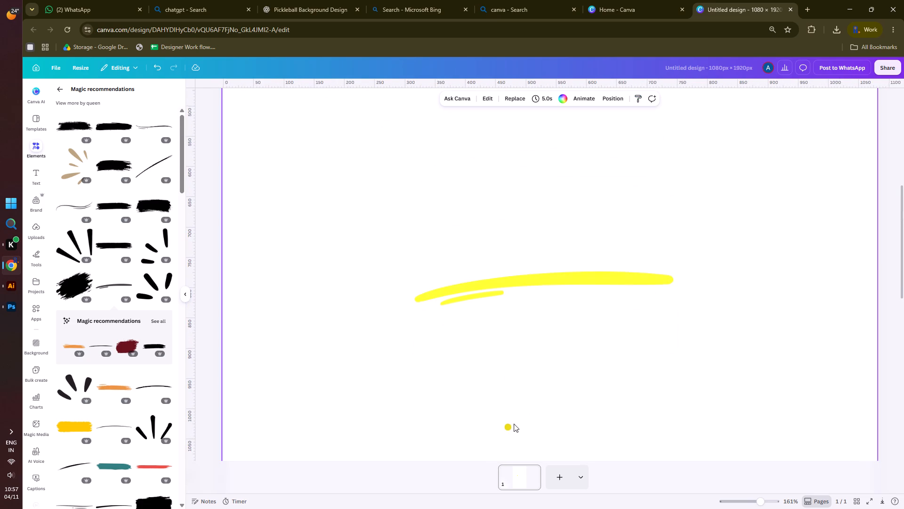
pyautogui.moveTo(510, 425); pyautogui.dragTo(626, 274)
pyautogui.click(606, 330)
pyautogui.keyDown('ctrl'); pyautogui.scroll(-3, 614, 336); pyautogui.keyUp('ctrl')
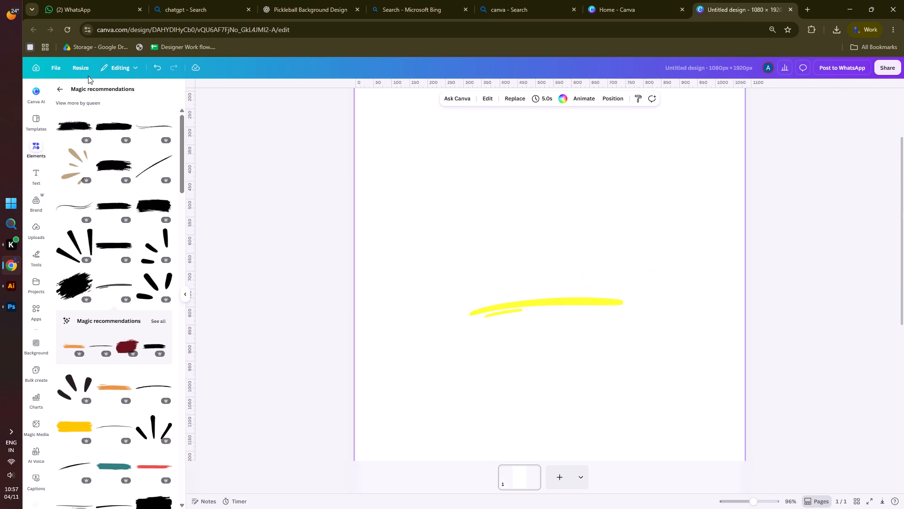
# Download the design as a high-quality PNG with a transparent background.
pyautogui.click(56, 55)
pyautogui.click(56, 62)
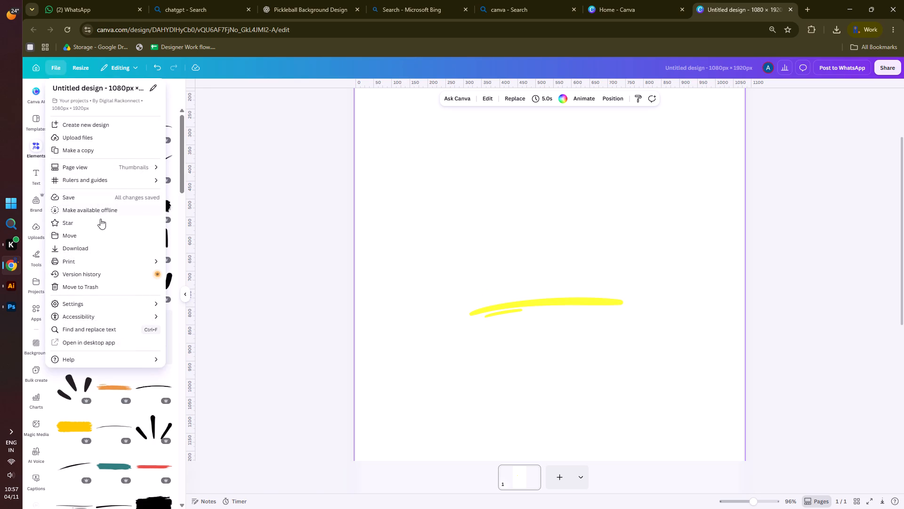
pyautogui.click(97, 249)
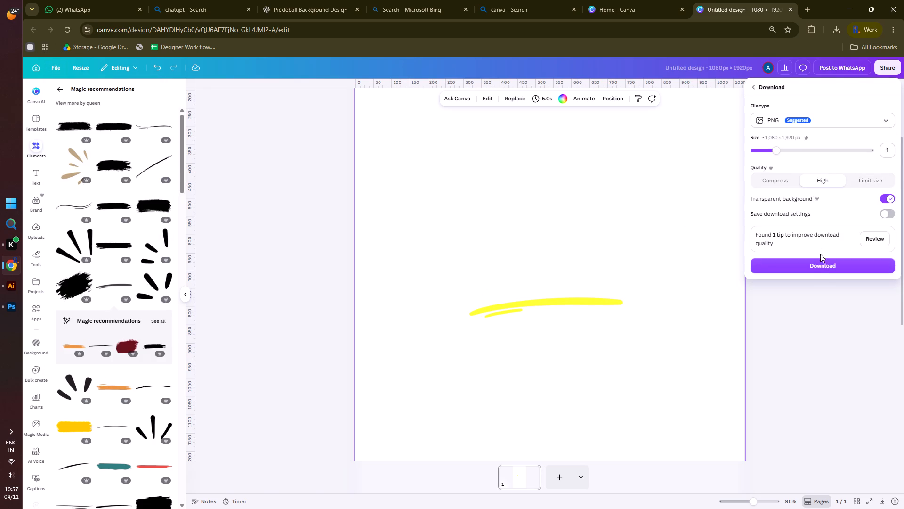
# Download the yellow brush line as a transparent PNG and name the file PNG 2 in the Desktop folder.
pyautogui.click(830, 268)
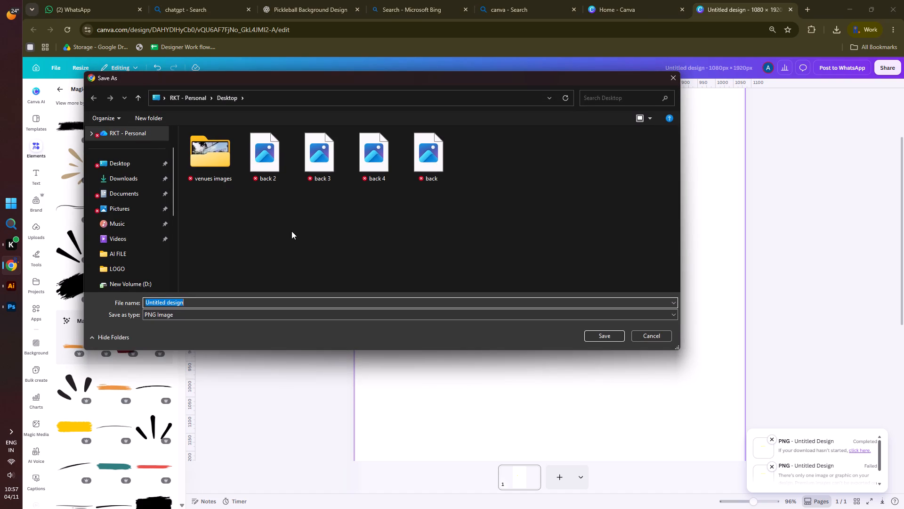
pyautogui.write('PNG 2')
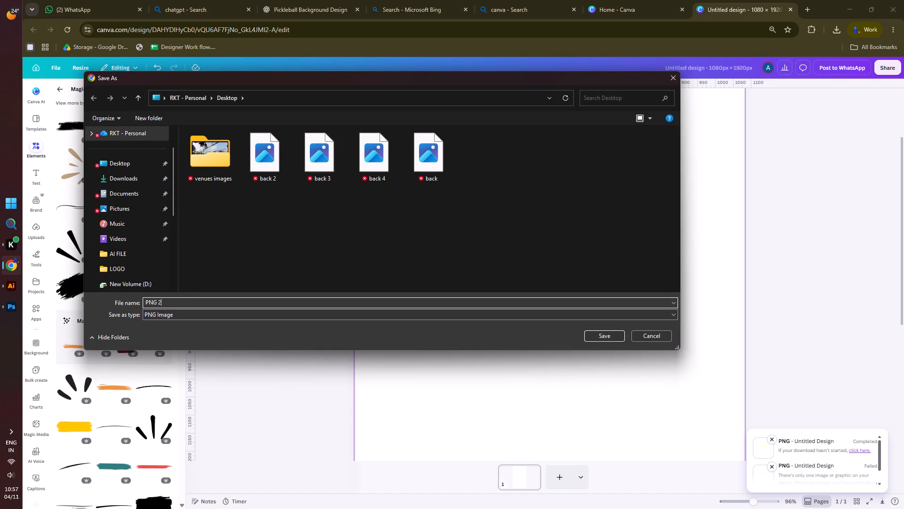
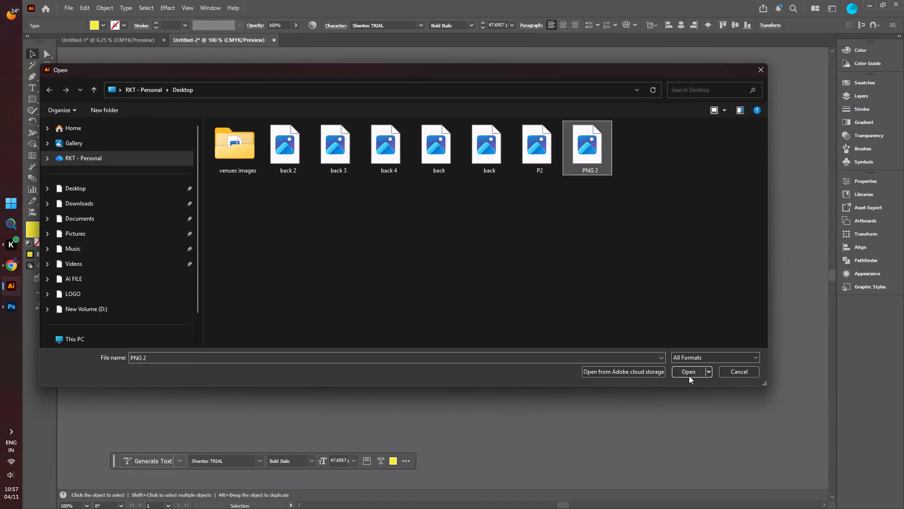
# Open the PNG 2 image and paste a copy of its yellow brush line into the GAME MODE banner.
pyautogui.click(689, 375)
pyautogui.click(427, 213)
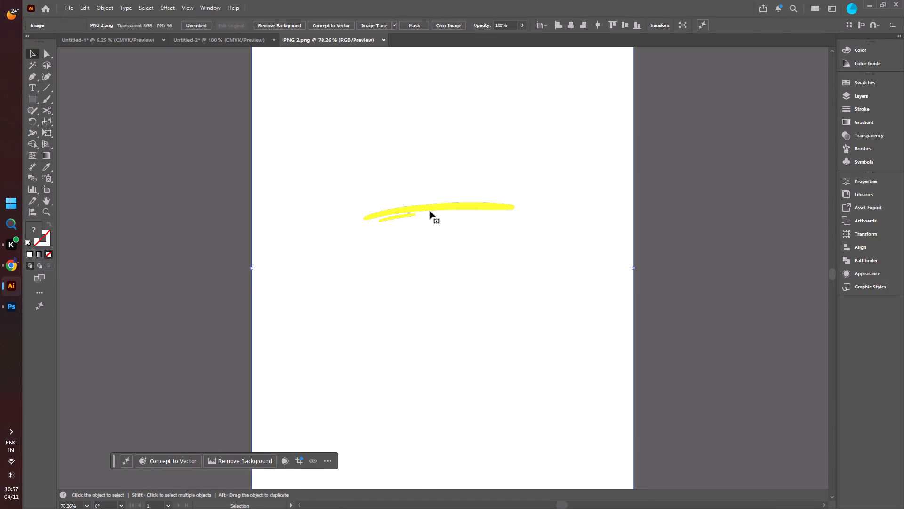
pyautogui.hotkey('ctrl', 'c')
pyautogui.click(137, 34)
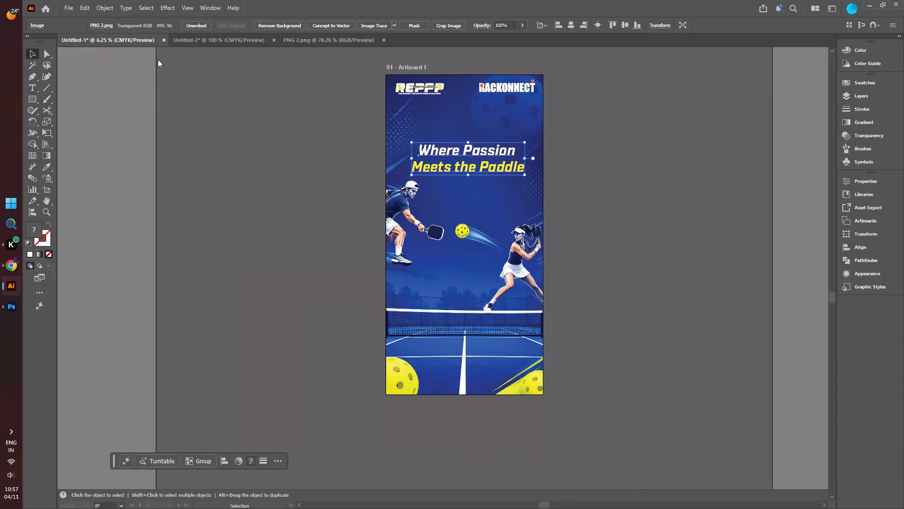
pyautogui.click(194, 38)
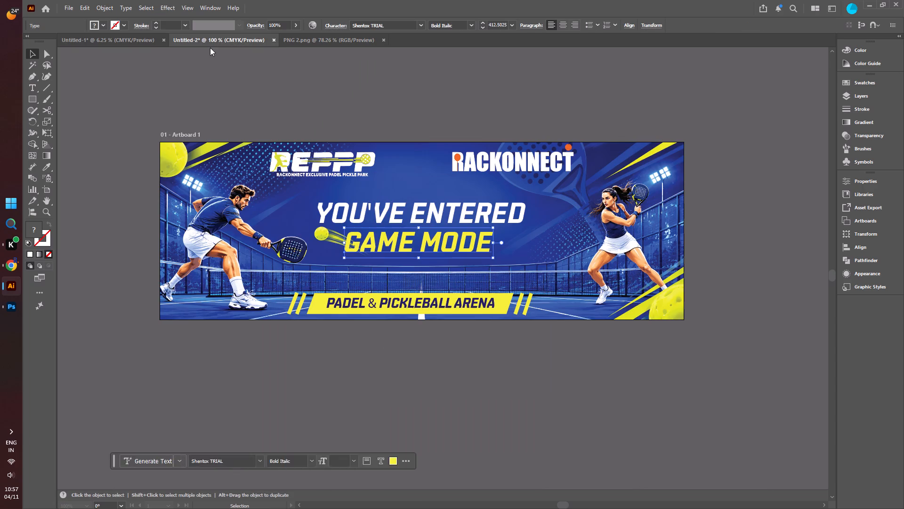
pyautogui.hotkey('ctrl', 'v')
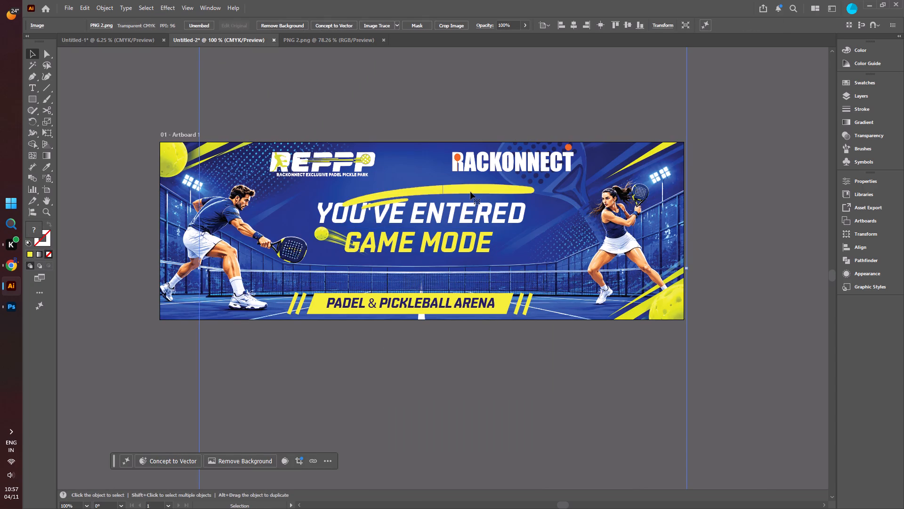
# Crop the yellow brush-stroke image tightly around the visible stroke above the headline.
pyautogui.click(443, 25)
pyautogui.moveTo(444, 406); pyautogui.dragTo(420, 221)
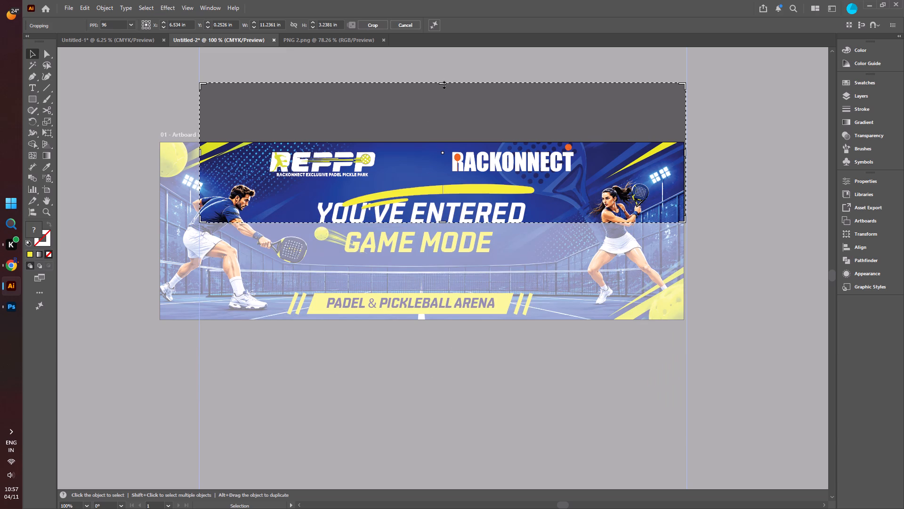
pyautogui.moveTo(444, 80); pyautogui.dragTo(439, 156)
pyautogui.click(443, 79)
pyautogui.moveTo(443, 83); pyautogui.dragTo(443, 172)
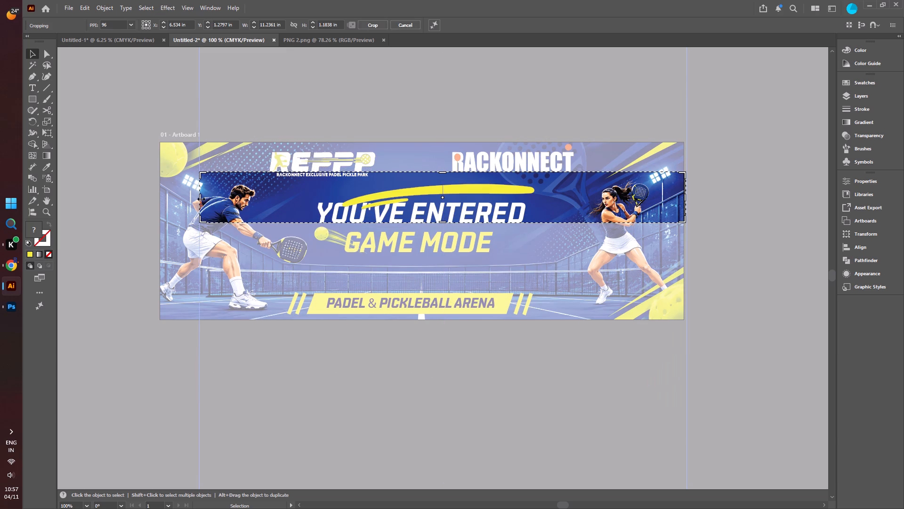
pyautogui.moveTo(200, 198); pyautogui.dragTo(340, 203)
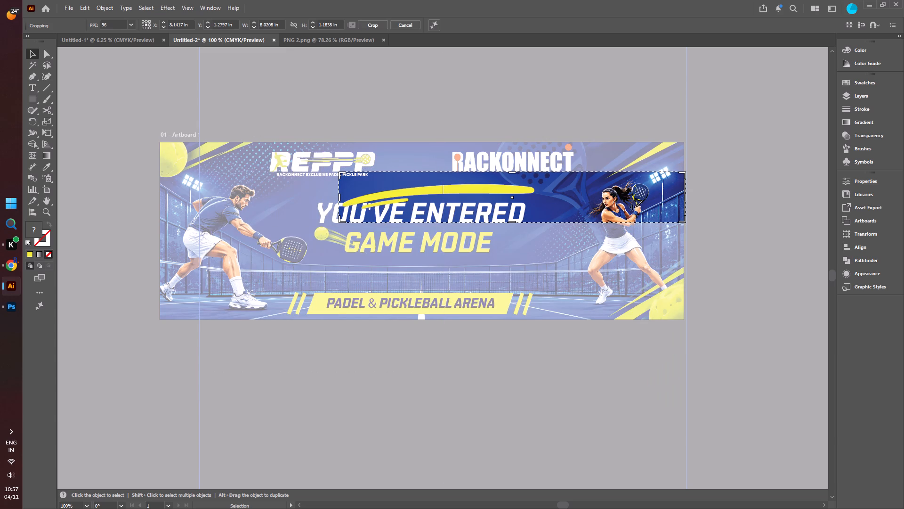
pyautogui.moveTo(683, 198); pyautogui.dragTo(540, 201)
pyautogui.click(369, 23)
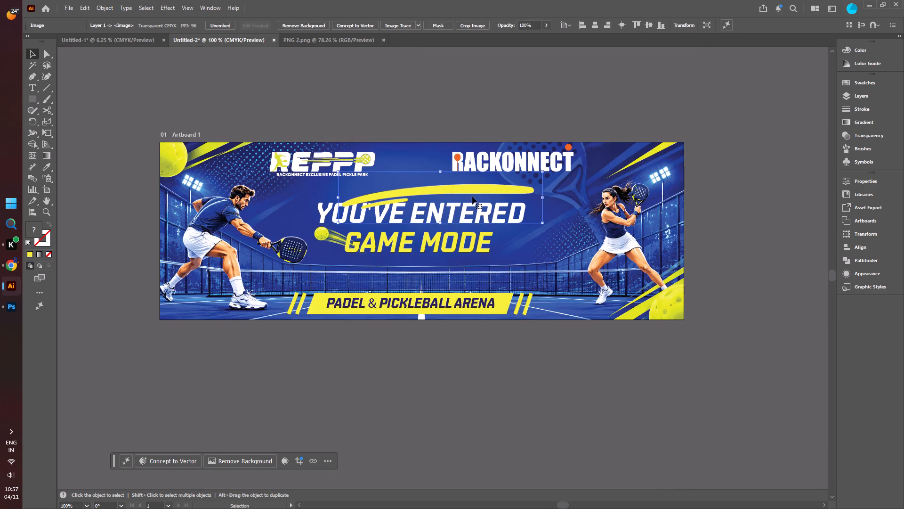
# Scale the cropped yellow brush stroke down to about 2.84 in wide and place it as an underline beneath GAME MODE.
pyautogui.keyDown('shift'); pyautogui.moveTo(337, 170); pyautogui.dragTo(394, 200); pyautogui.keyUp('shift')
pyautogui.moveTo(485, 205); pyautogui.dragTo(396, 261)
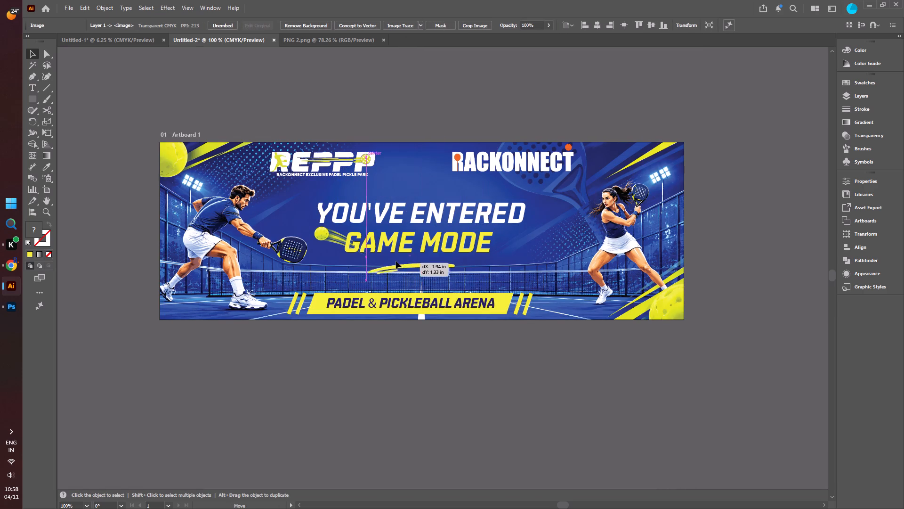
pyautogui.moveTo(396, 261); pyautogui.dragTo(394, 260)
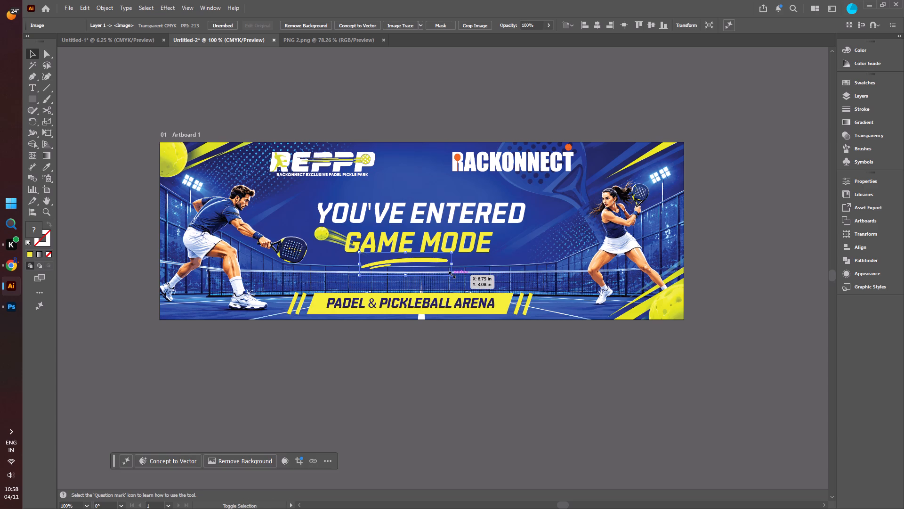
pyautogui.keyDown('shift'); pyautogui.click(451, 274); pyautogui.keyUp('shift')
pyautogui.keyDown('shift'); pyautogui.moveTo(446, 275); pyautogui.dragTo(484, 292); pyautogui.keyUp('shift')
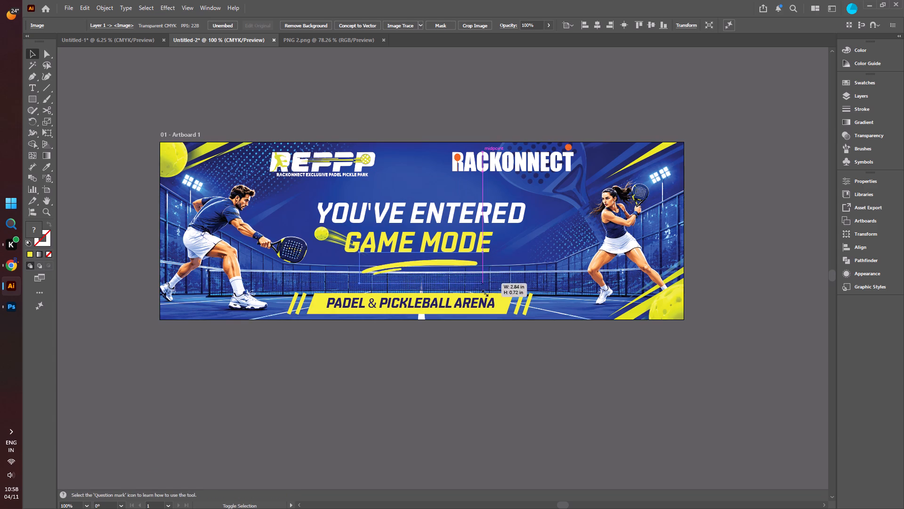
pyautogui.keyDown('shift'); pyautogui.moveTo(484, 292); pyautogui.dragTo(484, 292); pyautogui.keyUp('shift')
pyautogui.moveTo(417, 266); pyautogui.dragTo(409, 261)
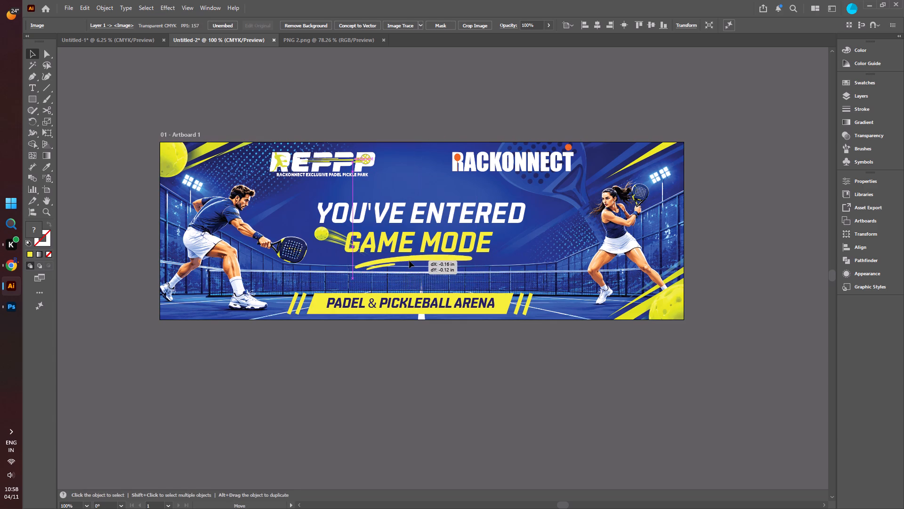
pyautogui.moveTo(409, 261); pyautogui.dragTo(410, 262)
pyautogui.click(282, 344)
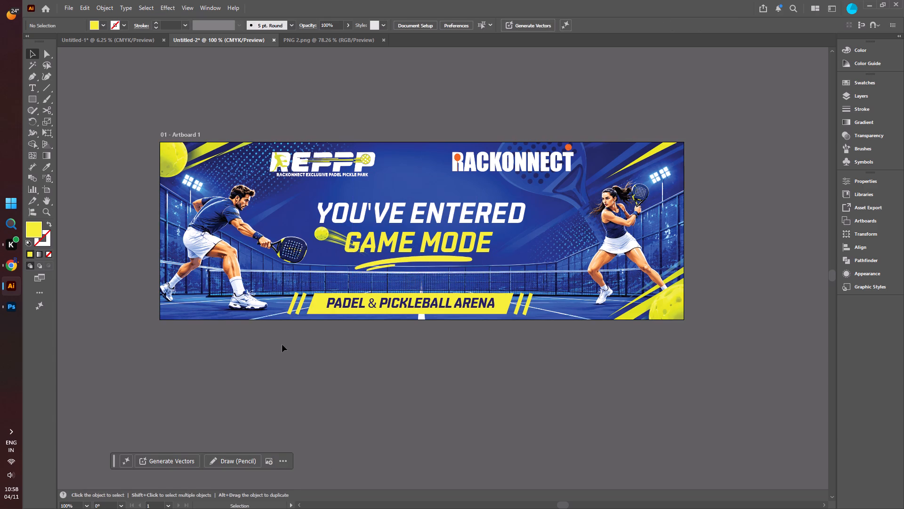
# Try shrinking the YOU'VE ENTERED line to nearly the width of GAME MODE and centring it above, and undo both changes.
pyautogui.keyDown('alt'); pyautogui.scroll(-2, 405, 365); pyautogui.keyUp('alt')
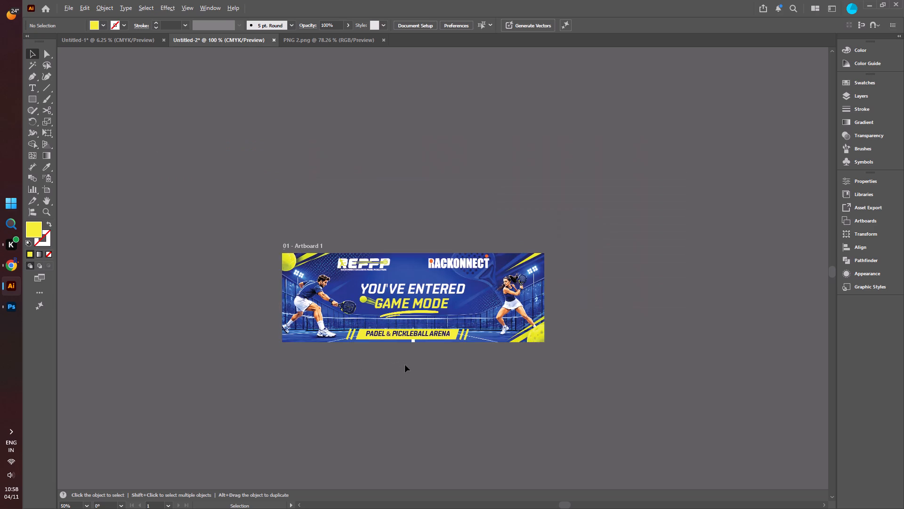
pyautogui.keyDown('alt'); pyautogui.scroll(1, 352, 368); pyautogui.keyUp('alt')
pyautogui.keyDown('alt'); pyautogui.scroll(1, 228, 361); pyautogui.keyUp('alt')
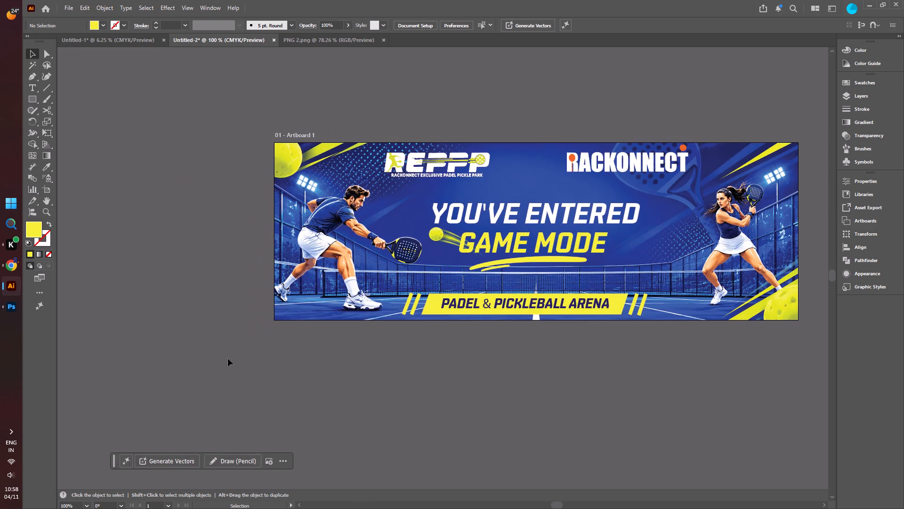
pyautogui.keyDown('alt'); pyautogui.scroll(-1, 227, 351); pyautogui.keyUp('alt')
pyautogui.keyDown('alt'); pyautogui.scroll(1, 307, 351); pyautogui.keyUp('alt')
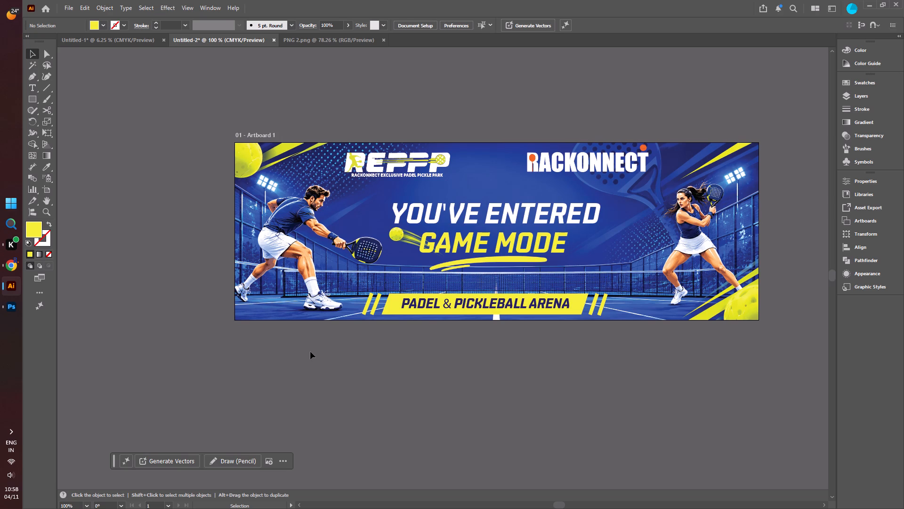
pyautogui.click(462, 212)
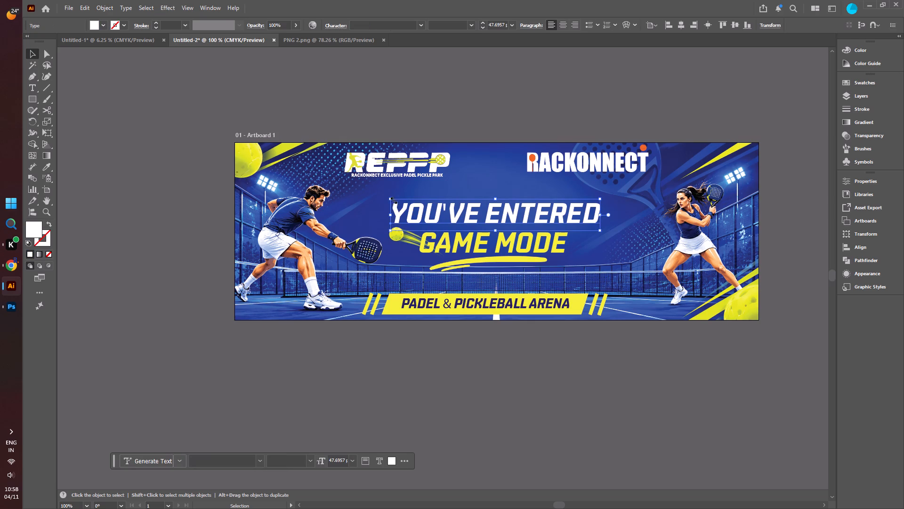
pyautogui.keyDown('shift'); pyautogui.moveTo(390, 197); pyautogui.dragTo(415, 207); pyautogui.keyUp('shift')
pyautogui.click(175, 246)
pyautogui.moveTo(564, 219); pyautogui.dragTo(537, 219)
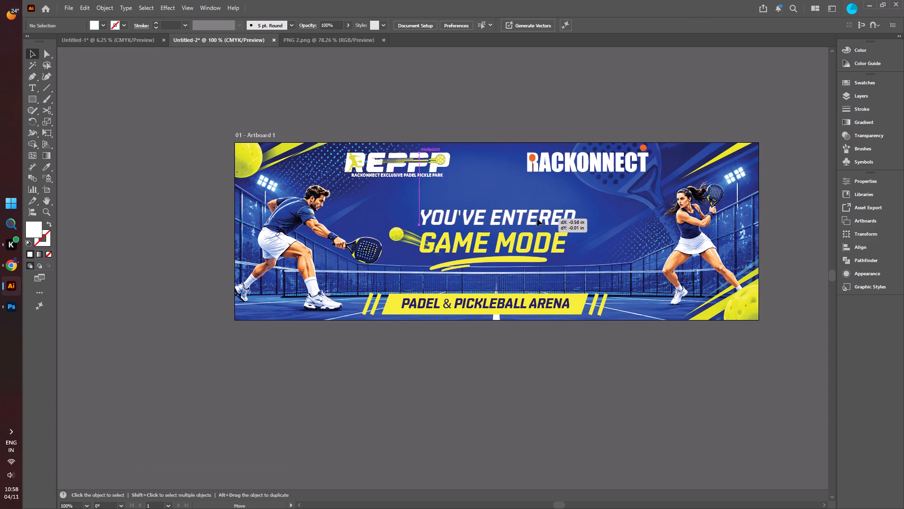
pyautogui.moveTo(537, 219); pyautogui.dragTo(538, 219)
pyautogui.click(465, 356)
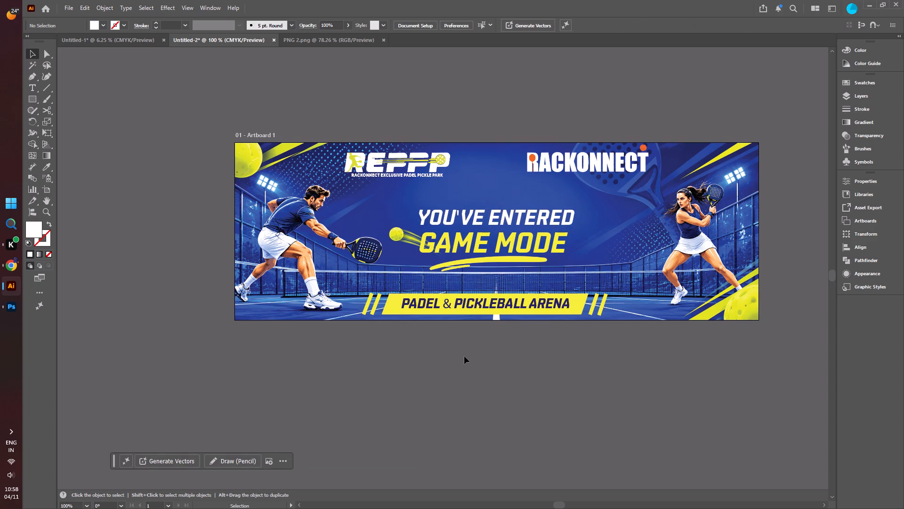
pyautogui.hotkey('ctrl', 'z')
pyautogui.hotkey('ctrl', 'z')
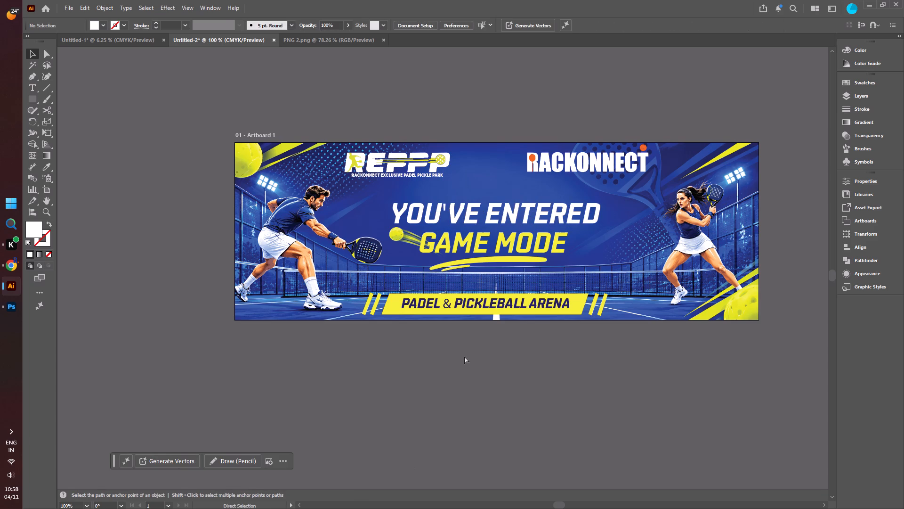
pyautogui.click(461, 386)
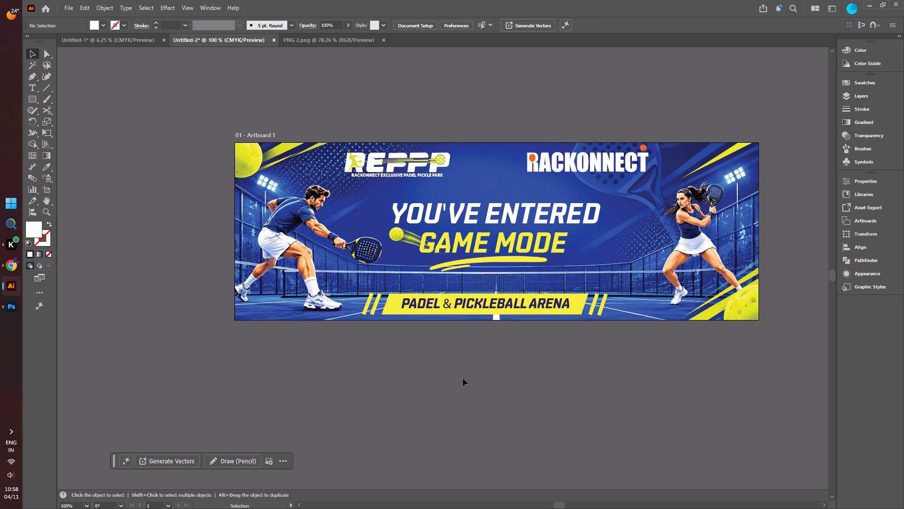
# Group the YOU'VE ENTERED line, the GAME MODE line and the yellow underline stroke together.
pyautogui.keyDown('alt'); pyautogui.scroll(-2, 463, 378); pyautogui.keyUp('alt')
pyautogui.keyDown('alt'); pyautogui.scroll(1, 439, 375); pyautogui.keyUp('alt')
pyautogui.scroll(1, 439, 375)
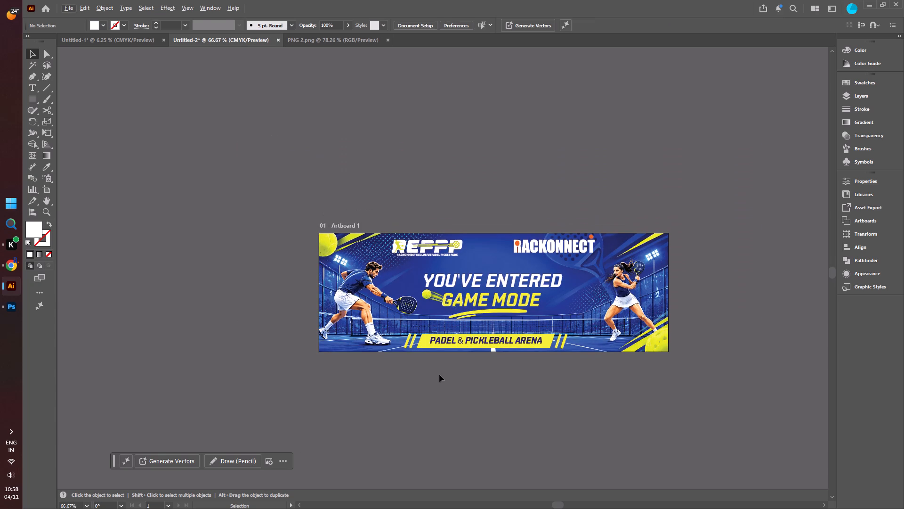
pyautogui.keyDown('alt'); pyautogui.scroll(-1, 459, 374); pyautogui.keyUp('alt')
pyautogui.keyDown('alt'); pyautogui.scroll(2, 459, 374); pyautogui.keyUp('alt')
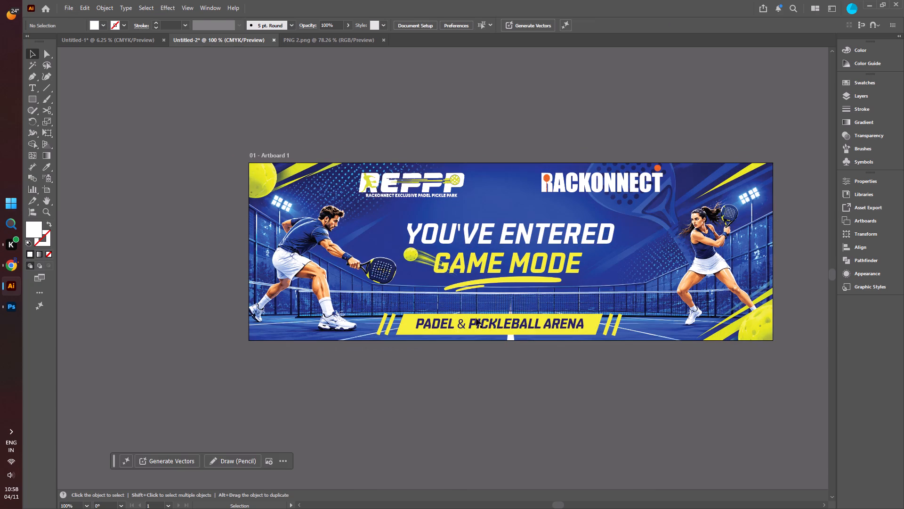
pyautogui.click(492, 236)
pyautogui.keyDown('shift'); pyautogui.click(491, 259); pyautogui.keyUp('shift')
pyautogui.keyDown('shift'); pyautogui.click(491, 281); pyautogui.keyUp('shift')
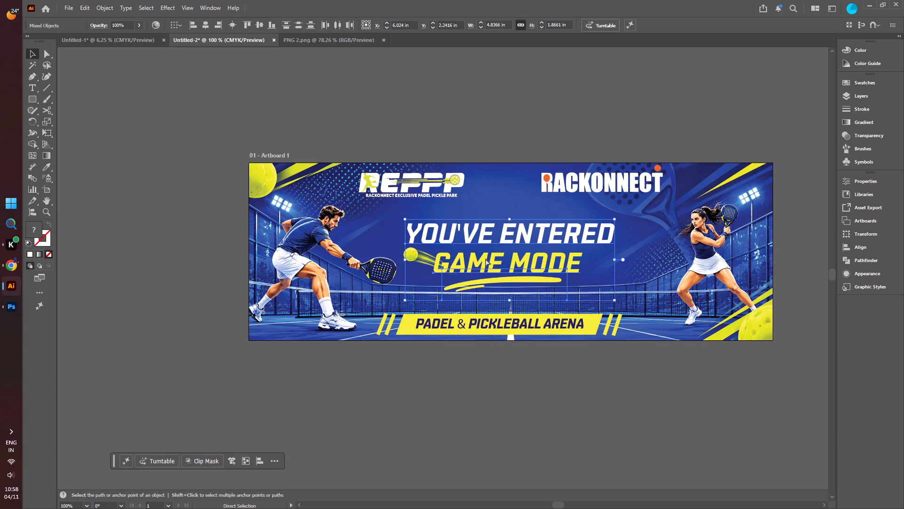
pyautogui.hotkey('ctrl', 'g')
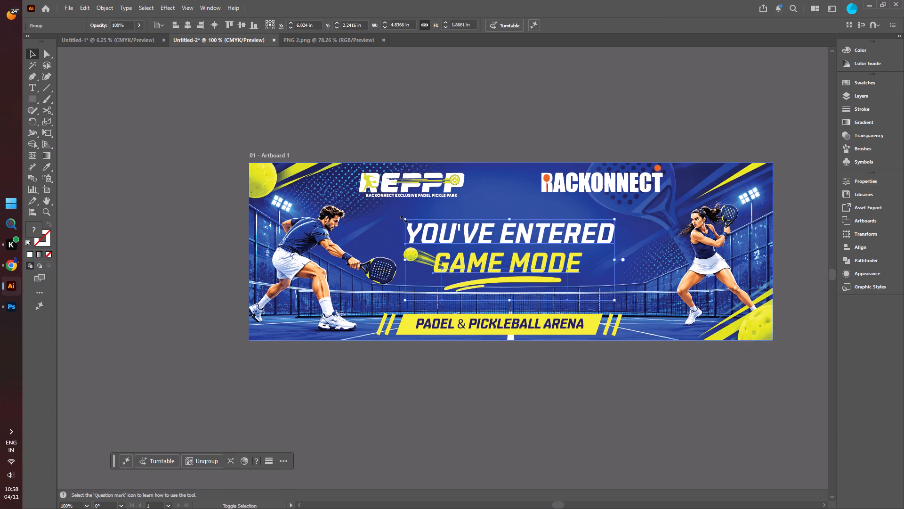
# Shrink the headline group to about 3.63 in wide and place it centred above the bottom banner, at Y about 2.31 in.
pyautogui.keyDown('shift'); pyautogui.moveTo(403, 218); pyautogui.dragTo(433, 239); pyautogui.keyUp('shift')
pyautogui.moveTo(495, 256); pyautogui.dragTo(484, 248)
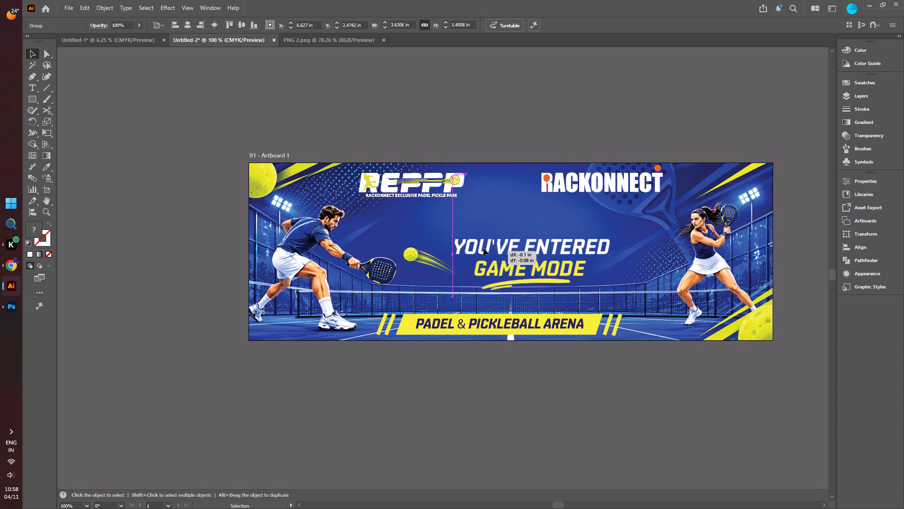
pyautogui.moveTo(484, 248); pyautogui.dragTo(470, 246)
pyautogui.click(428, 392)
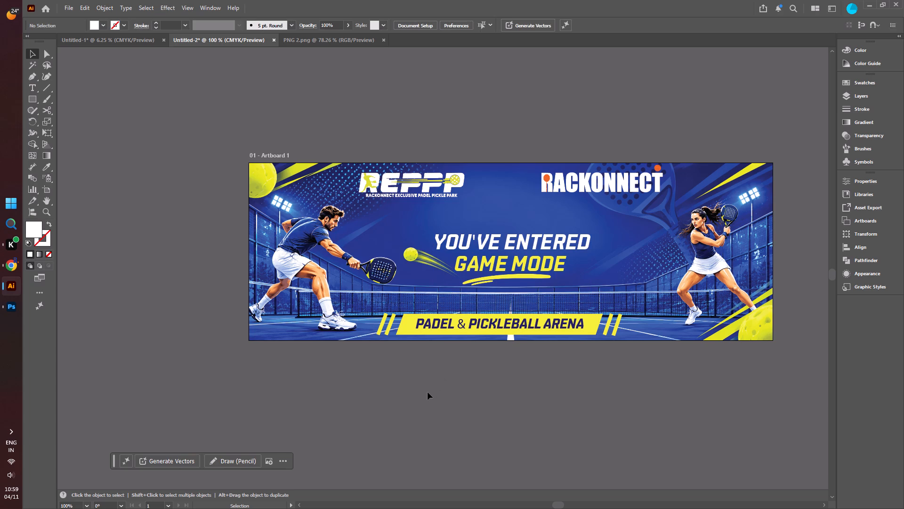
pyautogui.keyDown('alt'); pyautogui.scroll(-1, 431, 386); pyautogui.keyUp('alt')
pyautogui.keyDown('alt'); pyautogui.scroll(1, 430, 385); pyautogui.keyUp('alt')
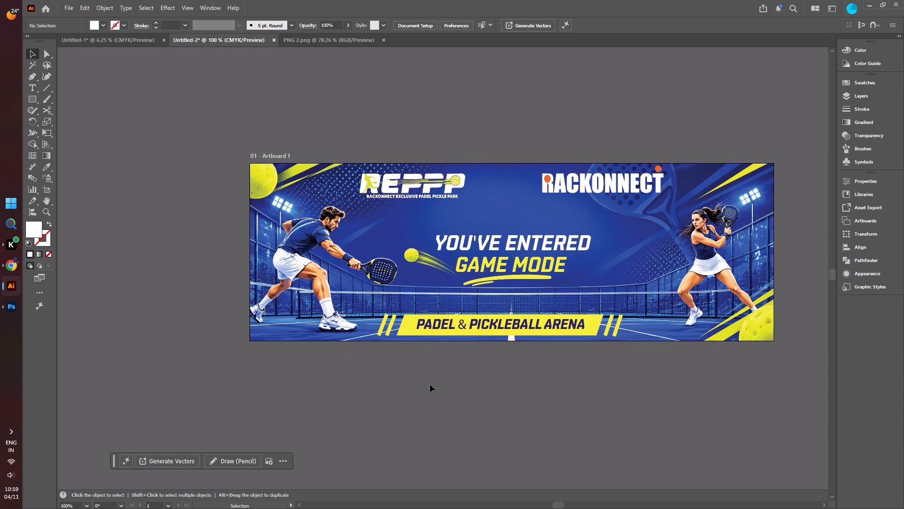
pyautogui.click(503, 246)
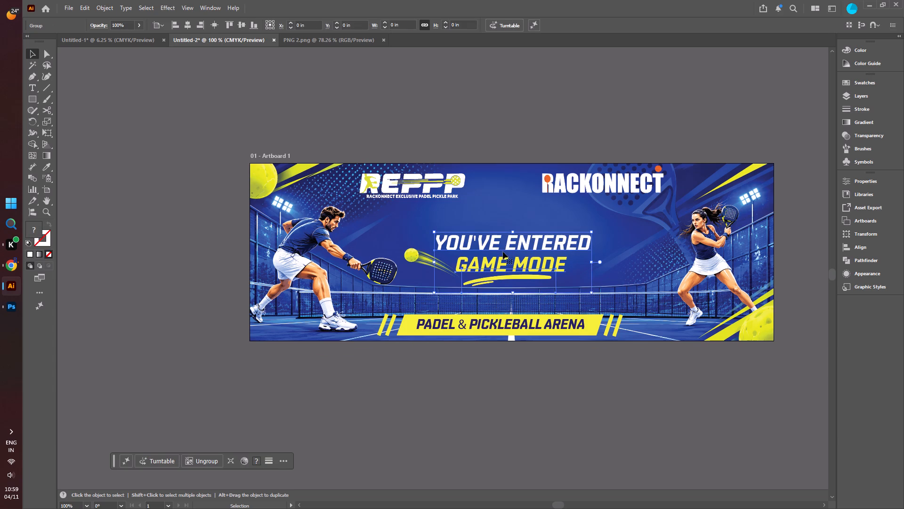
pyautogui.click(505, 247)
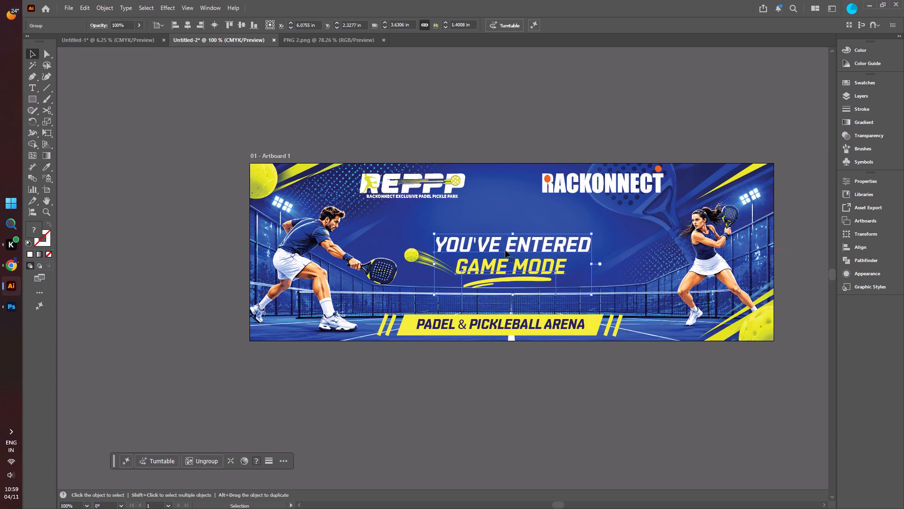
pyautogui.press('Up')
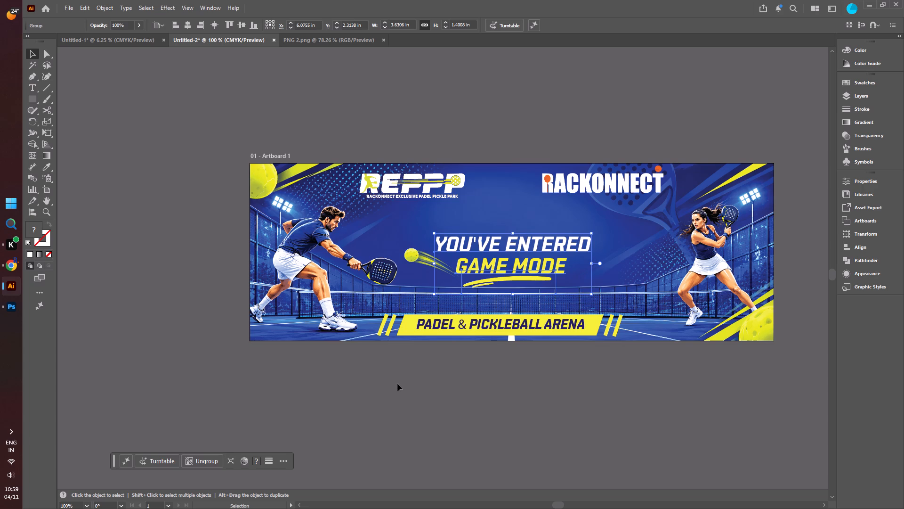
pyautogui.click(397, 384)
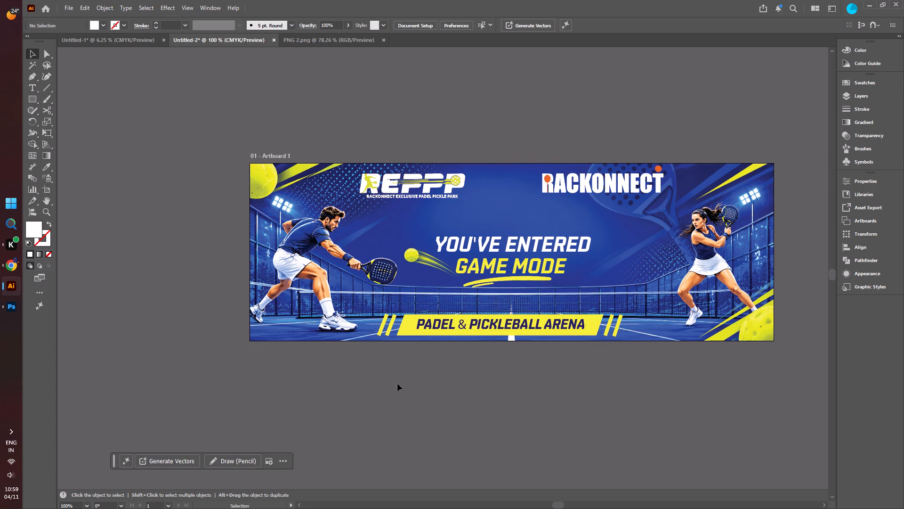
# Nudge the REPPP logo horizontally toward the artboard's left edge, to X about 2.77 in.
pyautogui.click(379, 189)
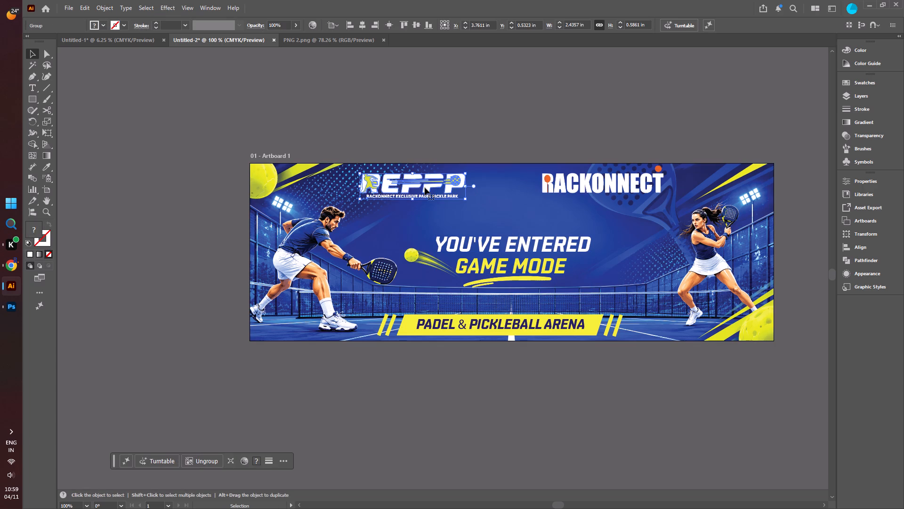
pyautogui.press('Left')
pyautogui.press('Left')
pyautogui.press('Left')
pyautogui.press('Left')
pyautogui.press('Left')
pyautogui.press('Left')
pyautogui.press('Left')
pyautogui.press('Left')
pyautogui.press('Left')
pyautogui.press('Left')
pyautogui.press('Left')
pyautogui.press('Left')
pyautogui.press('Left')
pyautogui.press('Left')
pyautogui.press('Left')
pyautogui.press('Left')
pyautogui.press('Left')
pyautogui.press('Left')
pyautogui.press('Left')
pyautogui.press('Left')
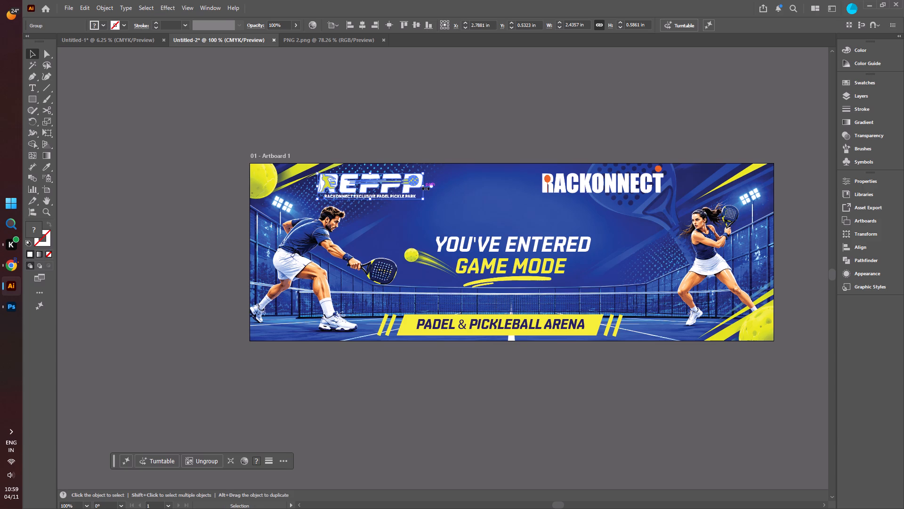
pyautogui.press('Left')
pyautogui.click(468, 398)
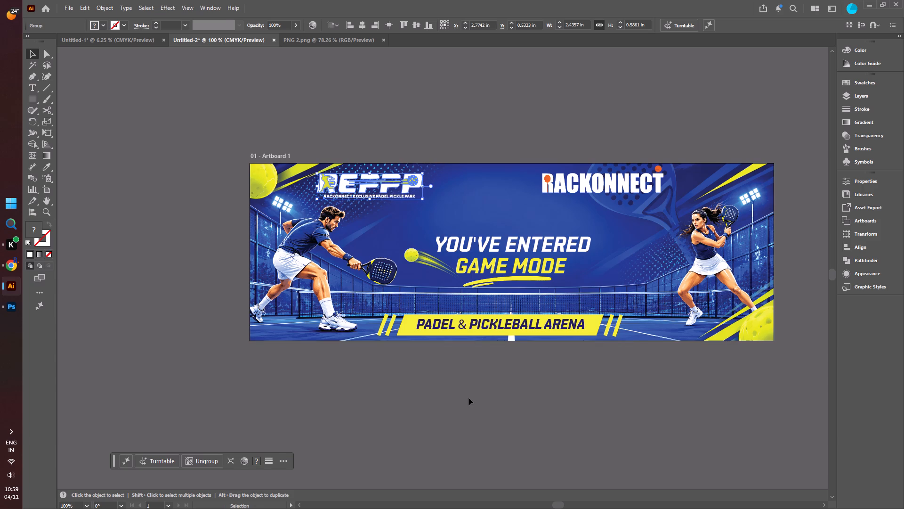
# Nudge the RACKONNECT logo horizontally toward the artboard's right edge, by about the same distance as the REPPP logo.
pyautogui.click(571, 178)
pyautogui.press('Right')
pyautogui.press('Right')
pyautogui.press('Right')
pyautogui.press('Right')
pyautogui.press('Right')
pyautogui.press('Right')
pyautogui.press('Right')
pyautogui.press('Right')
pyautogui.press('Right')
pyautogui.press('Right')
pyautogui.press('Right')
pyautogui.press('Right')
pyautogui.press('Right')
pyautogui.press('Right')
pyautogui.press('Right')
pyautogui.press('Right')
pyautogui.press('Right')
pyautogui.press('Right')
pyautogui.press('Right')
pyautogui.press('Right')
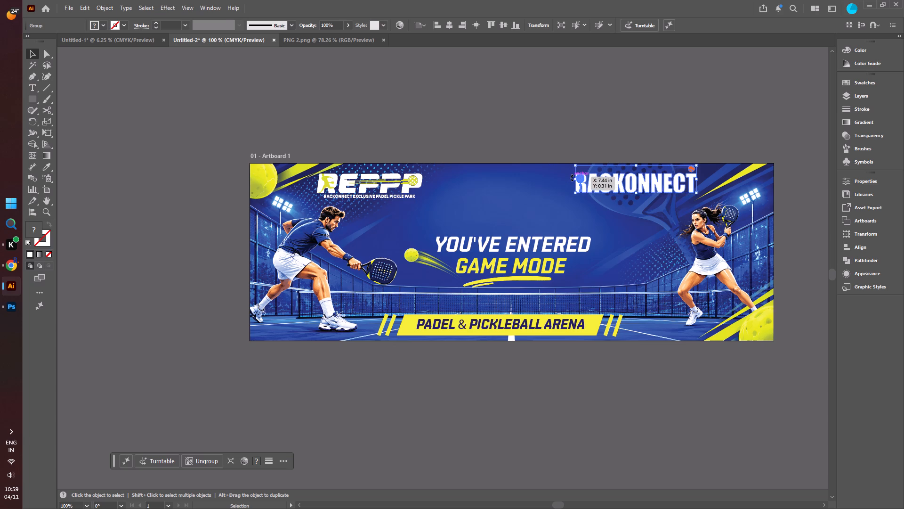
pyautogui.click(502, 455)
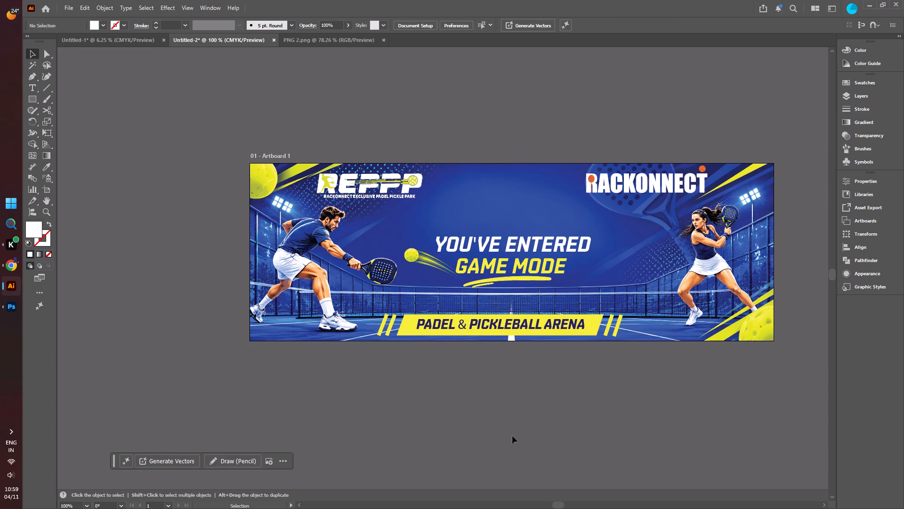
# Undo the horizontal nudges of the RACKONNECT logo, bringing it back to its earlier place nearer the banner's centre.
pyautogui.hotkey('ctrl', 'z')
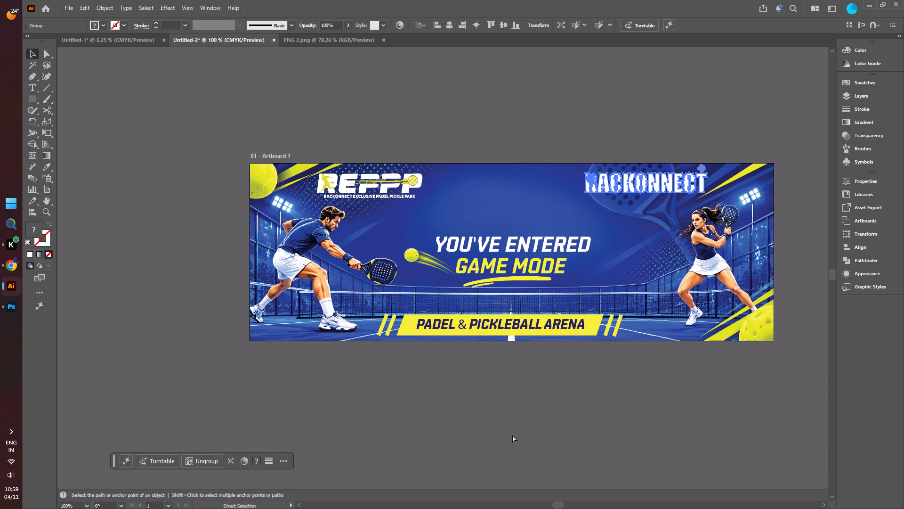
pyautogui.hotkey('ctrl', 'z')
pyautogui.hotkey('ctrl', 'z')
pyautogui.hotkey('ctrl', 'z')
pyautogui.hotkey('ctrl', 'z')
pyautogui.hotkey('ctrl', 'z')
pyautogui.hotkey('ctrl', 'z')
pyautogui.hotkey('ctrl', 'z')
pyautogui.hotkey('ctrl', 'z')
pyautogui.hotkey('ctrl', 'z')
pyautogui.hotkey('ctrl', 'z')
pyautogui.hotkey('ctrl', 'z')
pyautogui.hotkey('ctrl', 'z')
pyautogui.hotkey('ctrl', 'z')
pyautogui.hotkey('ctrl', 'z')
pyautogui.hotkey('ctrl', 'z')
pyautogui.hotkey('ctrl', 'z')
pyautogui.hotkey('ctrl', 'z')
pyautogui.hotkey('ctrl', 'z')
pyautogui.hotkey('ctrl', 'z')
pyautogui.hotkey('ctrl', 'z')
pyautogui.hotkey('ctrl', 'z')
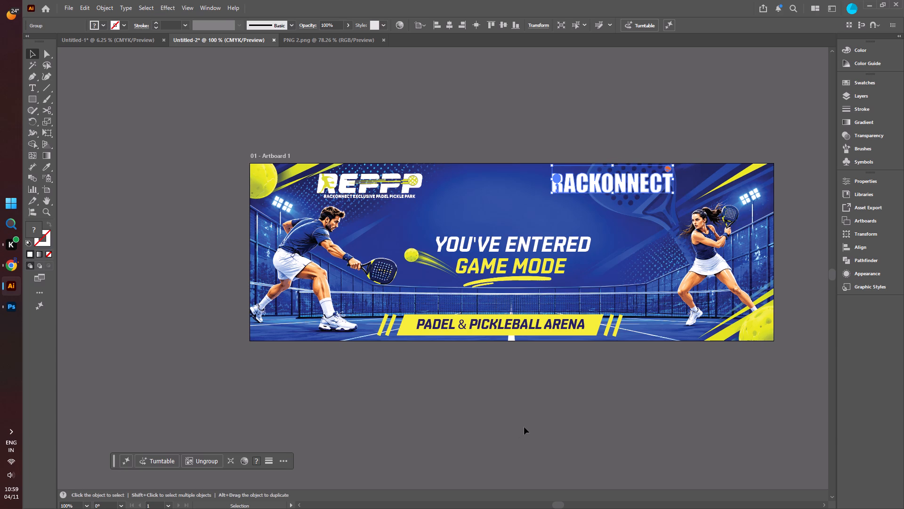
pyautogui.click(524, 427)
pyautogui.hotkey('ctrl', 'z')
pyautogui.hotkey('ctrl', 'z')
pyautogui.hotkey('ctrl', 'z')
pyautogui.hotkey('ctrl', 'z')
pyautogui.hotkey('ctrl', 'z')
pyautogui.hotkey('ctrl', 'z')
pyautogui.hotkey('ctrl', 'z')
pyautogui.hotkey('ctrl', 'z')
pyautogui.hotkey('ctrl', 'z')
# Undo the horizontal nudges of the REPPP logo back to X about 3.15 in and leave nothing selected.
pyautogui.hotkey('ctrl', 'z')
pyautogui.hotkey('ctrl', 'z')
pyautogui.hotkey('ctrl', 'z')
pyautogui.hotkey('ctrl', 'z')
pyautogui.hotkey('ctrl', 'z')
pyautogui.hotkey('ctrl', 'z')
pyautogui.hotkey('ctrl', 'z')
pyautogui.hotkey('ctrl', 'z')
pyautogui.hotkey('ctrl', 'z')
pyautogui.hotkey('ctrl', 'z')
pyautogui.hotkey('ctrl', 'z')
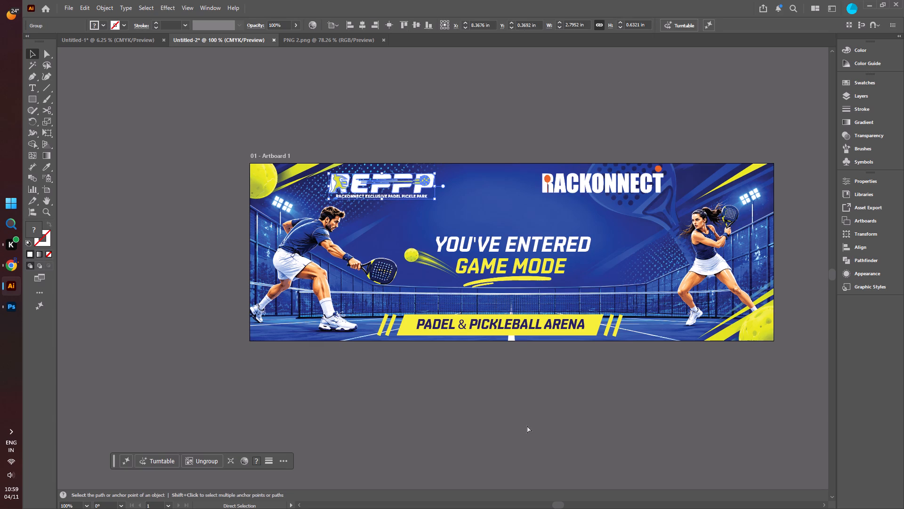
pyautogui.write('ZZZZZ')
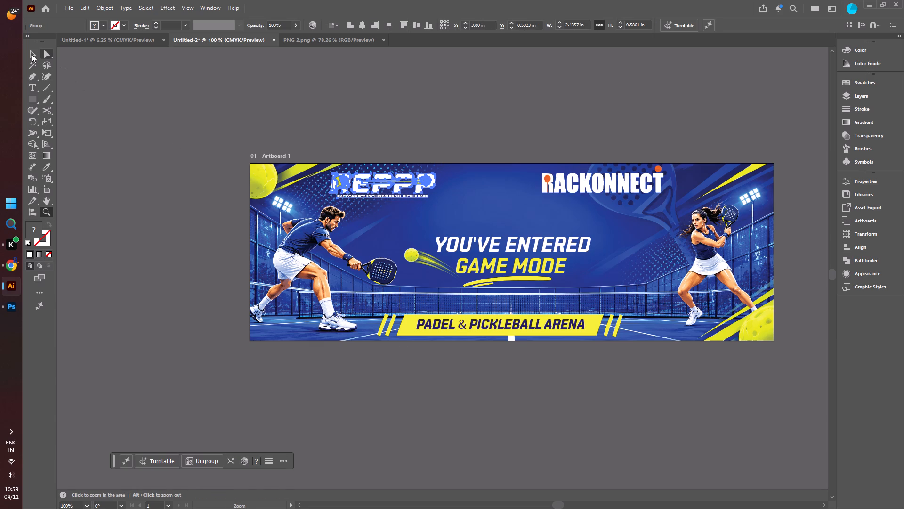
pyautogui.click(32, 54)
pyautogui.click(188, 177)
pyautogui.hotkey('ctrl', 'z')
pyautogui.hotkey('ctrl', 'z')
pyautogui.hotkey('ctrl', 'z')
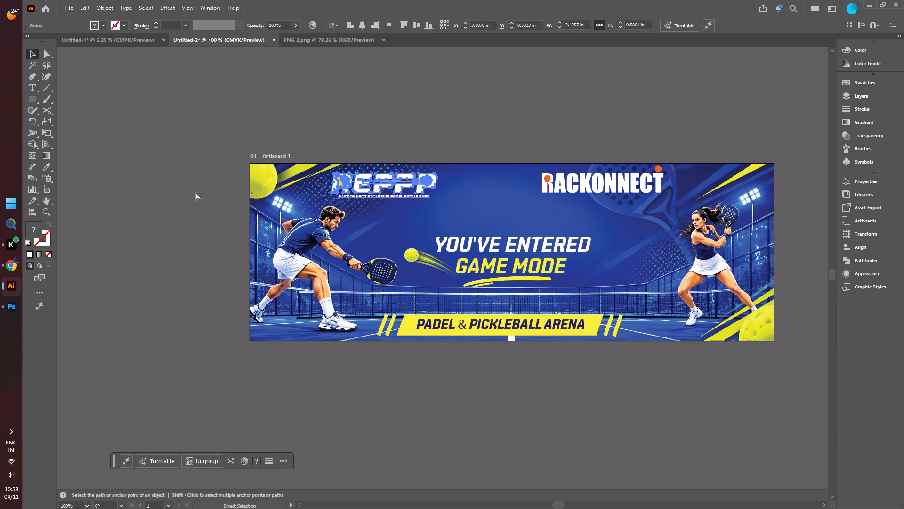
pyautogui.hotkey('ctrl', 'z')
pyautogui.hotkey('ctrl', 'z')
pyautogui.hotkey('ctrl', 'z')
pyautogui.hotkey('ctrl', 'z')
pyautogui.hotkey('ctrl', 'z')
pyautogui.hotkey('ctrl', 'z')
pyautogui.hotkey('ctrl', 'z')
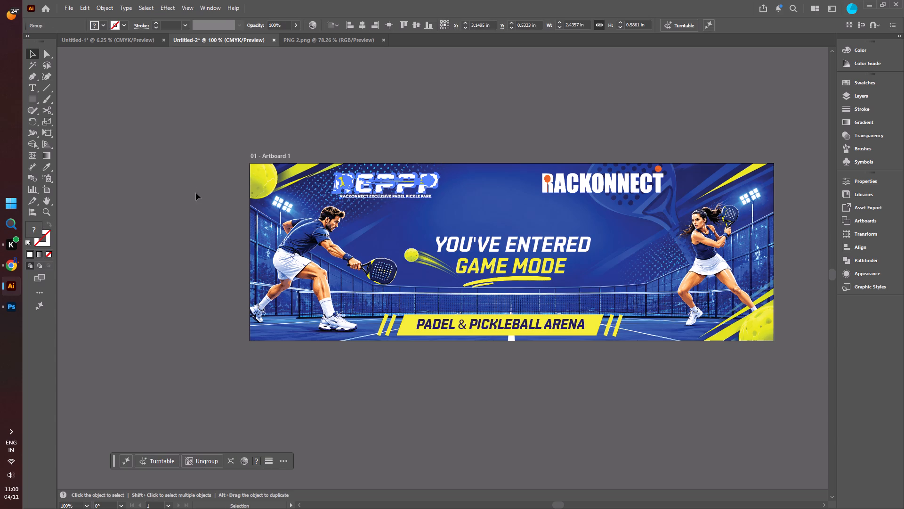
pyautogui.hotkey('ctrl', 'z')
pyautogui.hotkey('ctrl', 'z')
pyautogui.write('ZZ')
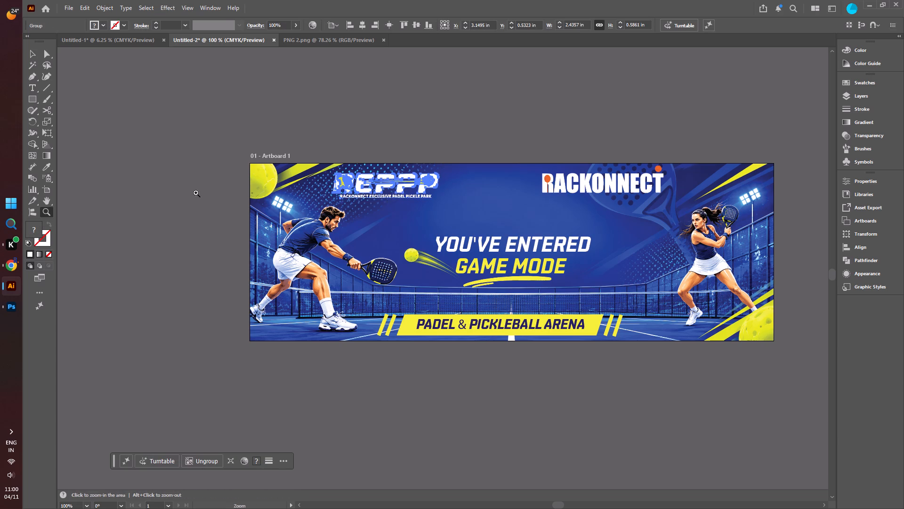
pyautogui.click(32, 53)
pyautogui.click(139, 139)
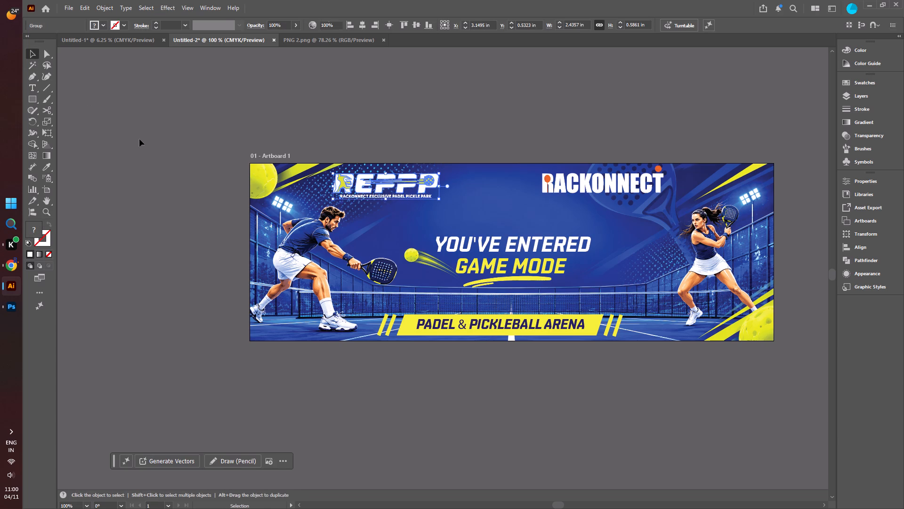
pyautogui.write('ZZZZ')
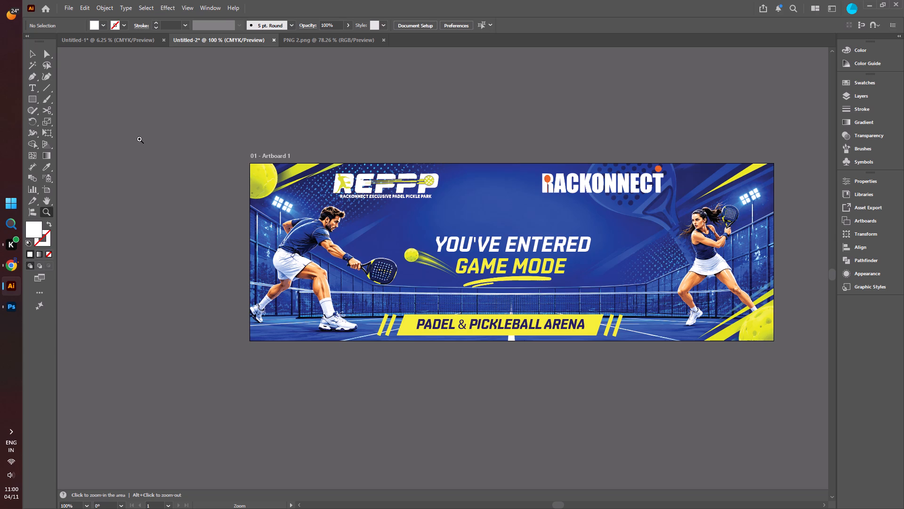
pyautogui.click(32, 51)
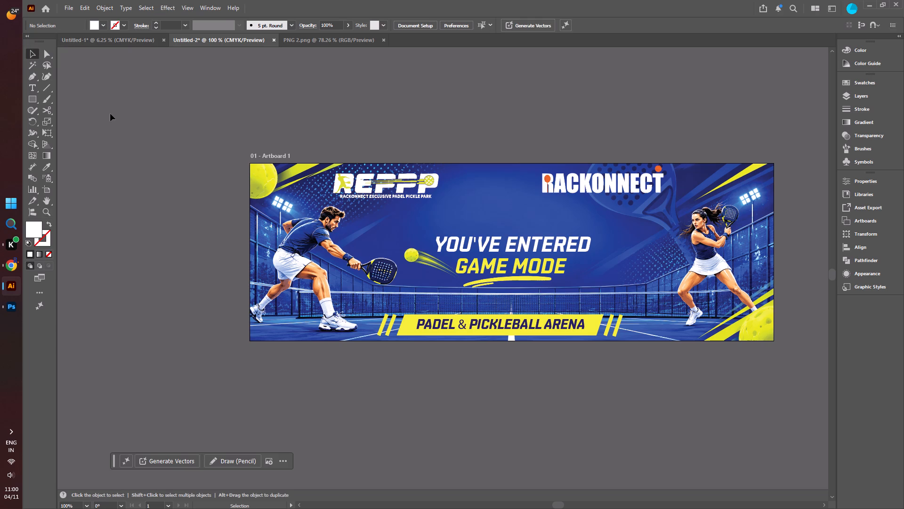
pyautogui.click(110, 114)
pyautogui.hotkey('ctrl', 'z')
pyautogui.hotkey('ctrl', 'z')
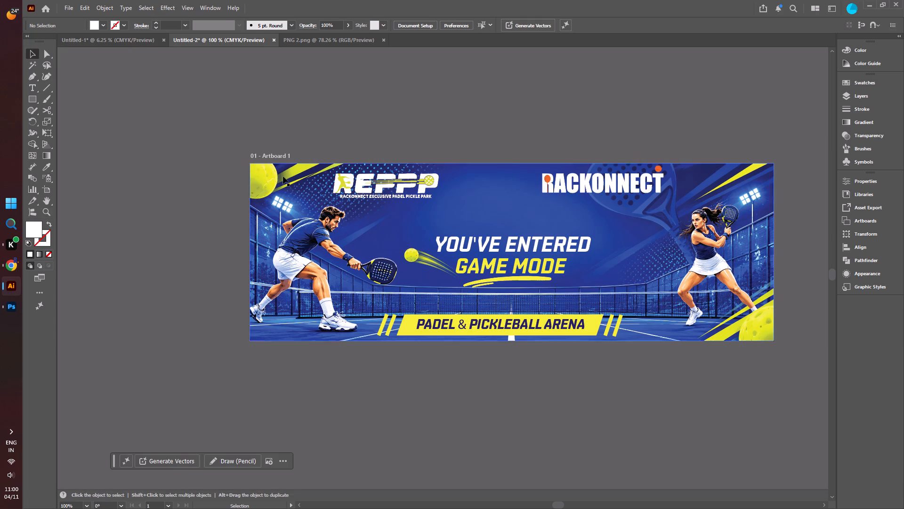
# Move the REPPP logo about 0.53 in horizontally toward the banner's centre, level with the RACKONNECT logo, and deselect it.
pyautogui.moveTo(384, 181); pyautogui.dragTo(409, 181)
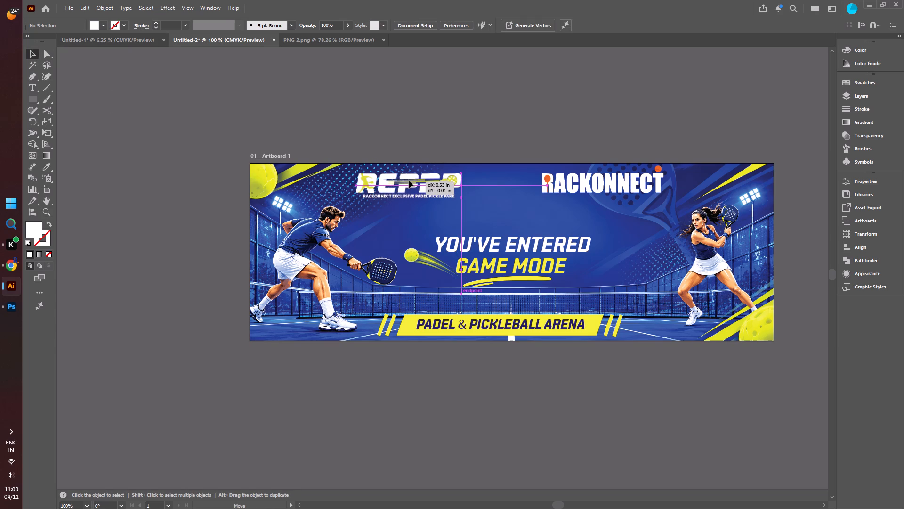
pyautogui.moveTo(409, 181); pyautogui.dragTo(405, 181)
pyautogui.click(501, 394)
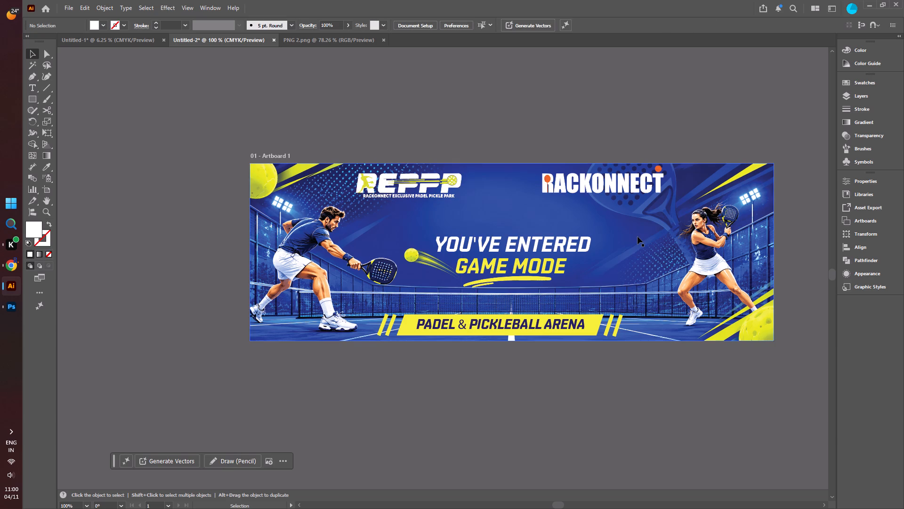
pyautogui.click(490, 402)
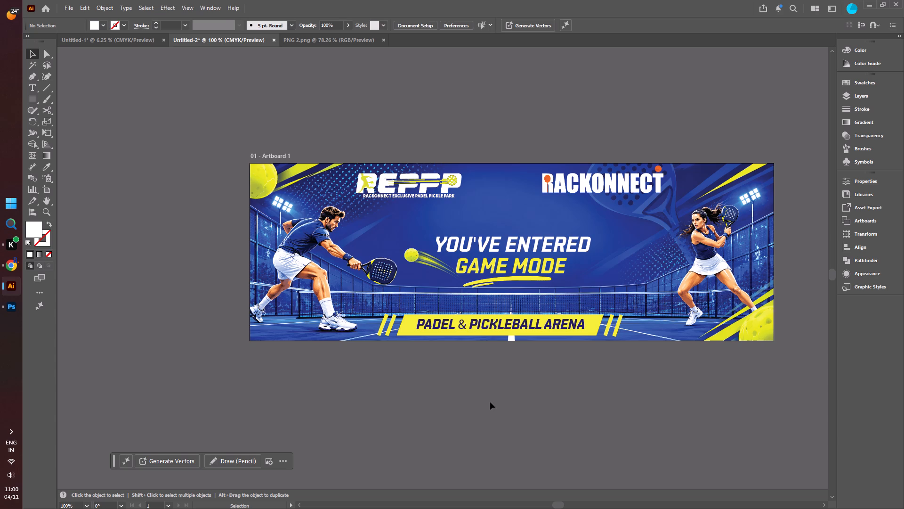
# Mark out the whole banner artboard, edge to edge, as a screen capture area with Snipping Tool.
pyautogui.press('shift+super+s')
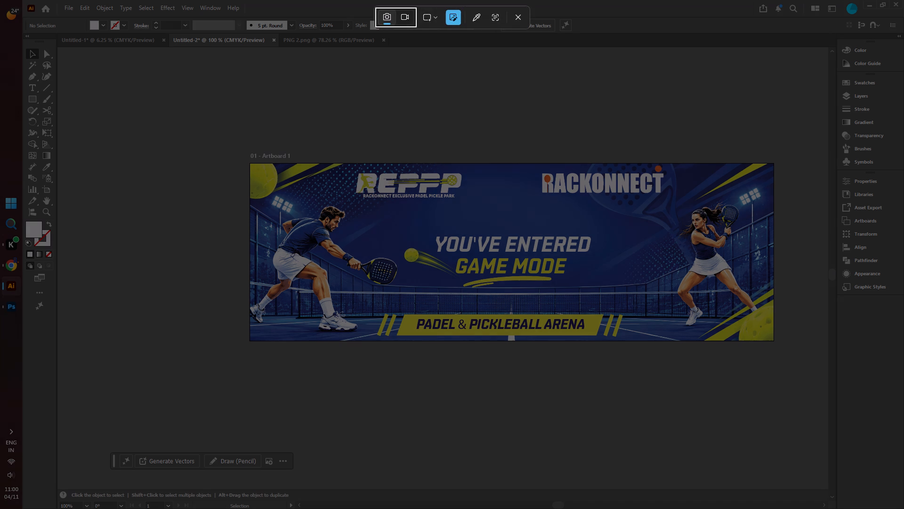
pyautogui.moveTo(250, 164); pyautogui.dragTo(774, 343)
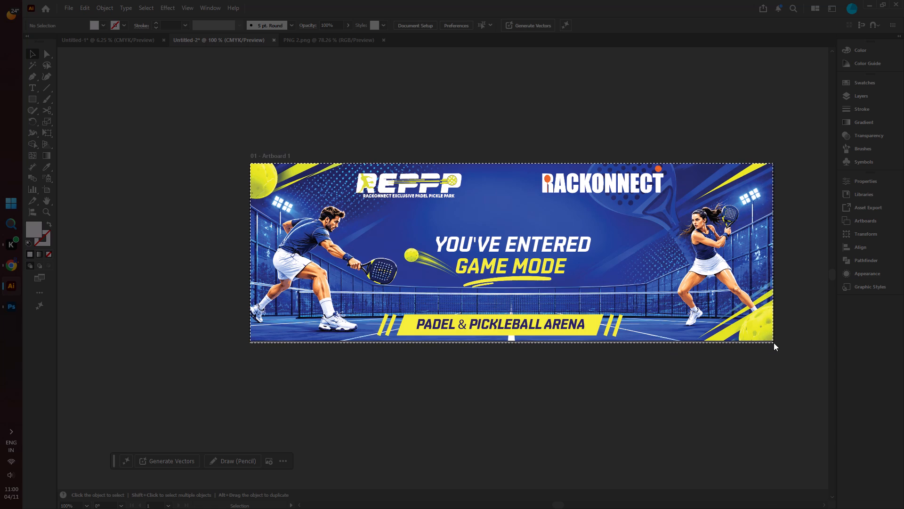
pyautogui.moveTo(774, 343); pyautogui.dragTo(774, 341)
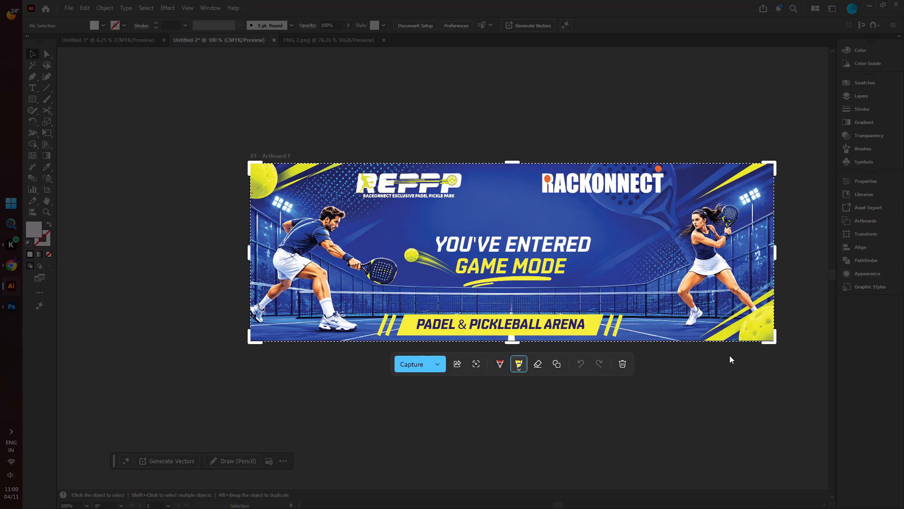
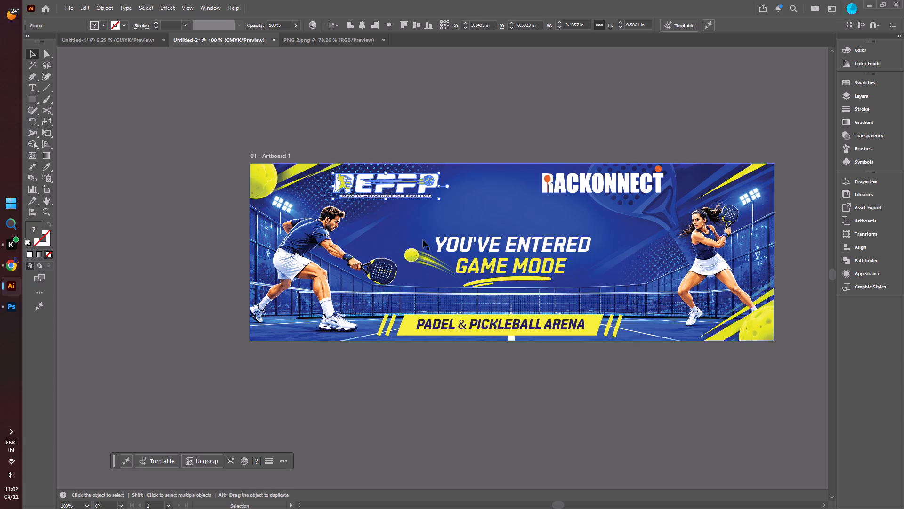
# Enlarge the YOU'VE ENTERED GAME MODE headline group to about 4.51 in wide by 1.74 in high.
pyautogui.click(512, 84)
pyautogui.click(535, 253)
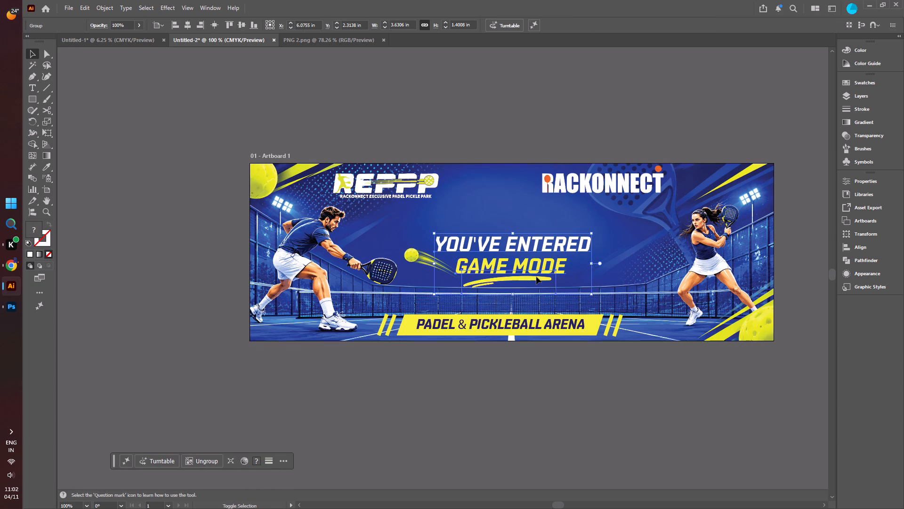
pyautogui.keyDown('shift'); pyautogui.moveTo(436, 232); pyautogui.dragTo(421, 228); pyautogui.keyUp('shift')
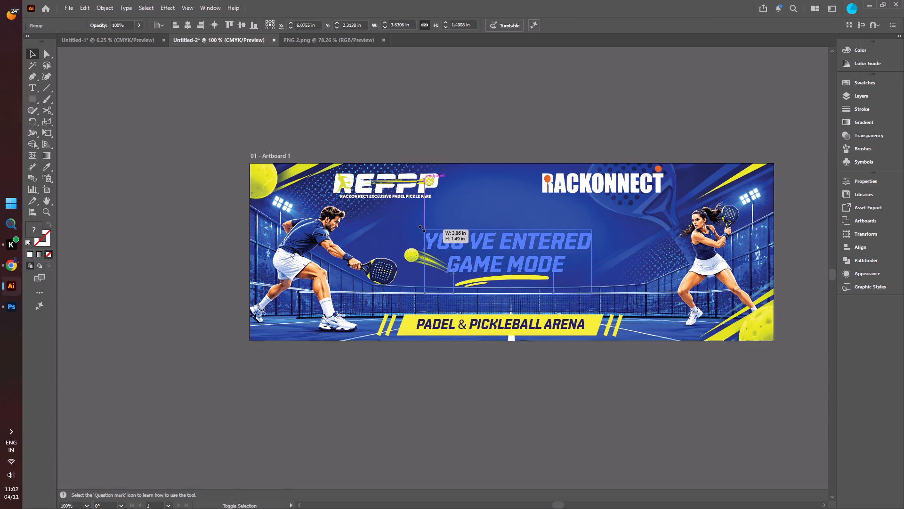
pyautogui.keyDown('shift'); pyautogui.moveTo(421, 228); pyautogui.dragTo(391, 218); pyautogui.keyUp('shift')
# Move the enlarged headline group horizontally toward the banner's centre, to X about 6.00 in and Y about 2.17 in, and deselect it.
pyautogui.moveTo(472, 233); pyautogui.dragTo(488, 234)
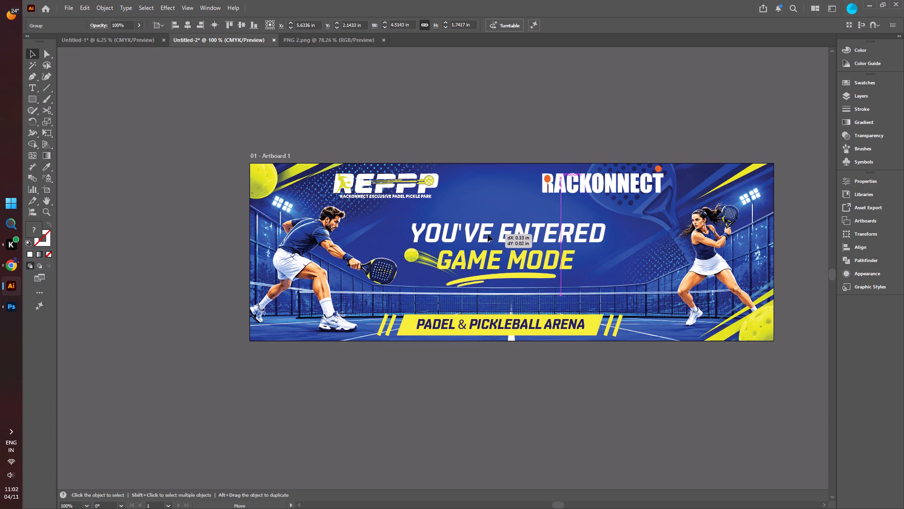
pyautogui.moveTo(488, 234); pyautogui.dragTo(482, 235)
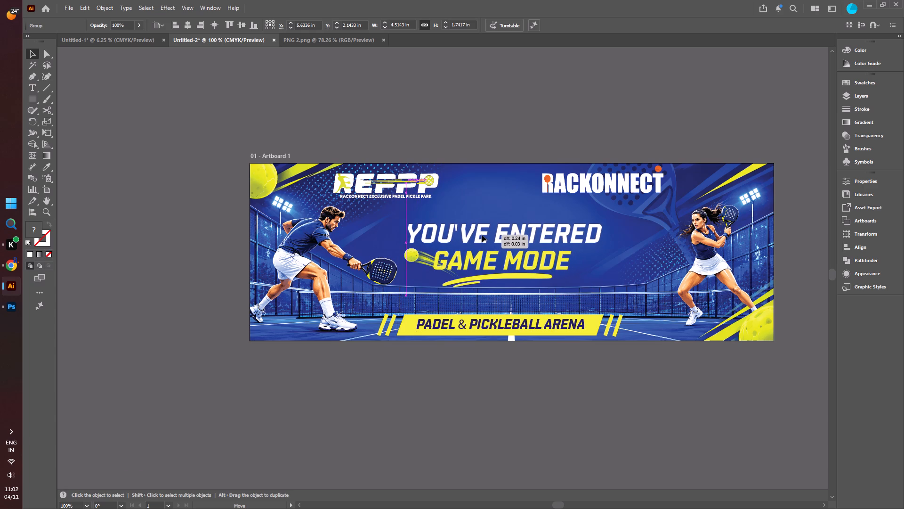
pyautogui.moveTo(482, 235); pyautogui.dragTo(488, 234)
pyautogui.click(422, 115)
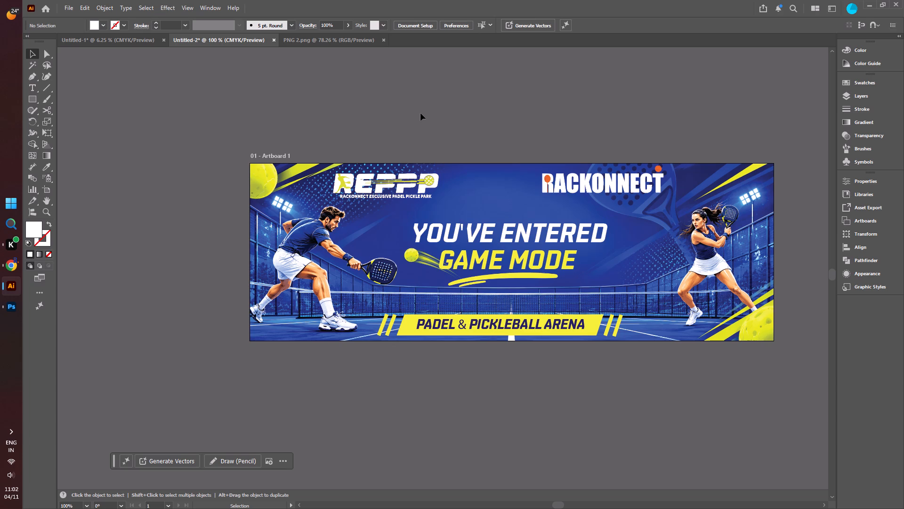
pyautogui.click(544, 99)
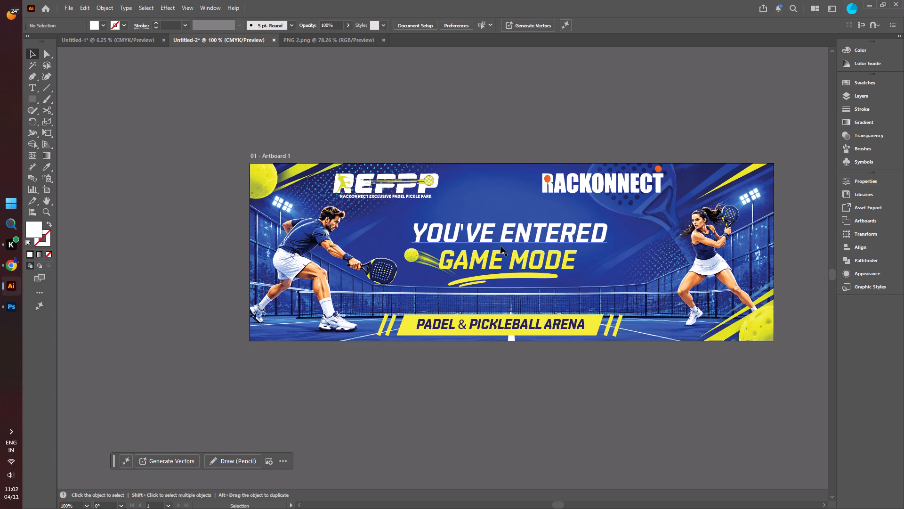
# Shift the headline group about 0.1 in back toward the male player to fine-tune its centring.
pyautogui.click(500, 246)
pyautogui.click(548, 230)
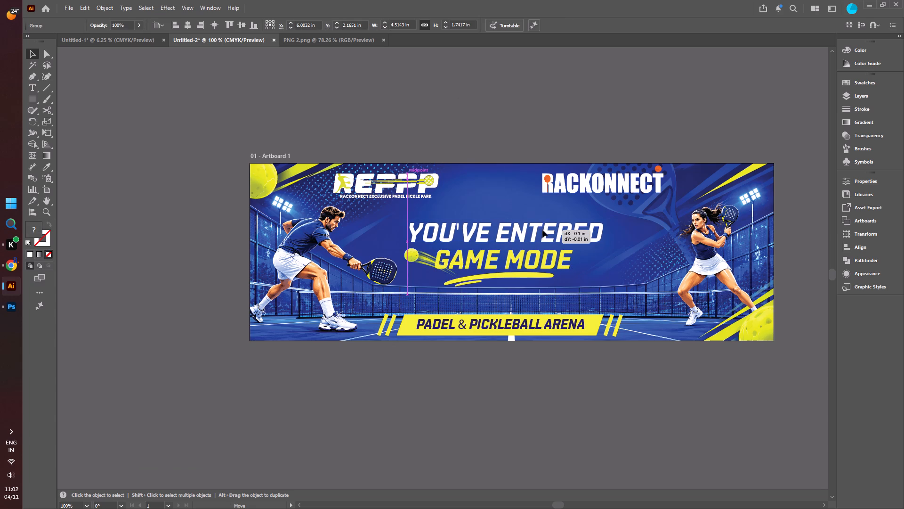
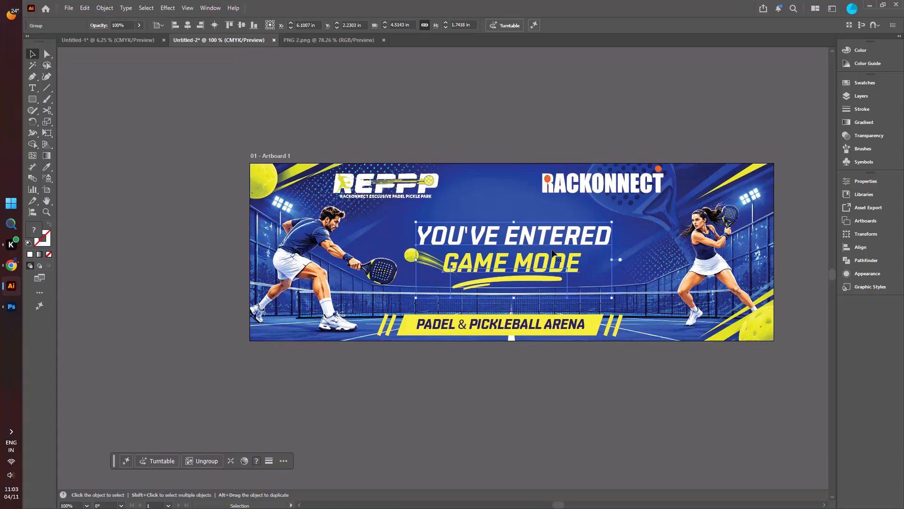
# Nudge the YOU'VE ENTERED GAME MODE headline group about 0.02 in toward the female player and 0.04 in down, and deselect it.
pyautogui.click(559, 238)
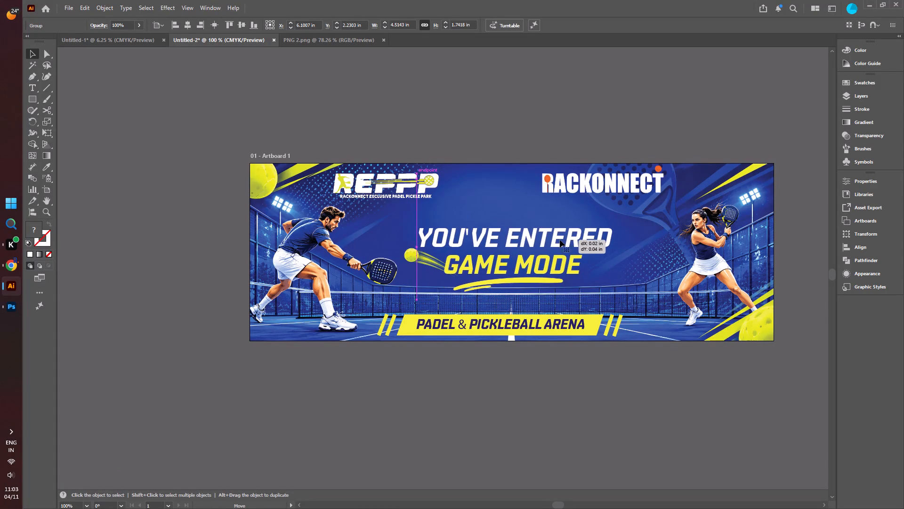
pyautogui.click(503, 110)
# Shift the RACKONNECT logo horizontally in small increments toward the female player's side of the banner, and deselect it.
pyautogui.keyDown('alt'); pyautogui.scroll(-2, 497, 119); pyautogui.keyUp('alt')
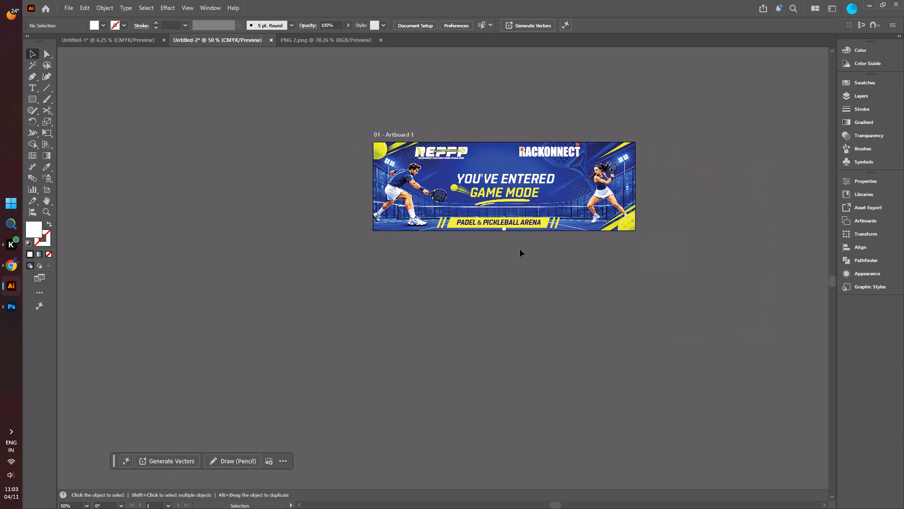
pyautogui.keyDown('alt'); pyautogui.scroll(1, 520, 249); pyautogui.keyUp('alt')
pyautogui.keyDown('alt'); pyautogui.scroll(1, 709, 153); pyautogui.keyUp('alt')
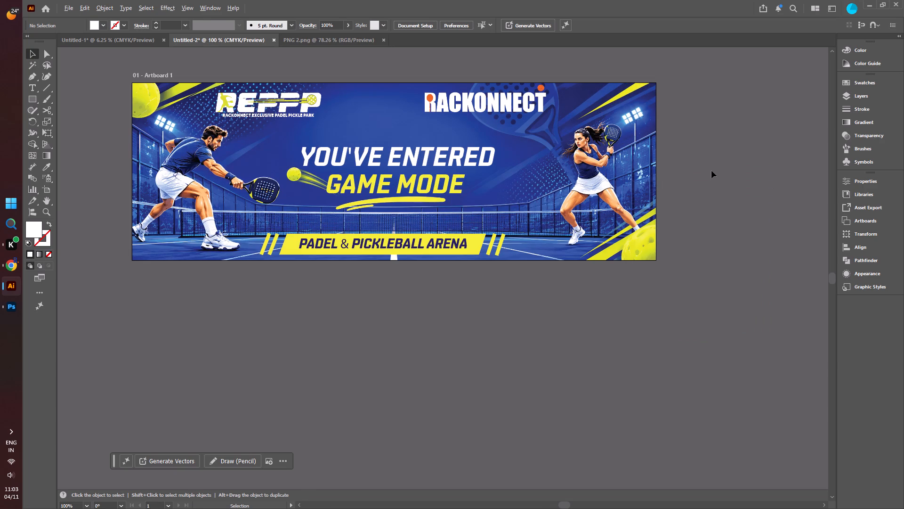
pyautogui.keyDown('alt'); pyautogui.scroll(-1, 711, 171); pyautogui.keyUp('alt')
pyautogui.keyDown('alt'); pyautogui.scroll(1, 711, 171); pyautogui.keyUp('alt')
pyautogui.scroll(3, 711, 171)
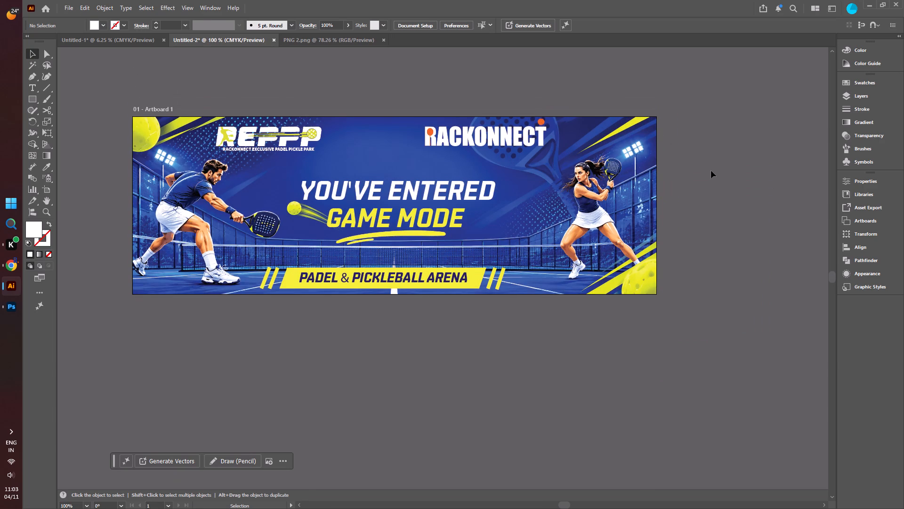
pyautogui.click(531, 136)
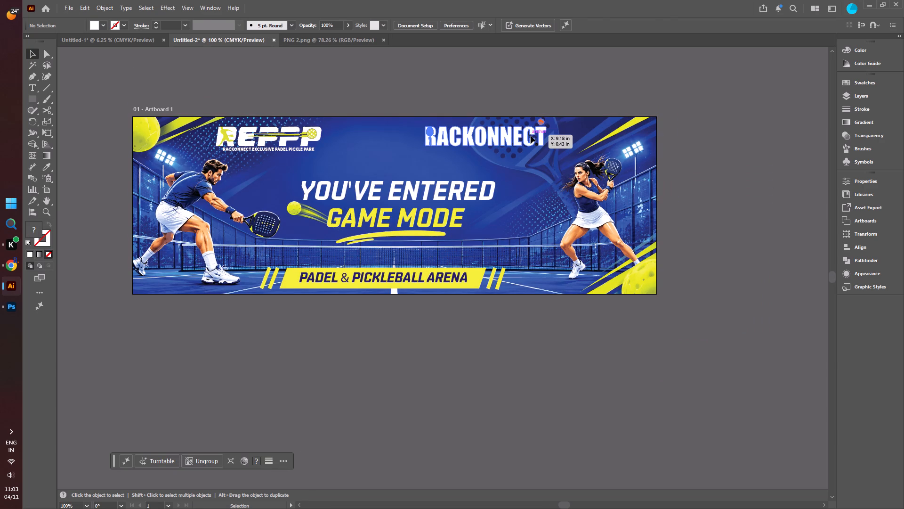
pyautogui.press('Right')
pyautogui.press('Right')
pyautogui.press('Right')
pyautogui.press('Right')
pyautogui.press('Right')
pyautogui.press('Right')
pyautogui.press('Right')
pyautogui.press('Right')
pyautogui.press('Right')
pyautogui.press('Right')
pyautogui.press('Right')
pyautogui.press('Right')
pyautogui.press('Right')
pyautogui.press('Right')
pyautogui.press('Right')
pyautogui.press('Right')
pyautogui.press('Right')
pyautogui.press('Right')
pyautogui.press('Right')
pyautogui.press('Right')
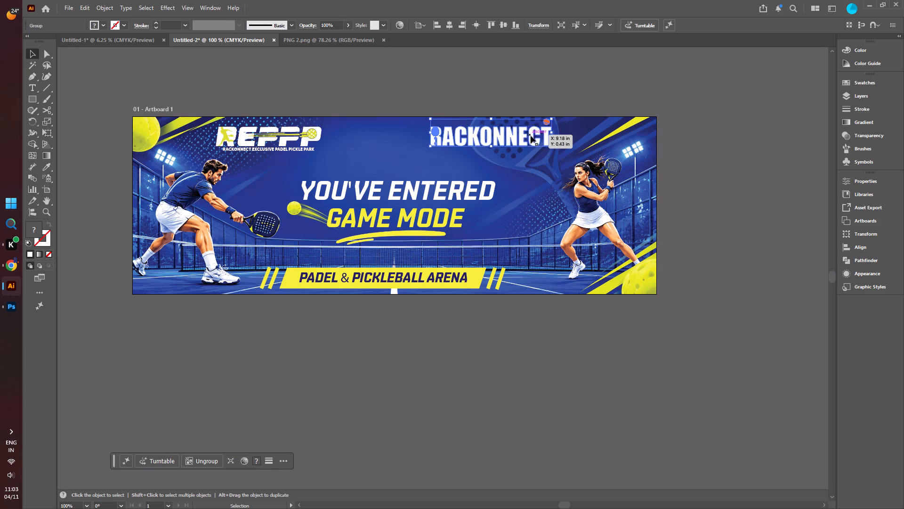
pyautogui.click(719, 168)
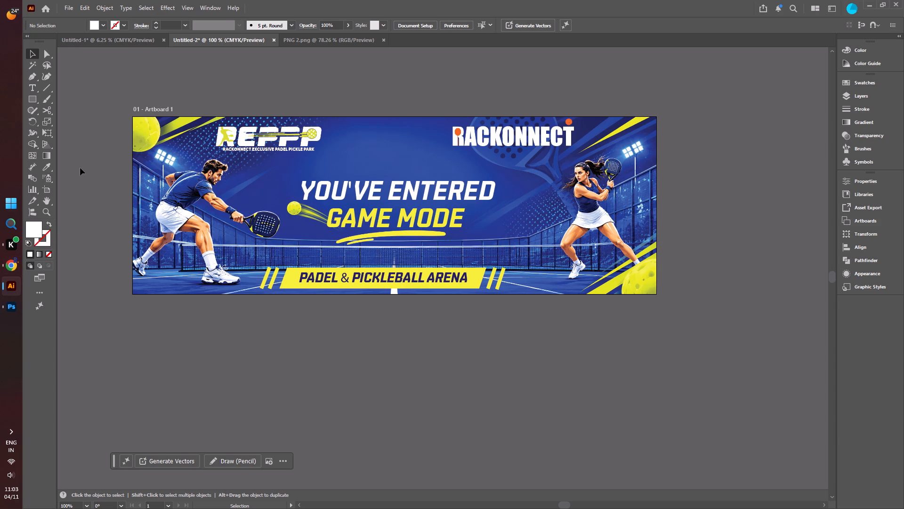
# Take a screen snip covering the whole banner artboard.
pyautogui.press('shift+super+s')
pyautogui.moveTo(132, 118); pyautogui.dragTo(207, 240)
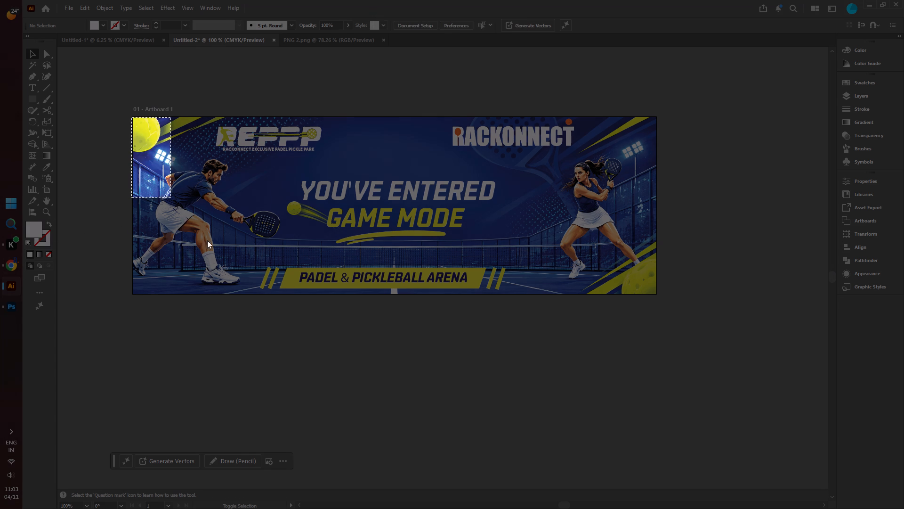
pyautogui.moveTo(207, 240); pyautogui.dragTo(656, 294)
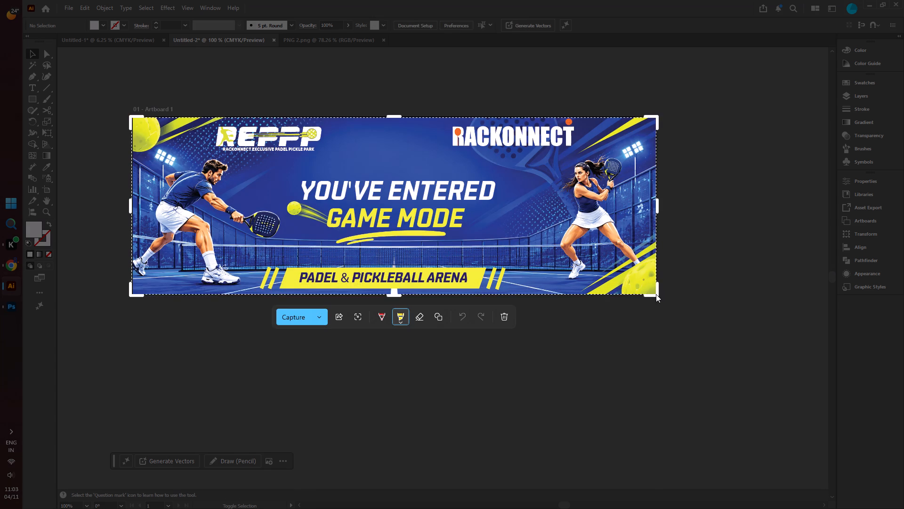
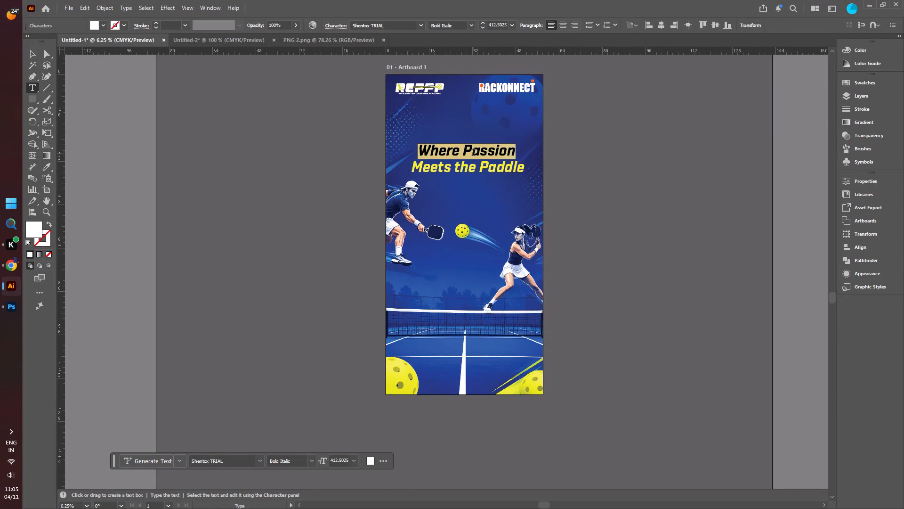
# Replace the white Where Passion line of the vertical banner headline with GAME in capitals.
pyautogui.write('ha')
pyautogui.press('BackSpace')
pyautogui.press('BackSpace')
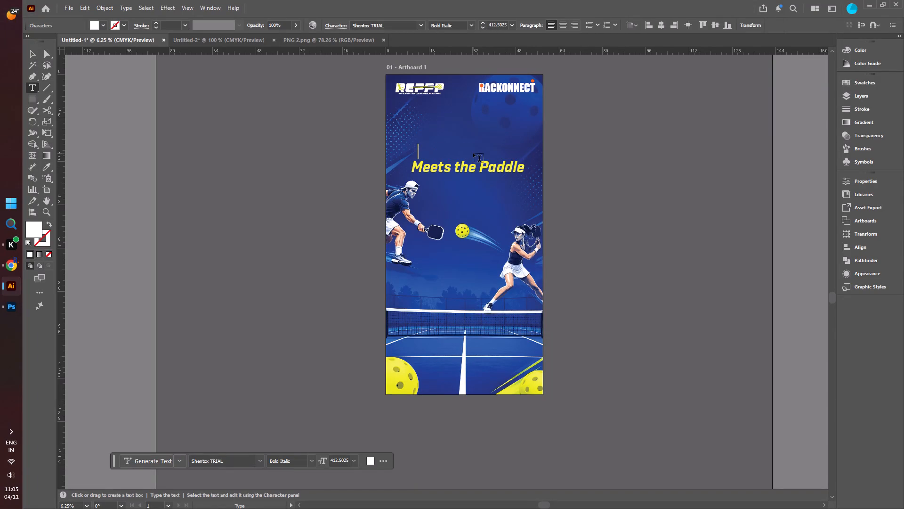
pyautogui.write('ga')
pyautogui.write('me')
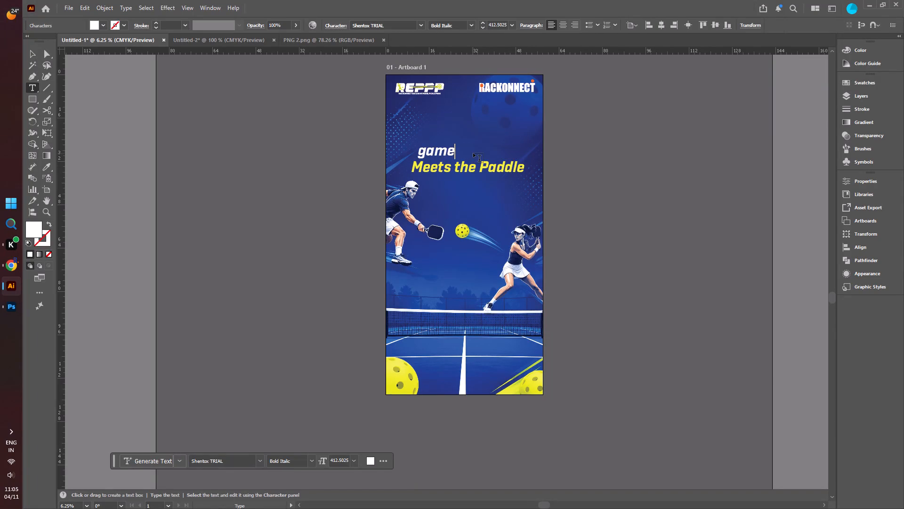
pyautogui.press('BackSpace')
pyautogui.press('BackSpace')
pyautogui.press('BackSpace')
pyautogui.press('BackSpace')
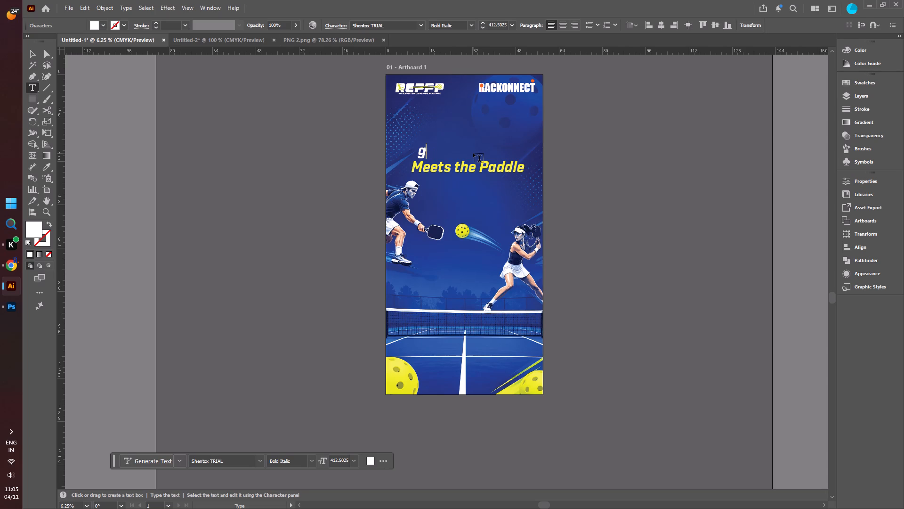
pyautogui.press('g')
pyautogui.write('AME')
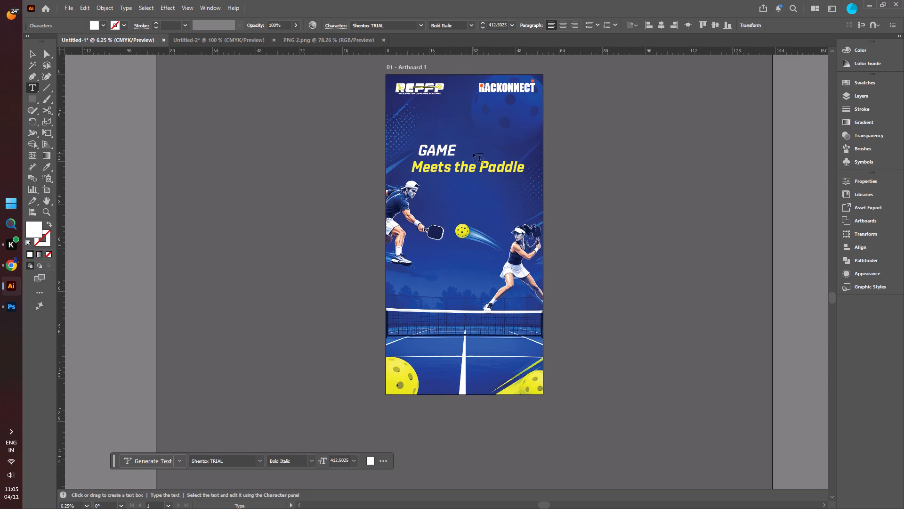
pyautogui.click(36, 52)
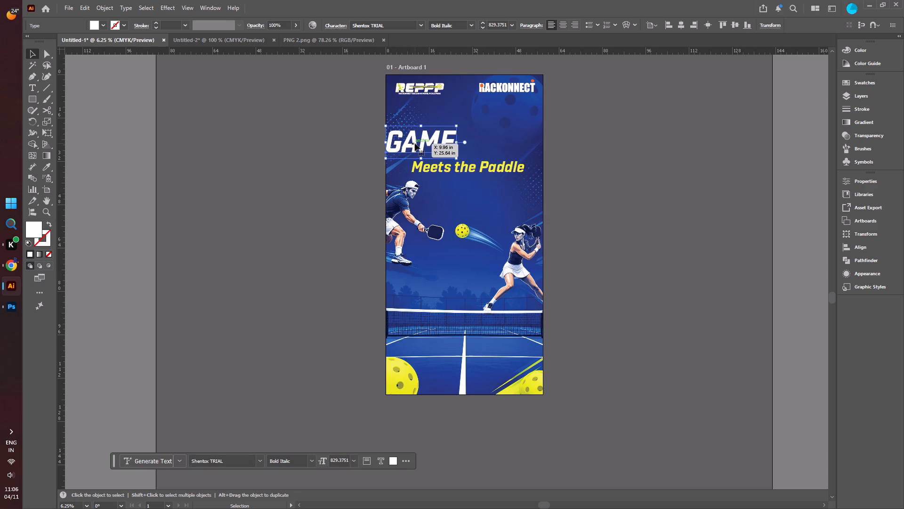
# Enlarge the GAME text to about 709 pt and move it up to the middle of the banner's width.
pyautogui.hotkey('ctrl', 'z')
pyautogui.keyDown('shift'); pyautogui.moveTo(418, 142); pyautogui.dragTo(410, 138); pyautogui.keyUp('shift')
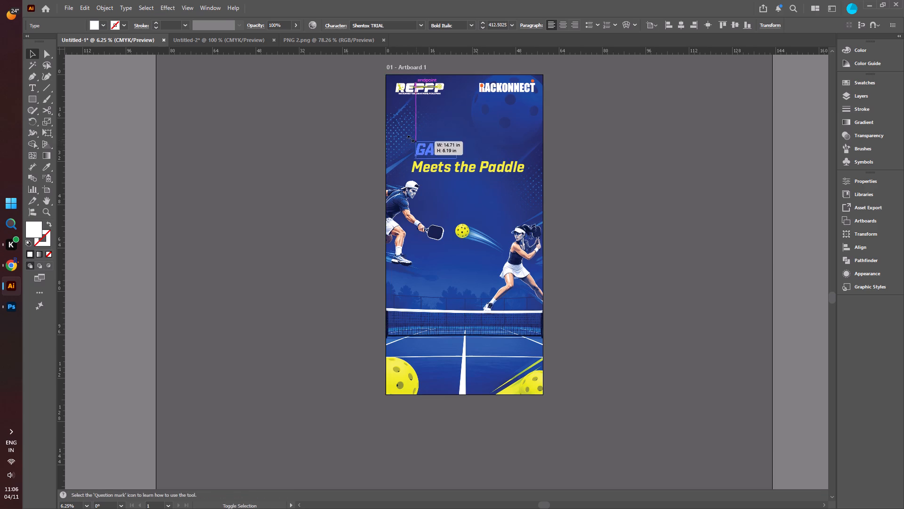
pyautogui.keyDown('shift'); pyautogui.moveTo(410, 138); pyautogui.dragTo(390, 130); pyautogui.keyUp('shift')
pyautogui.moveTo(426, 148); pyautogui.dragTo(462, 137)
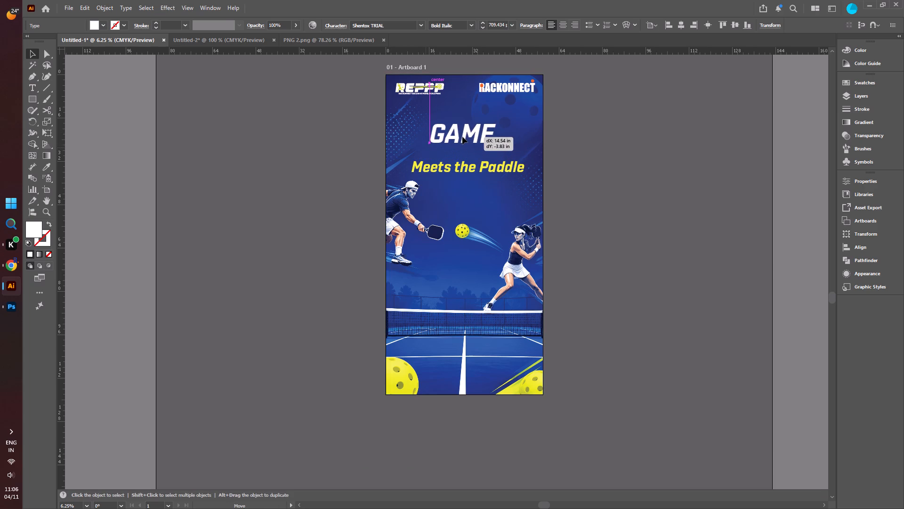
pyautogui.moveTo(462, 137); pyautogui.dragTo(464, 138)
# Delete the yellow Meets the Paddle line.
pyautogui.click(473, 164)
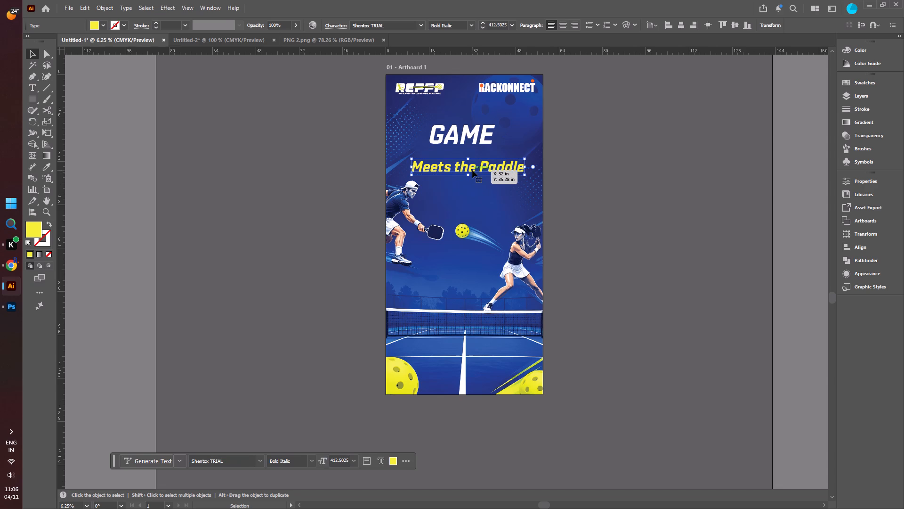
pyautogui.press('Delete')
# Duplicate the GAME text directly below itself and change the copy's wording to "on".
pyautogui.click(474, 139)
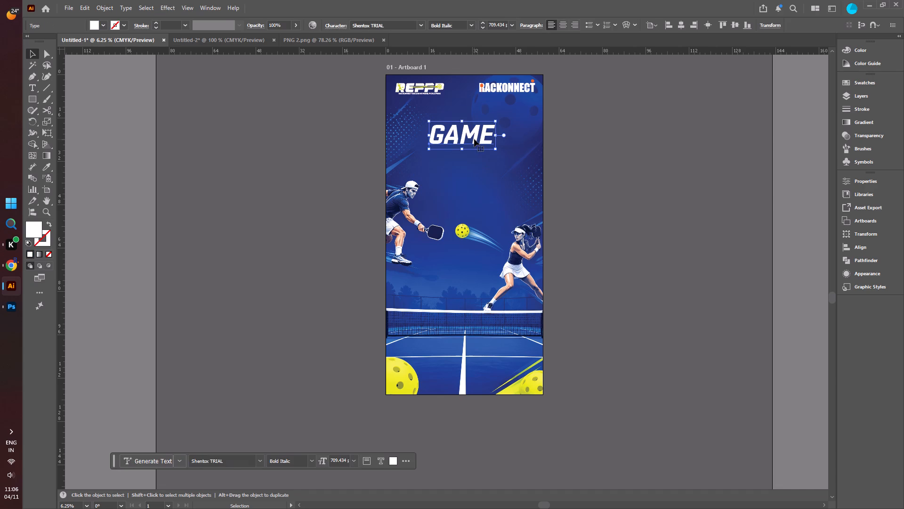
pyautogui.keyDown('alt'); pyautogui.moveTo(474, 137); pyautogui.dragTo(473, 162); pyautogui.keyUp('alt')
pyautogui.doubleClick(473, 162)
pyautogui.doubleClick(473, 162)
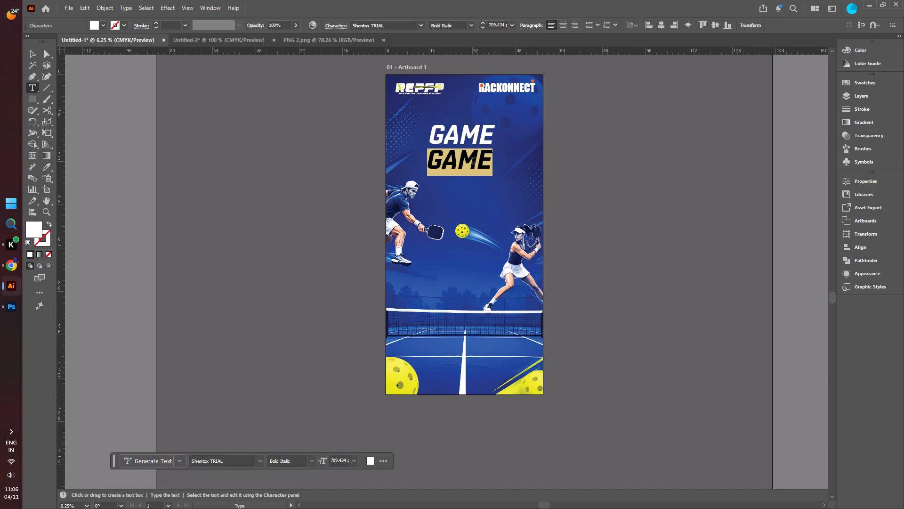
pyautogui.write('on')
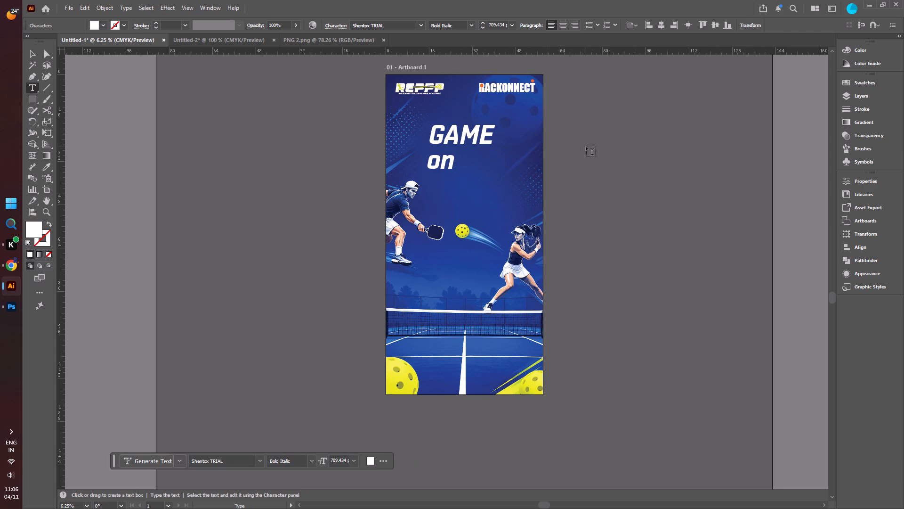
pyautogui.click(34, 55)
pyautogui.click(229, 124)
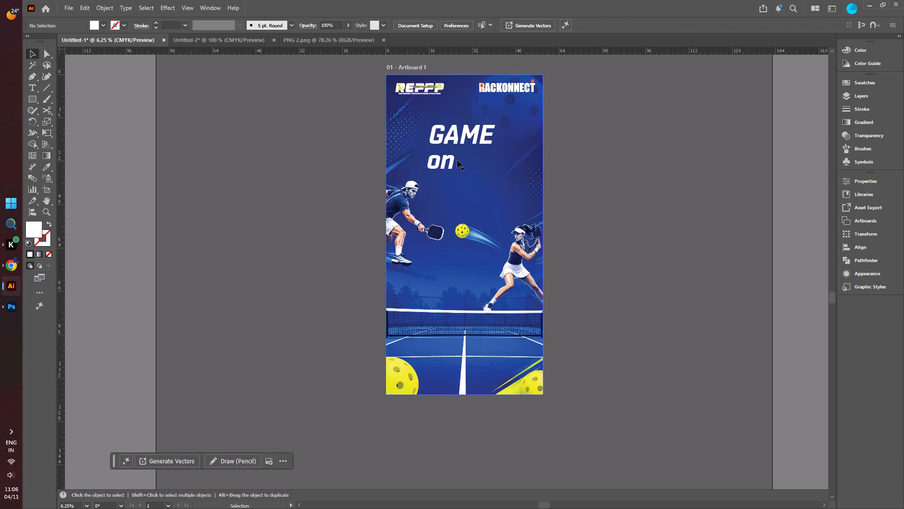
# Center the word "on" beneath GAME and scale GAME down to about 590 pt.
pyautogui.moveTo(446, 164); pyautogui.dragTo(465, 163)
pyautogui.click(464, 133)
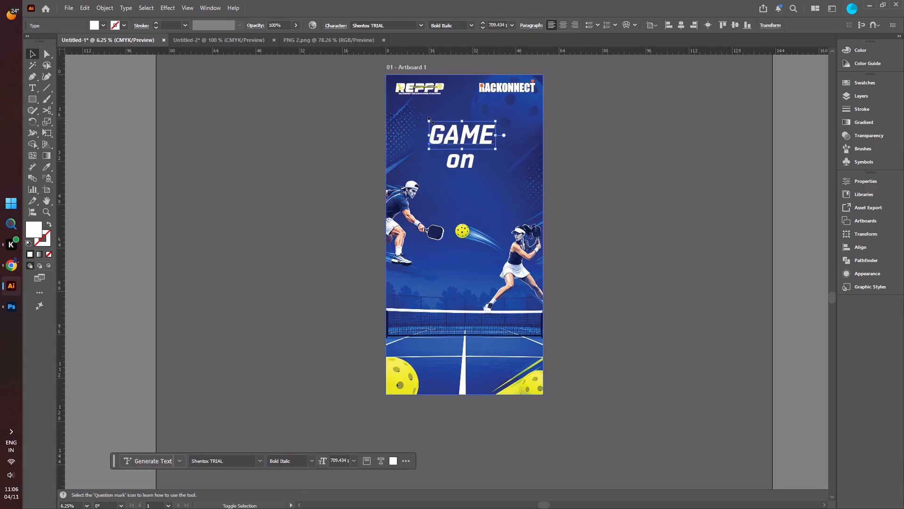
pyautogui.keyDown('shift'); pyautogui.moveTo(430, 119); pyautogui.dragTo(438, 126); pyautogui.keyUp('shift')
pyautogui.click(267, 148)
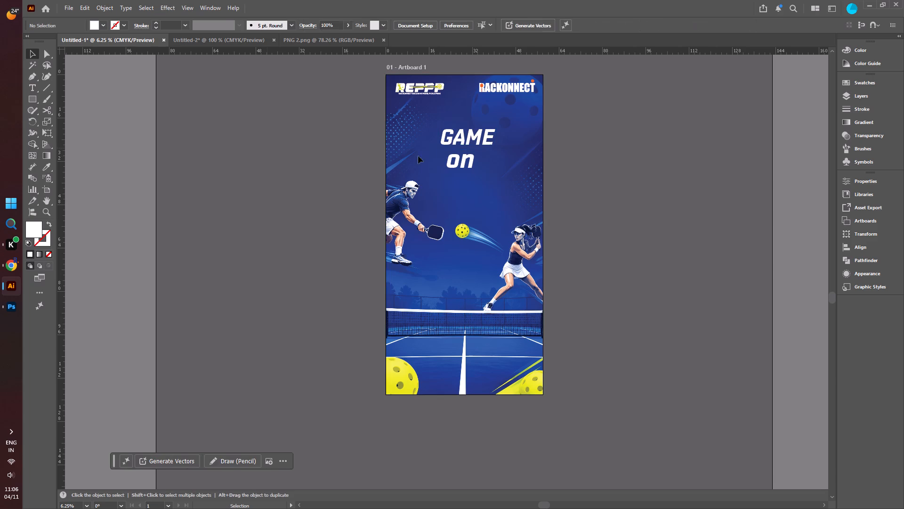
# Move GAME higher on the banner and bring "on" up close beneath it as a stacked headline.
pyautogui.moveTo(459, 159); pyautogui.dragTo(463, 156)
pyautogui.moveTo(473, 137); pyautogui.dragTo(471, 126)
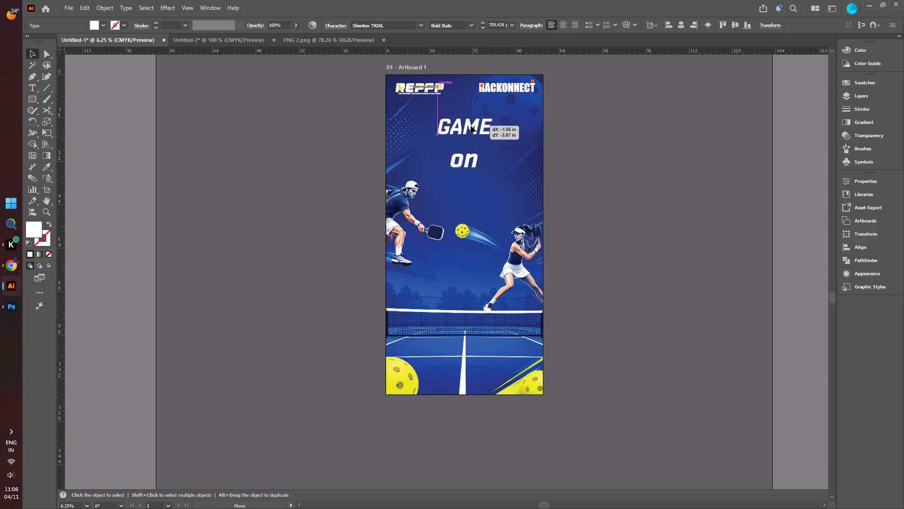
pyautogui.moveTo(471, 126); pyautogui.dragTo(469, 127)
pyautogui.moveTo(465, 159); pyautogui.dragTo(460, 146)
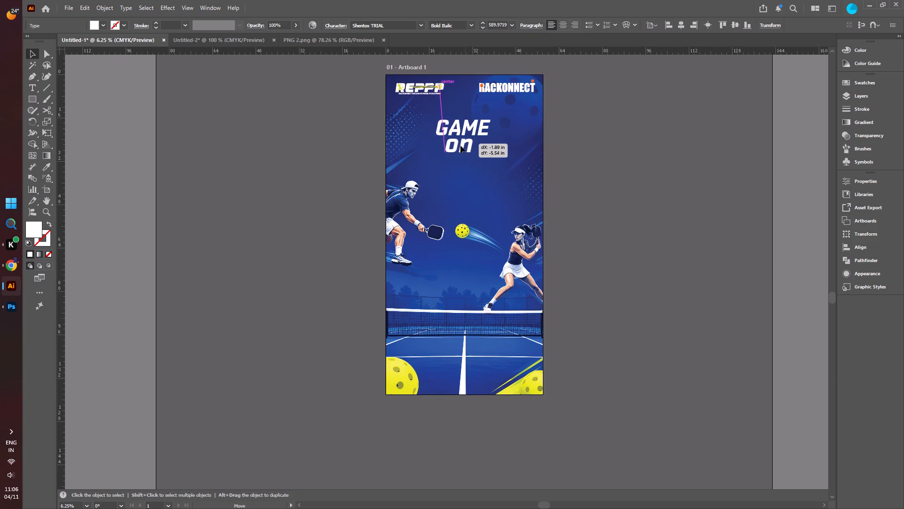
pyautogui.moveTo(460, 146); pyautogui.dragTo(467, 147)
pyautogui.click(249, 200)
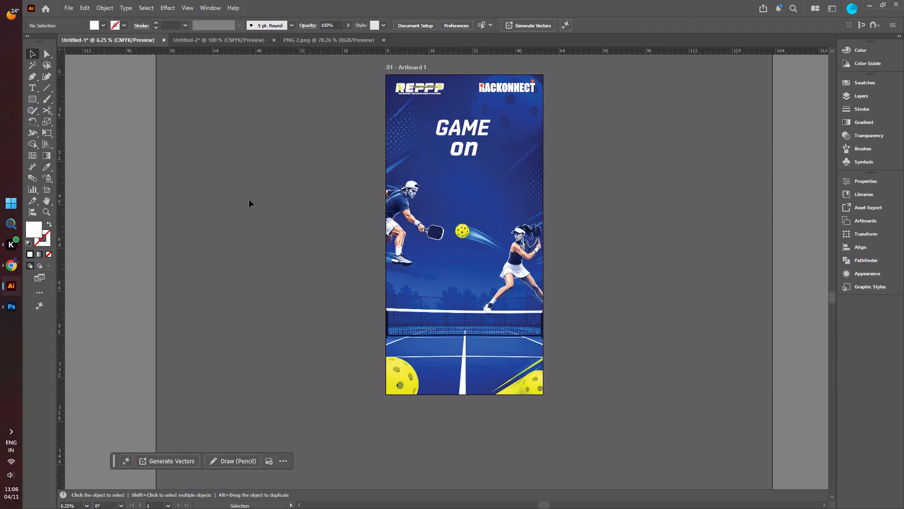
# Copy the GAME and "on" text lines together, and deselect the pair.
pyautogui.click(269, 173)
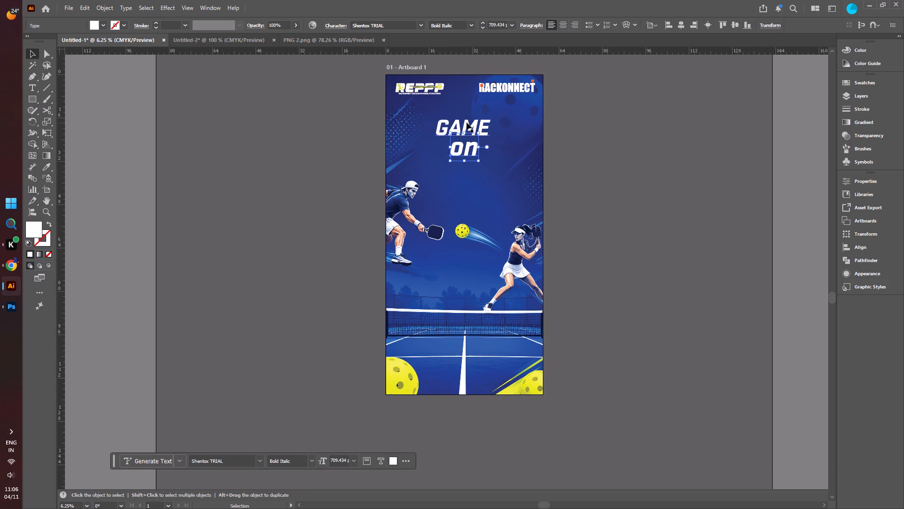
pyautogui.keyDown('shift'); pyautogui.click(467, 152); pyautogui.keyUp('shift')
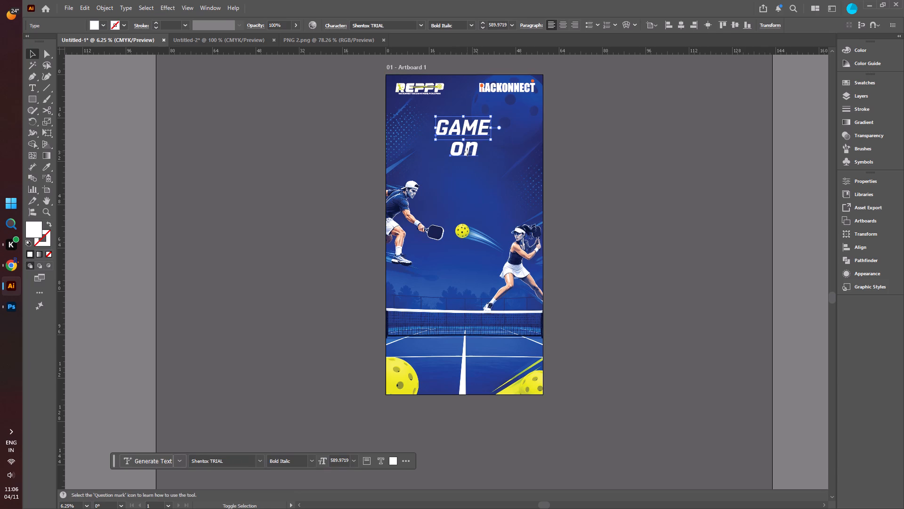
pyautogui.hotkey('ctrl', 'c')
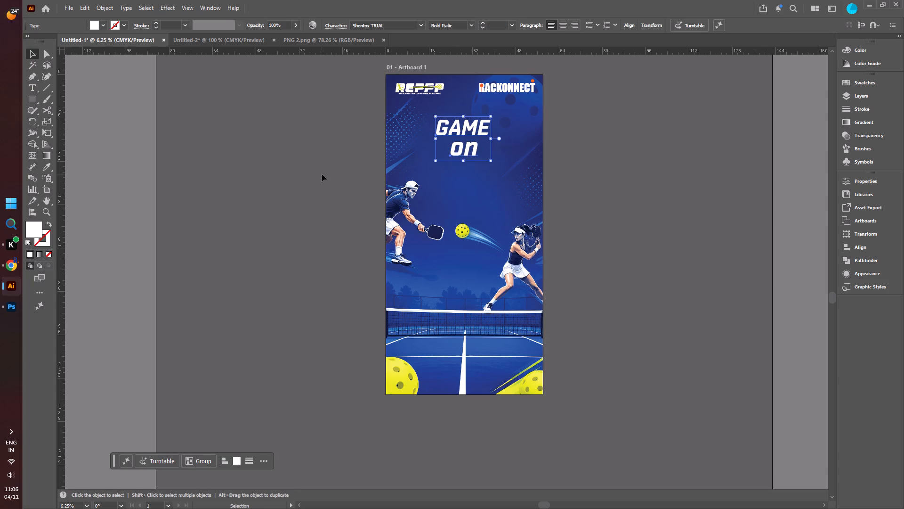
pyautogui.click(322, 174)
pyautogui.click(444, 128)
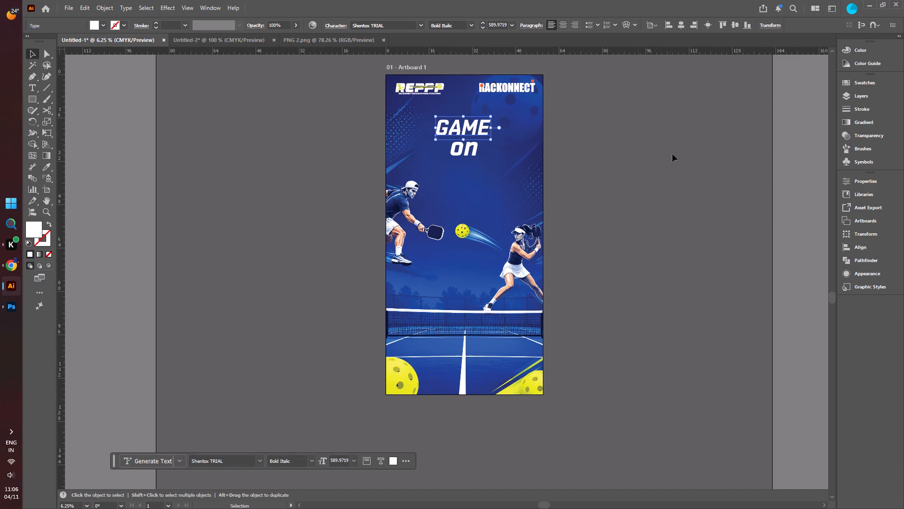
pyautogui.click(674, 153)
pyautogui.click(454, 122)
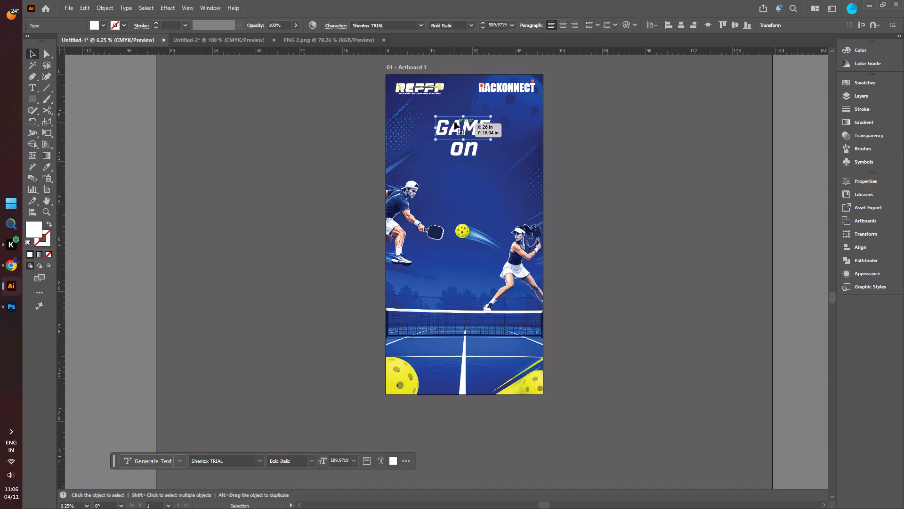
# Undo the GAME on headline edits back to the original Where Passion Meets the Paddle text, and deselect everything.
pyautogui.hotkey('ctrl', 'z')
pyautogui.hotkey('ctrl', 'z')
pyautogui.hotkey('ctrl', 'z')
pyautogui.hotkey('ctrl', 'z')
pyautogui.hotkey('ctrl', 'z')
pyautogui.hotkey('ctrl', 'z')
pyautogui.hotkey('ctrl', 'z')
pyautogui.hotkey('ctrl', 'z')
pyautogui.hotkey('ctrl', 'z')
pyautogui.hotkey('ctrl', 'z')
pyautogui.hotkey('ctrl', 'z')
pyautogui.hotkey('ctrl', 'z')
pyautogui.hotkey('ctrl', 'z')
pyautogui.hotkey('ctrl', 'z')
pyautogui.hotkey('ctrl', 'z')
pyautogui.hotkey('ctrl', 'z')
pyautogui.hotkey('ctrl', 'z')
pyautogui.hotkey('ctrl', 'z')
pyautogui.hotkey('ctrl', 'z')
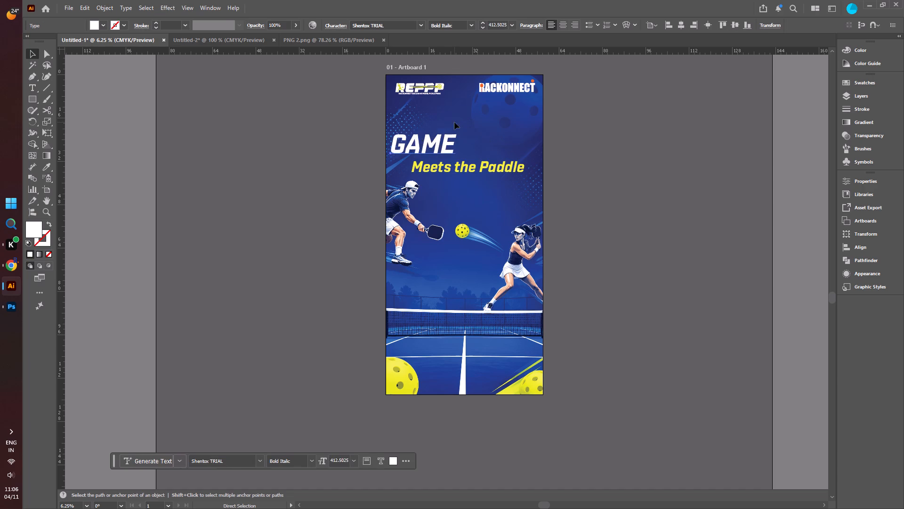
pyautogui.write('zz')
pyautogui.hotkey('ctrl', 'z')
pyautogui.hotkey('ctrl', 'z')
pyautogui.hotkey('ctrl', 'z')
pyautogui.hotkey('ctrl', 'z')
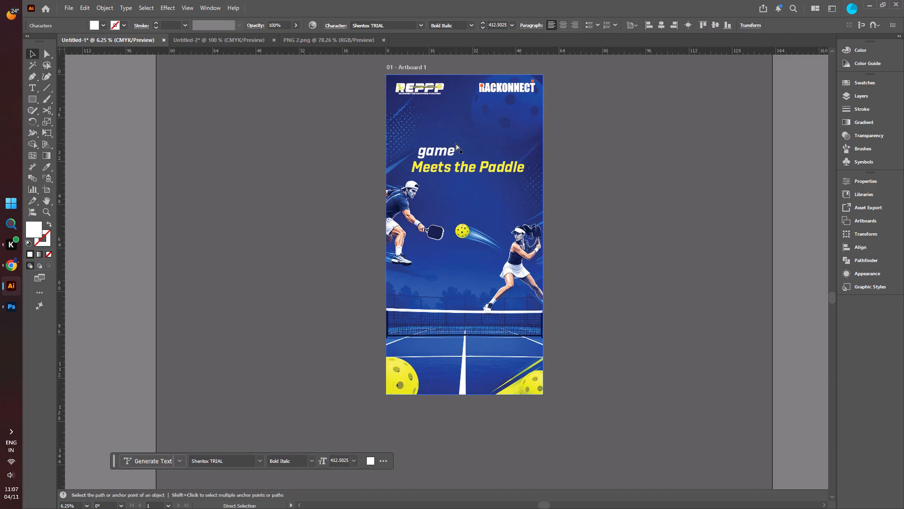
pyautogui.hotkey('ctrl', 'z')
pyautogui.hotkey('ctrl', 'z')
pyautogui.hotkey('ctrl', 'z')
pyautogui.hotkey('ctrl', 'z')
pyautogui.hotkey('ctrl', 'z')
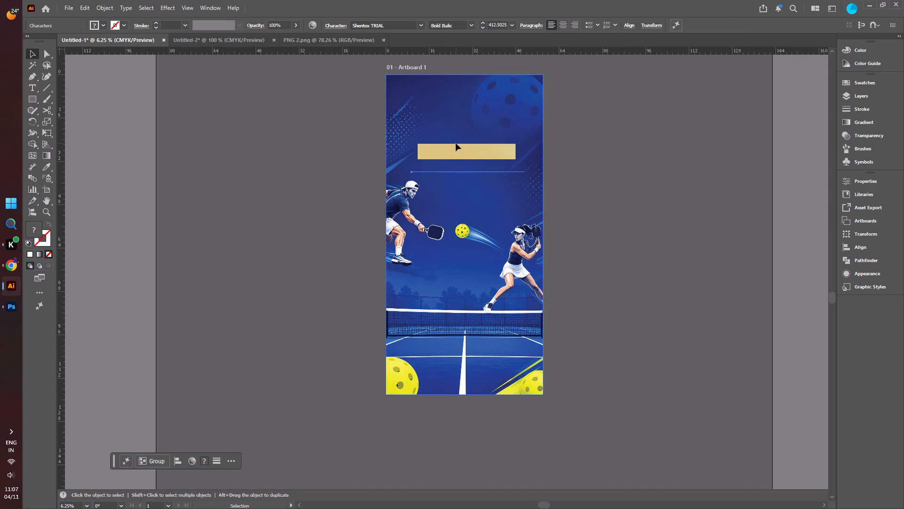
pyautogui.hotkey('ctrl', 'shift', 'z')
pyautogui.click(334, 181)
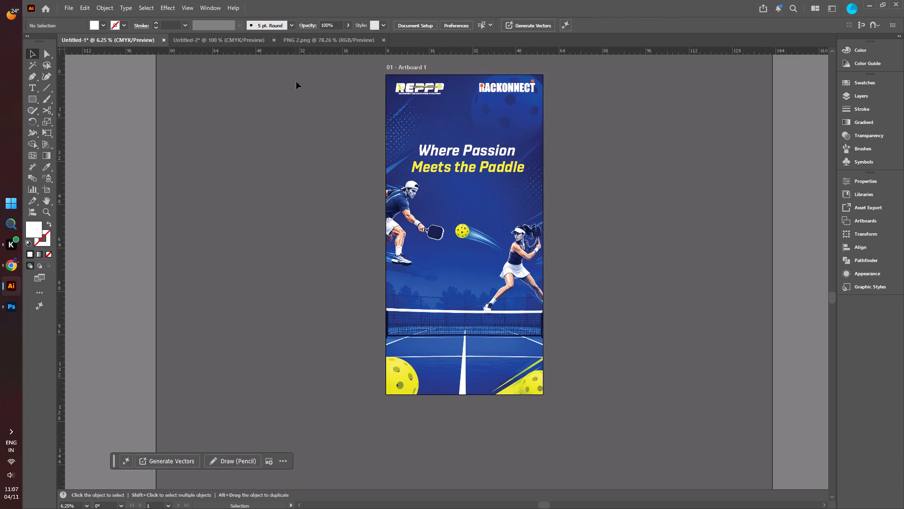
# View the yellow brush-stroke document and the horizontal YOU'VE ENTERED GAME MODE banner as references for the vertical banner.
pyautogui.click(313, 37)
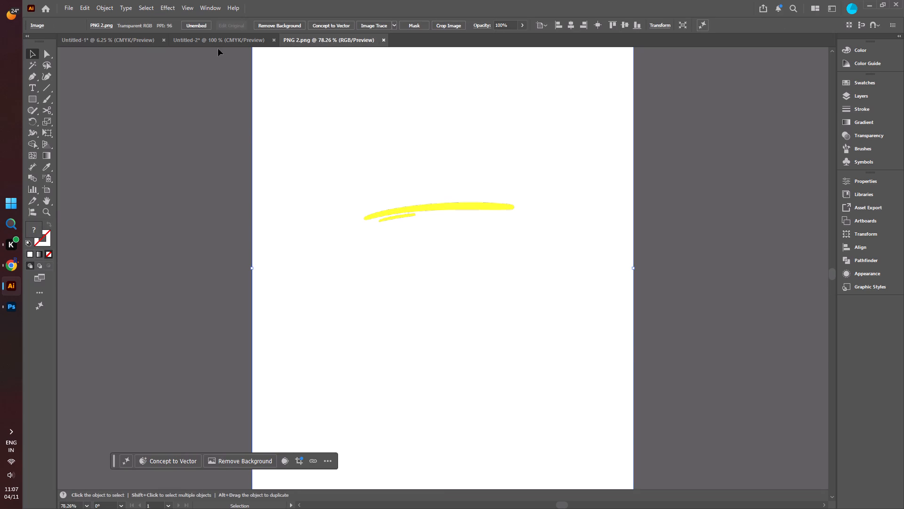
pyautogui.click(209, 43)
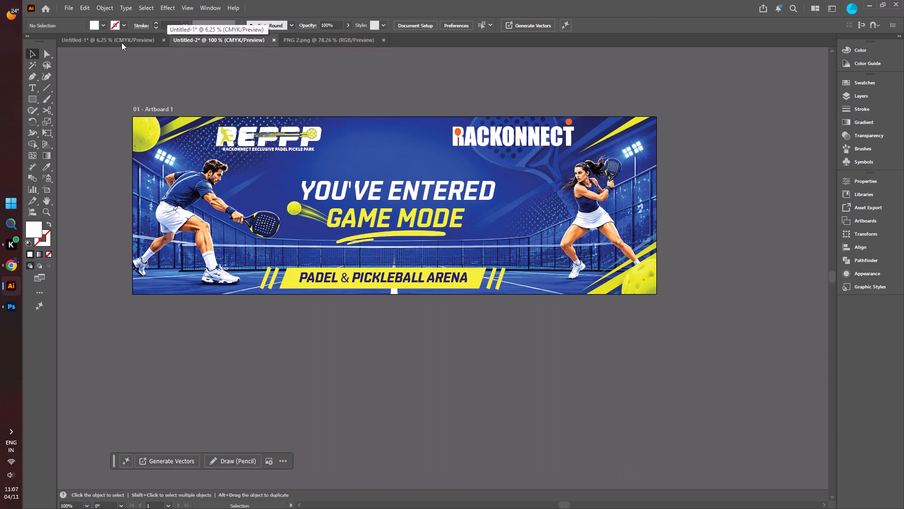
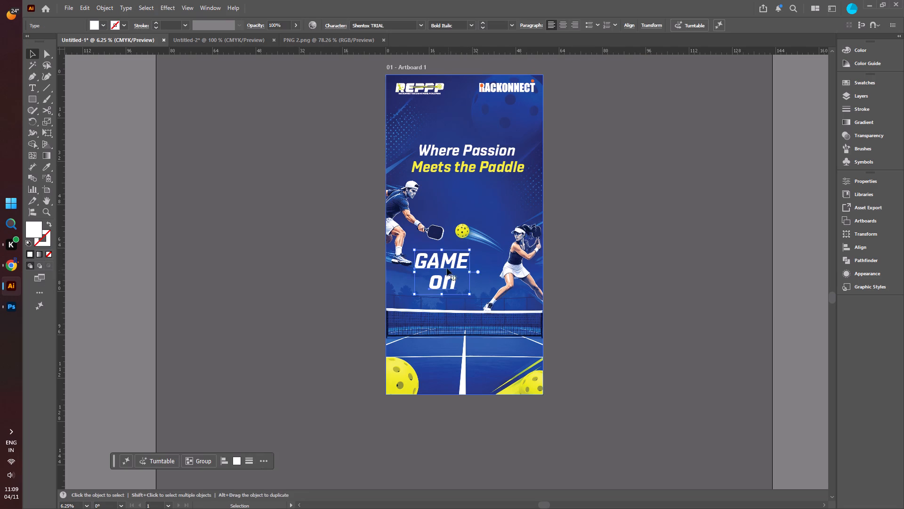
# Move the GAME on text down onto the court near the banner's bottom edge, and deselect it.
pyautogui.moveTo(445, 266); pyautogui.dragTo(472, 359)
pyautogui.click(640, 226)
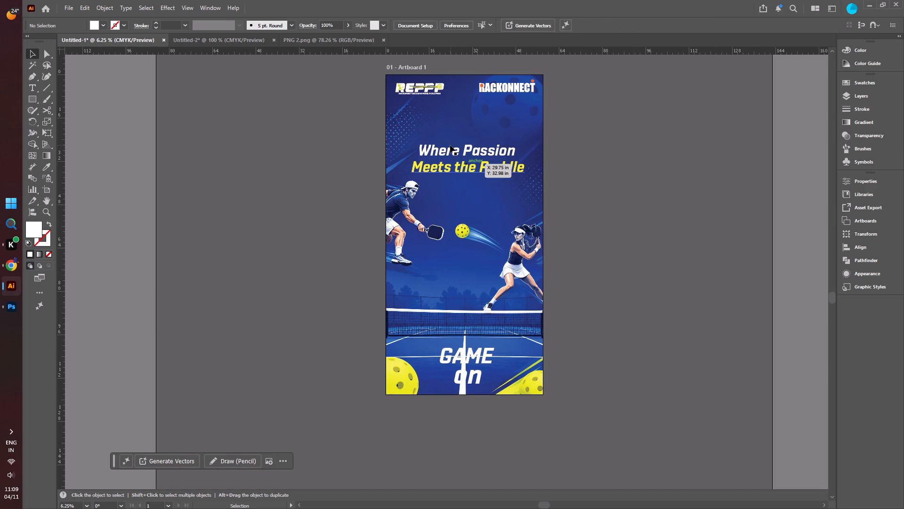
pyautogui.doubleClick(460, 152)
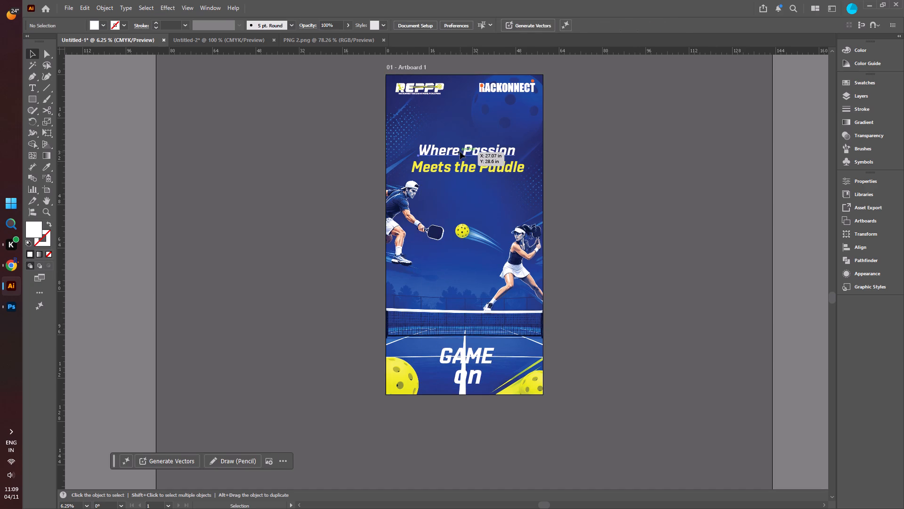
pyautogui.doubleClick(460, 152)
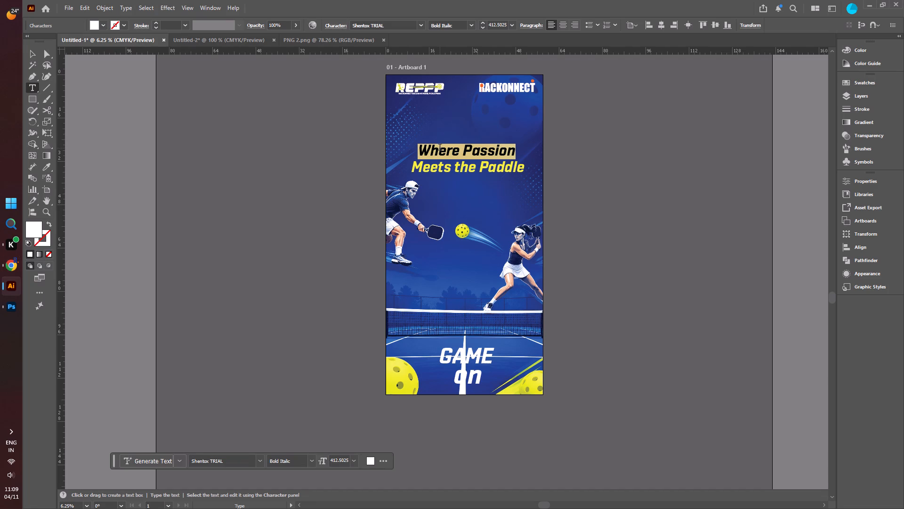
pyautogui.write('the')
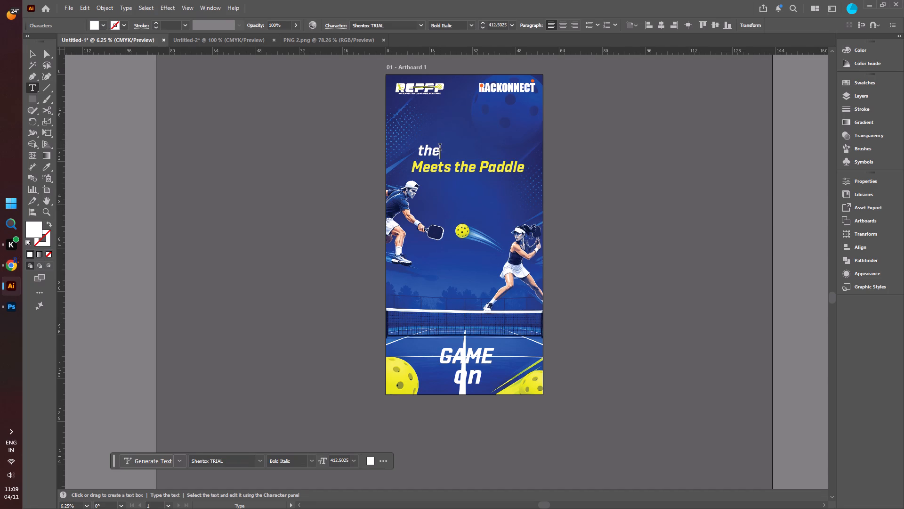
pyautogui.press('space')
pyautogui.press('BackSpace')
pyautogui.press('BackSpace')
pyautogui.press('BackSpace')
pyautogui.press('BackSpace')
pyautogui.press('t')
pyautogui.write('he')
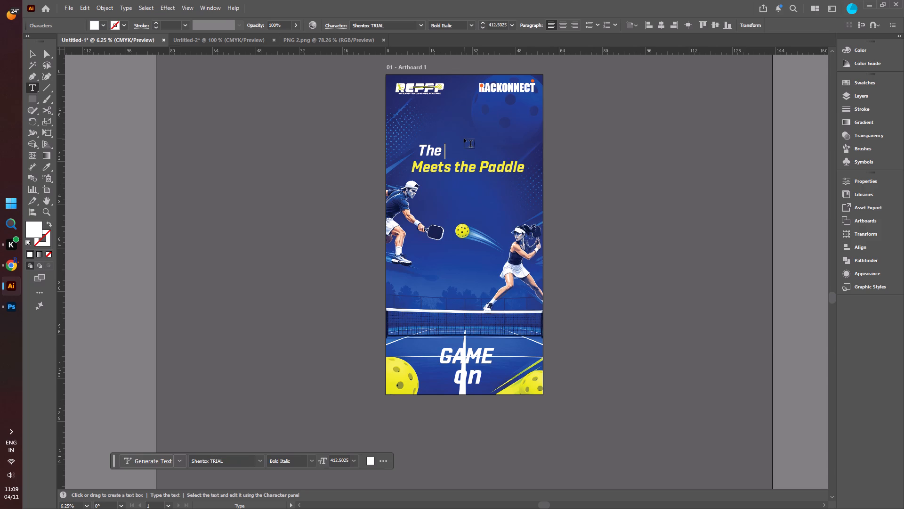
pyautogui.press('r')
pyautogui.press('a')
pyautogui.write('ll')
pyautogui.write('y')
pyautogui.press('space')
pyautogui.press('s')
pyautogui.write('ta')
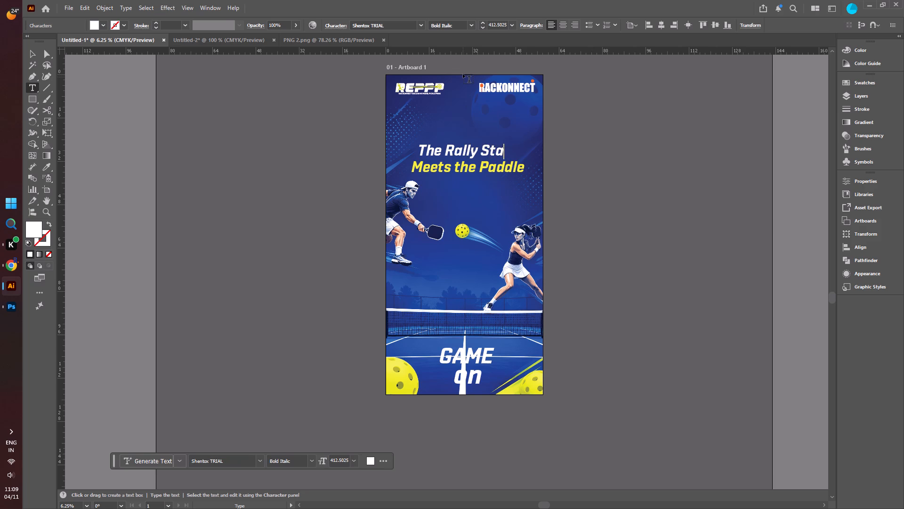
pyautogui.write('rts')
pyautogui.press('BackSpace')
pyautogui.press('space')
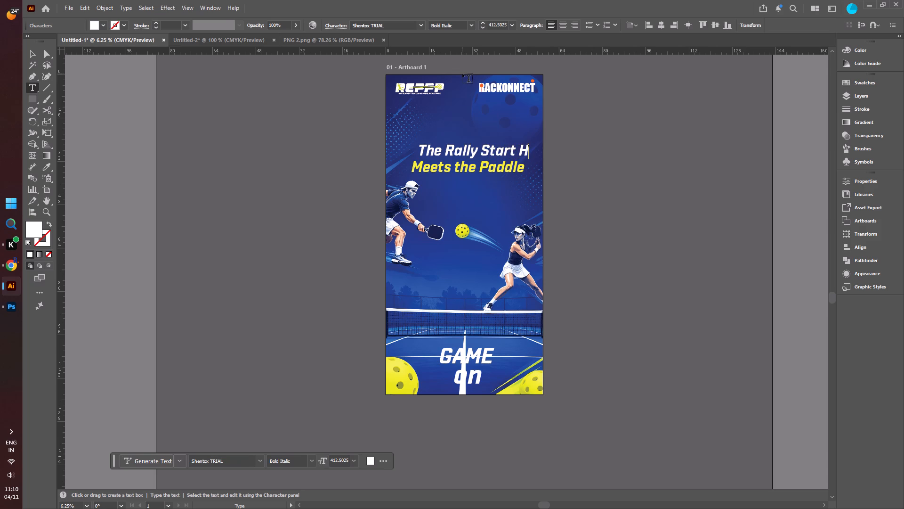
pyautogui.write('ere')
pyautogui.click(34, 49)
pyautogui.click(83, 115)
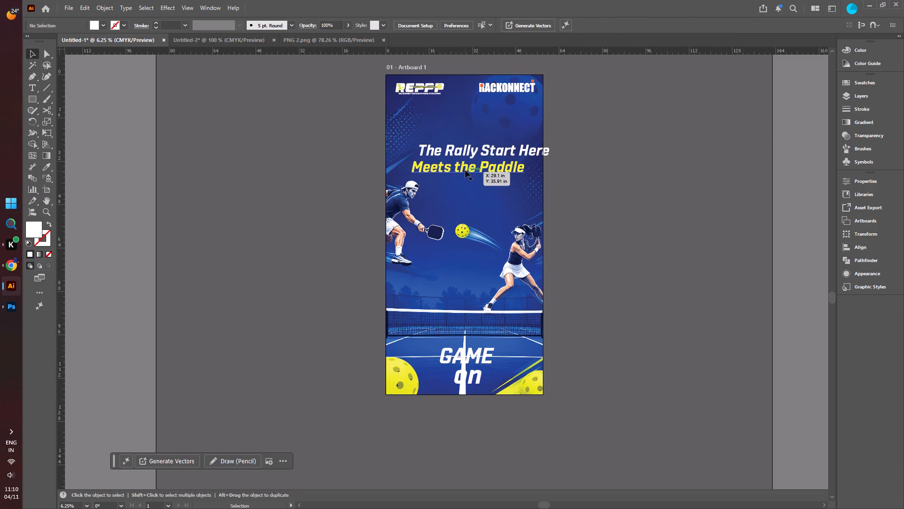
# Replace the yellow headline line Meets the Paddle with "The Energy Never Stops", and deselect it.
pyautogui.doubleClick(465, 170)
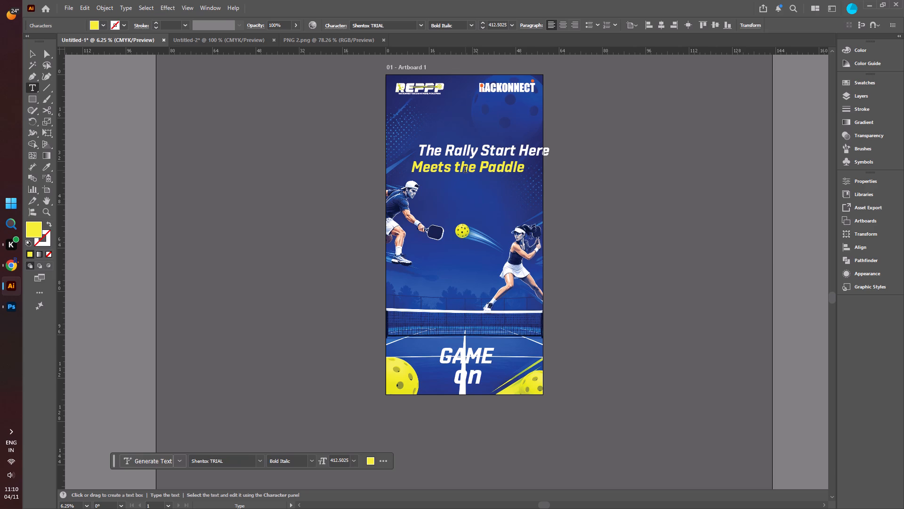
pyautogui.tripleClick(465, 170)
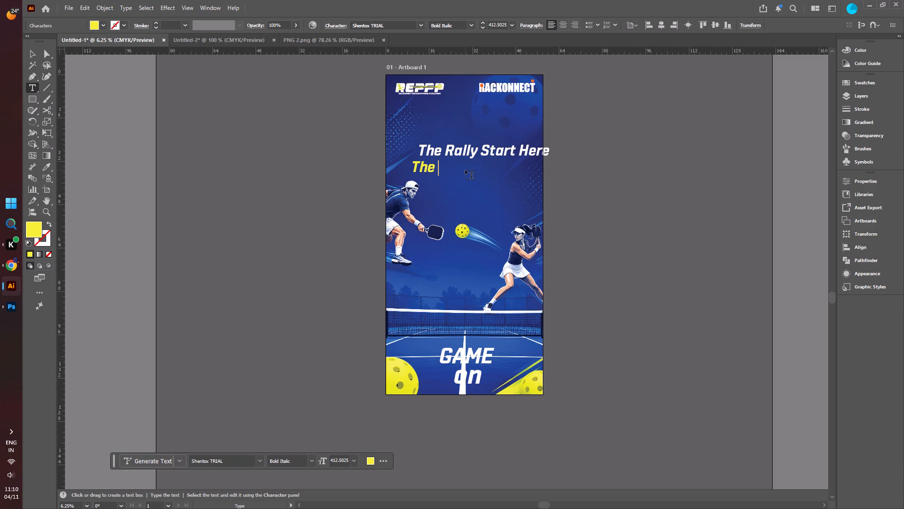
pyautogui.press('e')
pyautogui.write('nergy')
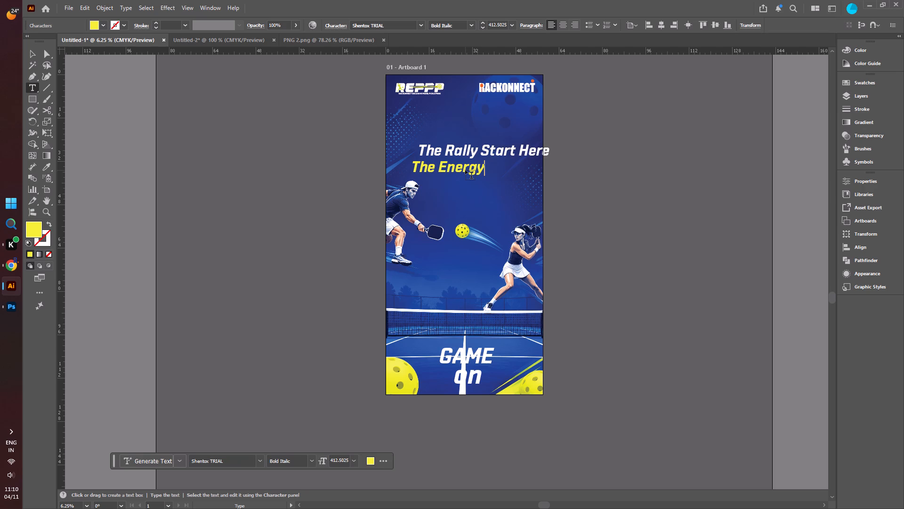
pyautogui.press('space')
pyautogui.write('ever')
pyautogui.press('space')
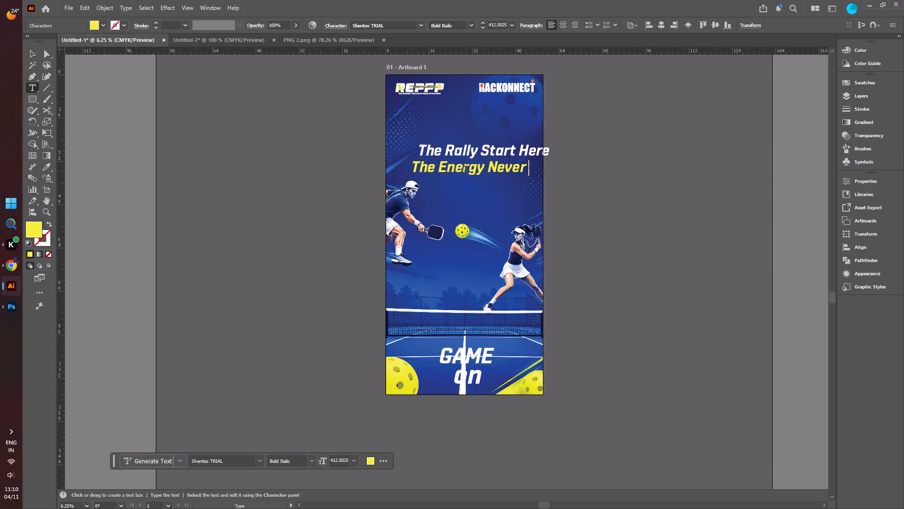
pyautogui.press('s')
pyautogui.press('t')
pyautogui.write('ops')
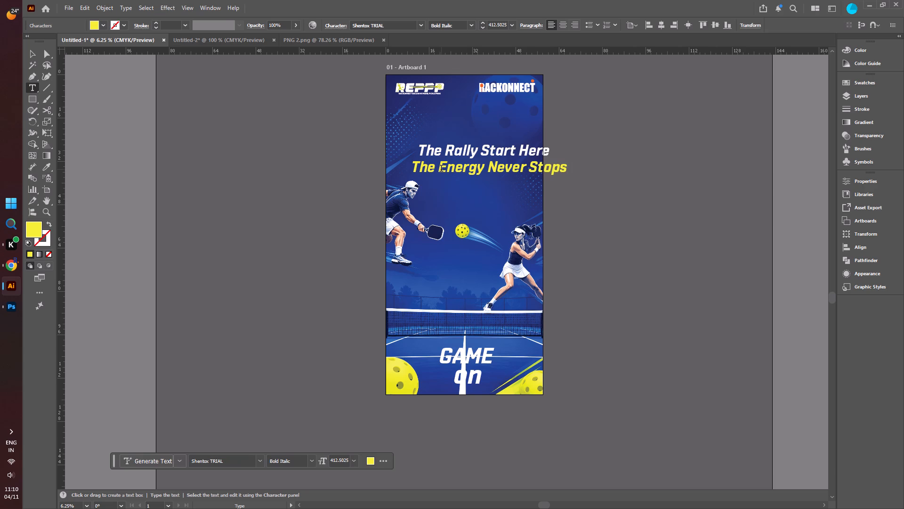
pyautogui.click(29, 53)
pyautogui.click(88, 127)
# Move both headline lines up and left so they stack closely, roughly centred across the banner beneath the logos, and deselect them.
pyautogui.moveTo(504, 149); pyautogui.dragTo(486, 146)
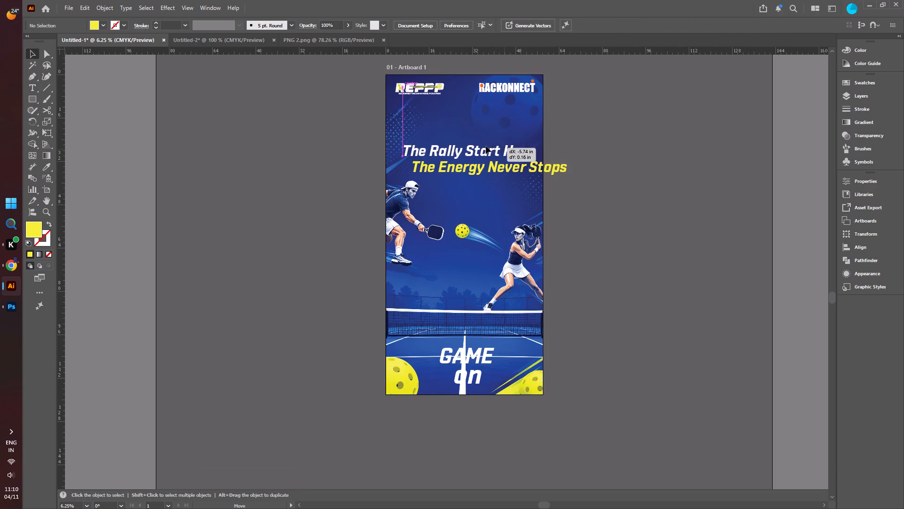
pyautogui.moveTo(486, 146); pyautogui.dragTo(491, 141)
pyautogui.moveTo(500, 168); pyautogui.dragTo(463, 165)
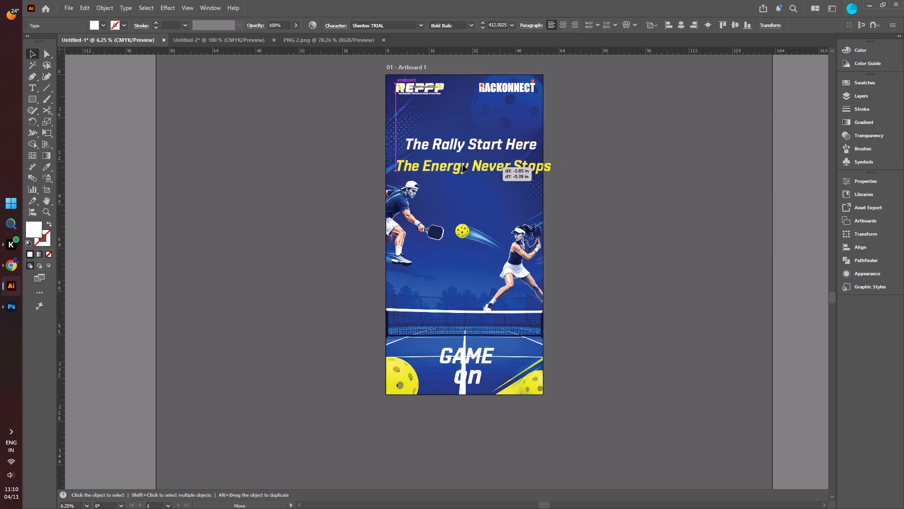
pyautogui.moveTo(463, 165); pyautogui.dragTo(478, 163)
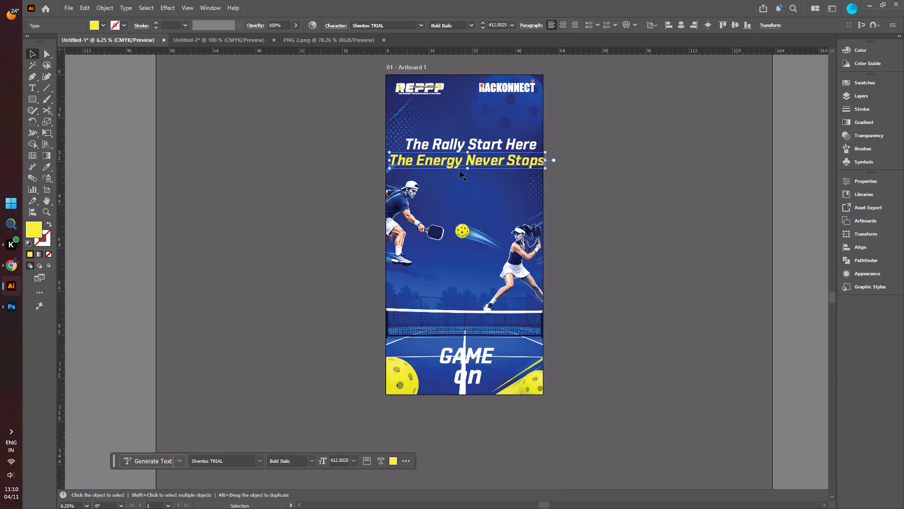
pyautogui.click(314, 184)
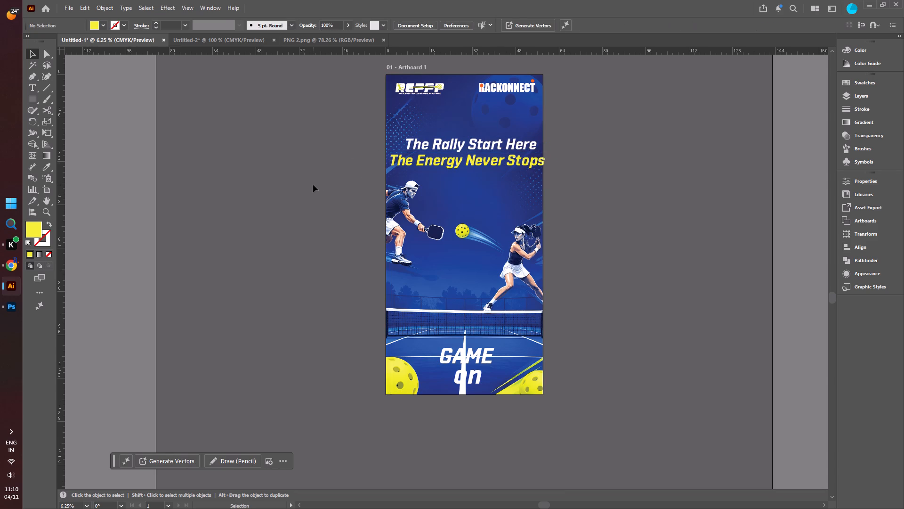
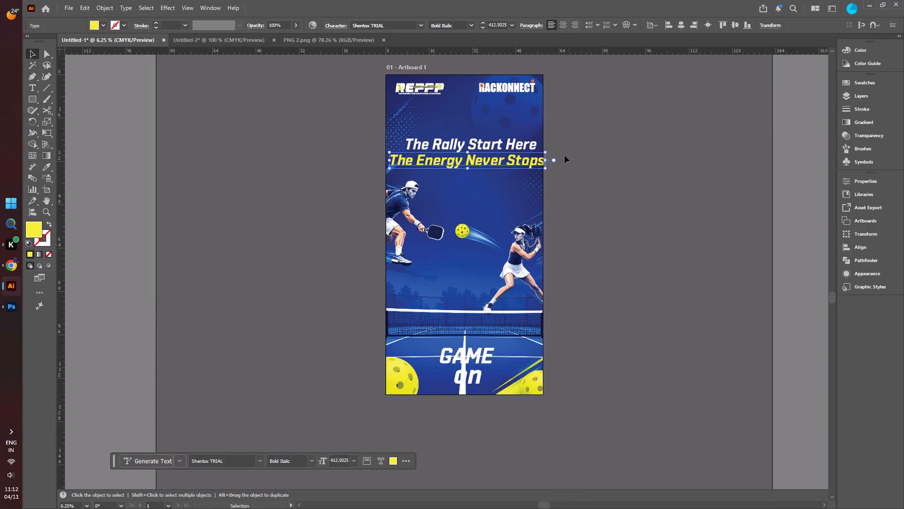
# Shrink the yellow line The Energy Never Stops to about 336 pt, shift it to start beneath the white line, and deselect it.
pyautogui.keyDown('shift'); pyautogui.moveTo(544, 167); pyautogui.dragTo(528, 165); pyautogui.keyUp('shift')
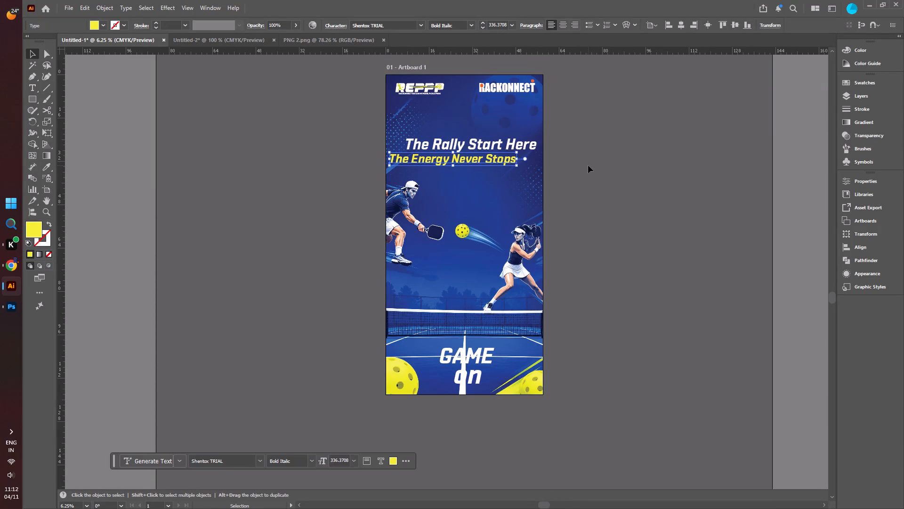
pyautogui.click(596, 165)
pyautogui.moveTo(479, 162); pyautogui.dragTo(494, 164)
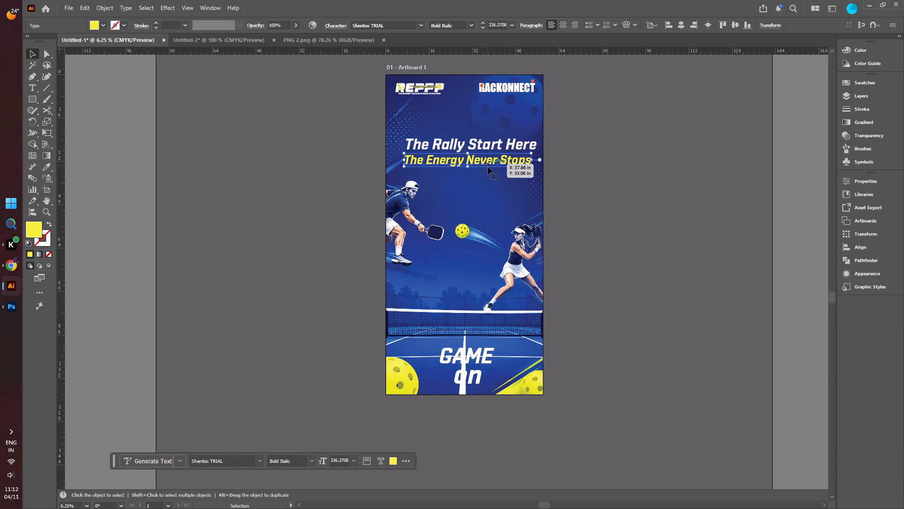
pyautogui.click(621, 145)
# Shrink the white headline line The Rally Start Here slightly, to about 369 pt, and deselect it.
pyautogui.scroll(2, 490, 149)
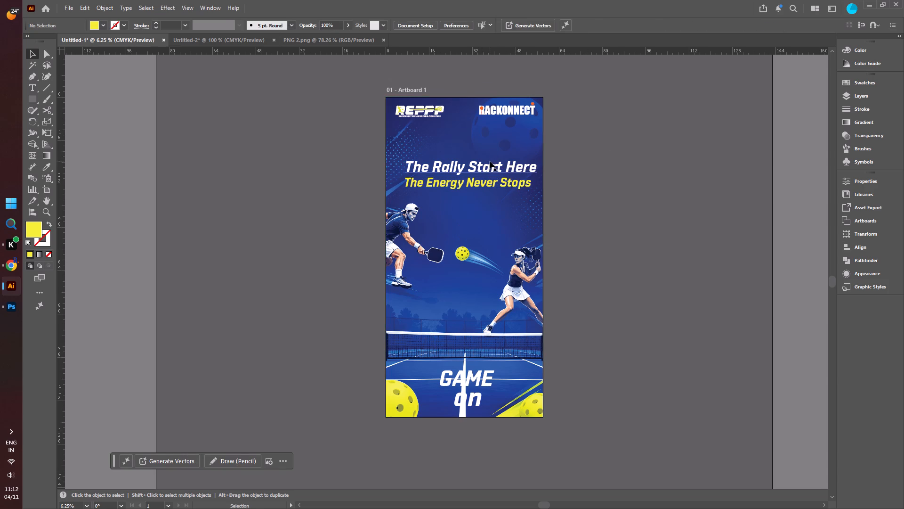
pyautogui.keyDown('ctrl'); pyautogui.scroll(2, 487, 165); pyautogui.keyUp('ctrl')
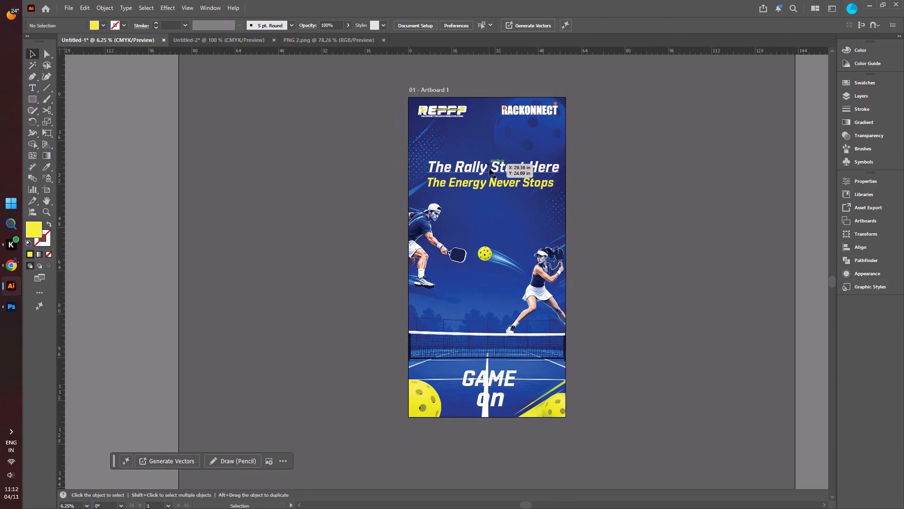
pyautogui.keyDown('alt'); pyautogui.scroll(2, 489, 174); pyautogui.keyUp('alt')
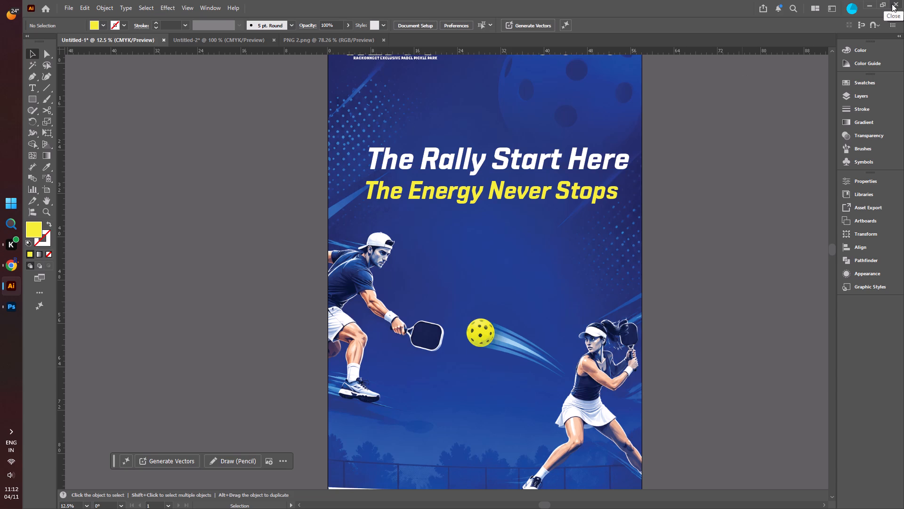
pyautogui.click(483, 163)
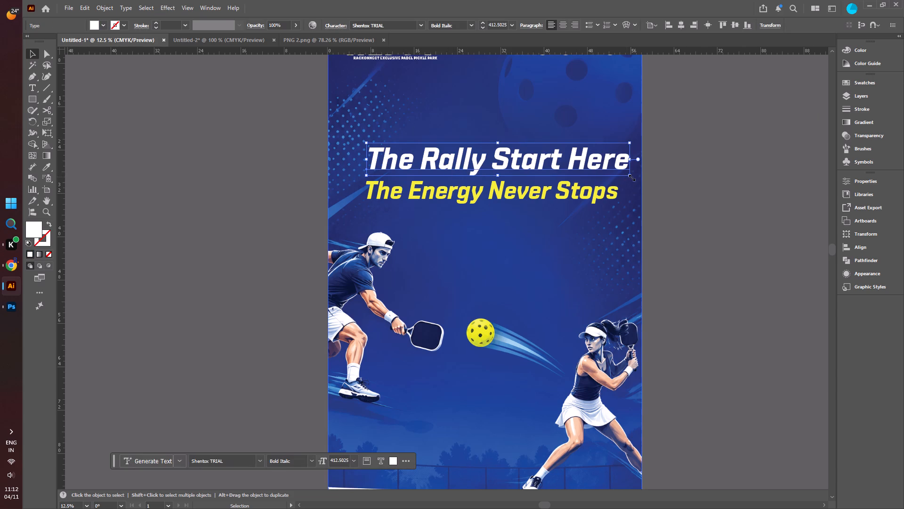
pyautogui.keyDown('shift'); pyautogui.moveTo(631, 177); pyautogui.dragTo(621, 171); pyautogui.keyUp('shift')
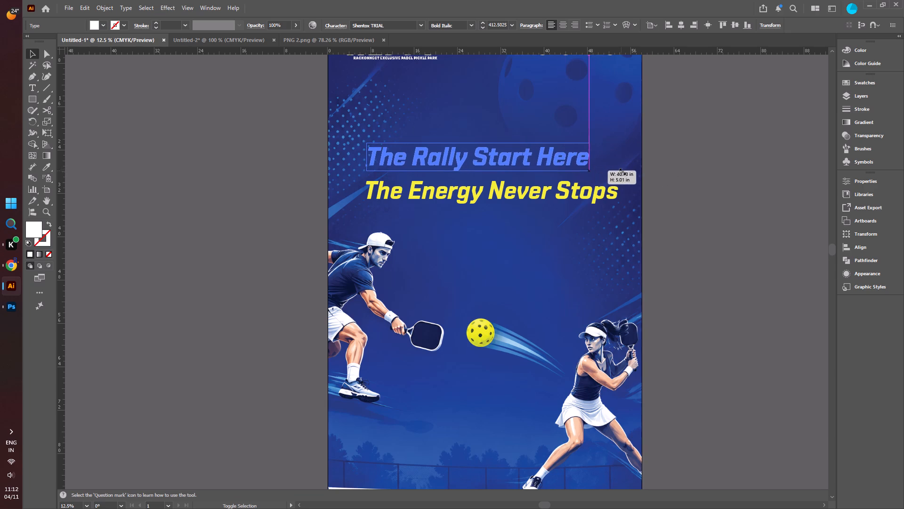
pyautogui.keyDown('shift'); pyautogui.moveTo(621, 171); pyautogui.dragTo(622, 172); pyautogui.keyUp('shift')
pyautogui.click(693, 173)
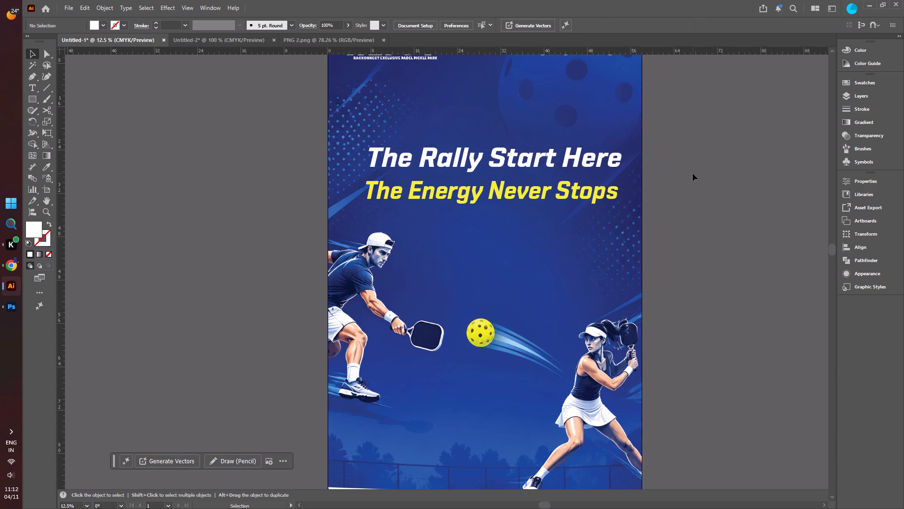
# Enlarge the yellow headline line slightly, to about 364 pt, centre both headline lines on each other across the banner, and deselect them.
pyautogui.click(453, 195)
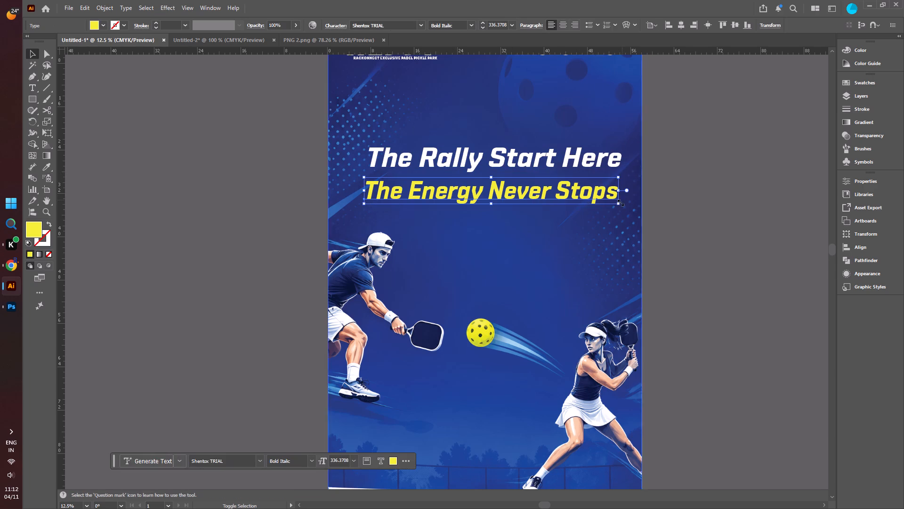
pyautogui.keyDown('shift'); pyautogui.moveTo(617, 204); pyautogui.dragTo(639, 222); pyautogui.keyUp('shift')
pyautogui.moveTo(552, 194); pyautogui.dragTo(540, 193)
pyautogui.moveTo(537, 162); pyautogui.dragTo(531, 162)
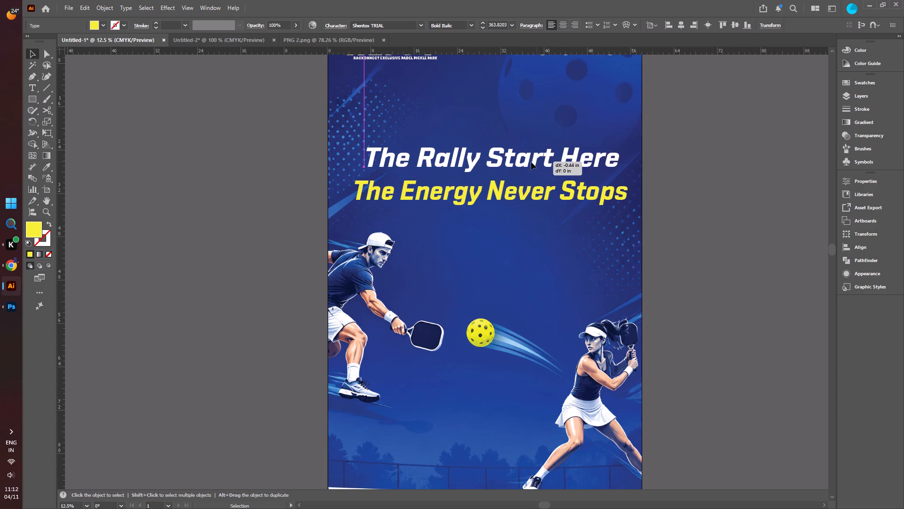
pyautogui.moveTo(531, 162); pyautogui.dragTo(531, 164)
pyautogui.keyDown('alt'); pyautogui.scroll(-2, 531, 164); pyautogui.keyUp('alt')
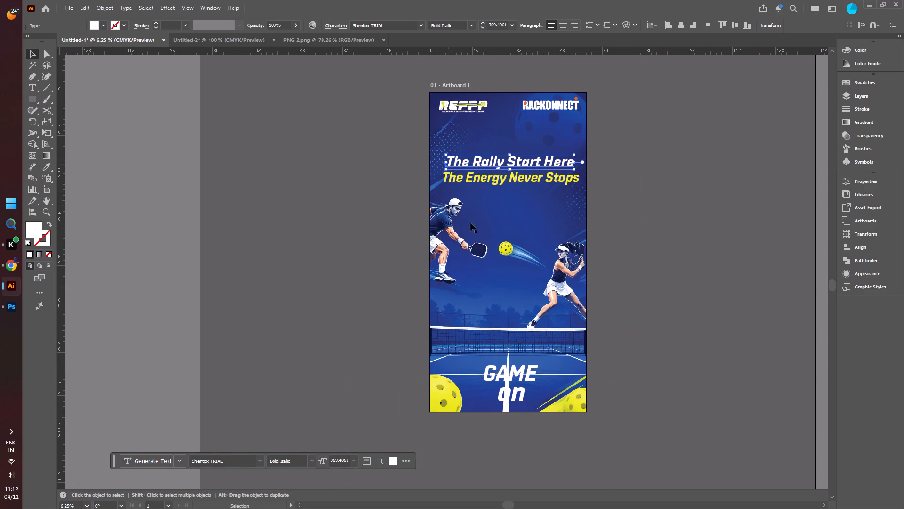
pyautogui.click(367, 232)
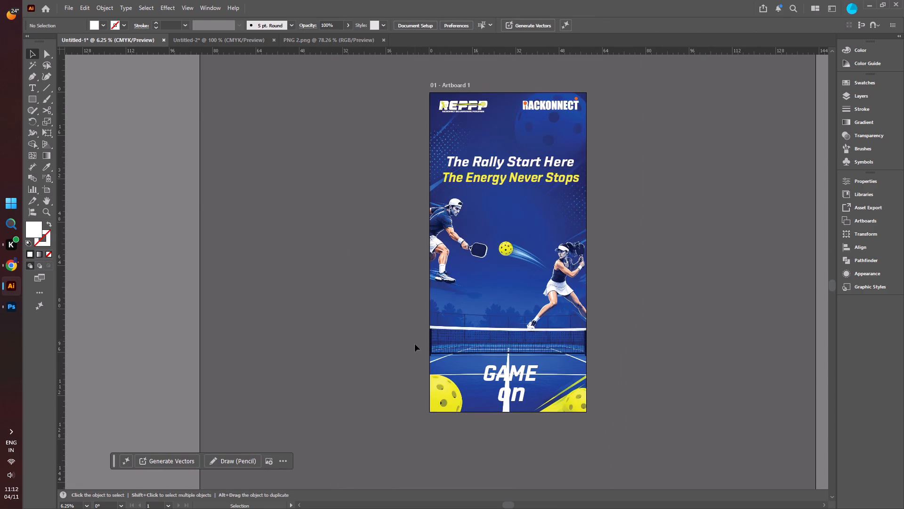
# Move the GAME on text up from the court to above the headline, scale it down, centre it beneath the logos, and deselect it.
pyautogui.click(515, 375)
pyautogui.keyDown('shift'); pyautogui.click(517, 390); pyautogui.keyUp('shift')
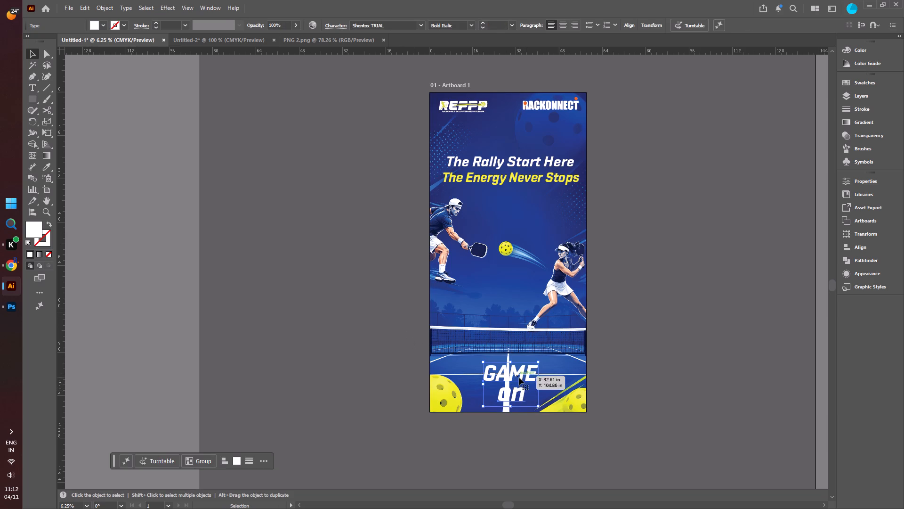
pyautogui.moveTo(519, 378); pyautogui.dragTo(519, 134)
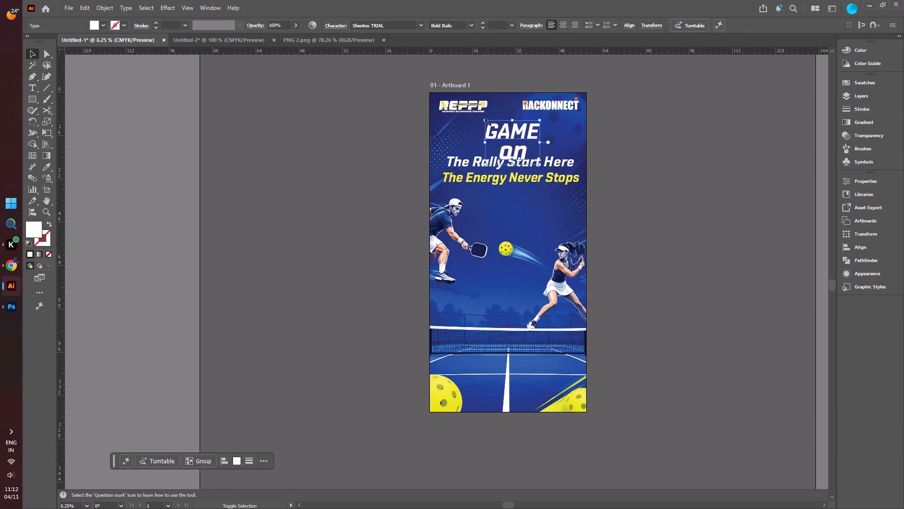
pyautogui.keyDown('shift'); pyautogui.moveTo(485, 119); pyautogui.dragTo(494, 130); pyautogui.keyUp('shift')
pyautogui.moveTo(518, 141); pyautogui.dragTo(505, 133)
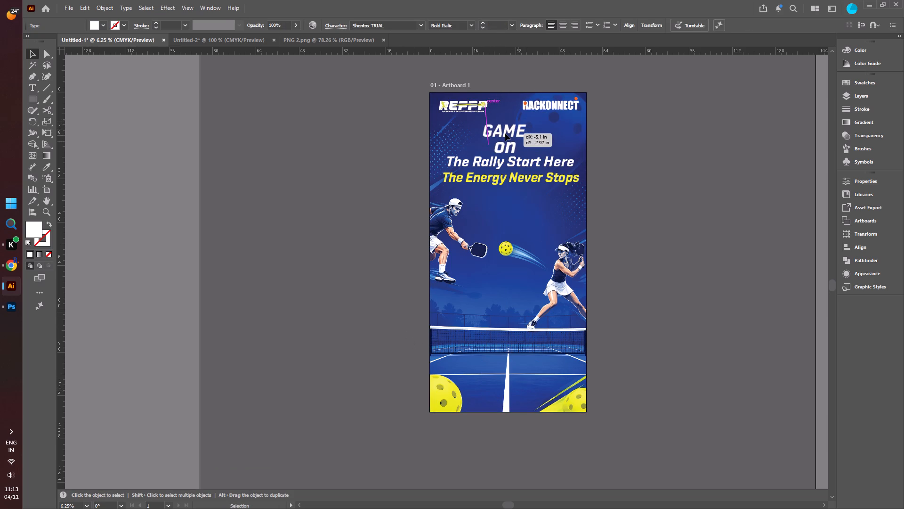
pyautogui.moveTo(505, 133); pyautogui.dragTo(509, 133)
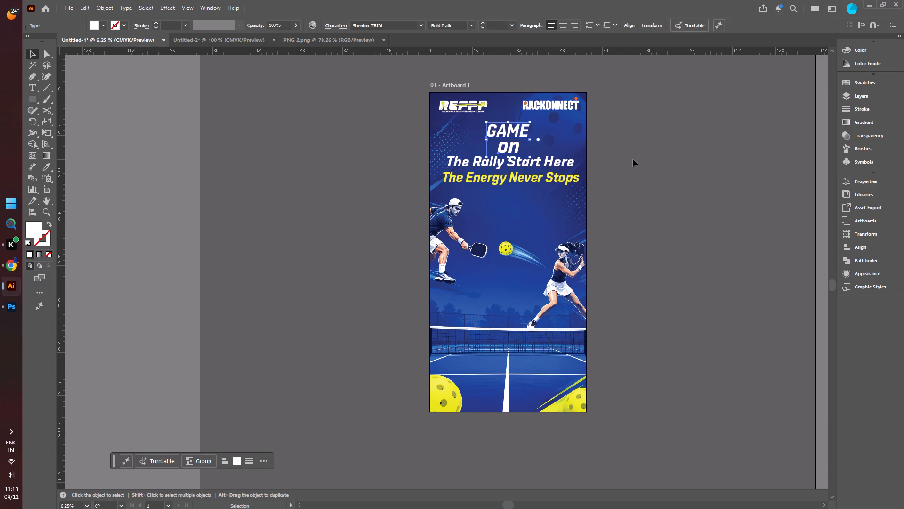
pyautogui.click(633, 159)
# Nudge both headline lines down together to open a gap beneath the GAME on text, and deselect them.
pyautogui.click(512, 162)
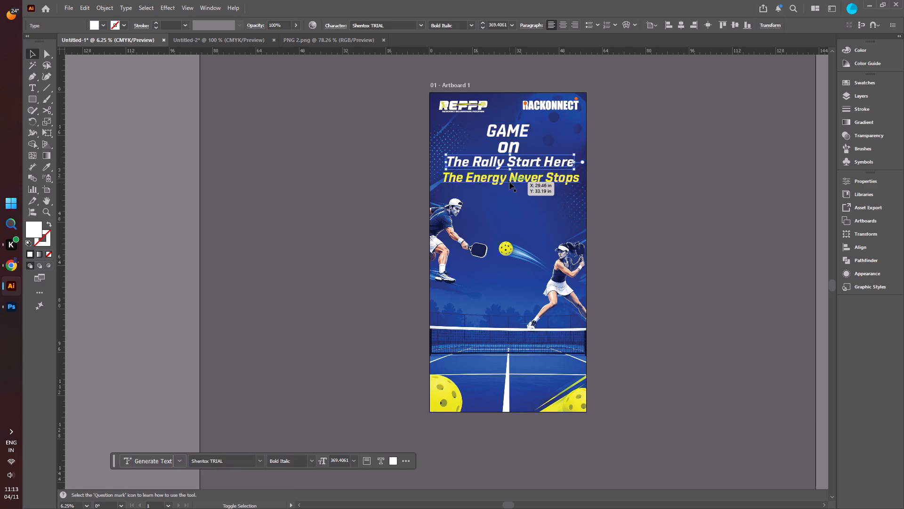
pyautogui.keyDown('shift'); pyautogui.click(509, 182); pyautogui.keyUp('shift')
pyautogui.press('Down')
pyautogui.press('Down')
pyautogui.press('Down')
pyautogui.press('Down')
pyautogui.press('Down')
pyautogui.press('Down')
pyautogui.press('Down')
pyautogui.press('Down')
pyautogui.press('Down')
pyautogui.press('Down')
pyautogui.press('Down')
pyautogui.press('Down')
pyautogui.press('Down')
pyautogui.press('Down')
pyautogui.press('Down')
pyautogui.press('Down')
pyautogui.press('Down')
pyautogui.press('Down')
pyautogui.press('Down')
pyautogui.press('Down')
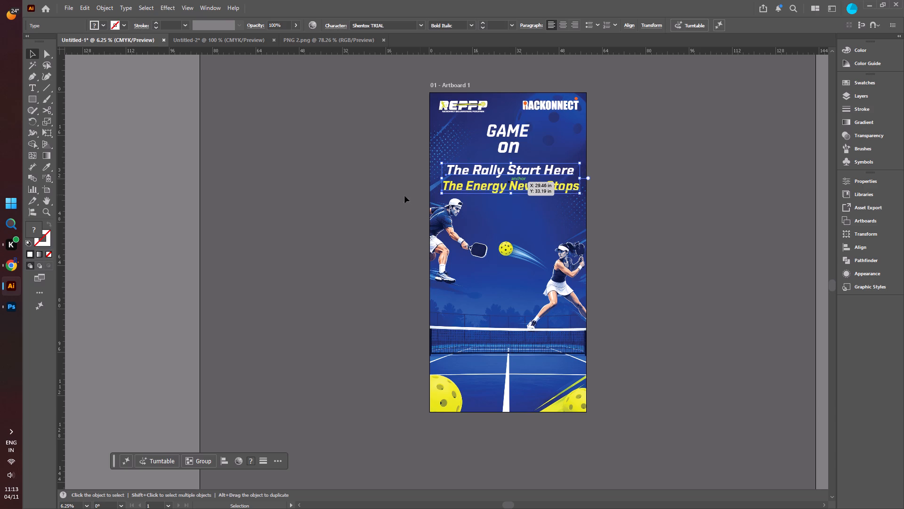
pyautogui.click(347, 184)
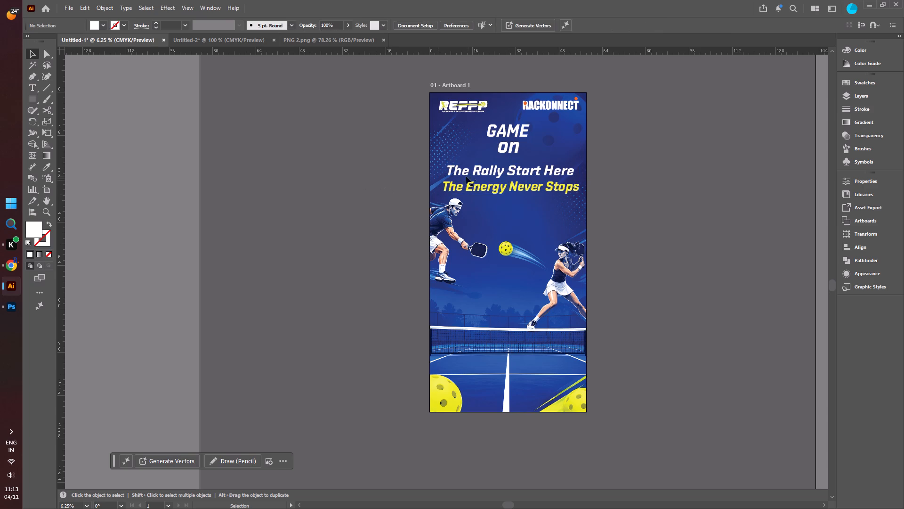
# Nudge the GAME and on text down slightly together, closer to the headline lines, and deselect them.
pyautogui.keyDown('ctrl'); pyautogui.scroll(2, 512, 191); pyautogui.keyUp('ctrl')
pyautogui.keyDown('alt'); pyautogui.scroll(2, 512, 191); pyautogui.keyUp('alt')
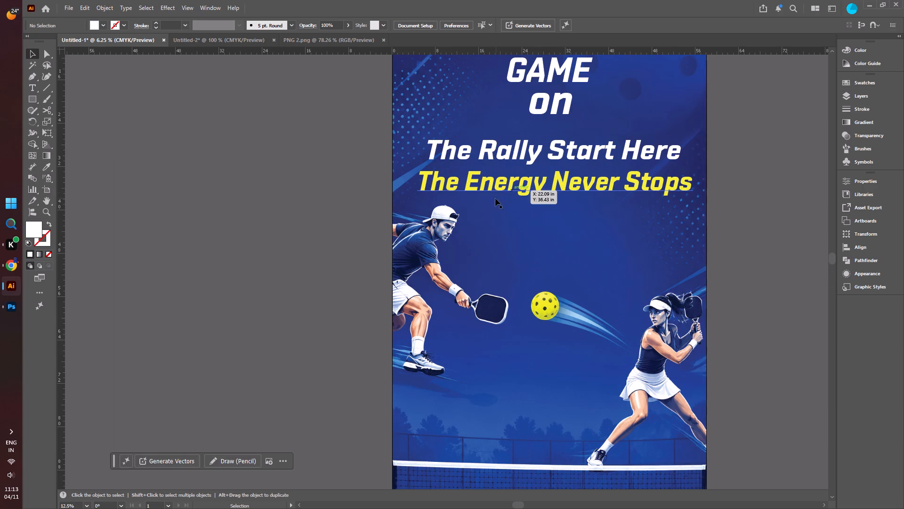
pyautogui.scroll(3, 495, 198)
pyautogui.click(557, 110)
pyautogui.keyDown('shift'); pyautogui.click(560, 136); pyautogui.keyUp('shift')
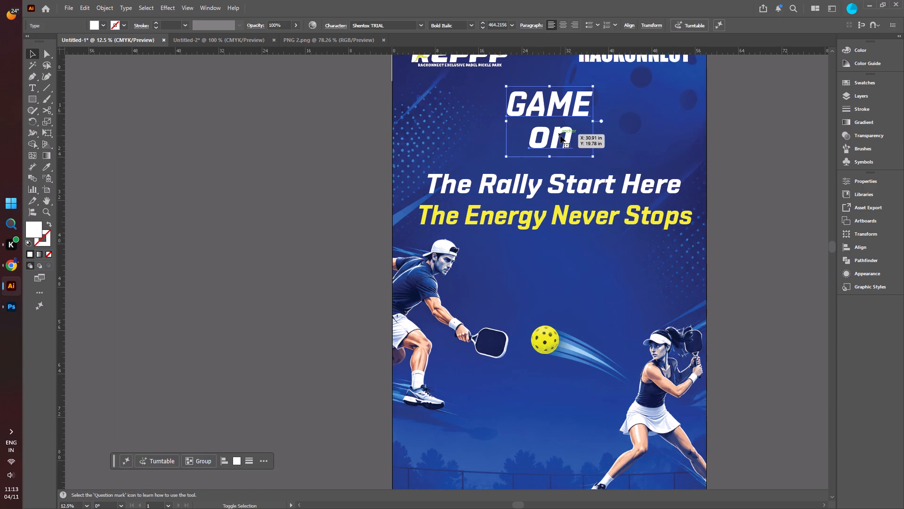
pyautogui.press('Down')
pyautogui.press('Down')
pyautogui.press('Down')
pyautogui.press('Down')
pyautogui.press('Down')
pyautogui.press('Down')
pyautogui.press('Down')
pyautogui.press('Down')
pyautogui.press('Down')
pyautogui.press('Down')
pyautogui.press('Down')
pyautogui.press('Down')
pyautogui.press('Down')
pyautogui.press('Down')
pyautogui.press('Down')
pyautogui.press('Down')
pyautogui.press('Down')
pyautogui.press('Down')
pyautogui.press('Down')
pyautogui.press('Down')
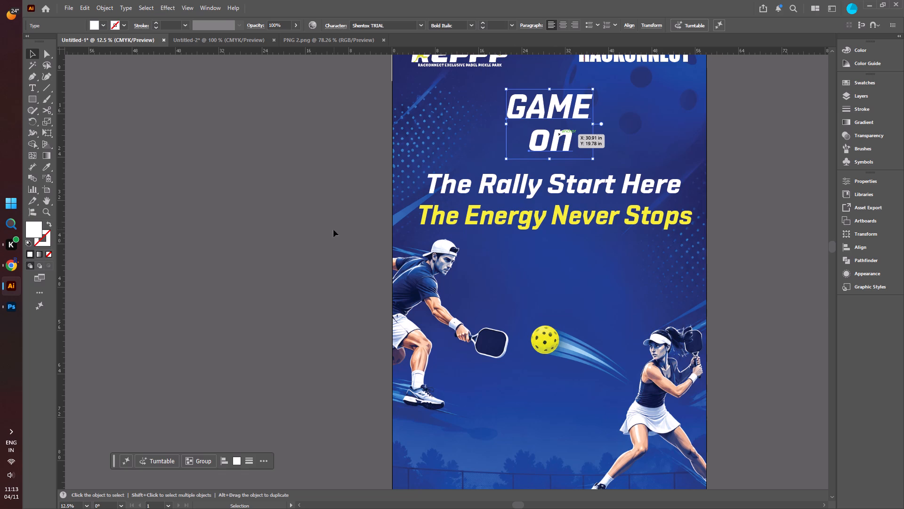
pyautogui.click(317, 228)
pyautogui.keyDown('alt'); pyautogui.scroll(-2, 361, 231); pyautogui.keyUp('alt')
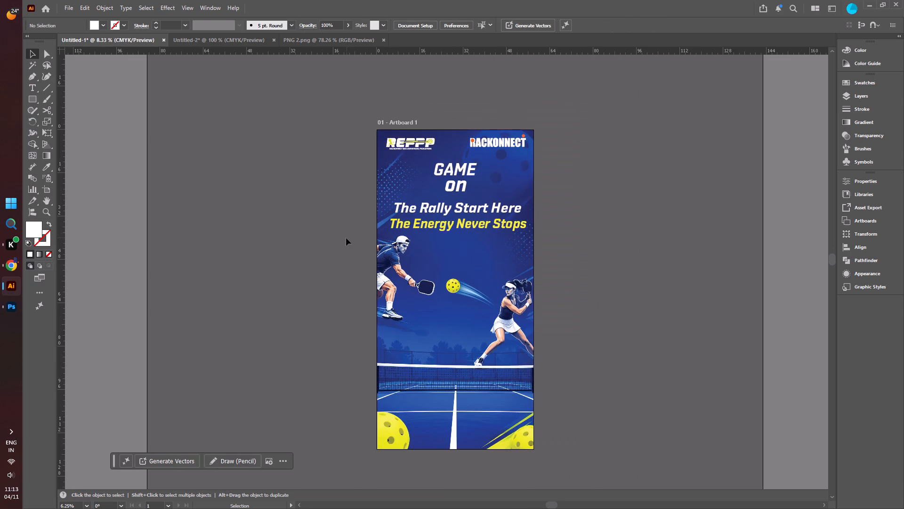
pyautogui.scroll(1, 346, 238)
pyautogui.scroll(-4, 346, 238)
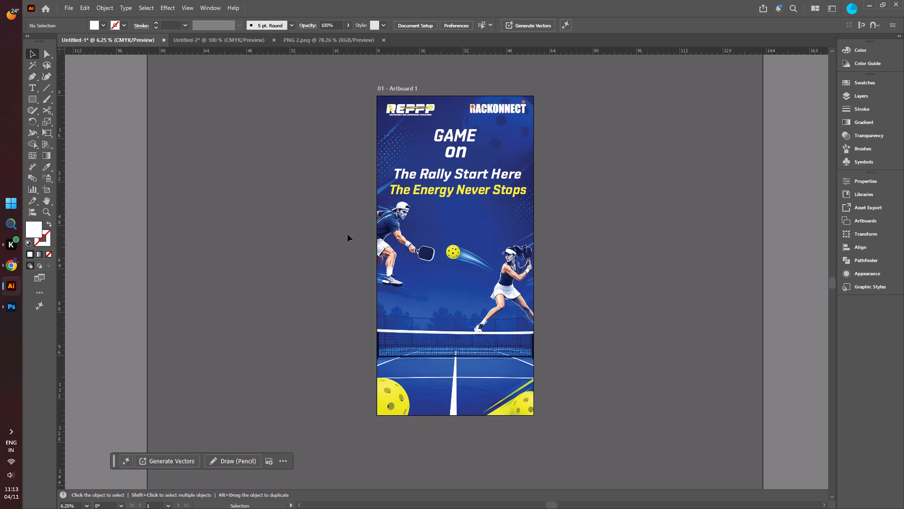
# Switch to the Untitled-2 document with the horizontal You've Entered Game Mode banner.
pyautogui.click(217, 40)
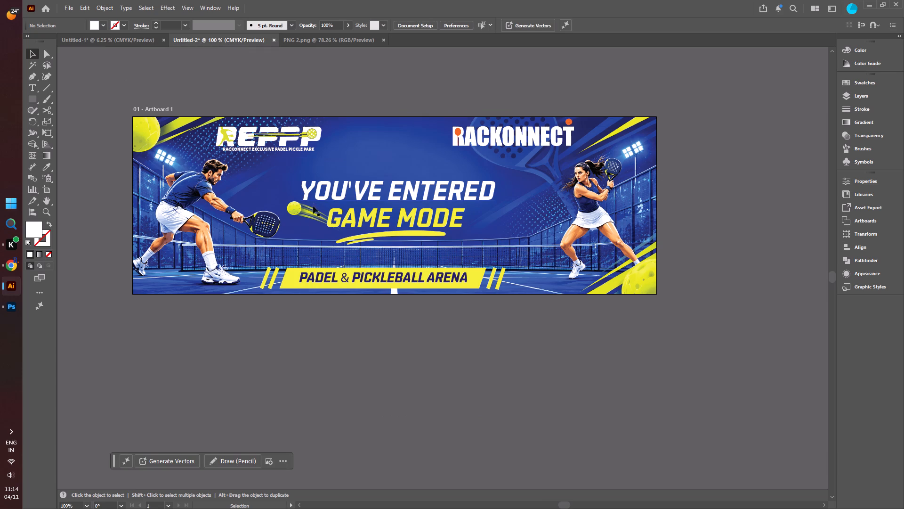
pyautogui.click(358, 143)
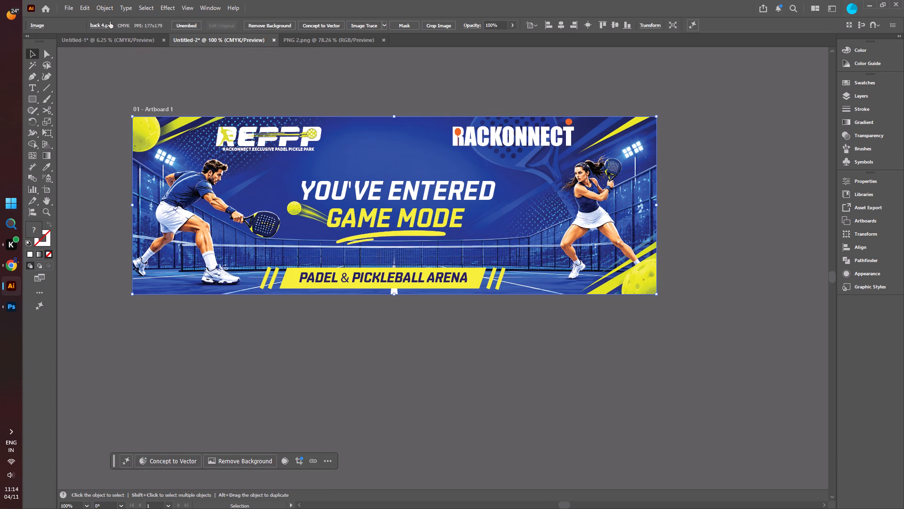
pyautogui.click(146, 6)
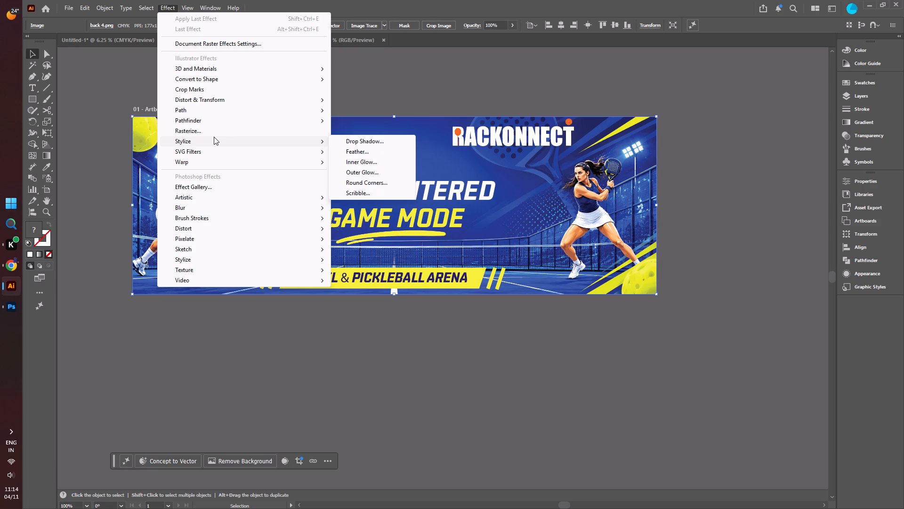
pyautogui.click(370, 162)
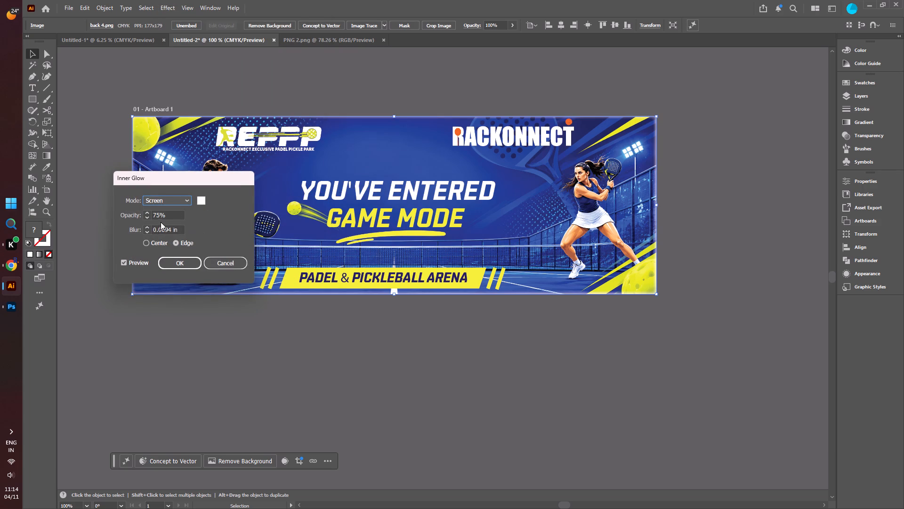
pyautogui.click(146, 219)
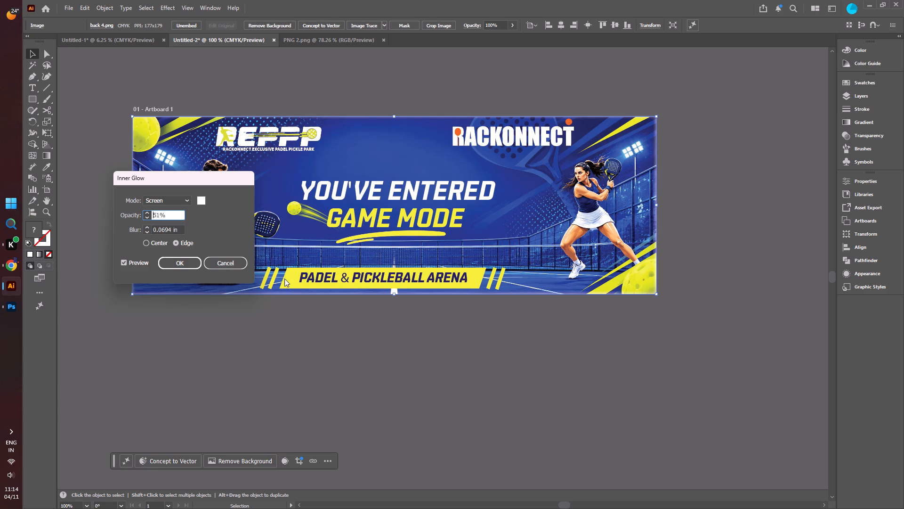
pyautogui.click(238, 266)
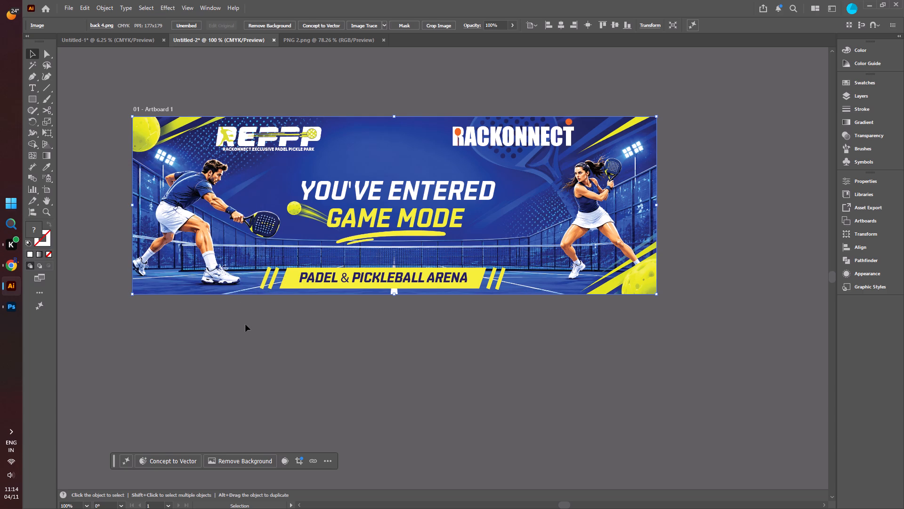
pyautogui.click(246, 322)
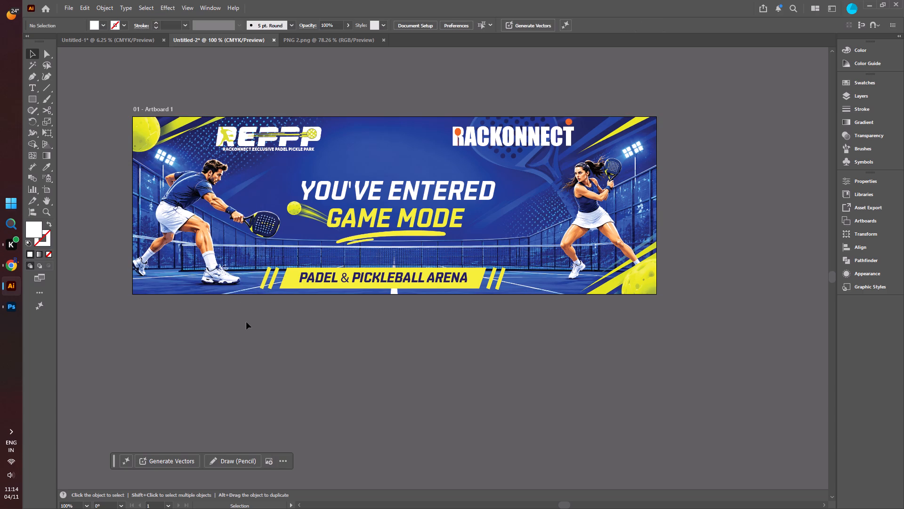
# Select the background image of the horizontal banner.
pyautogui.click(350, 153)
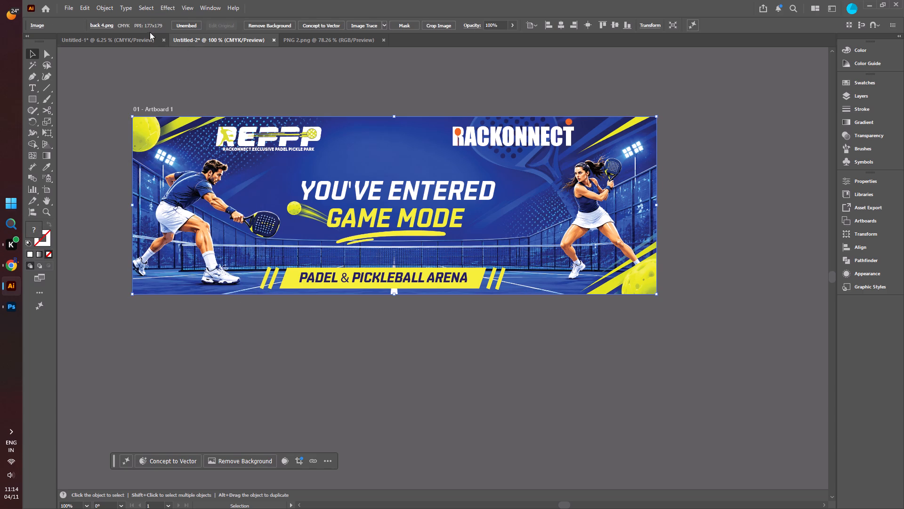
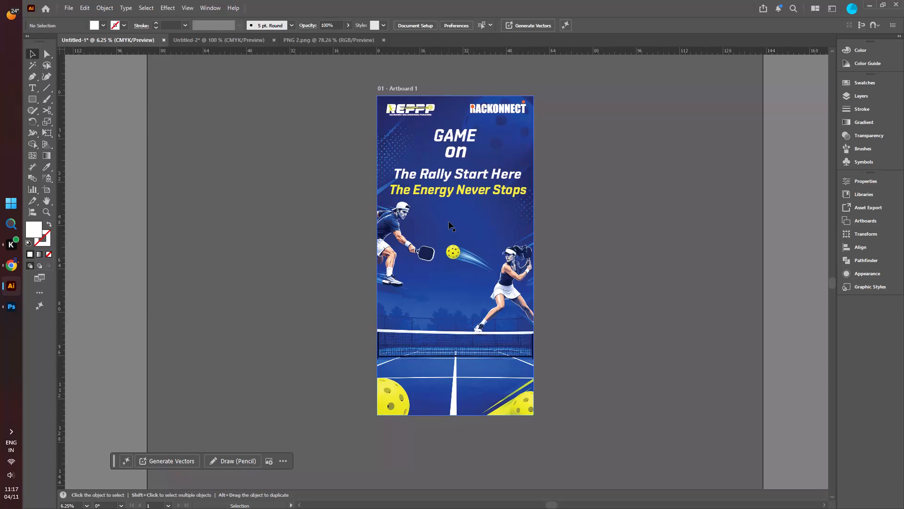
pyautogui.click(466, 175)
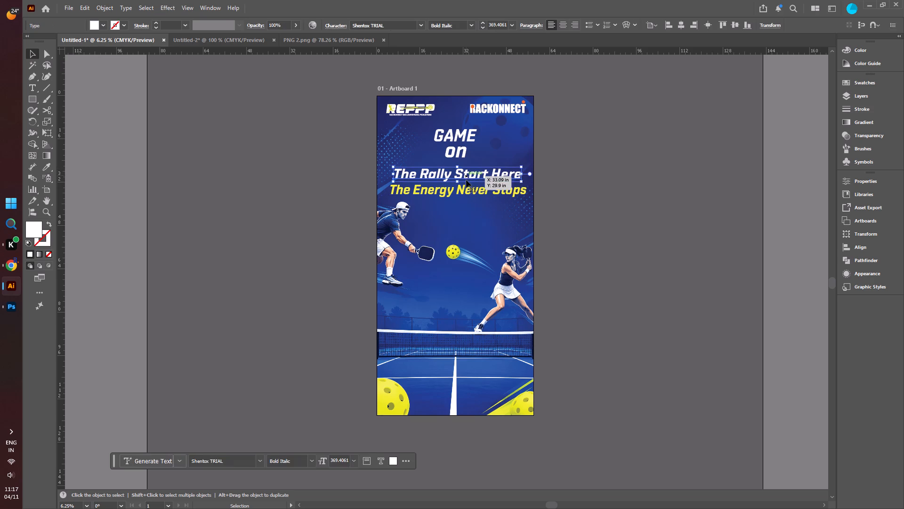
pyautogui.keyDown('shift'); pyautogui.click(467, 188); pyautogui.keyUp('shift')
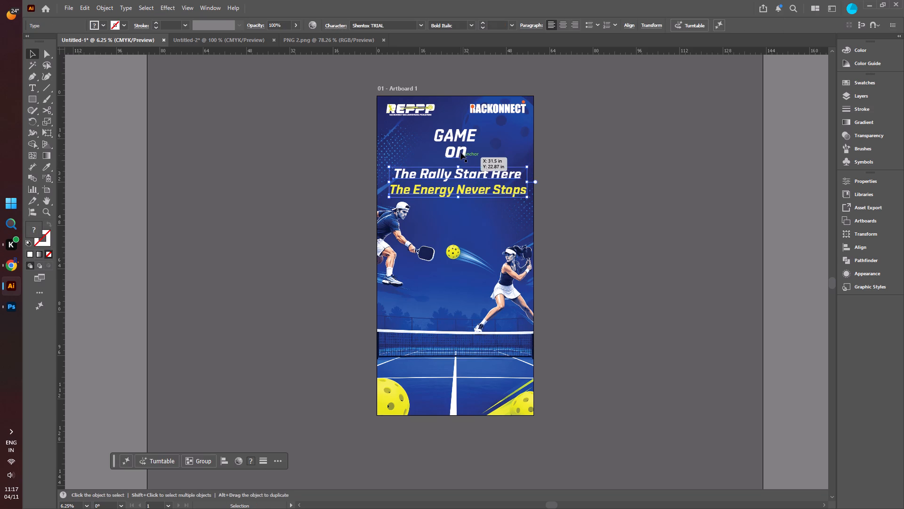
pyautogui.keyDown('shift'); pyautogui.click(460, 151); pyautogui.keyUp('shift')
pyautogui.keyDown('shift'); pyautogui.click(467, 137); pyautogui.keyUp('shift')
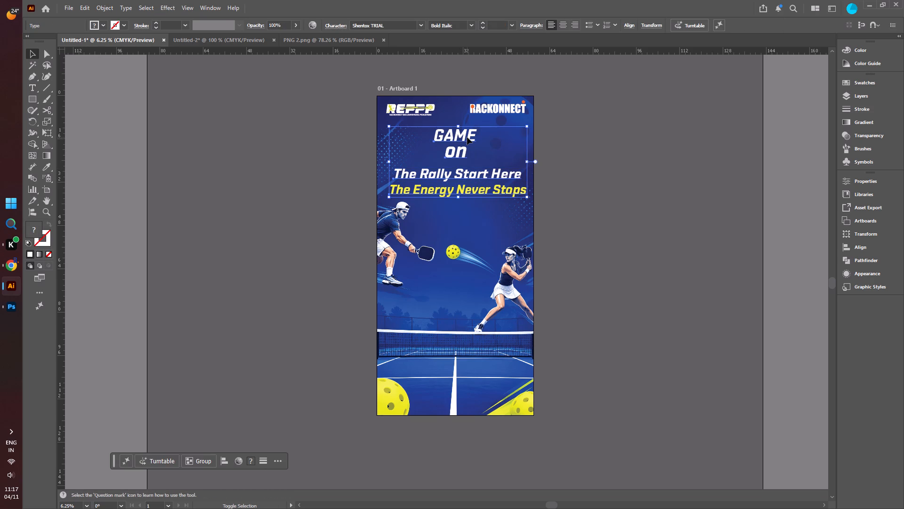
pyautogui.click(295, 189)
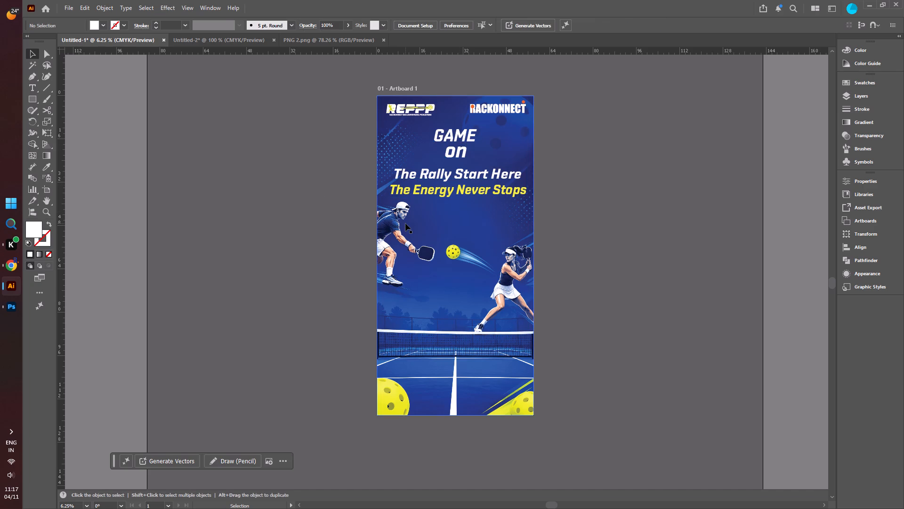
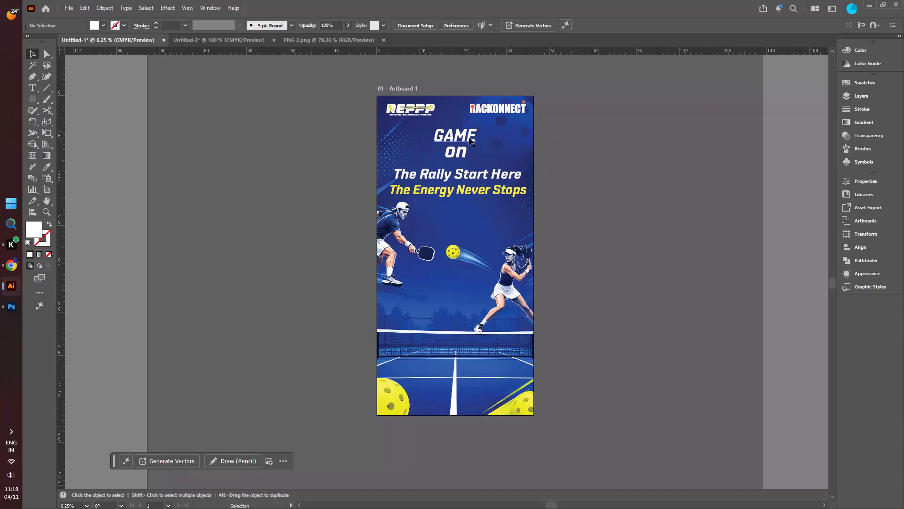
# Move the GAME on text and both headline lines together down the vertical banner, into the area between the two players.
pyautogui.click(469, 138)
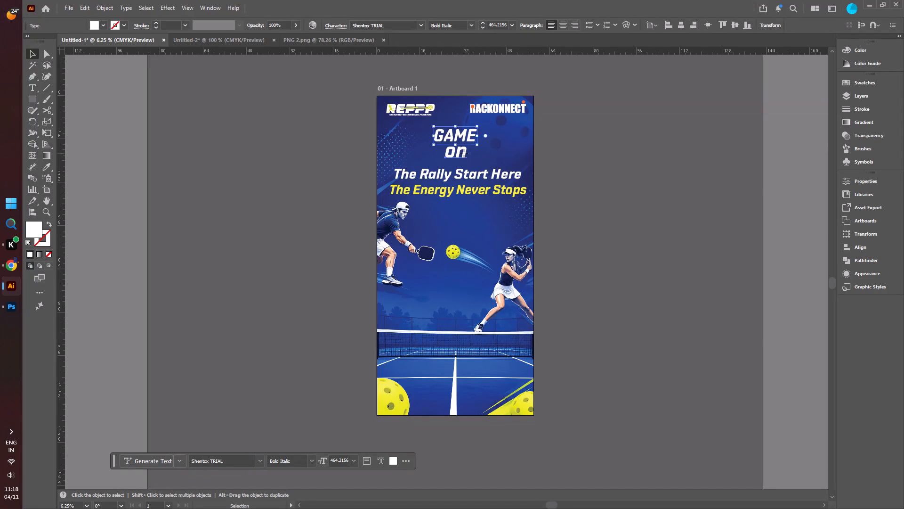
pyautogui.click(447, 133)
pyautogui.keyDown('shift'); pyautogui.click(451, 157); pyautogui.keyUp('shift')
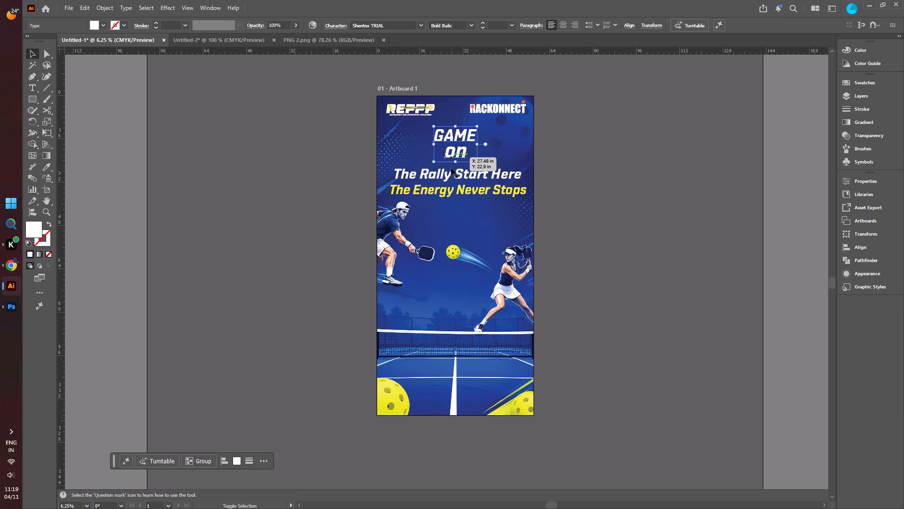
pyautogui.keyDown('shift'); pyautogui.click(451, 176); pyautogui.keyUp('shift')
pyautogui.keyDown('shift'); pyautogui.click(451, 191); pyautogui.keyUp('shift')
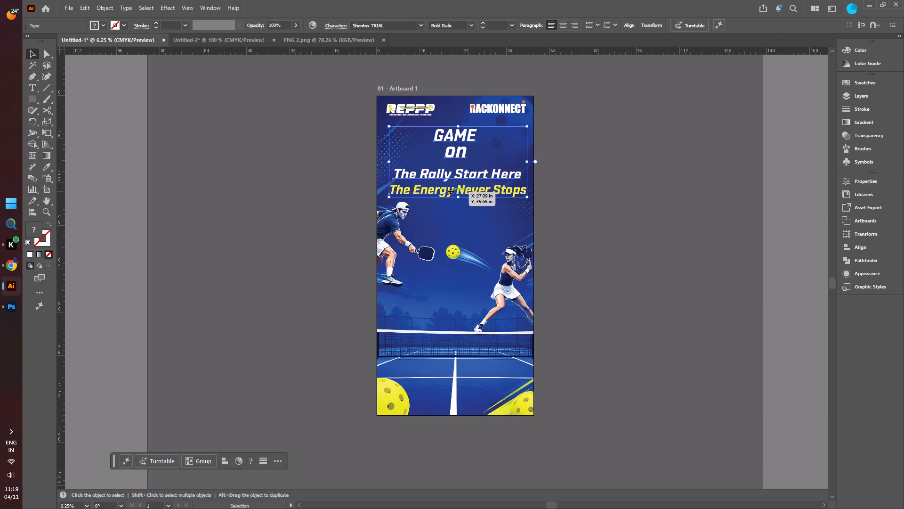
pyautogui.click(468, 175)
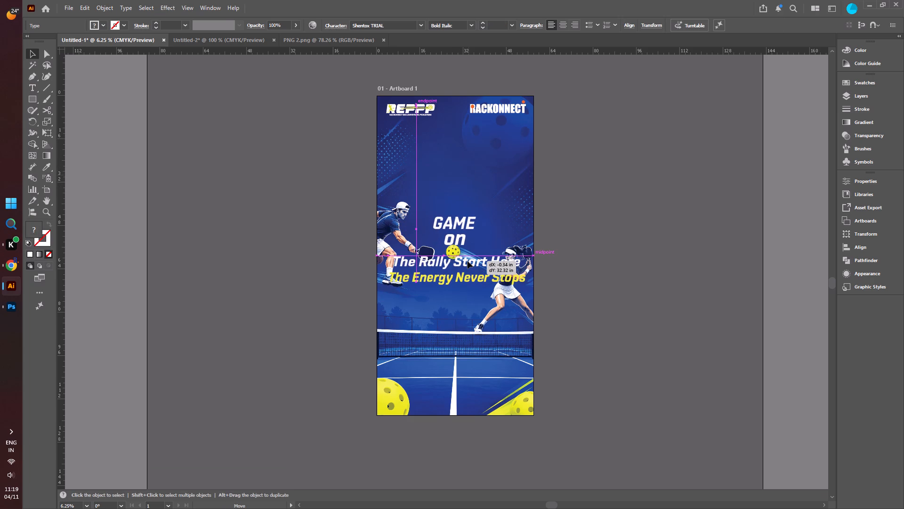
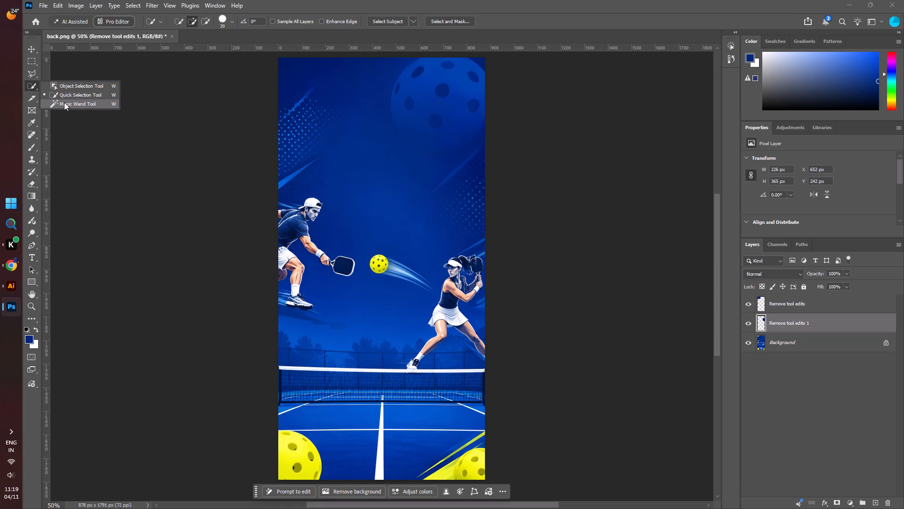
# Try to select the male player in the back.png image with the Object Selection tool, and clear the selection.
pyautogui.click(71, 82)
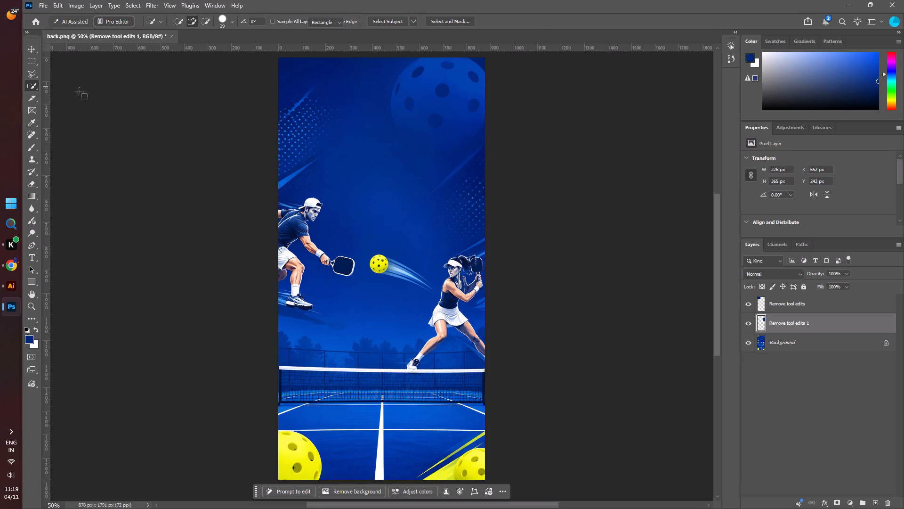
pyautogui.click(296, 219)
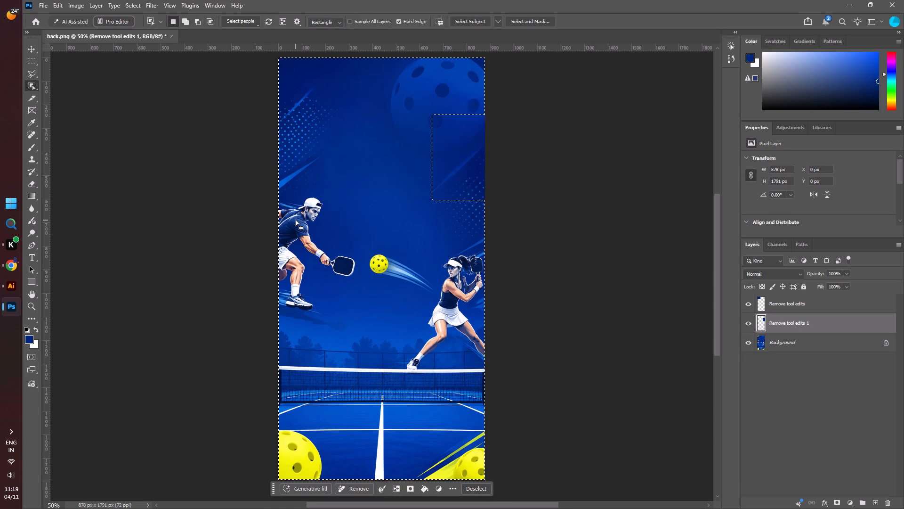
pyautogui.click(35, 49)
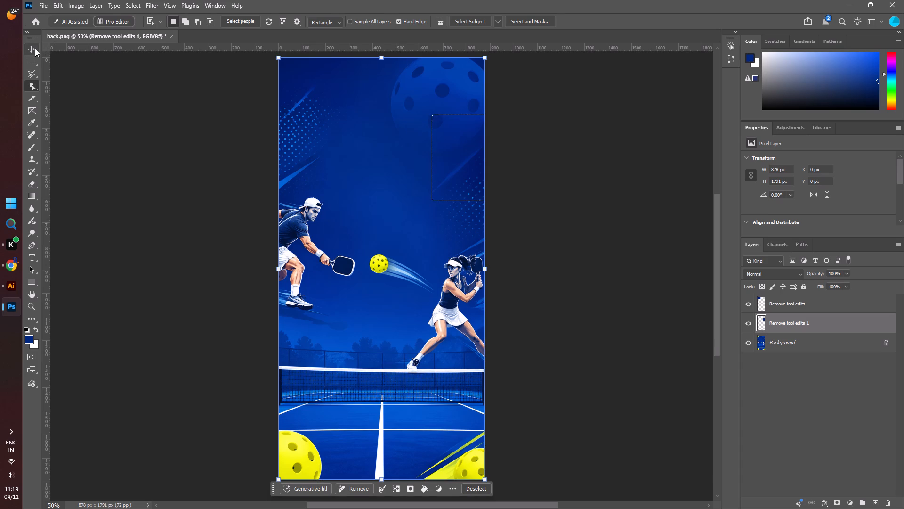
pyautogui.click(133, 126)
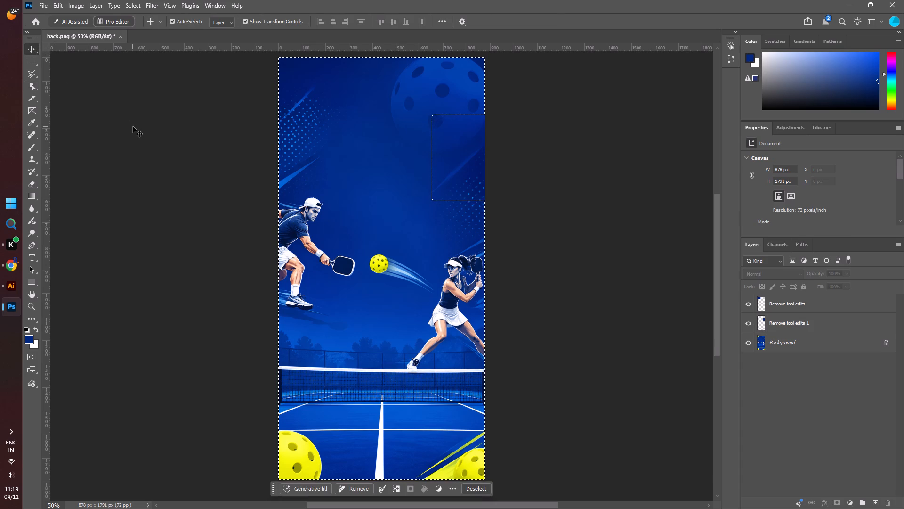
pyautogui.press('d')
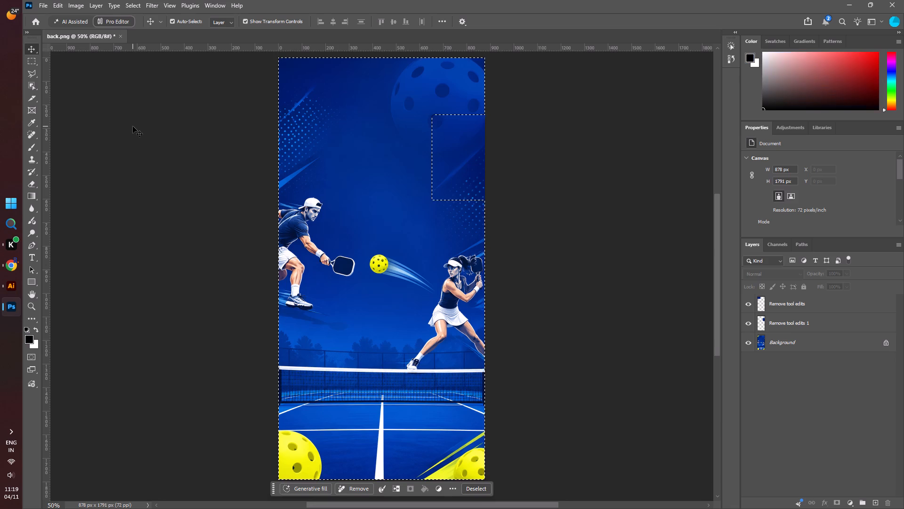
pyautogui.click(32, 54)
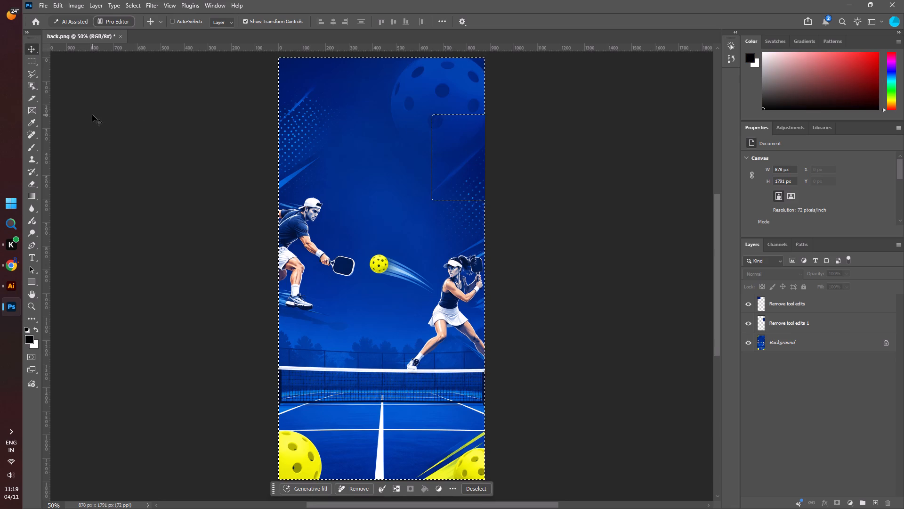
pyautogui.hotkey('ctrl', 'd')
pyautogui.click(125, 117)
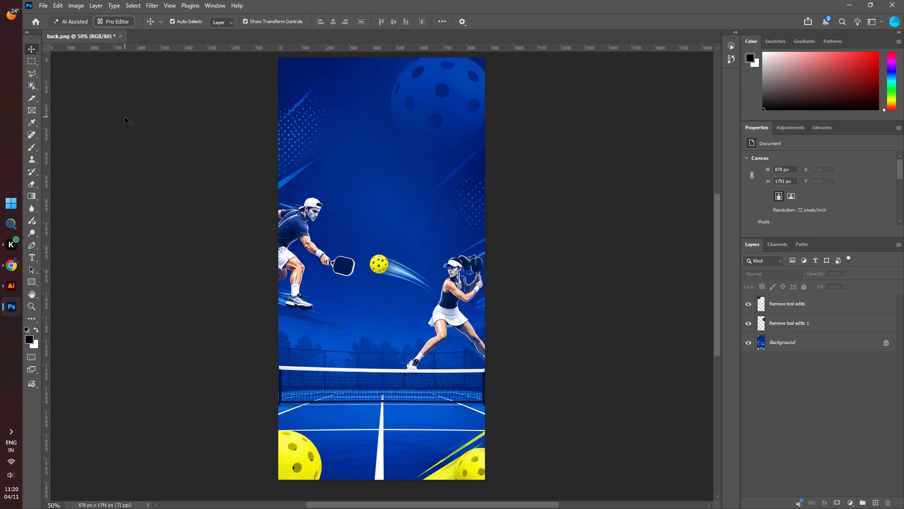
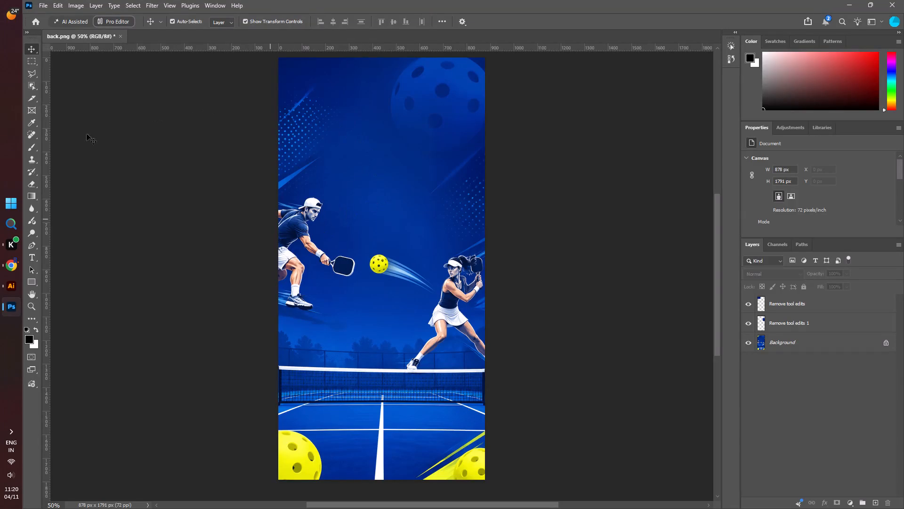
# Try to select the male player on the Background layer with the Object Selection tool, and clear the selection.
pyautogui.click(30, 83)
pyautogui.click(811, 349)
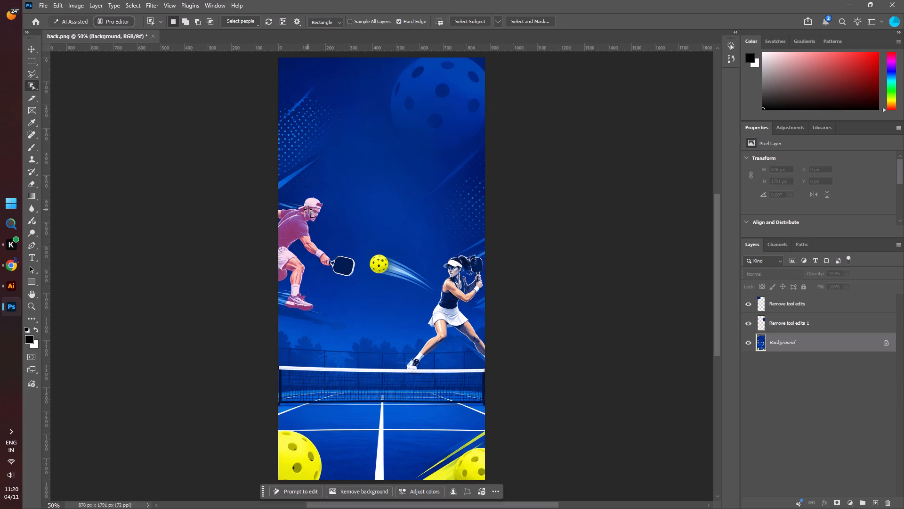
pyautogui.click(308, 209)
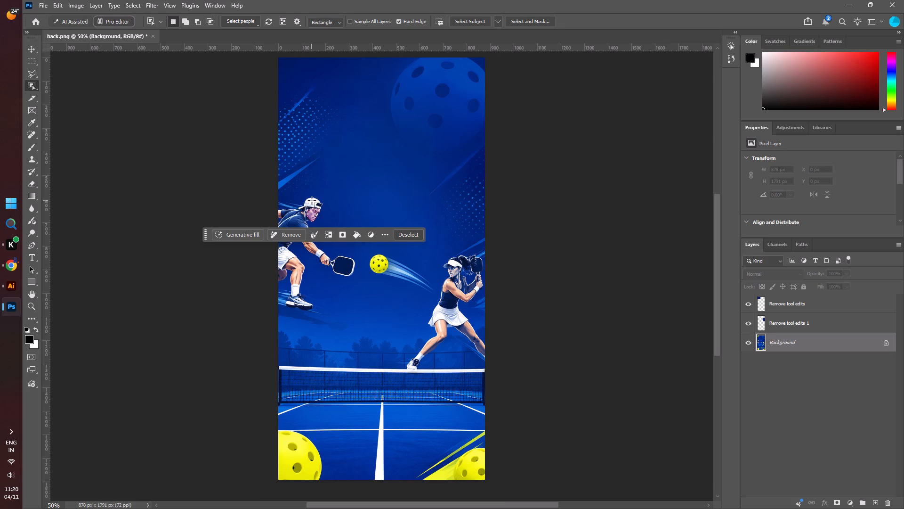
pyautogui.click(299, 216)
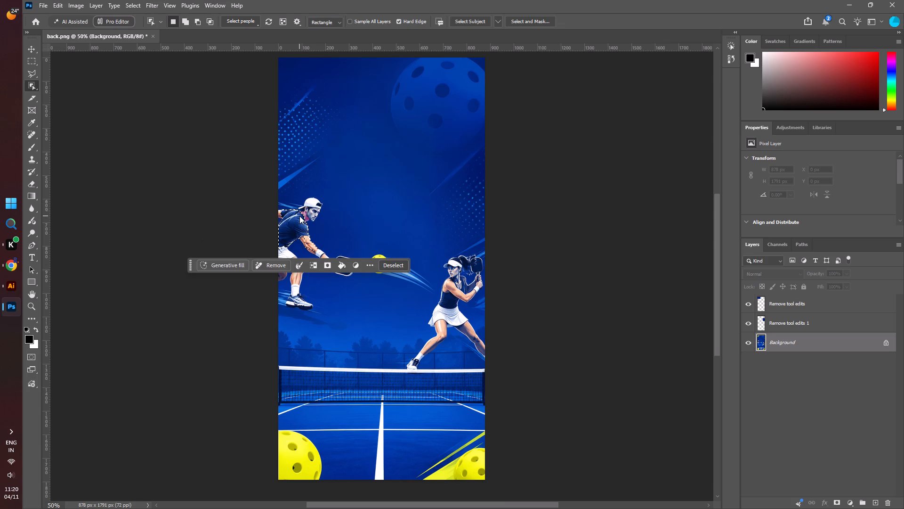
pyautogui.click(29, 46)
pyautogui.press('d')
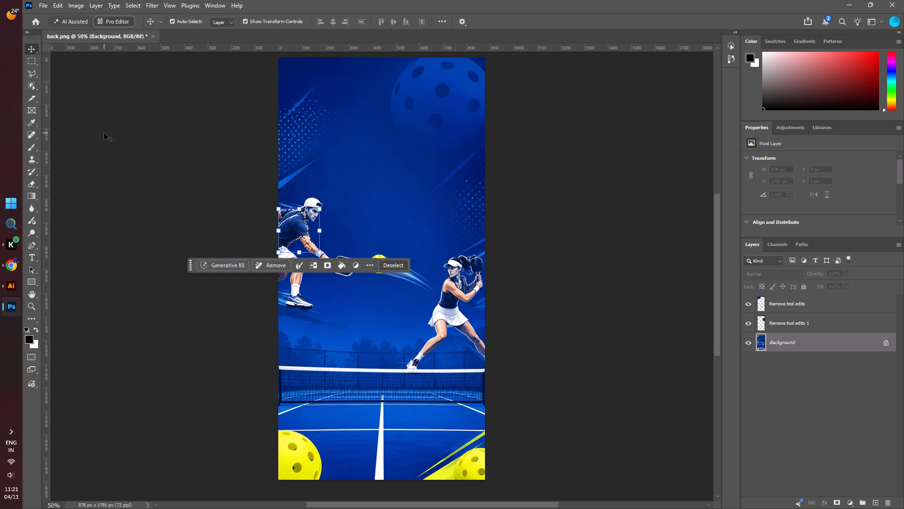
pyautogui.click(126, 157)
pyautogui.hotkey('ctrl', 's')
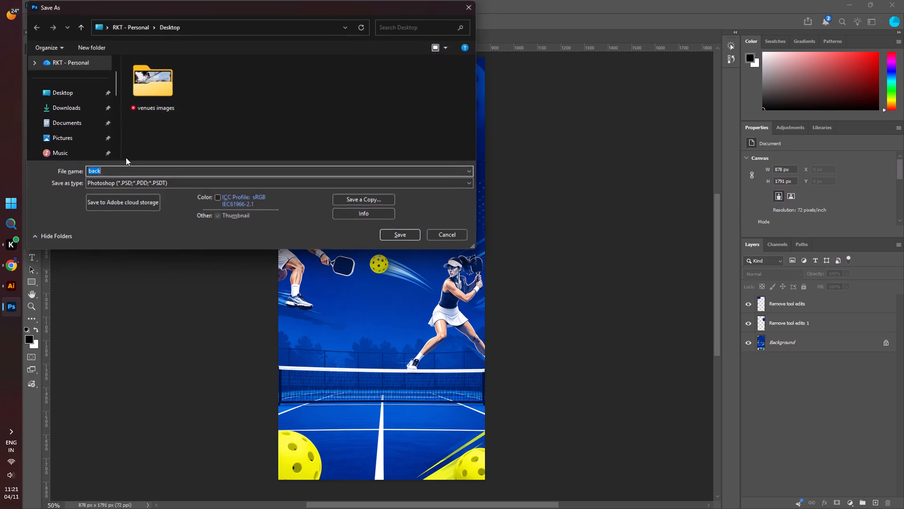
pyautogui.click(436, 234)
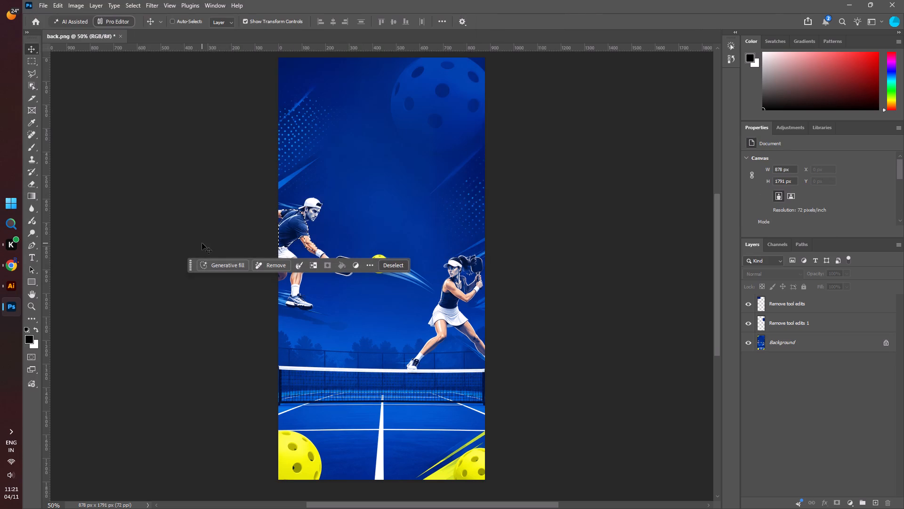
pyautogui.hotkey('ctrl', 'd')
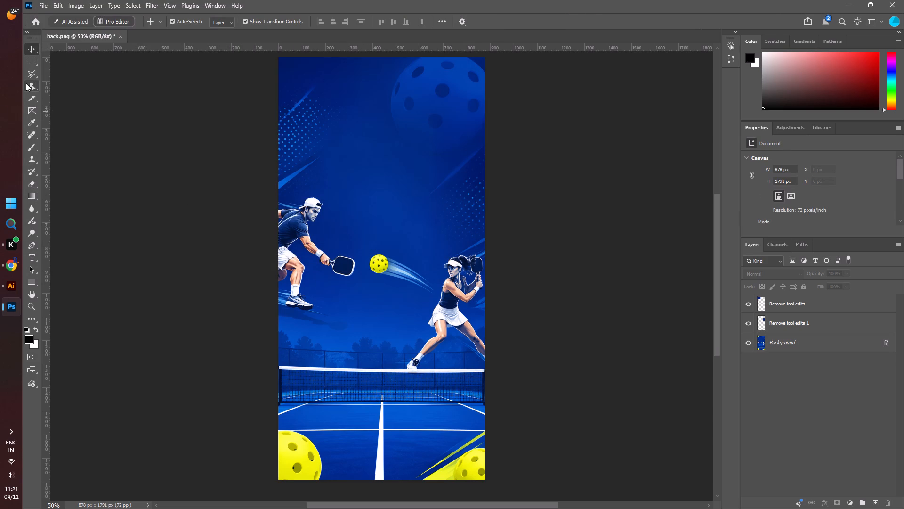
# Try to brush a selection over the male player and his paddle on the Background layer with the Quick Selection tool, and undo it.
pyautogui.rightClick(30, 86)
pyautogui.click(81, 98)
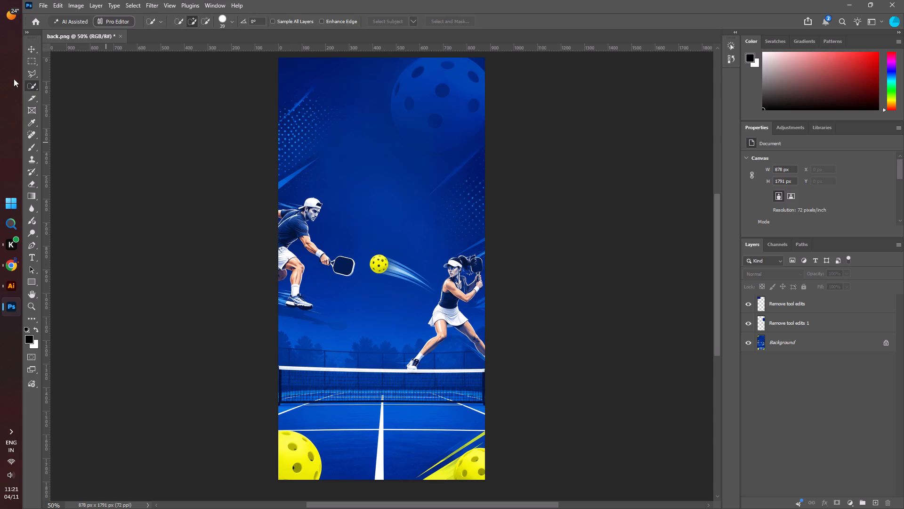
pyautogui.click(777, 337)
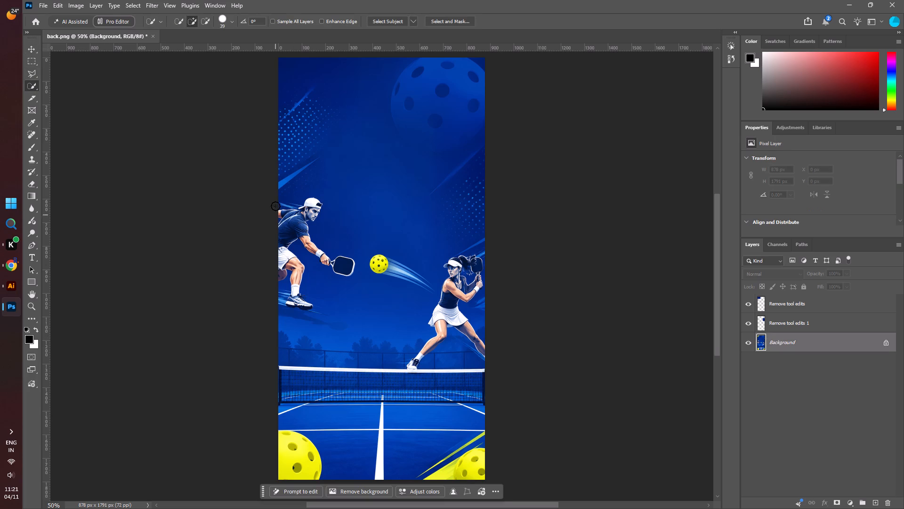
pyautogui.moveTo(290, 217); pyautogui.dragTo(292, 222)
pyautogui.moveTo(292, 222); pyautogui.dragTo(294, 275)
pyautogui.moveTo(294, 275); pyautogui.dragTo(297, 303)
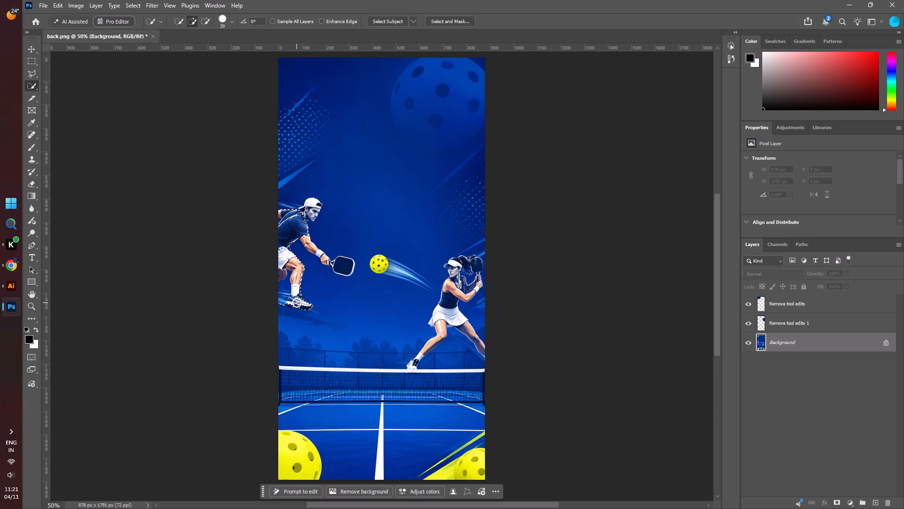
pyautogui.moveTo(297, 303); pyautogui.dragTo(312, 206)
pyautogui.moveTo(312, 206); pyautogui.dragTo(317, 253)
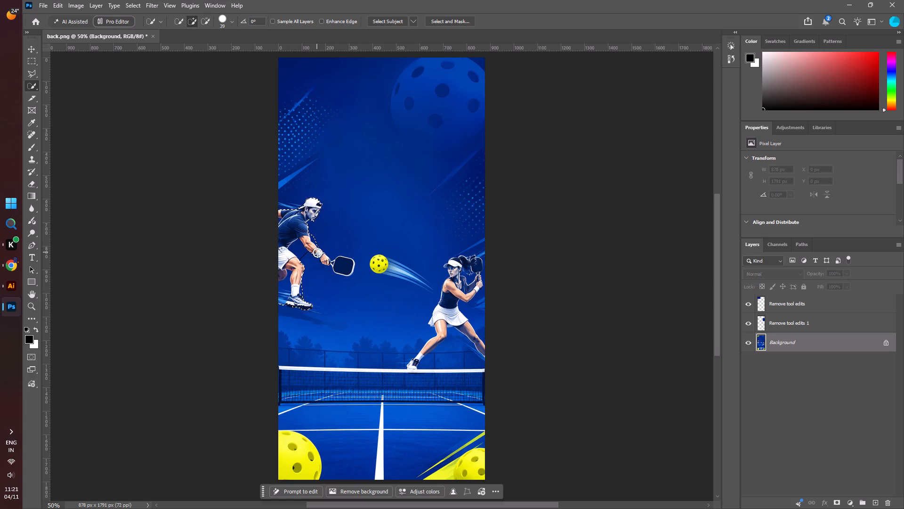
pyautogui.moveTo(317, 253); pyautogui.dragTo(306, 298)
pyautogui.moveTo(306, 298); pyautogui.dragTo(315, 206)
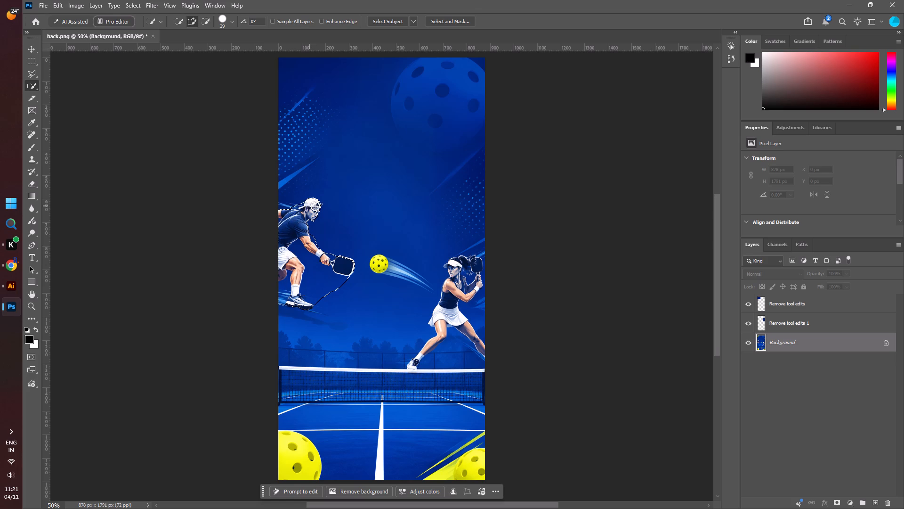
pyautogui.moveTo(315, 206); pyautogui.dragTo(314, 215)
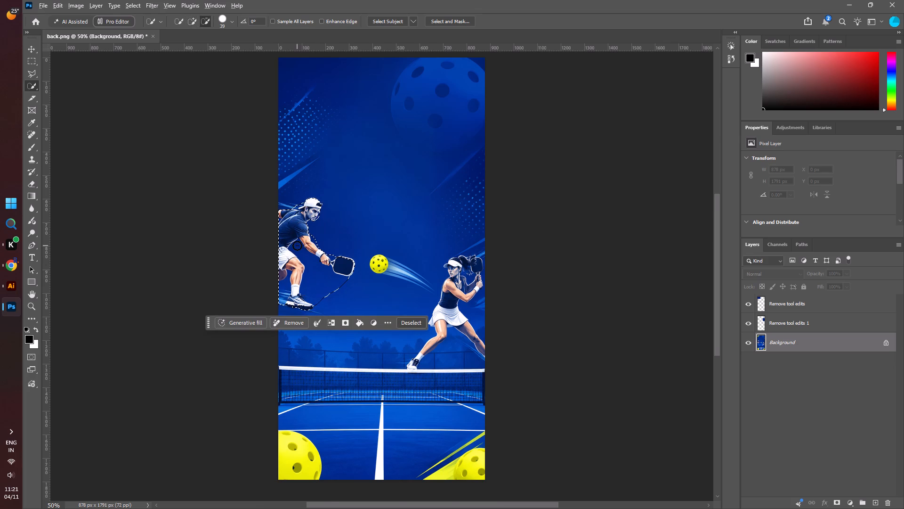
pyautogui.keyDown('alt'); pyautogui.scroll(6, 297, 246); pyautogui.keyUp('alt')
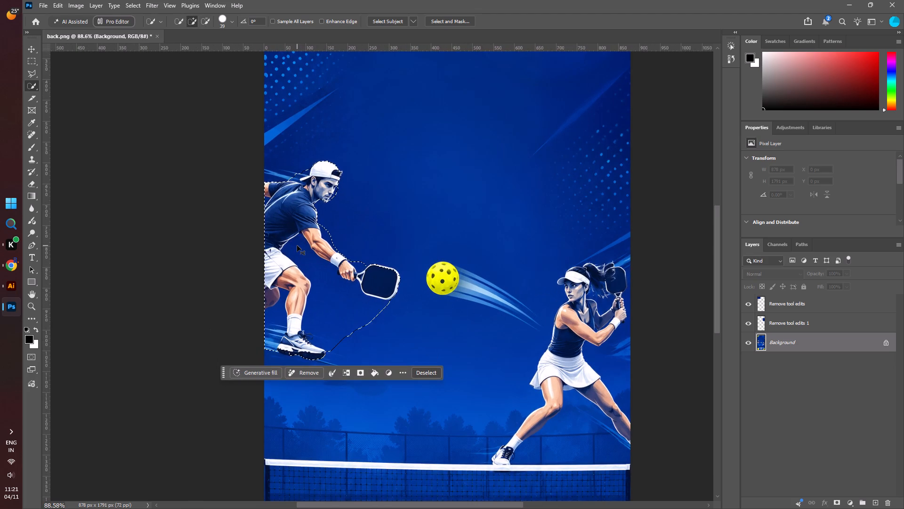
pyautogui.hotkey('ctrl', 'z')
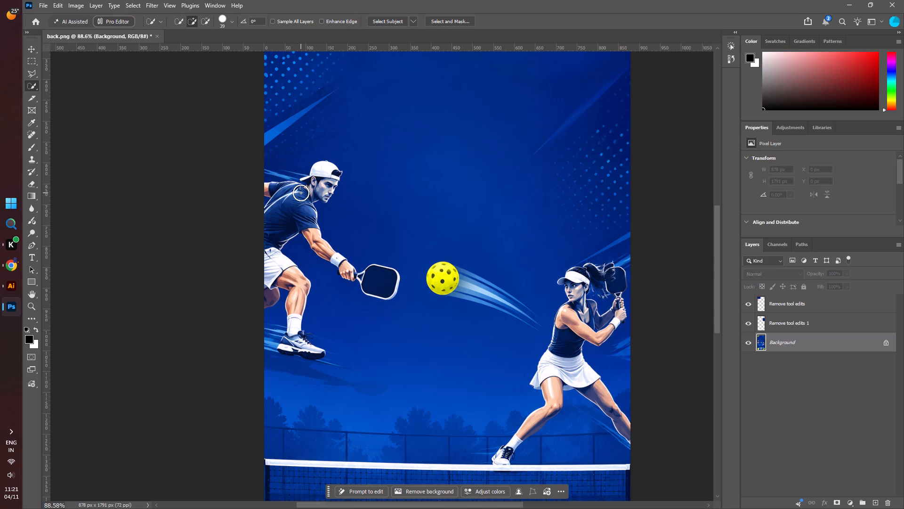
# Quick-select the male player's shirt, face and cap on the Background layer, reducing the brush to 20 px for the head.
pyautogui.hotkey('alt', '[')
pyautogui.hotkey('alt', '[')
pyautogui.hotkey('alt', '[')
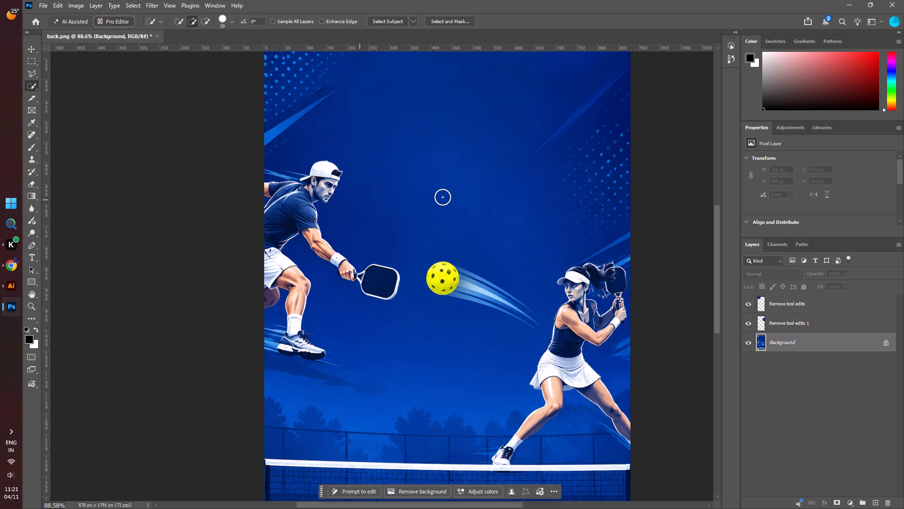
pyautogui.click(27, 49)
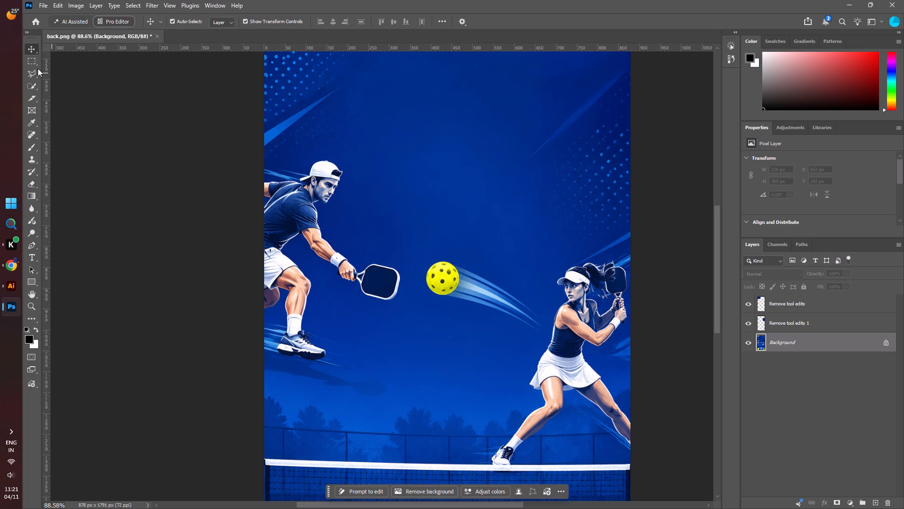
pyautogui.click(30, 82)
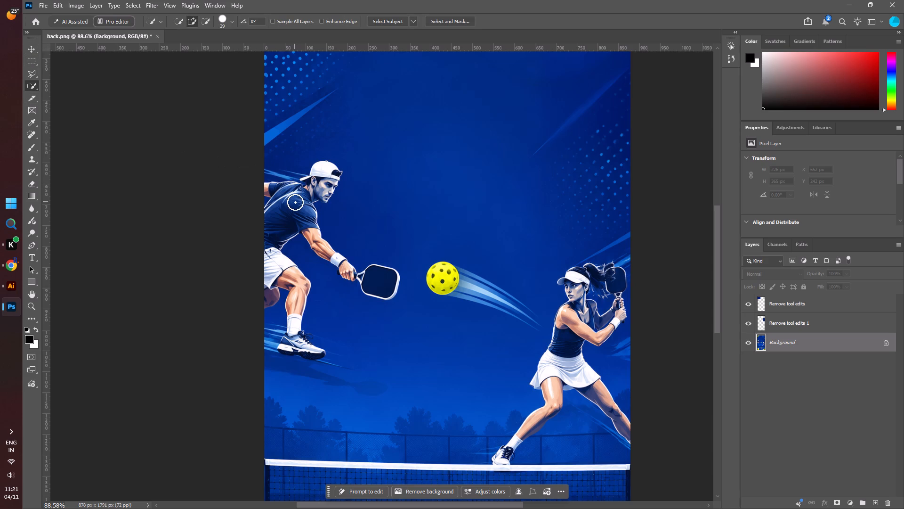
pyautogui.click(295, 202)
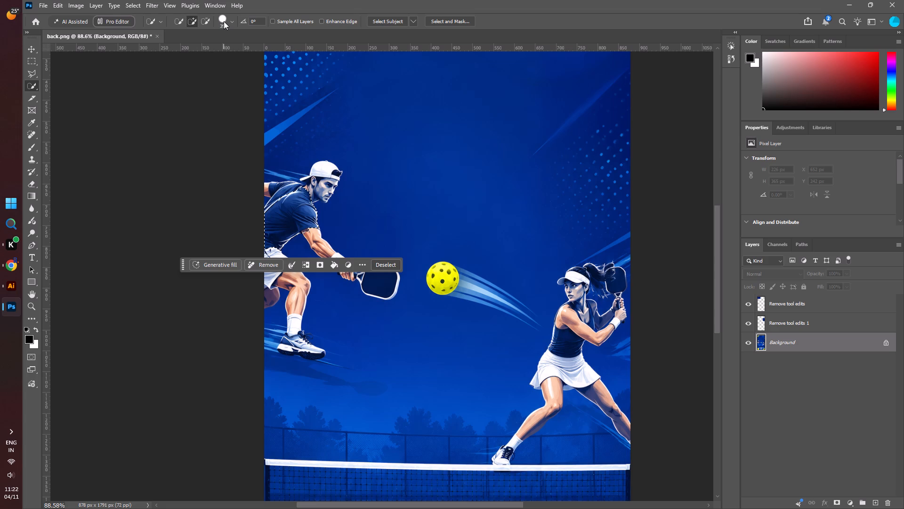
pyautogui.write('[[[')
pyautogui.write('[[[')
pyautogui.press('[')
pyautogui.write(']]')
pyautogui.press(']')
pyautogui.click(321, 181)
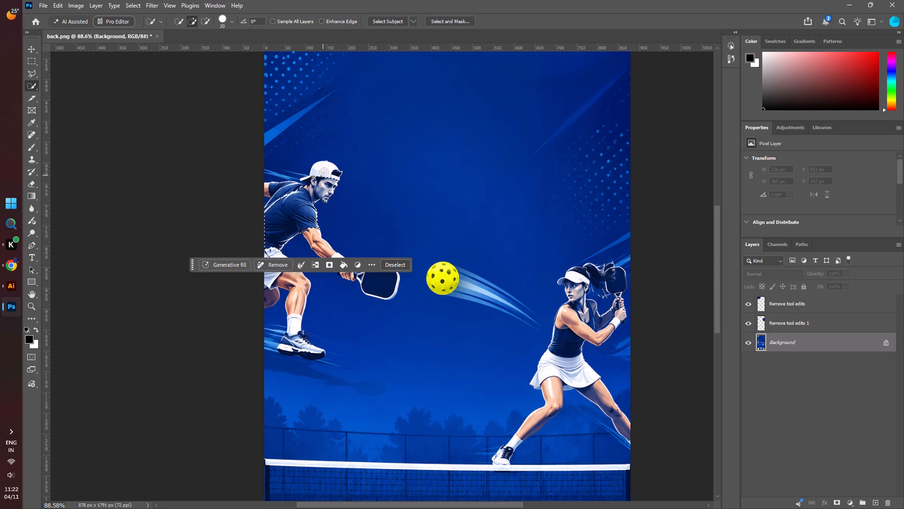
pyautogui.click(323, 168)
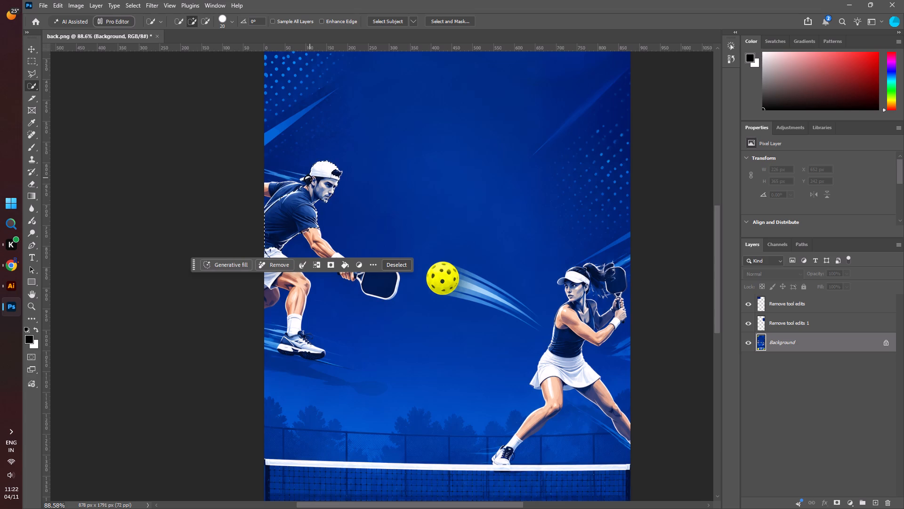
pyautogui.click(280, 189)
pyautogui.hotkey('ctrl', 'z')
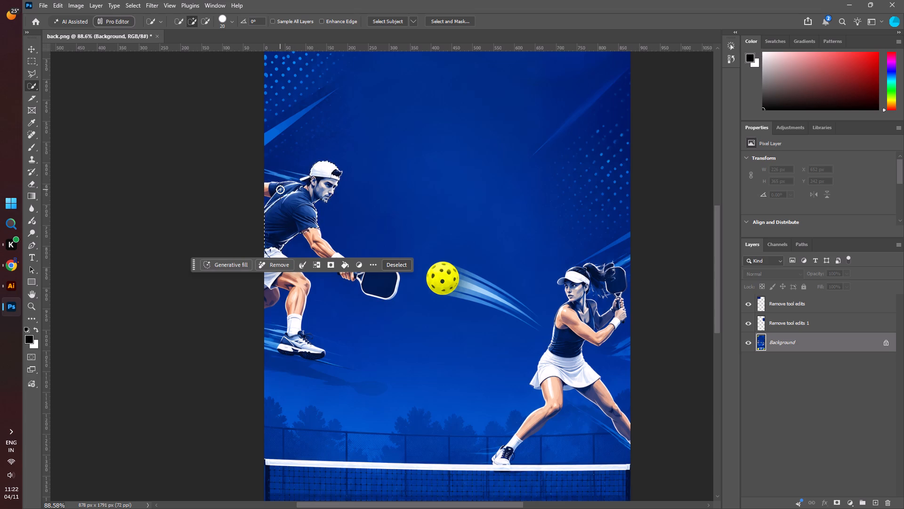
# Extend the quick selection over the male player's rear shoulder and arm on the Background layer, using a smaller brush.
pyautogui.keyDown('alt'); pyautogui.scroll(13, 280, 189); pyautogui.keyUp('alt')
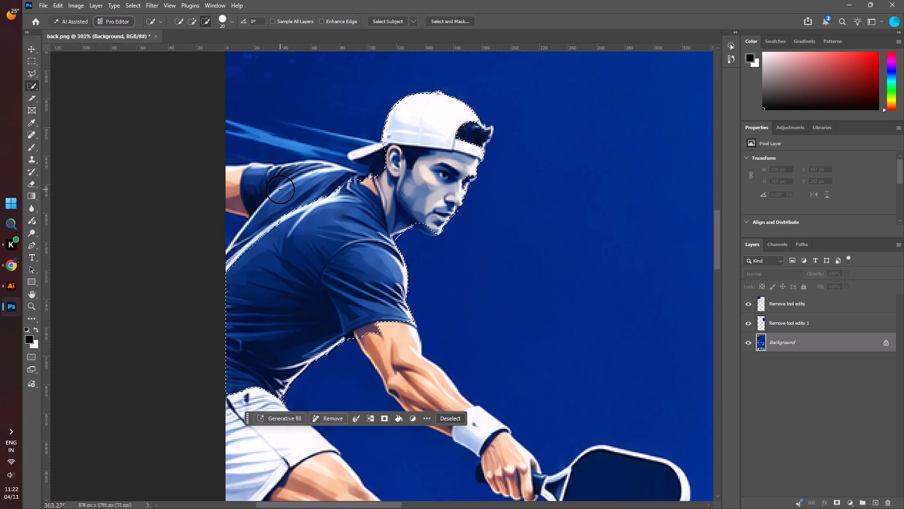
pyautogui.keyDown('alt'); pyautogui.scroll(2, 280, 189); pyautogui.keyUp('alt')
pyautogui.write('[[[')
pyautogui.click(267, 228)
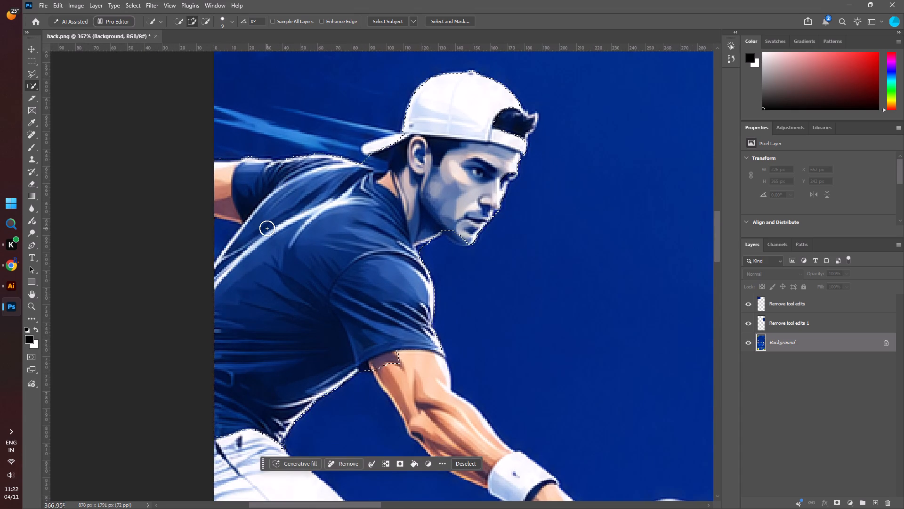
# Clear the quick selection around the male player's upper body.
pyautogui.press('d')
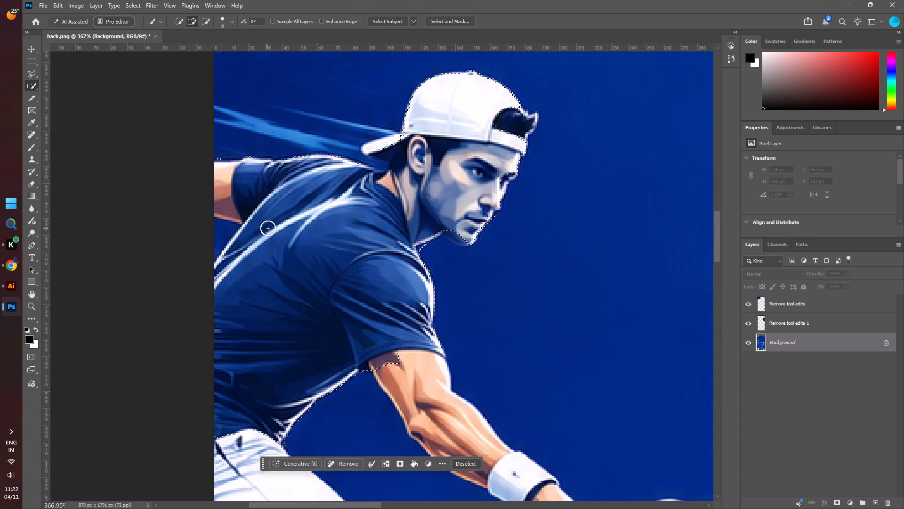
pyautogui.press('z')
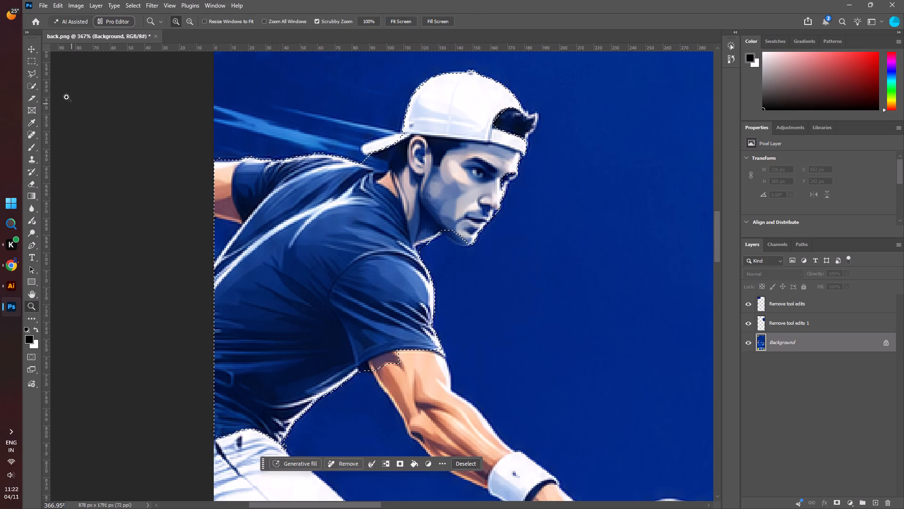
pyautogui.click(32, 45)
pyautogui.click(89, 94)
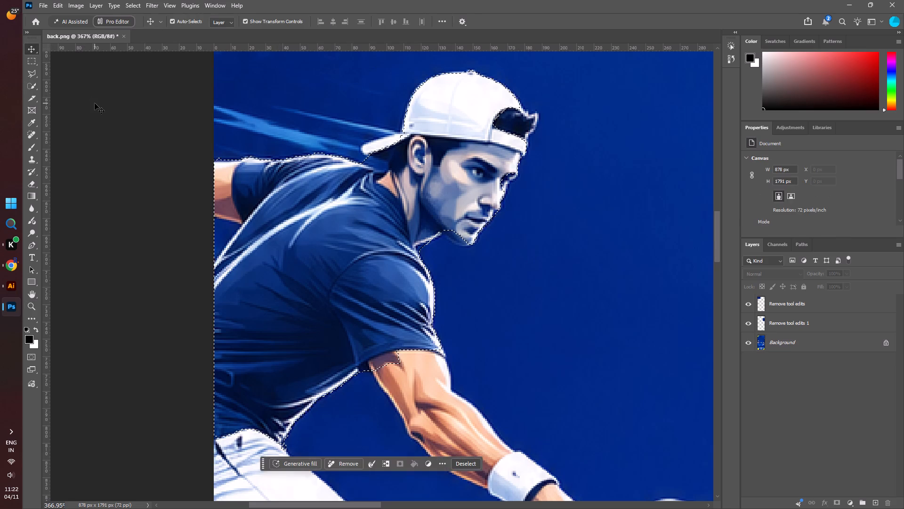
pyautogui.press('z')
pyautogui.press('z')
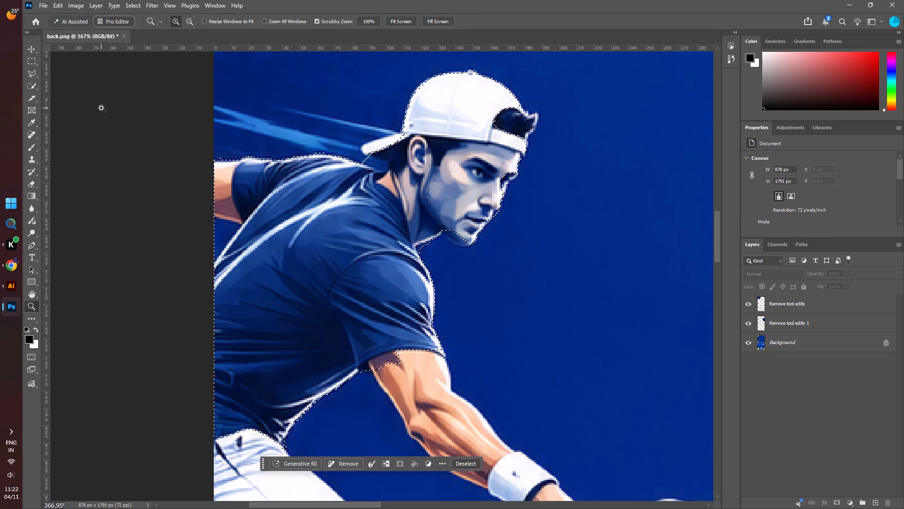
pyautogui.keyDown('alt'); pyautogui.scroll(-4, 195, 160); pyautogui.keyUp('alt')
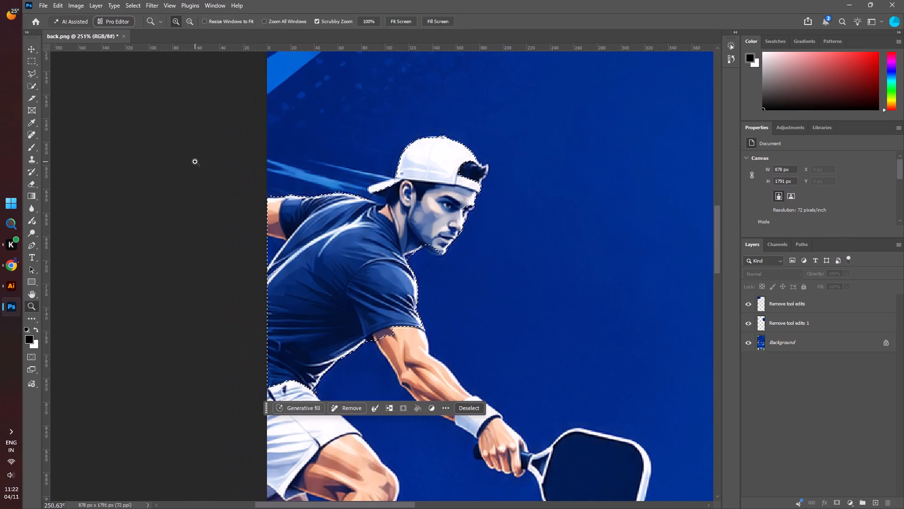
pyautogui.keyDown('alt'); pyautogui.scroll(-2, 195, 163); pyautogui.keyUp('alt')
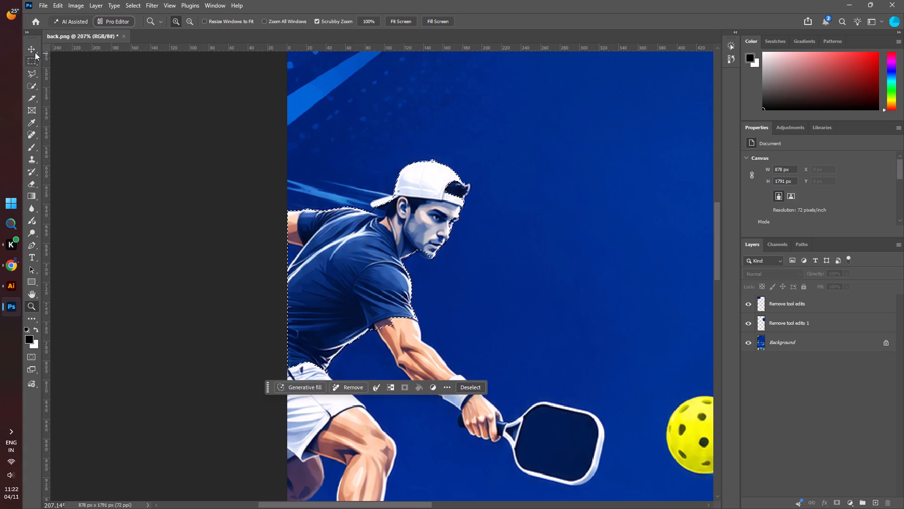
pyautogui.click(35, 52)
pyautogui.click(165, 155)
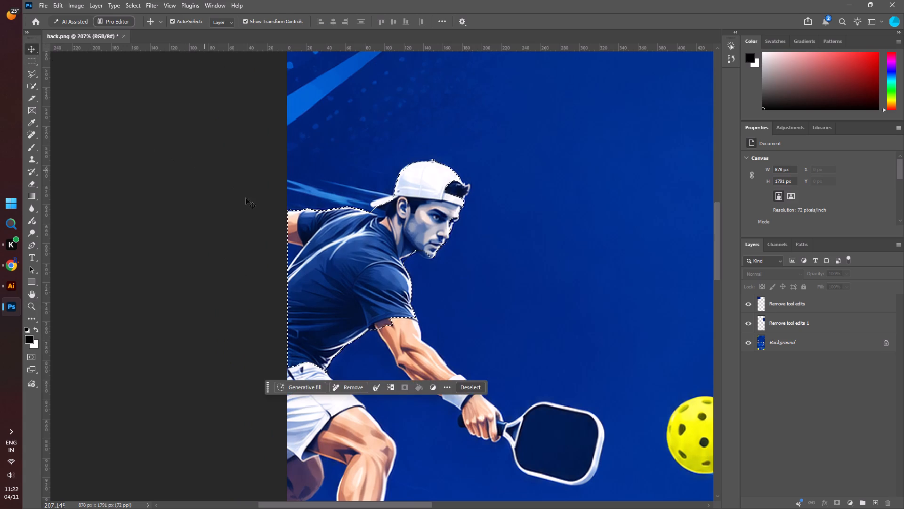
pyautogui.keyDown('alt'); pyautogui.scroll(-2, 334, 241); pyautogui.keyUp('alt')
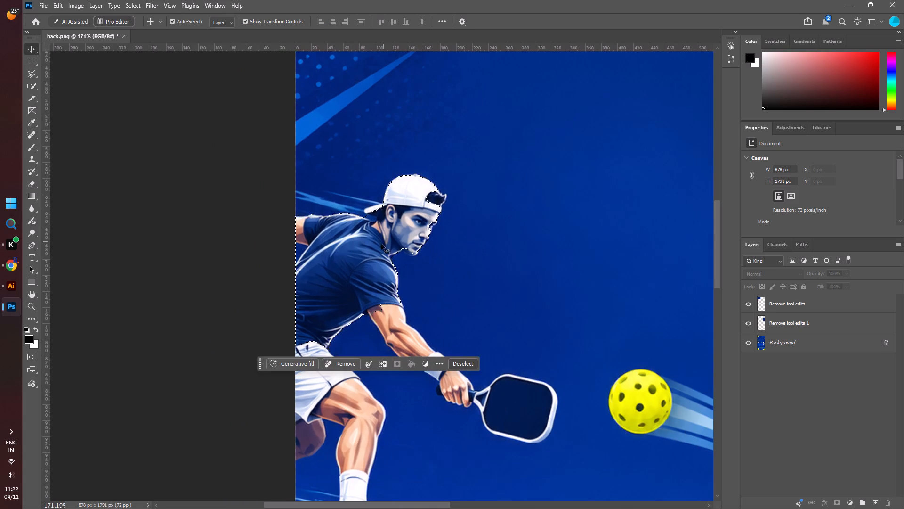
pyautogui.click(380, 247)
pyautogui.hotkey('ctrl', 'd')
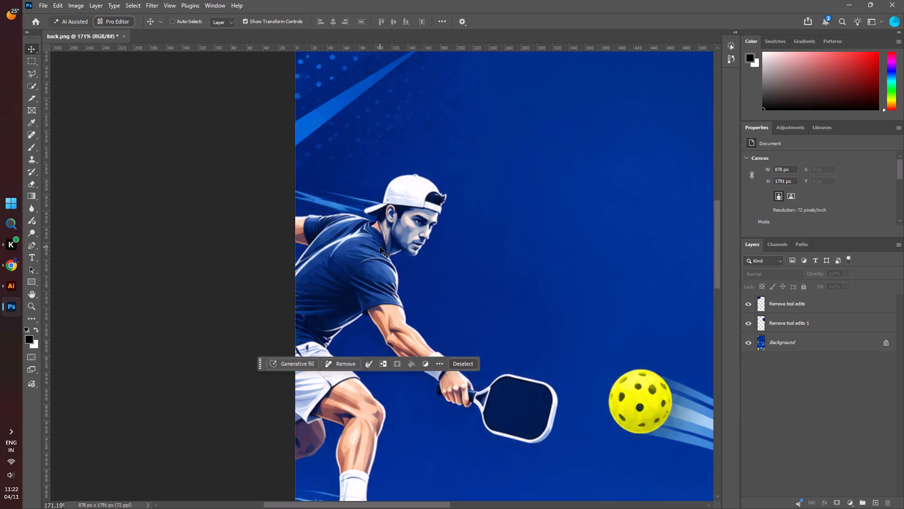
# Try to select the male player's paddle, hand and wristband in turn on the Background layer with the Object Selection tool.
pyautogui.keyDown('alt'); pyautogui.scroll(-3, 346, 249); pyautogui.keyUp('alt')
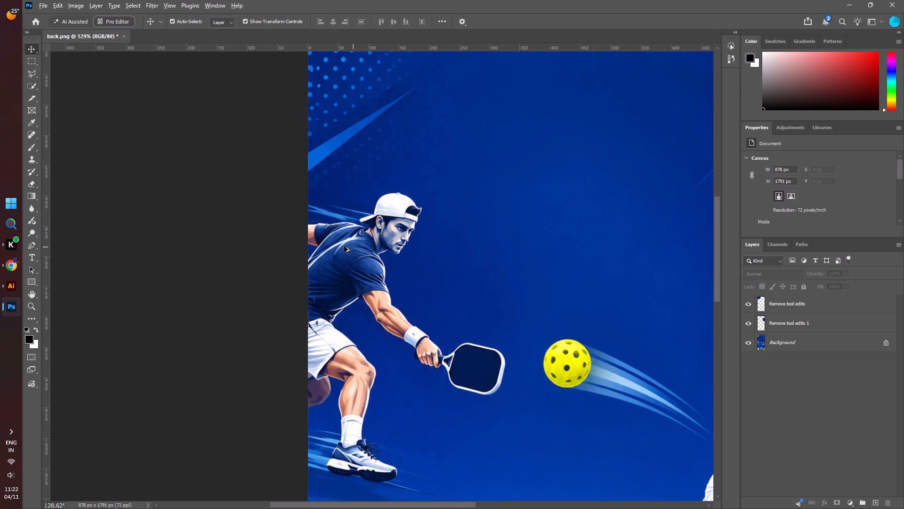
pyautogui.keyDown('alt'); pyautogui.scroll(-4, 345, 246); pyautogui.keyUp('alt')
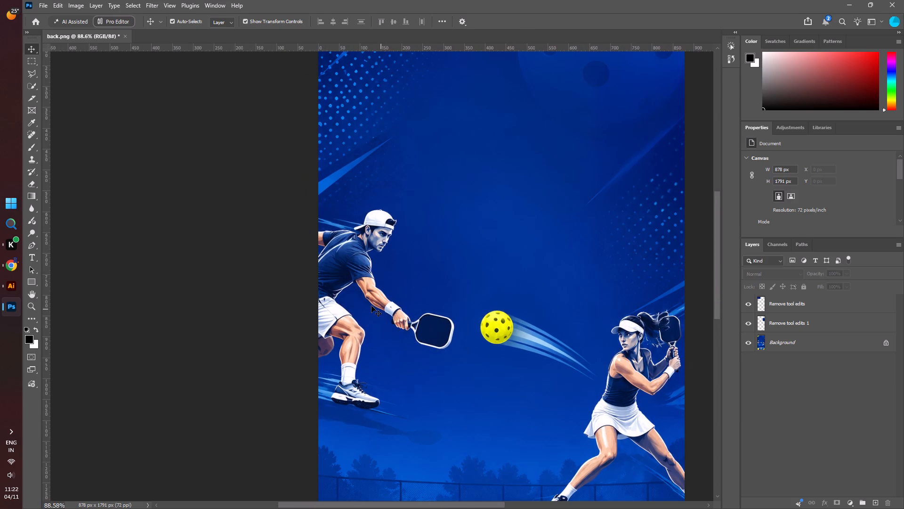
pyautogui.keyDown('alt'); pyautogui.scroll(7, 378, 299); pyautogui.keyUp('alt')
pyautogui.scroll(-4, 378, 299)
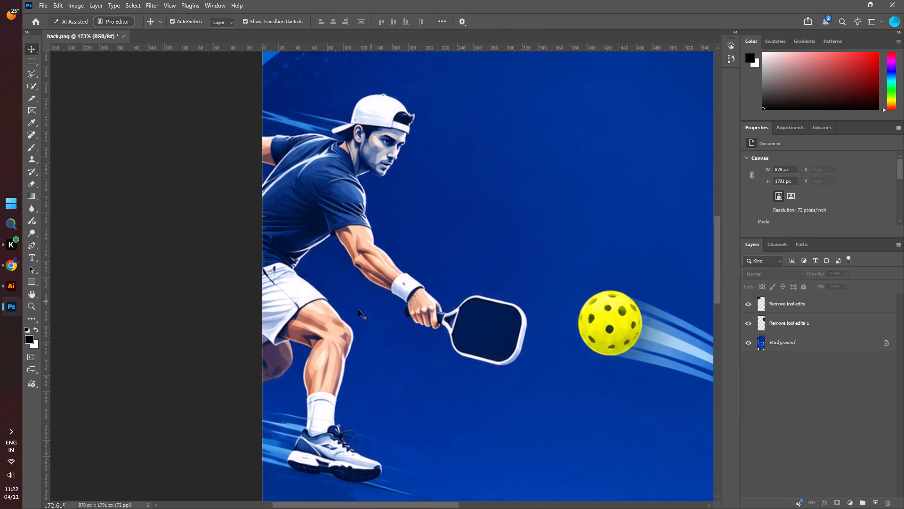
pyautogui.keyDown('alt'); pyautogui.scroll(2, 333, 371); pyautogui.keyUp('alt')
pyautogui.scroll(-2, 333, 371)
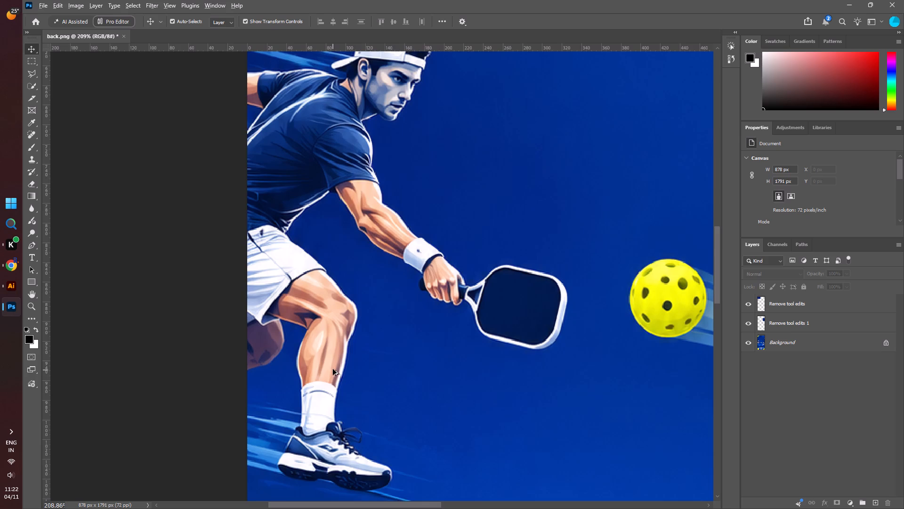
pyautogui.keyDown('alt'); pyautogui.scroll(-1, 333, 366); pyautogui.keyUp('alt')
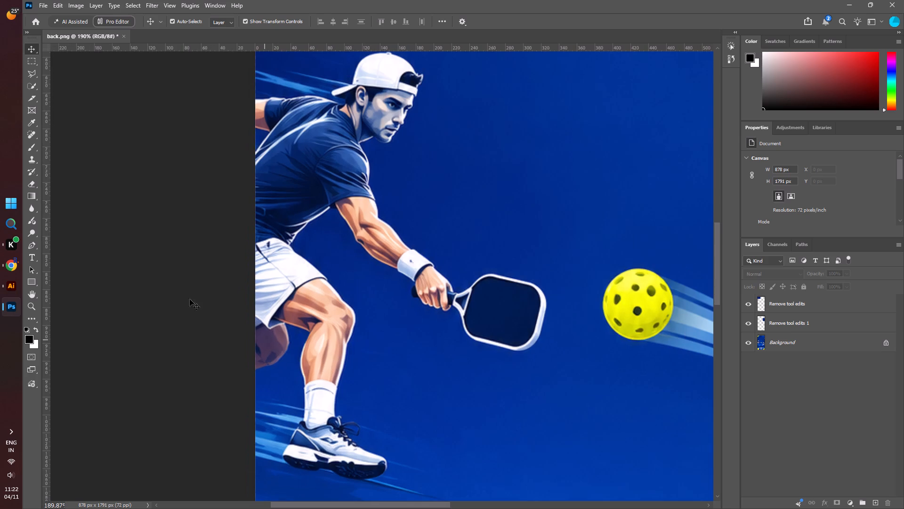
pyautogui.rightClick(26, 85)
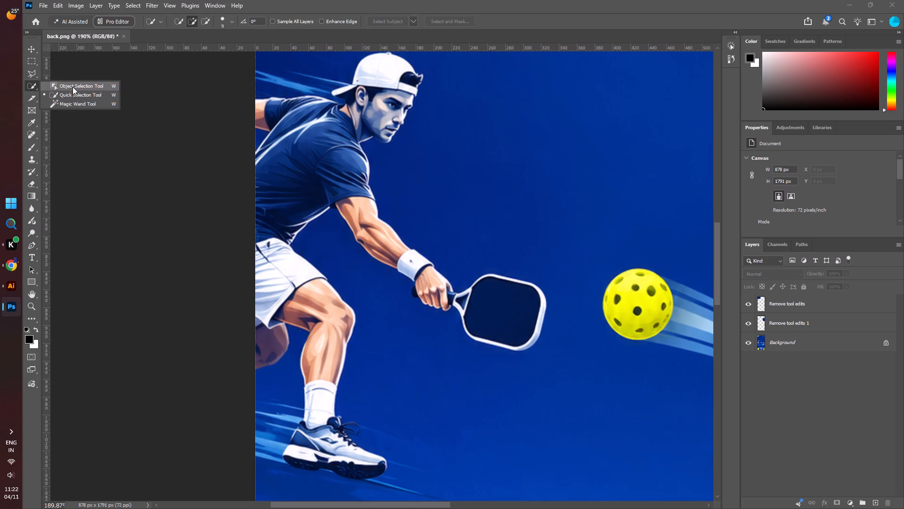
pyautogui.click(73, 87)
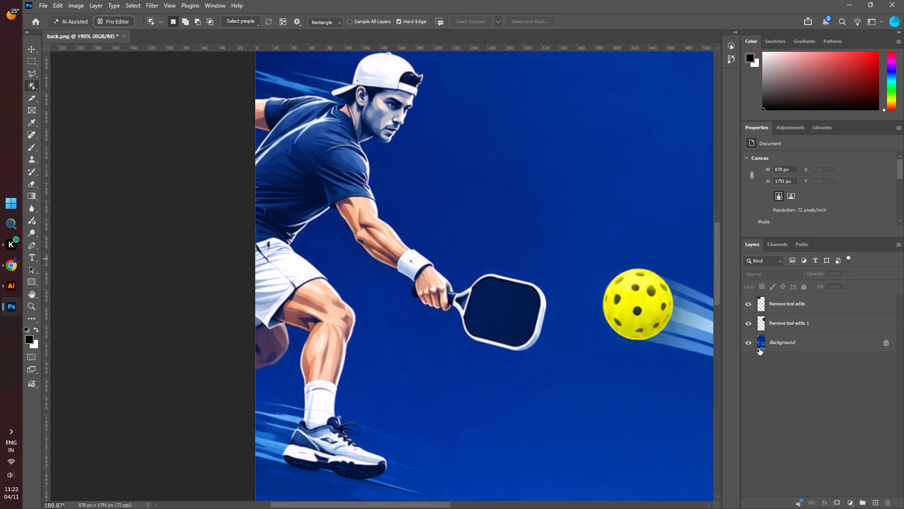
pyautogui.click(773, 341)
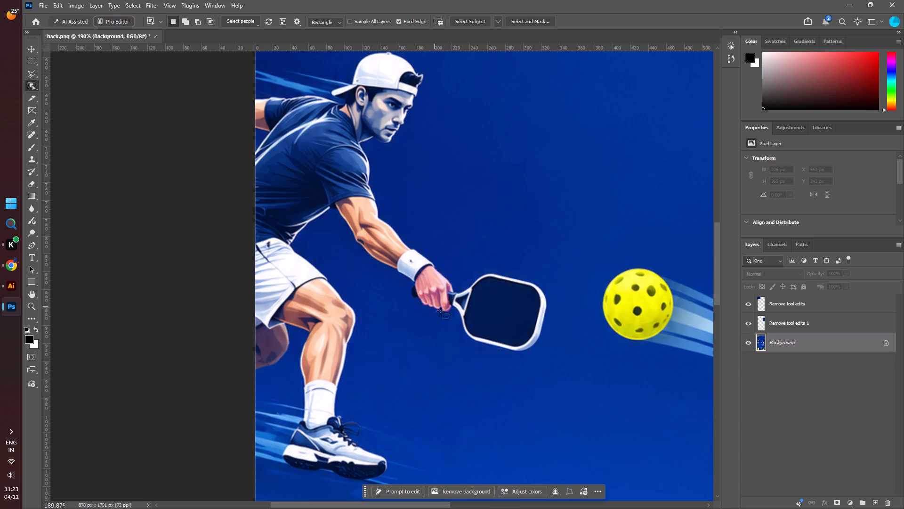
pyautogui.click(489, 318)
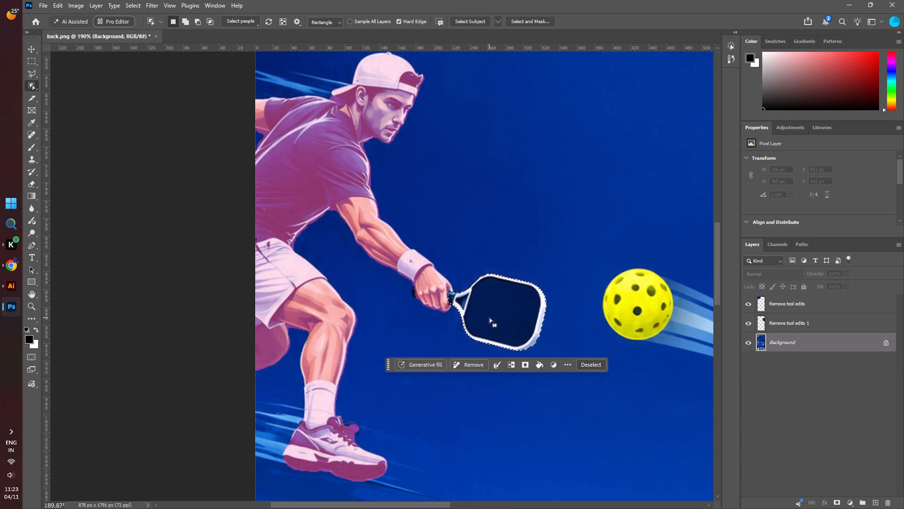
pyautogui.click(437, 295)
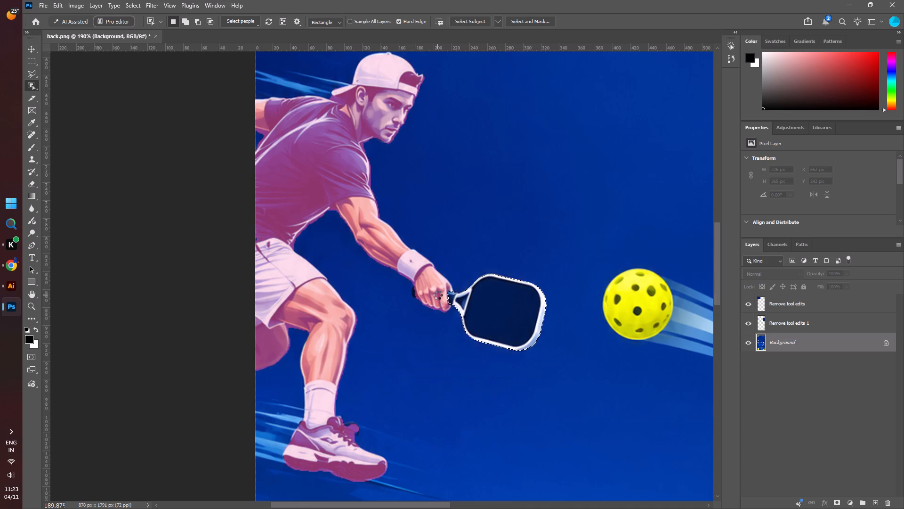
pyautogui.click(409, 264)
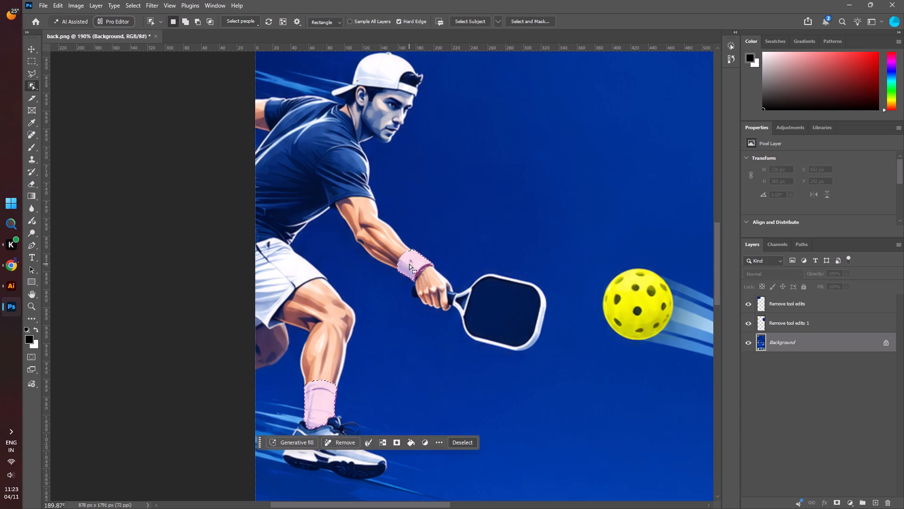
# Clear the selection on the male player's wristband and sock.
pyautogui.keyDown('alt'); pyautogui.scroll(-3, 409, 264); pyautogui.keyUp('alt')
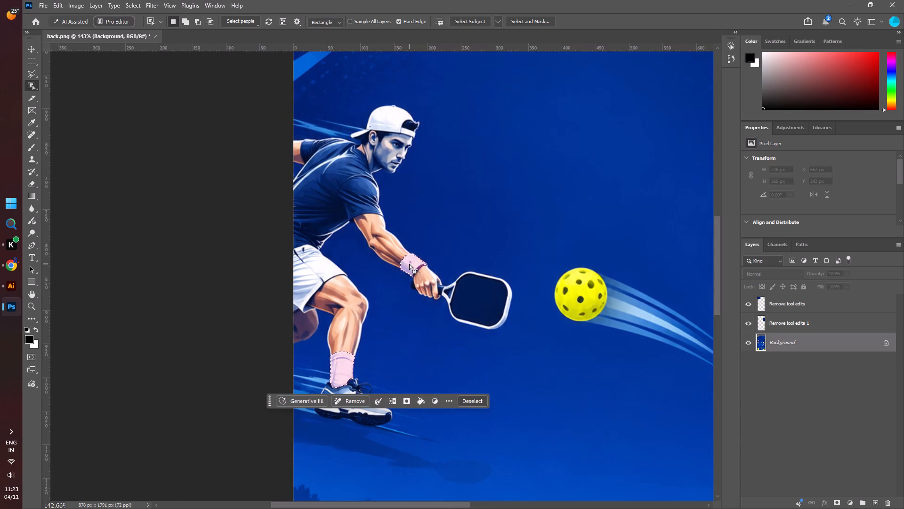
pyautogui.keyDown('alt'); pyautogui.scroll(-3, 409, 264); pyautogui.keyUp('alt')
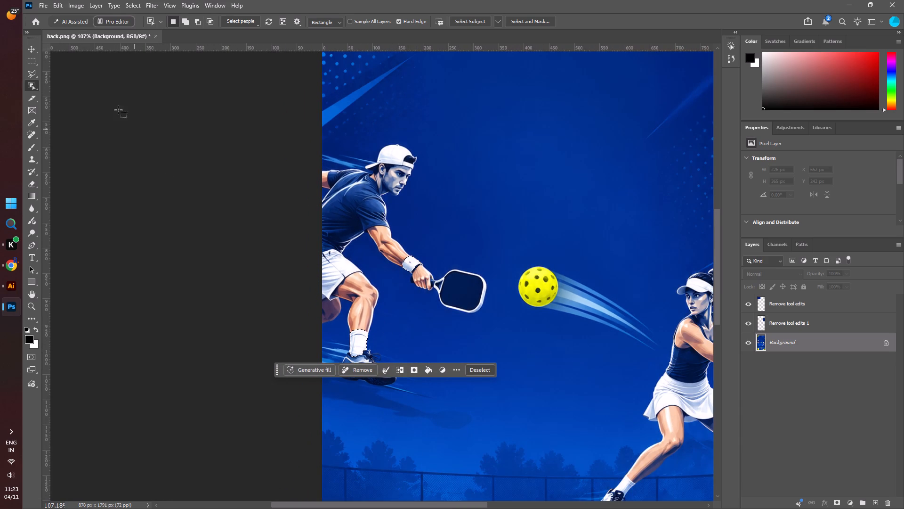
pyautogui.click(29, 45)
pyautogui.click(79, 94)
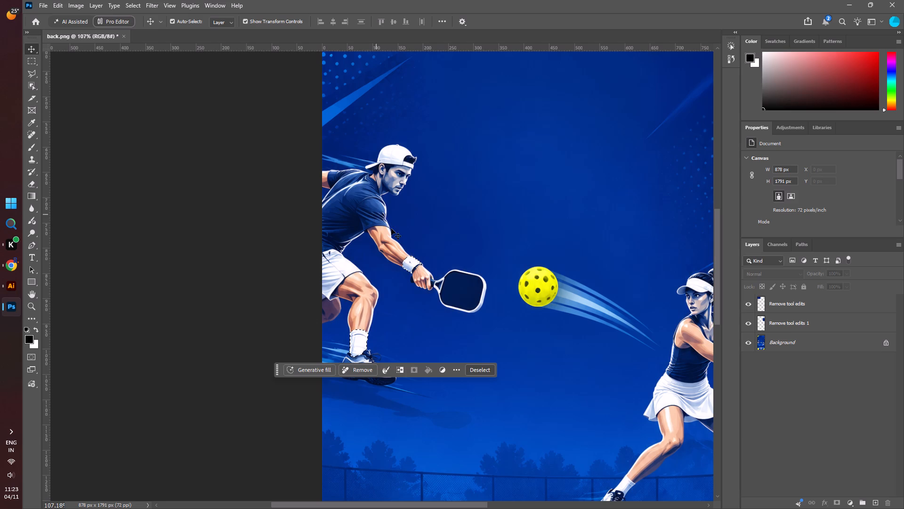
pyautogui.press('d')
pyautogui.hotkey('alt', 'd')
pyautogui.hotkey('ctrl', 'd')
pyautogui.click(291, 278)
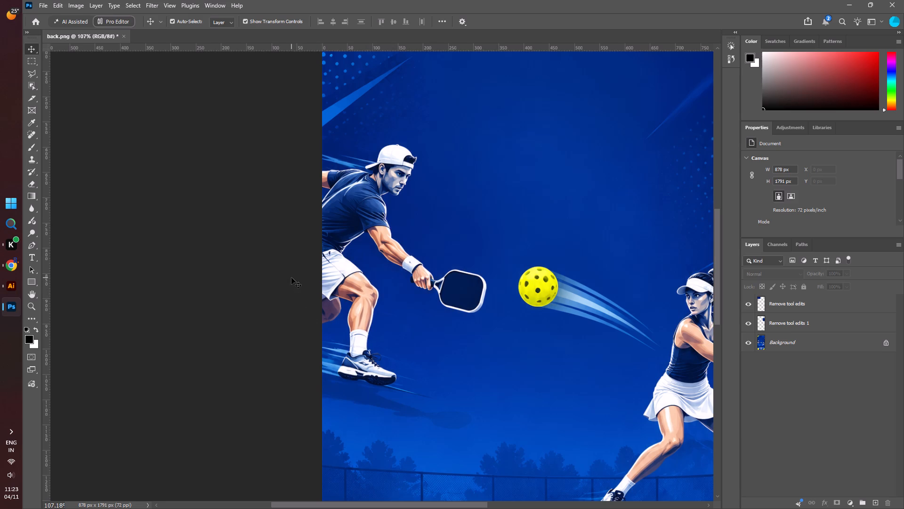
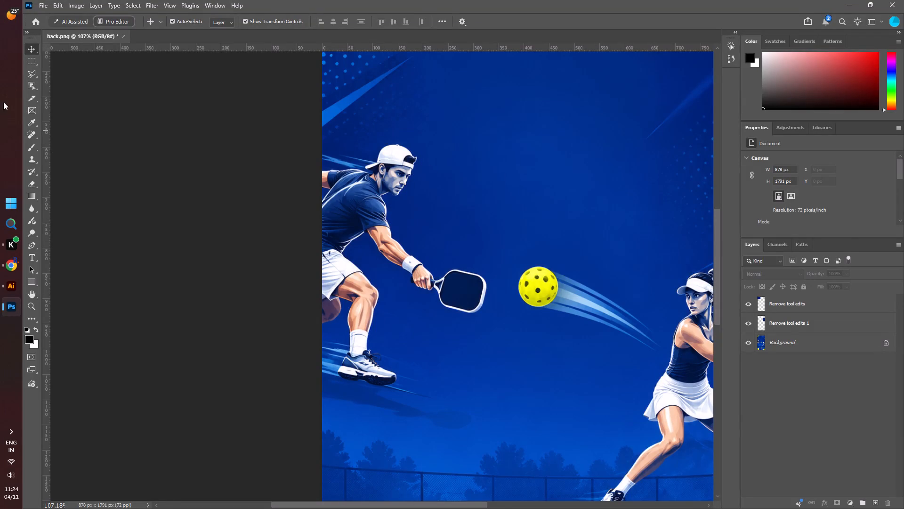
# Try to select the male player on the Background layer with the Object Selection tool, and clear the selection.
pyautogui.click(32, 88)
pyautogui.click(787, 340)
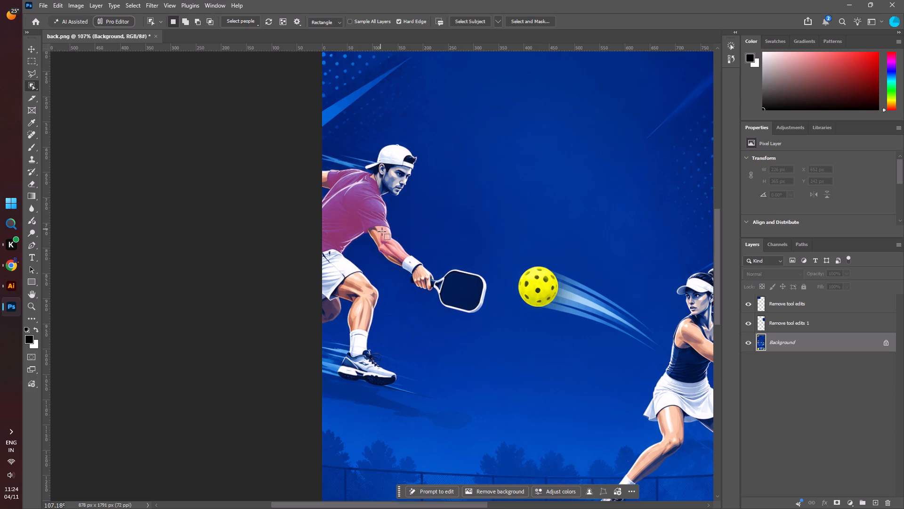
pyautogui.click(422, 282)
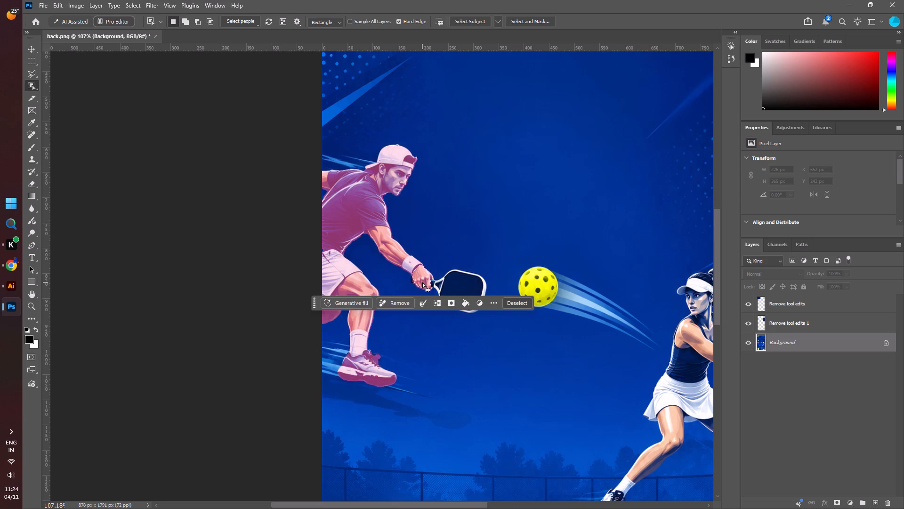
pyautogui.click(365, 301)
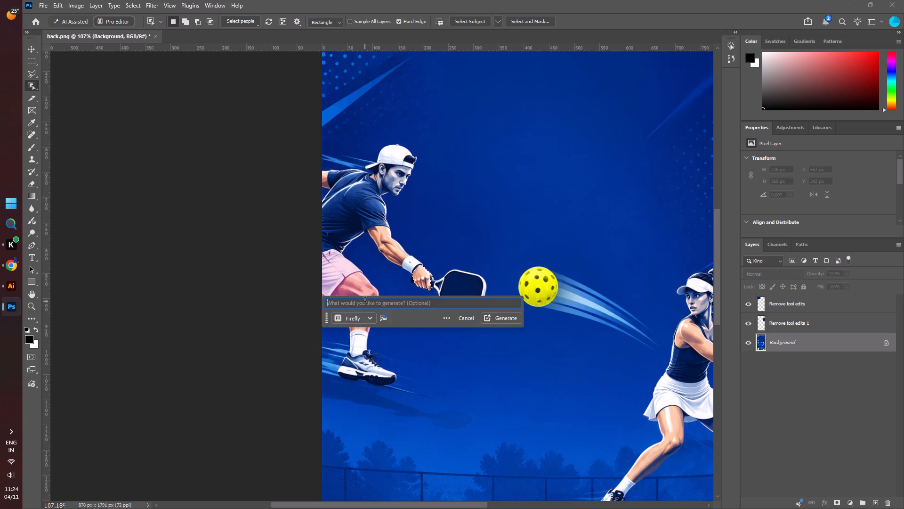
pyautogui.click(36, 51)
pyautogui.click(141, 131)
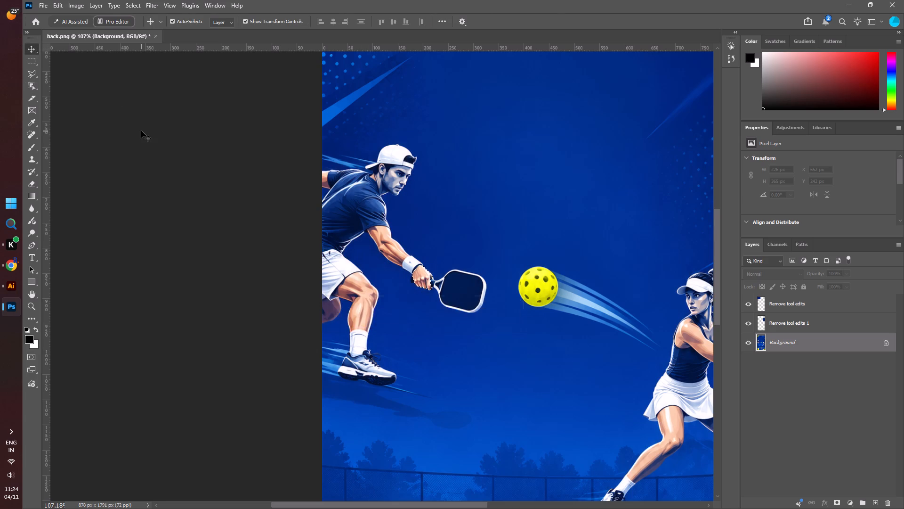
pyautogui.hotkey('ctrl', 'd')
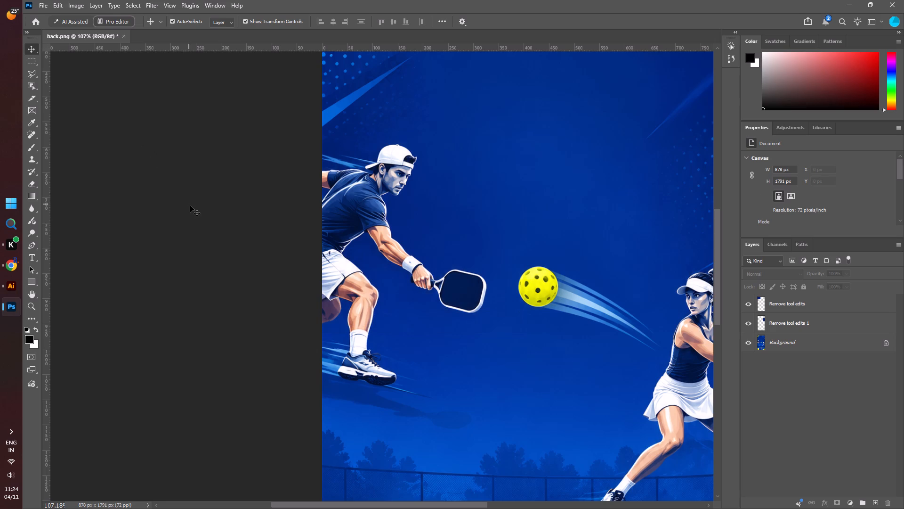
# Start a Polygonal Lasso outline at the top of the male player's cap, following his face and chin to the neck.
pyautogui.rightClick(33, 86)
pyautogui.rightClick(32, 74)
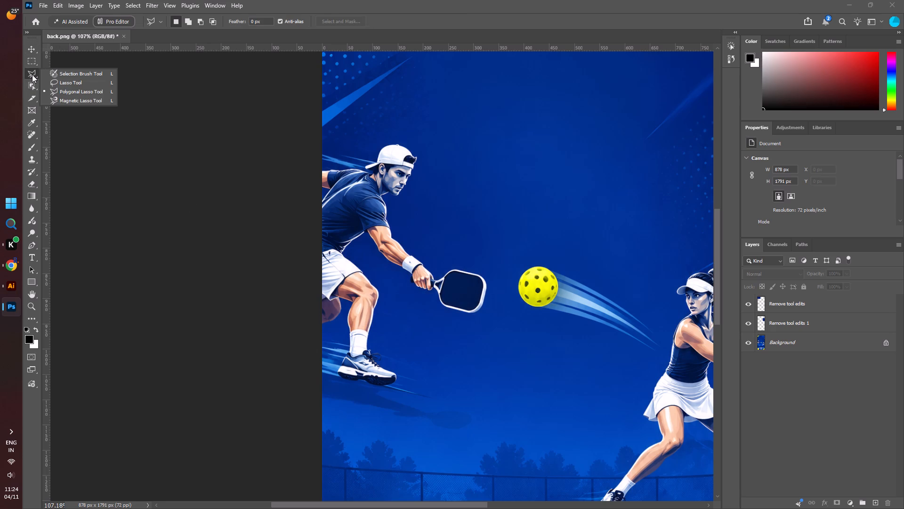
pyautogui.click(70, 95)
pyautogui.click(383, 146)
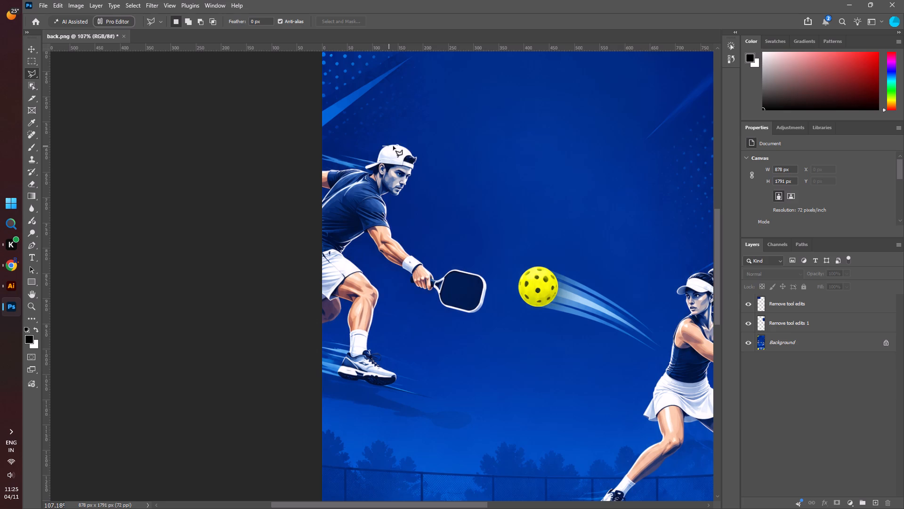
pyautogui.click(406, 147)
pyautogui.click(417, 161)
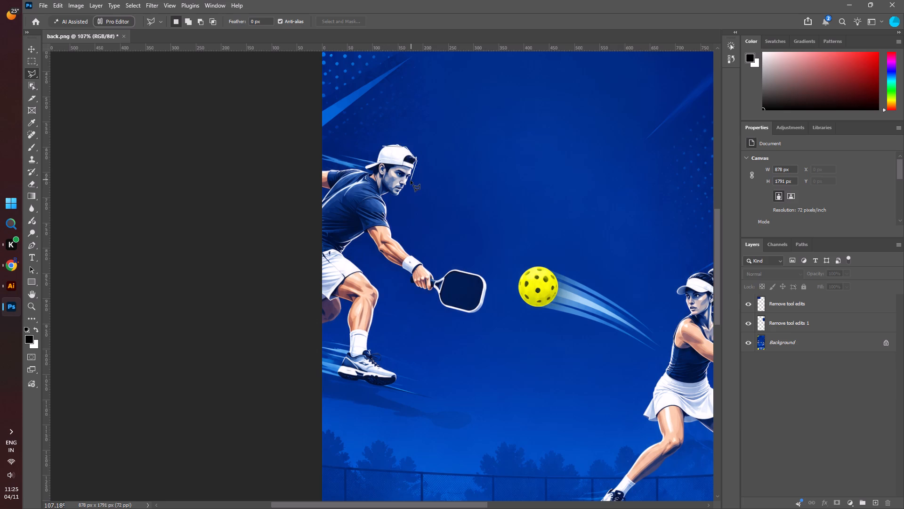
pyautogui.click(411, 181)
pyautogui.click(400, 197)
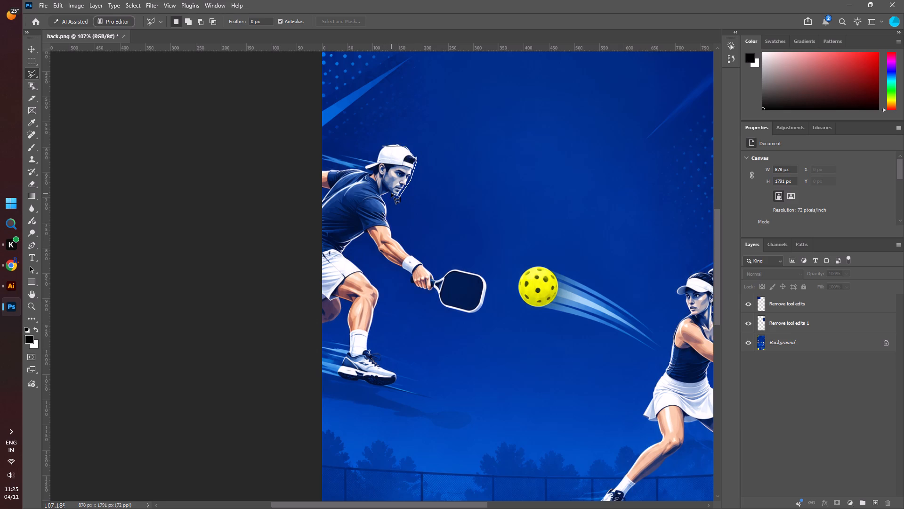
pyautogui.click(391, 193)
pyautogui.click(382, 197)
# Continue the lasso outline along the male player's front sleeve, upper forearm edge and hand to the paddle's neck.
pyautogui.click(388, 211)
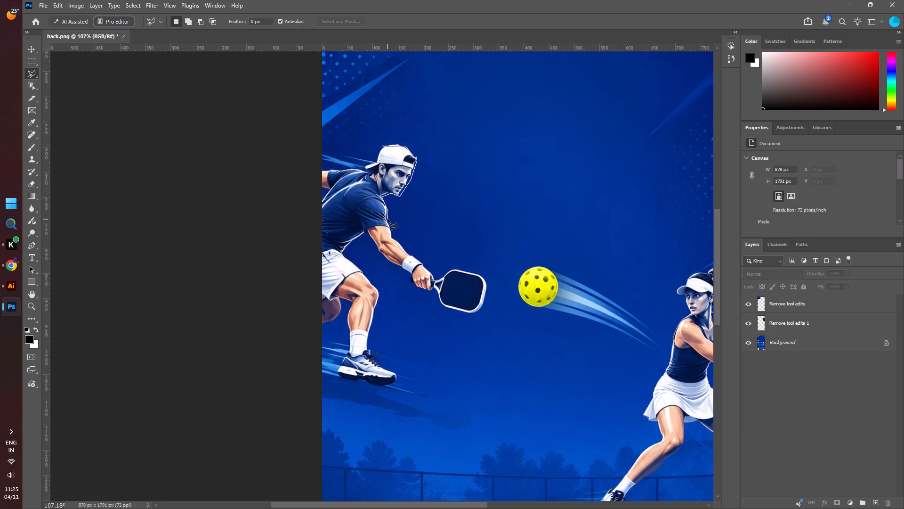
pyautogui.click(387, 219)
pyautogui.click(394, 236)
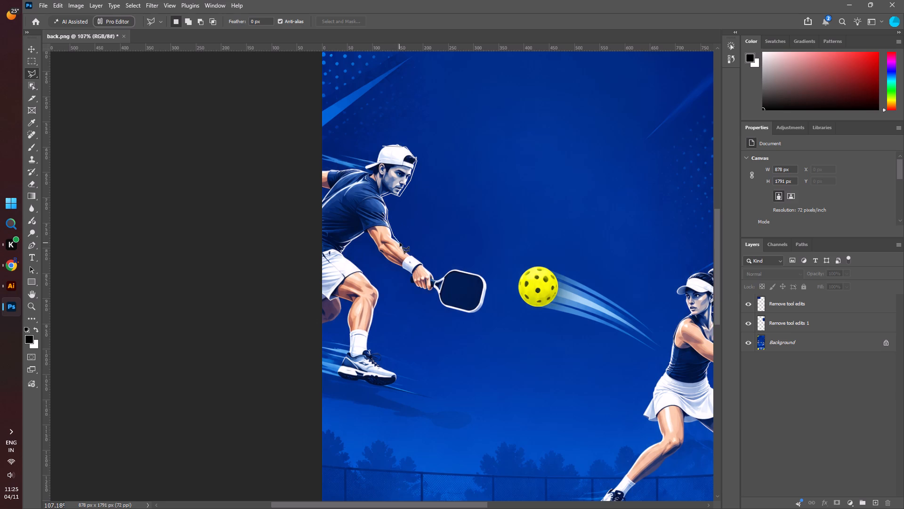
pyautogui.click(401, 243)
pyautogui.click(412, 256)
pyautogui.click(428, 268)
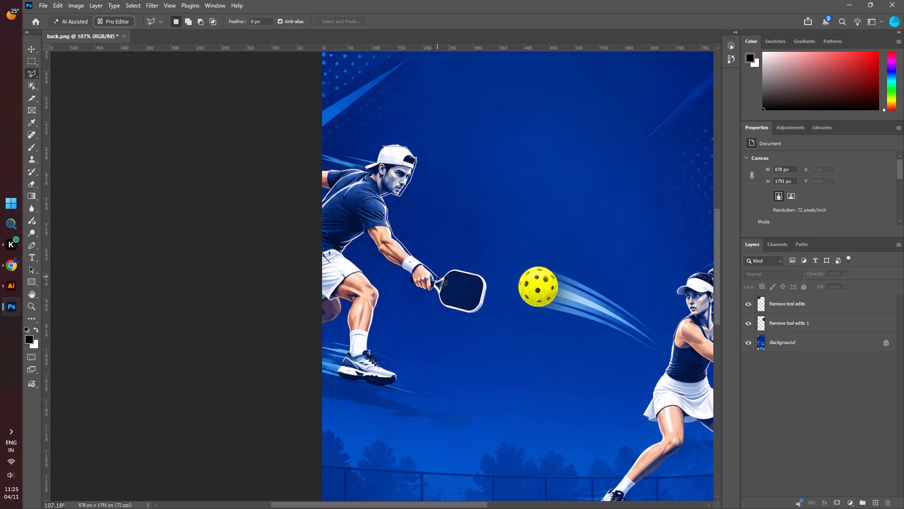
pyautogui.click(437, 277)
# Trace the lasso outline around the paddle's head and back to the underside of its handle.
pyautogui.click(446, 272)
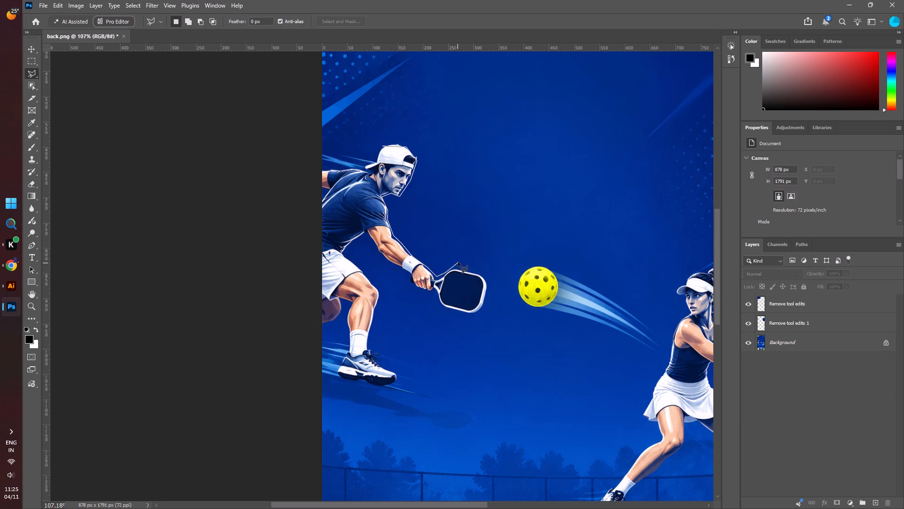
pyautogui.click(460, 266)
pyautogui.click(484, 274)
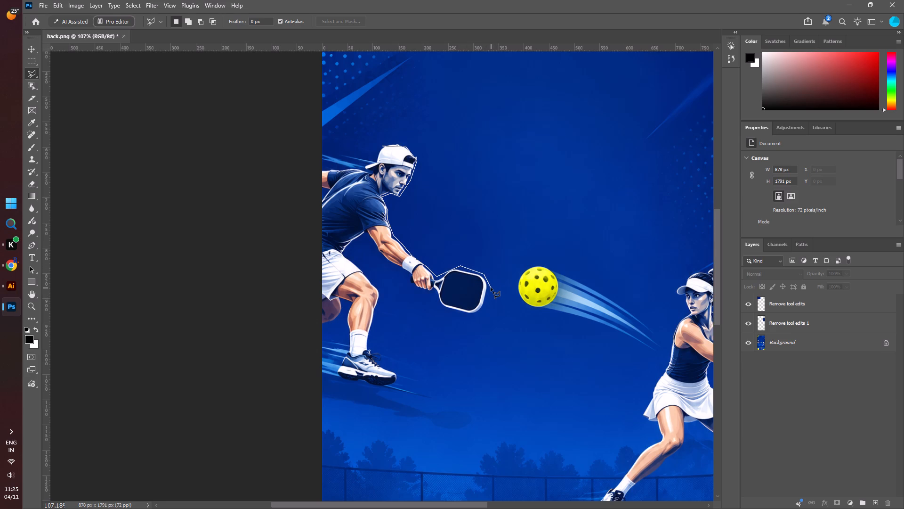
pyautogui.click(490, 287)
pyautogui.click(486, 304)
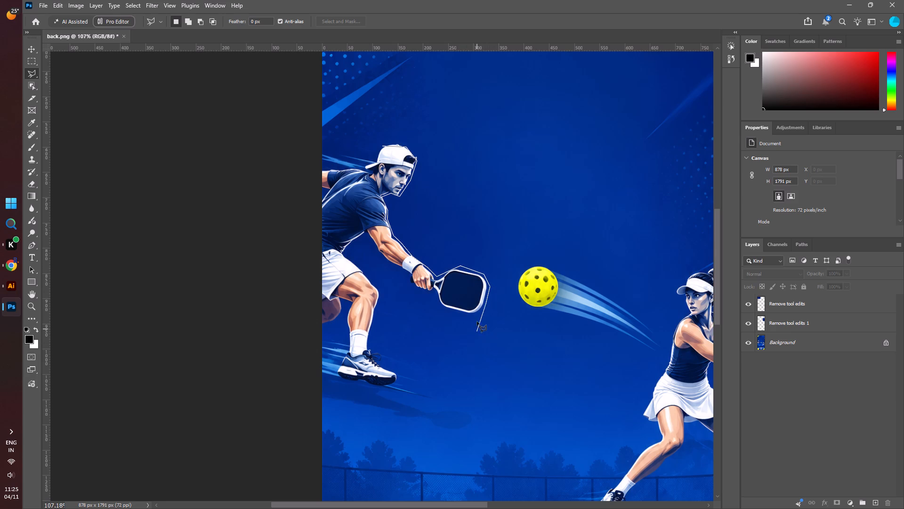
pyautogui.click(482, 312)
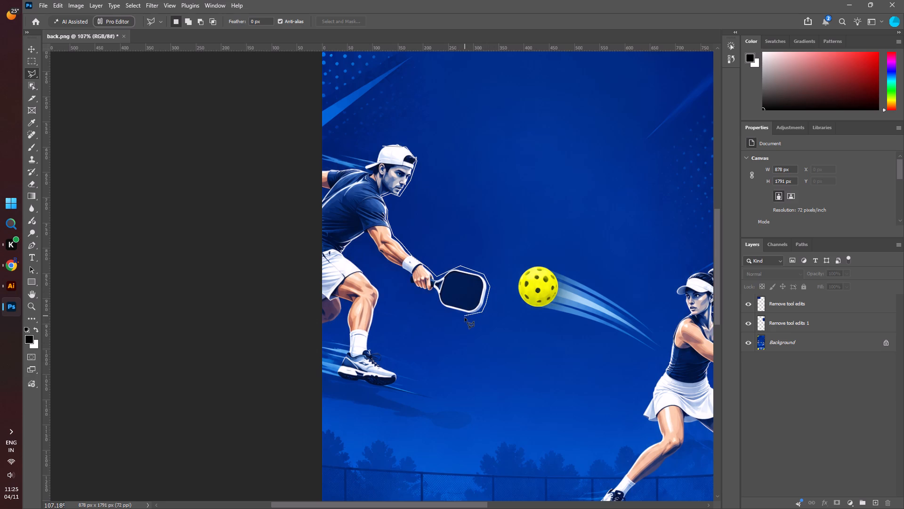
pyautogui.click(465, 319)
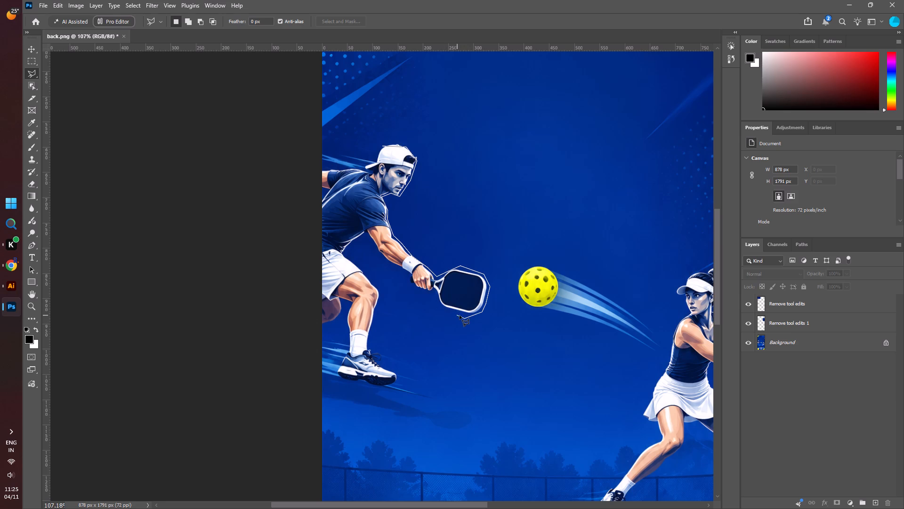
pyautogui.click(460, 315)
pyautogui.click(441, 311)
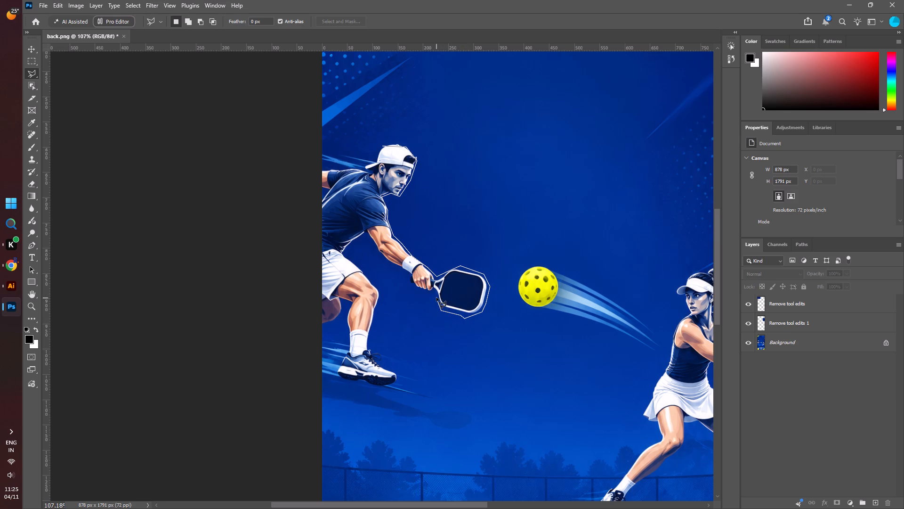
pyautogui.click(436, 297)
pyautogui.click(434, 291)
# Continue the lasso outline beneath the male player's hand and forearm, past the armpit and down to his waist.
pyautogui.click(418, 290)
pyautogui.click(408, 280)
pyautogui.click(406, 274)
pyautogui.click(392, 266)
pyautogui.click(377, 253)
pyautogui.click(365, 236)
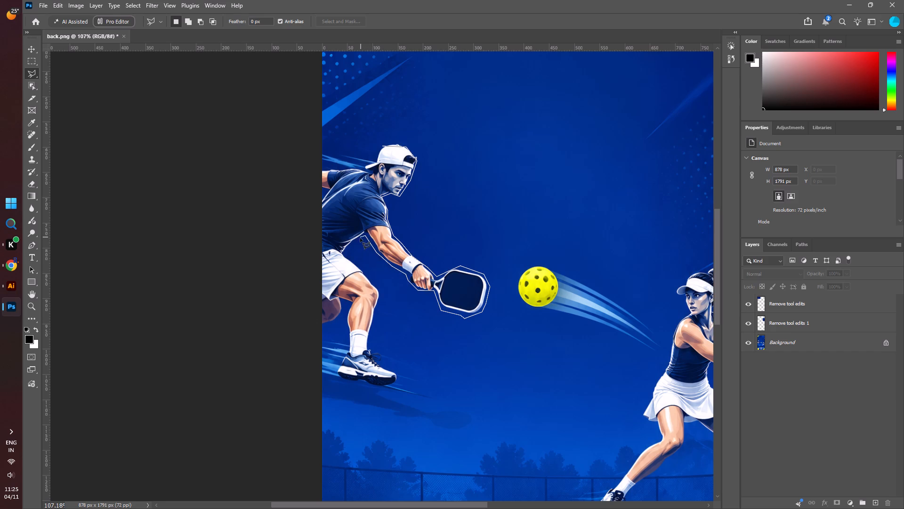
pyautogui.click(356, 241)
pyautogui.click(347, 251)
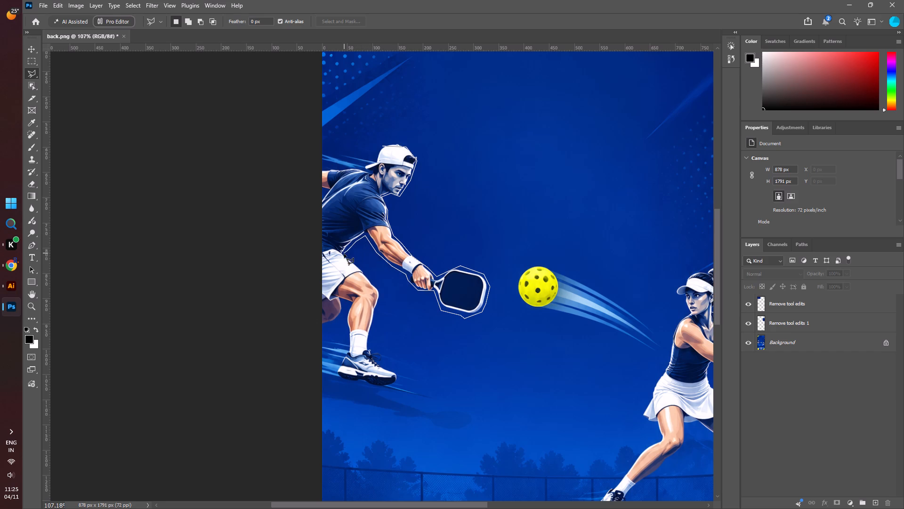
pyautogui.click(344, 254)
# Continue the lasso outline along the male player's shorts, front knee and shin to the ankle.
pyautogui.click(362, 270)
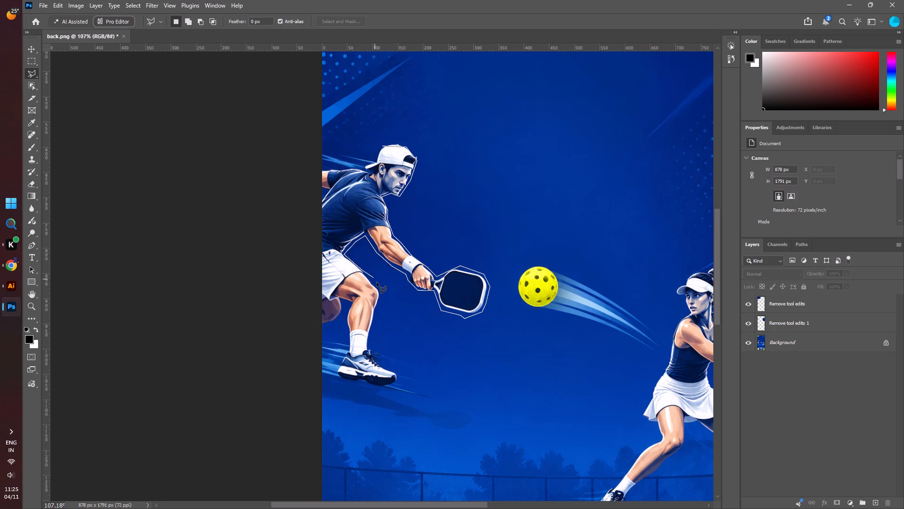
pyautogui.click(378, 285)
pyautogui.click(385, 300)
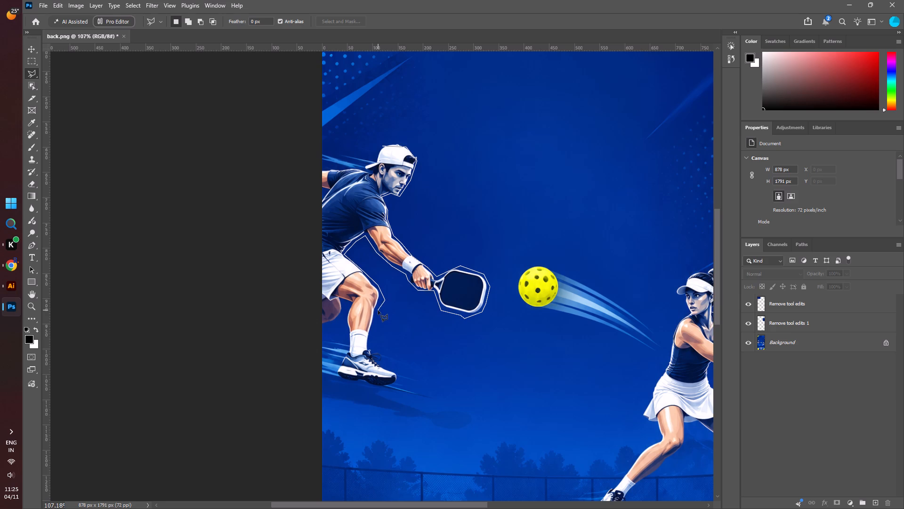
pyautogui.click(377, 312)
pyautogui.click(372, 339)
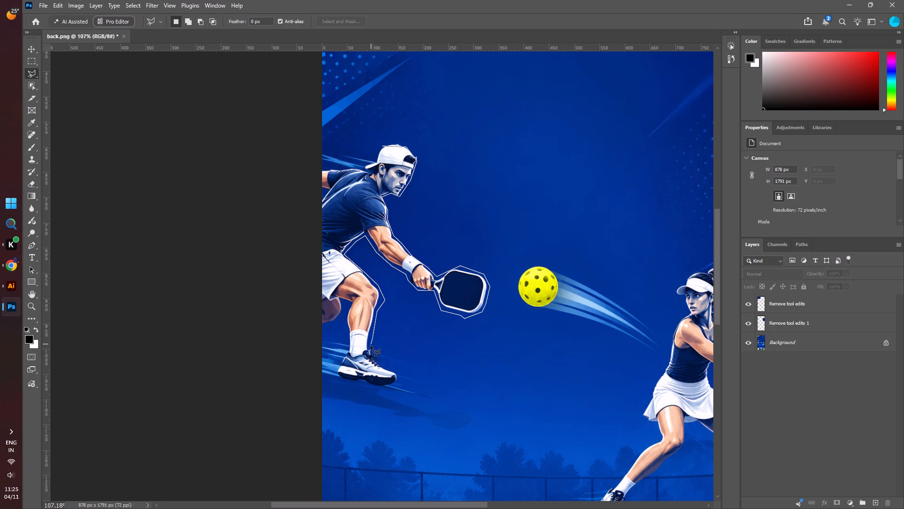
pyautogui.click(371, 347)
# Continue the lasso outline around the male player's front shoe, along its sole and heel, and back up to the ankle.
pyautogui.click(389, 366)
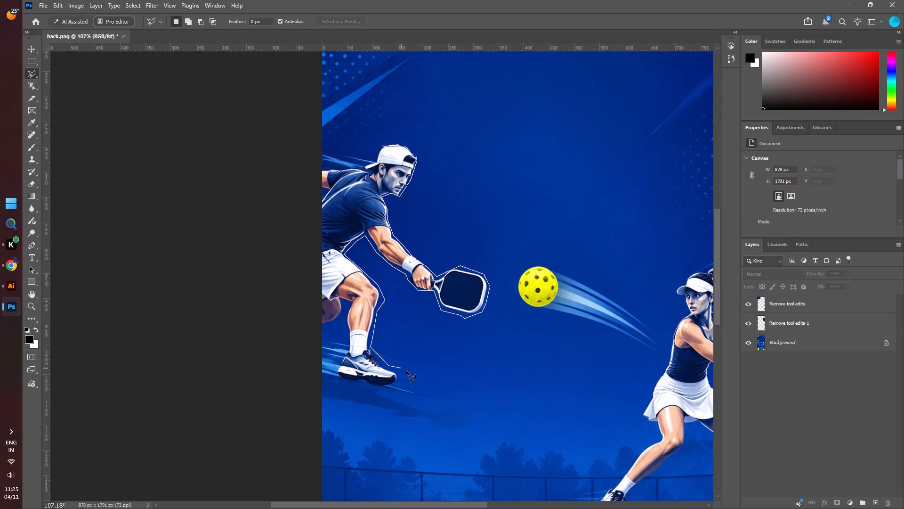
pyautogui.click(404, 376)
pyautogui.click(381, 389)
pyautogui.click(353, 382)
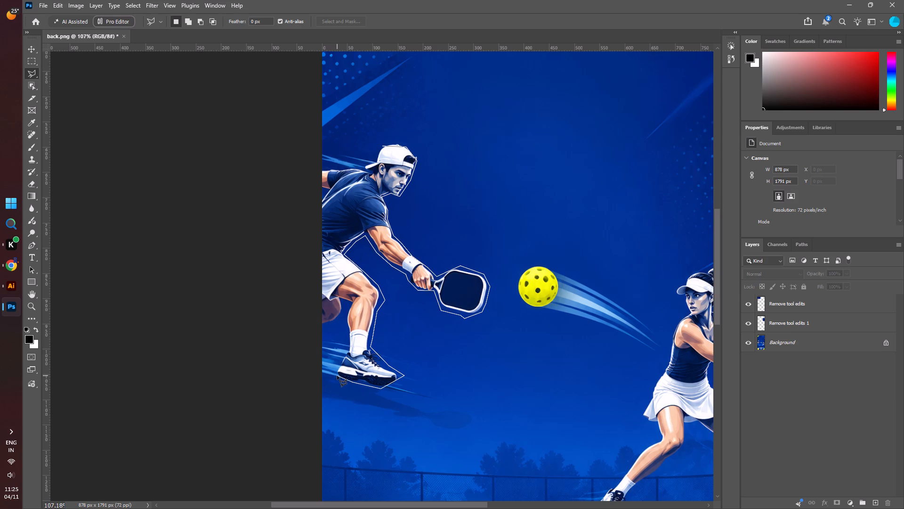
pyautogui.click(333, 379)
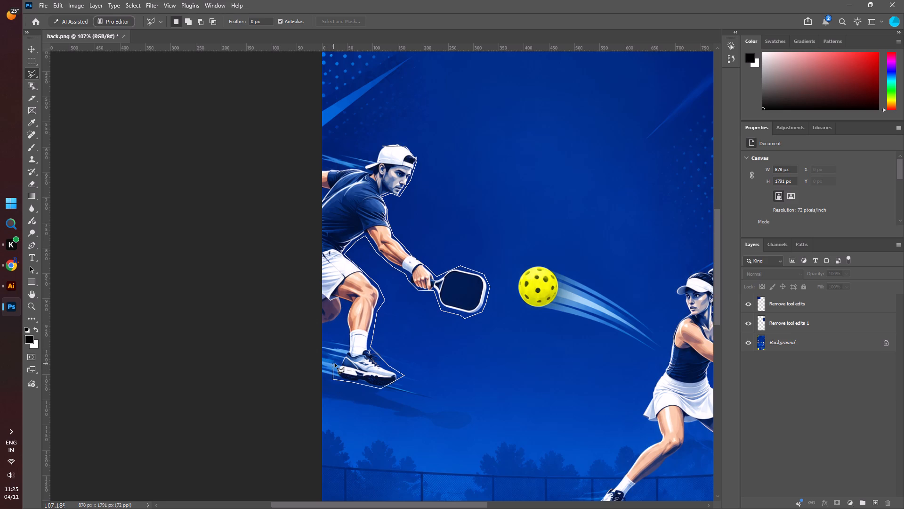
pyautogui.click(336, 364)
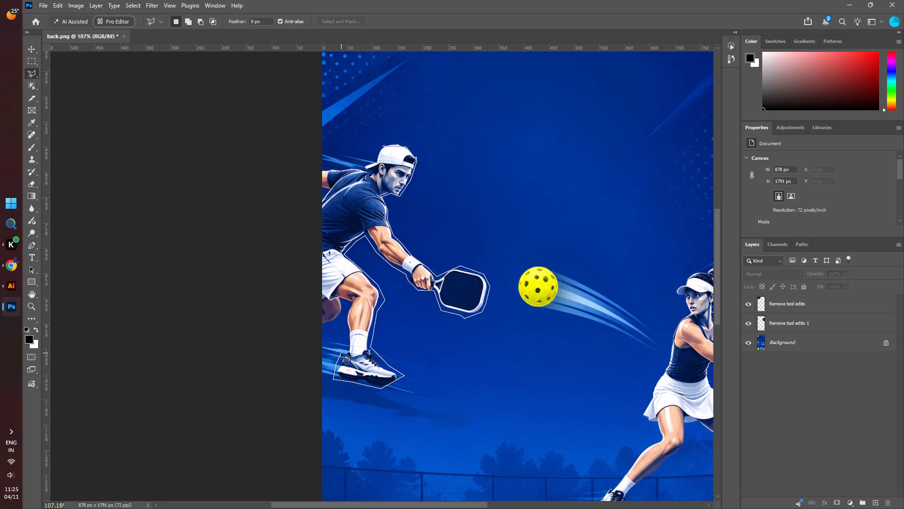
pyautogui.click(341, 353)
pyautogui.click(347, 345)
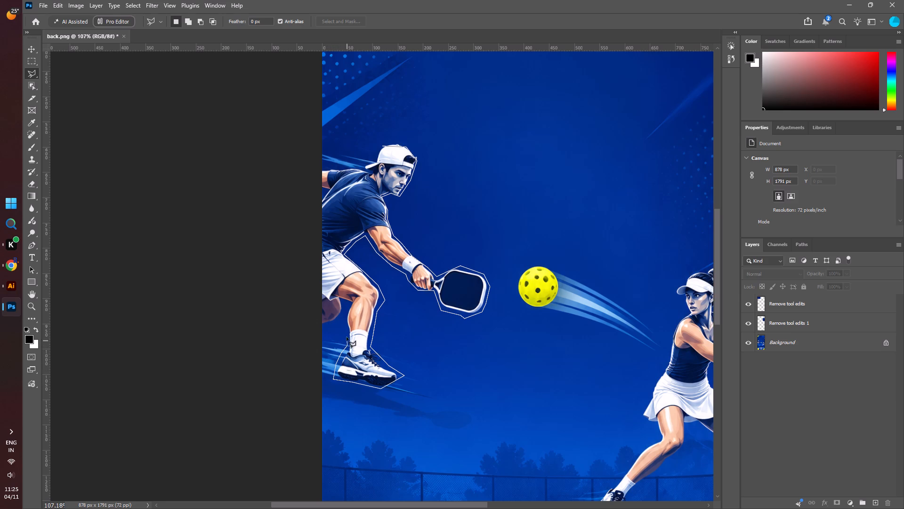
# Trace the lasso outline up the male player's calf, behind the front knee and around the rear leg to the canvas edge.
pyautogui.click(347, 328)
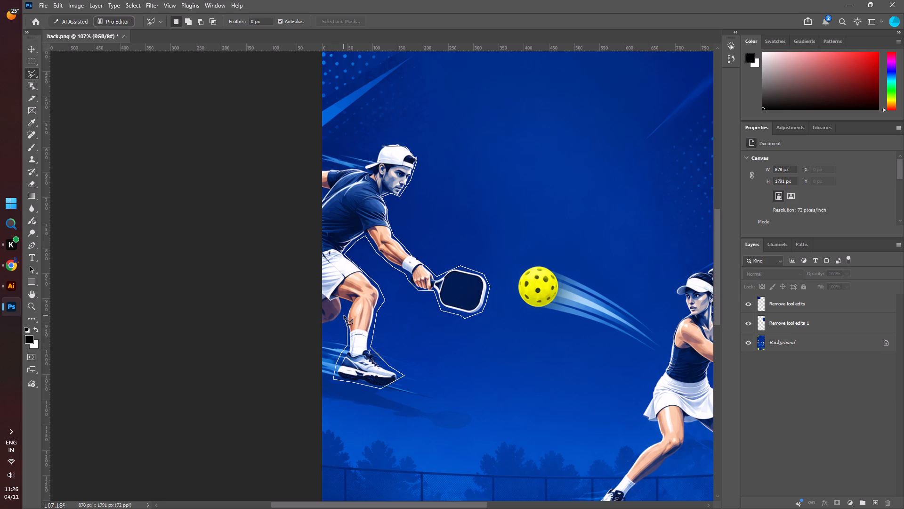
pyautogui.click(345, 312)
pyautogui.click(350, 304)
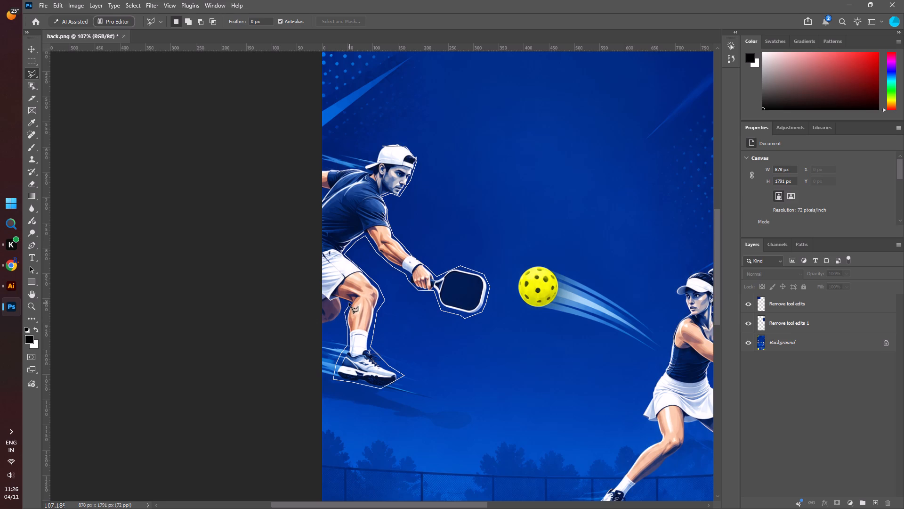
pyautogui.click(343, 300)
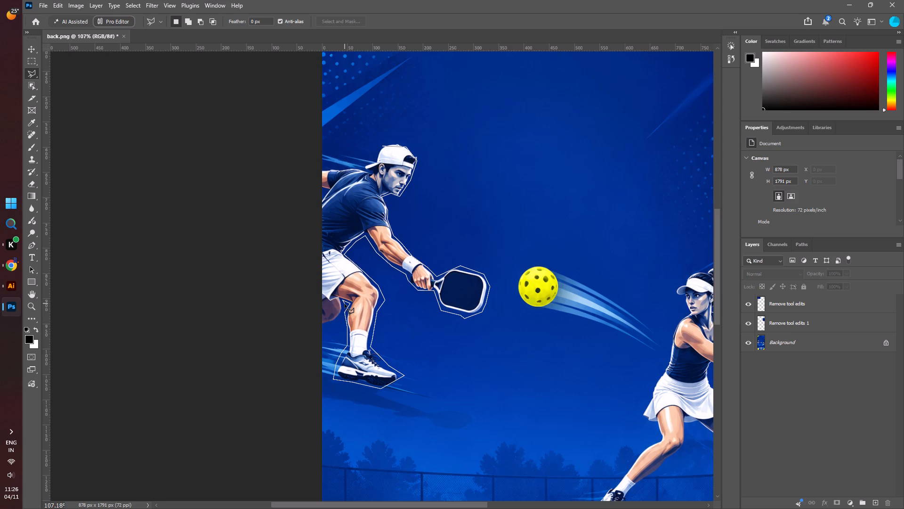
pyautogui.click(344, 308)
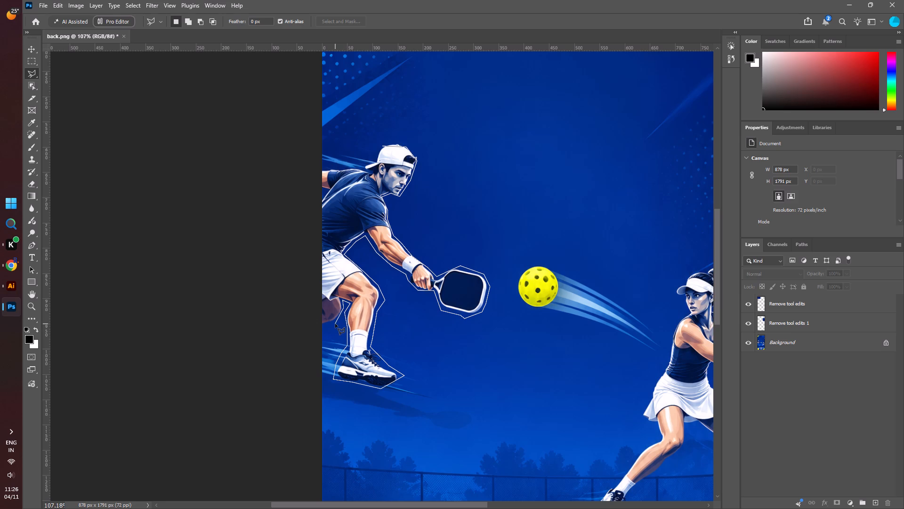
pyautogui.click(339, 317)
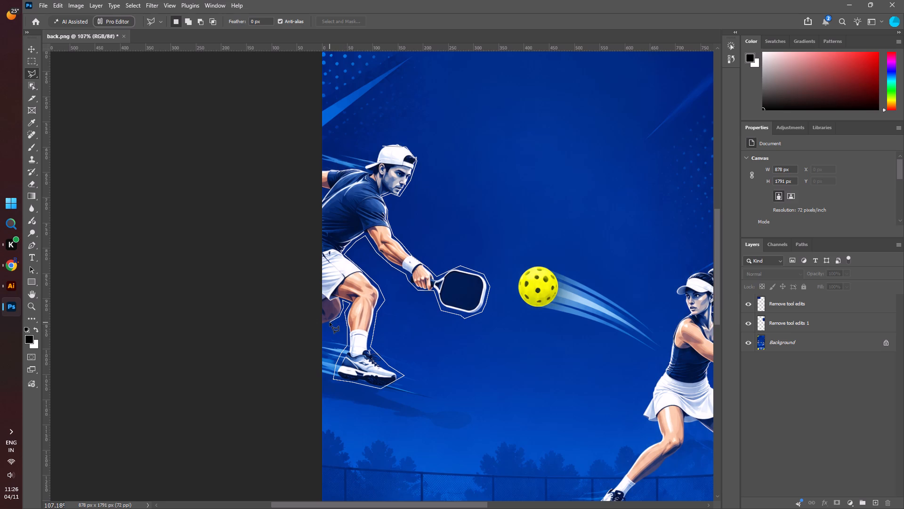
pyautogui.click(329, 324)
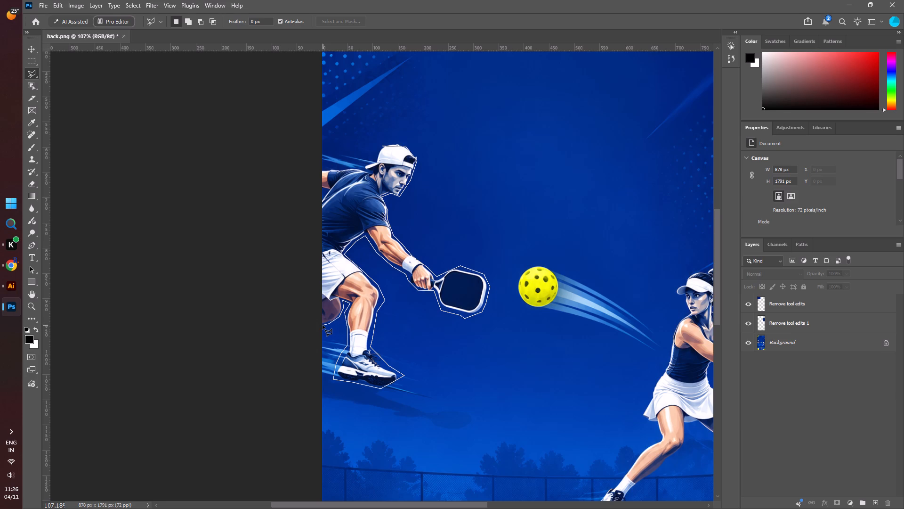
pyautogui.click(323, 325)
pyautogui.click(321, 320)
# Close the lasso selection by tracing up the canvas edge and along the male player's rear arm, shoulder and cap.
pyautogui.click(322, 199)
pyautogui.click(328, 189)
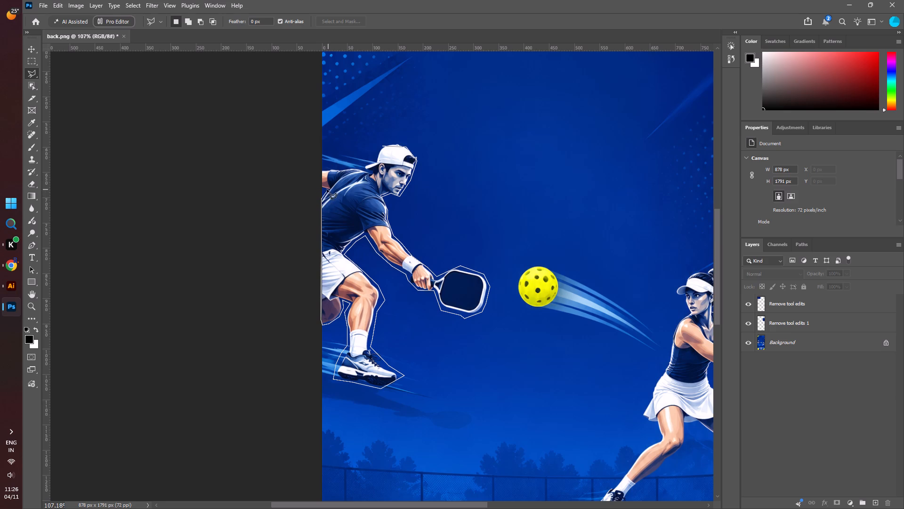
pyautogui.click(322, 188)
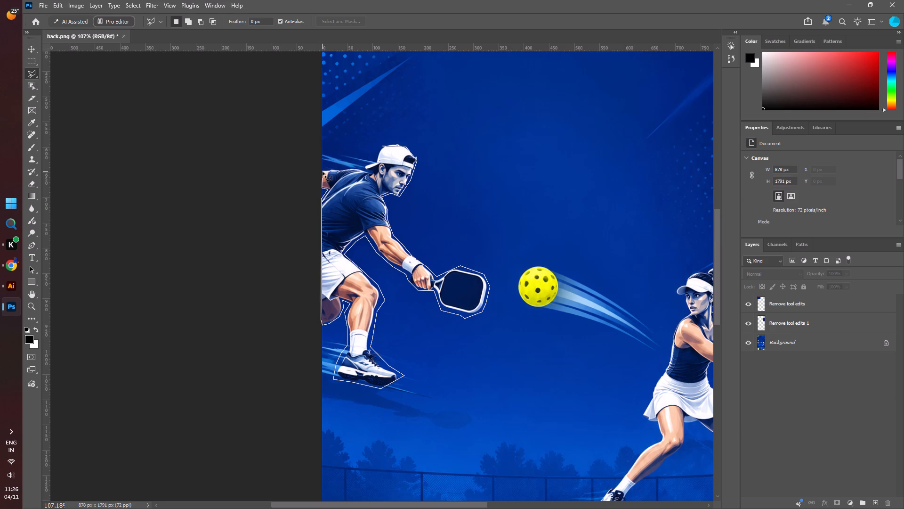
pyautogui.click(323, 171)
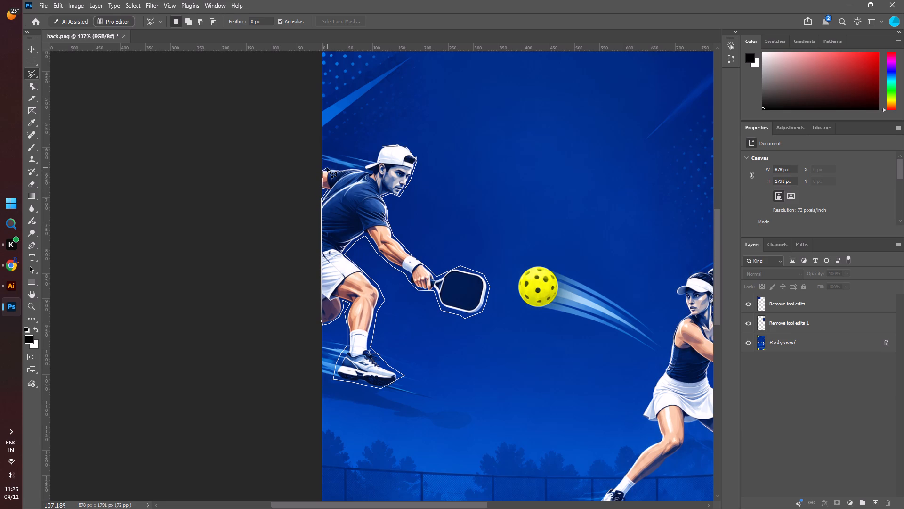
pyautogui.click(332, 170)
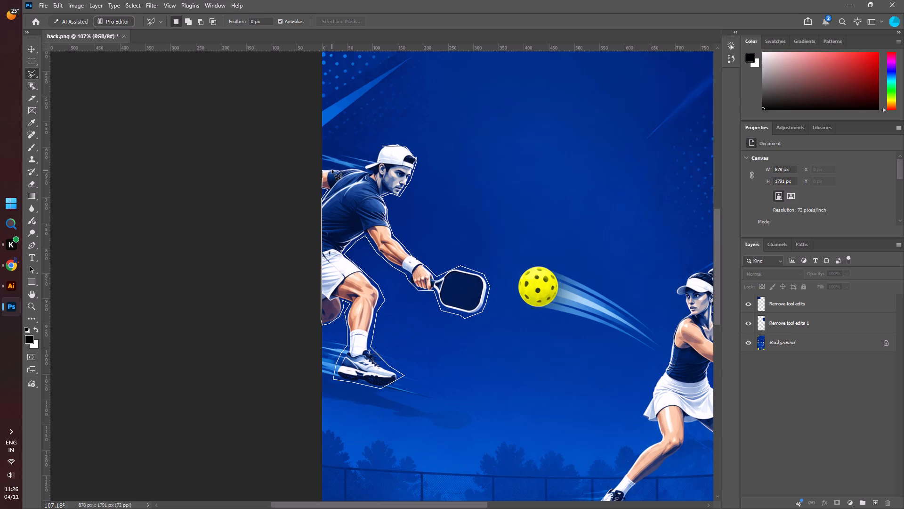
pyautogui.click(342, 169)
pyautogui.click(355, 168)
pyautogui.click(368, 171)
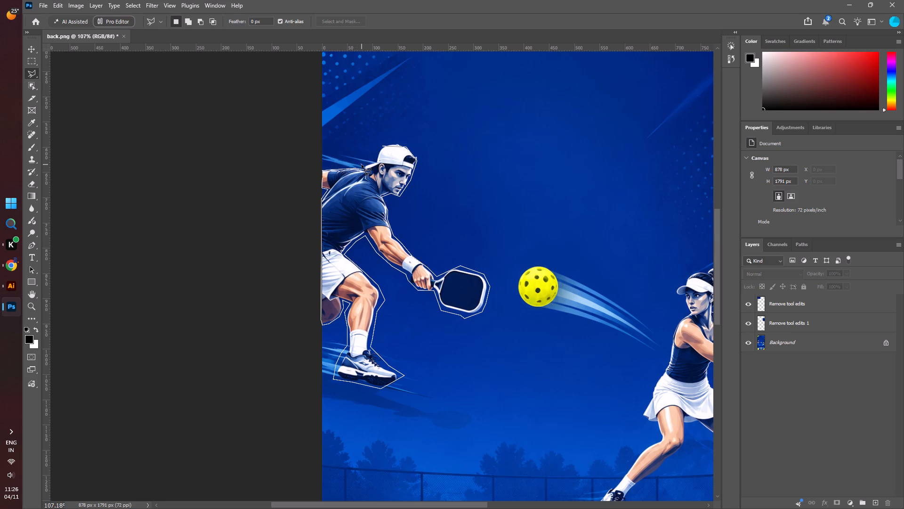
pyautogui.click(362, 164)
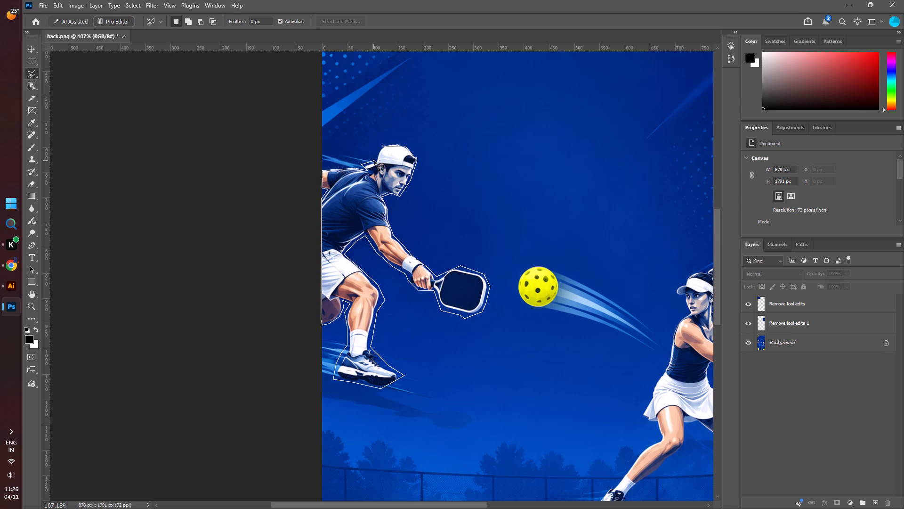
pyautogui.click(374, 161)
pyautogui.click(383, 145)
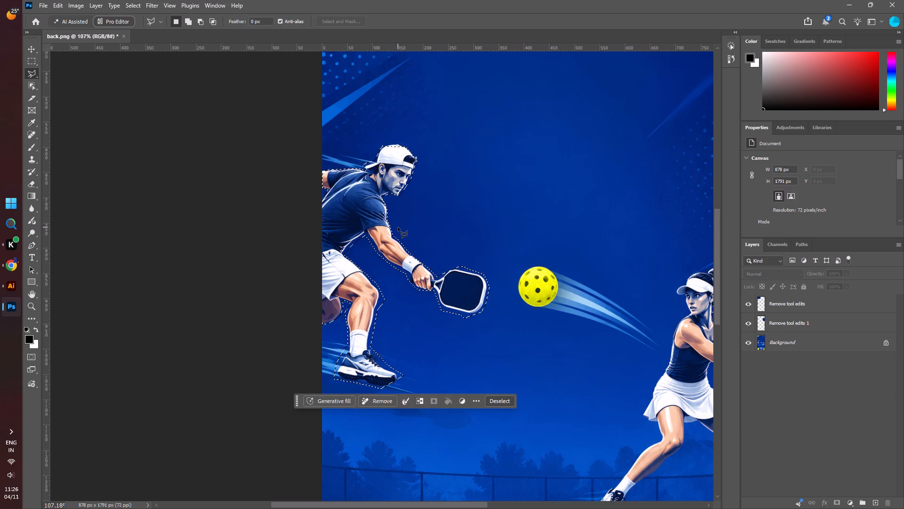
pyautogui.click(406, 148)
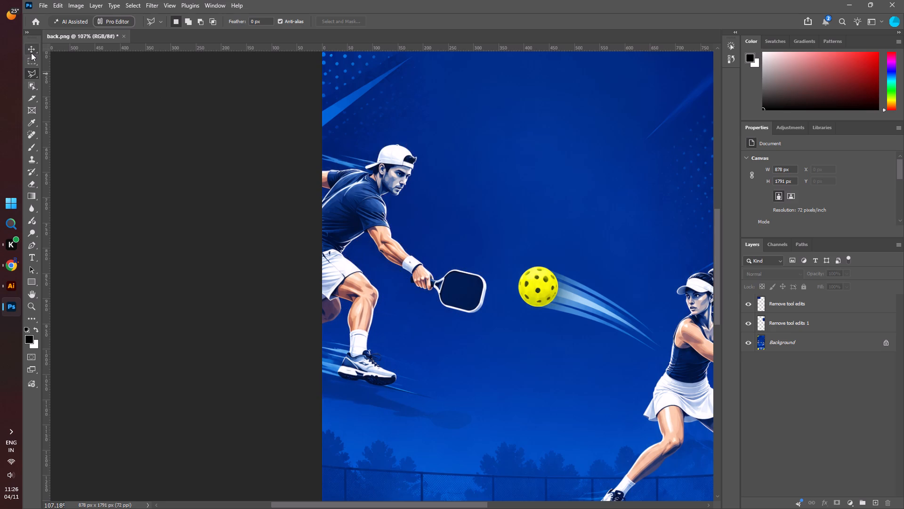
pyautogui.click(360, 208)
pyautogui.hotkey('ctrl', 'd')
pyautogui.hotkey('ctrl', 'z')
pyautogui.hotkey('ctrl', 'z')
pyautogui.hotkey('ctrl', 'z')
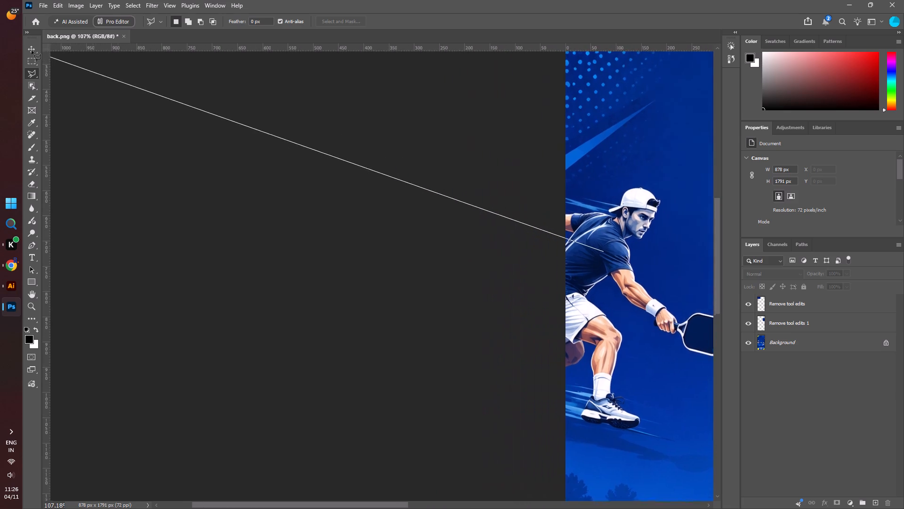
# Switch to the Move tool and undo the stray lasso selection and deselection to bring back the male player's selection.
pyautogui.click(32, 50)
pyautogui.tripleClick(31, 49)
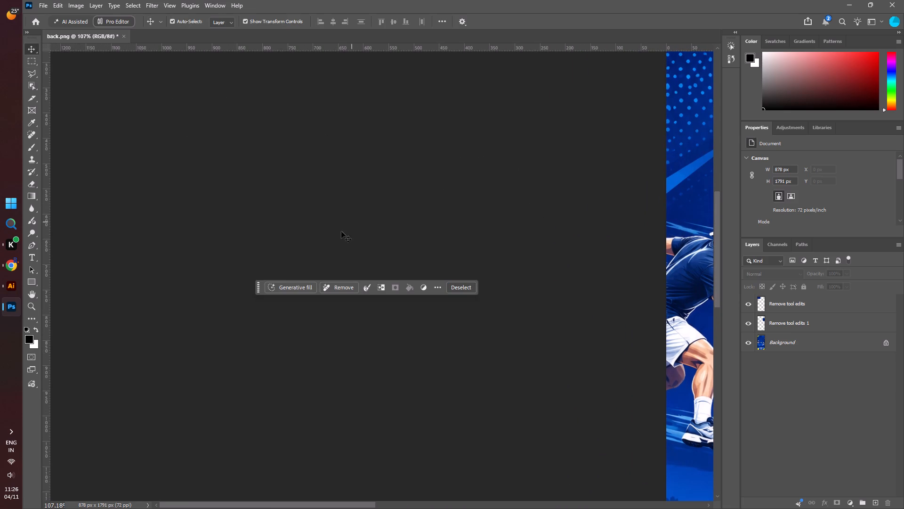
pyautogui.keyDown('ctrl'); pyautogui.scroll(-4, 342, 231); pyautogui.keyUp('ctrl')
pyautogui.keyDown('ctrl'); pyautogui.scroll(-20, 431, 258); pyautogui.keyUp('ctrl')
pyautogui.keyDown('ctrl'); pyautogui.scroll(-5, 431, 258); pyautogui.keyUp('ctrl')
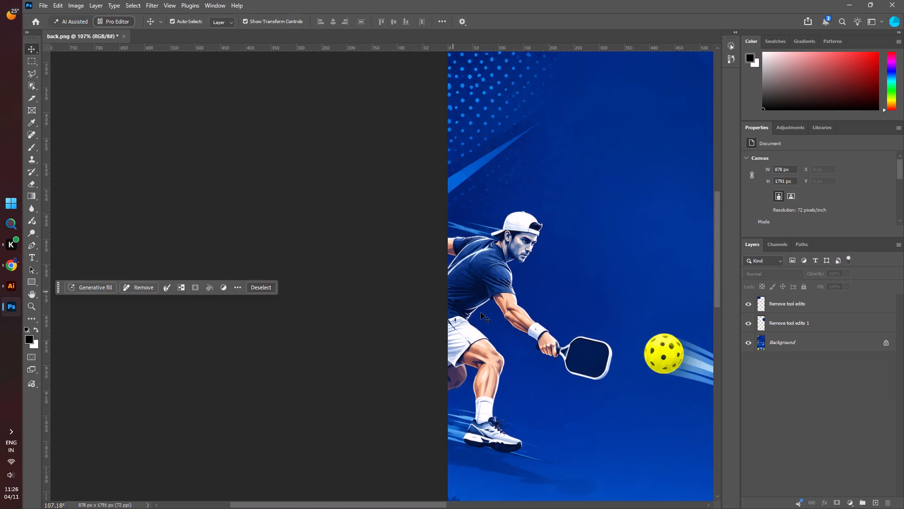
pyautogui.hotkey('ctrl', 'z')
pyautogui.hotkey('ctrl', 'z')
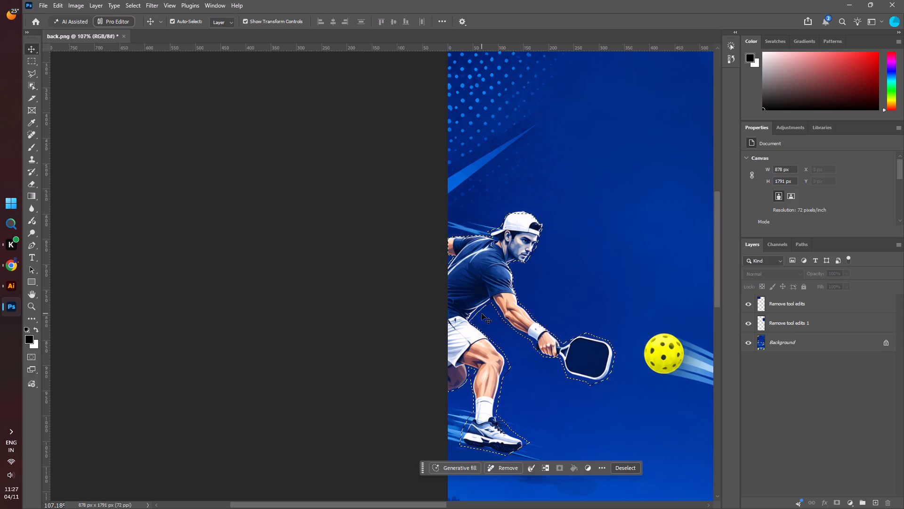
# Move the selected male player and paddle on the Background layer up about 370 px and left about 20 px.
pyautogui.keyDown('alt'); pyautogui.scroll(-9, 492, 296); pyautogui.keyUp('alt')
pyautogui.keyDown('alt'); pyautogui.scroll(-4, 560, 318); pyautogui.keyUp('alt')
pyautogui.keyDown('alt'); pyautogui.scroll(3, 642, 323); pyautogui.keyUp('alt')
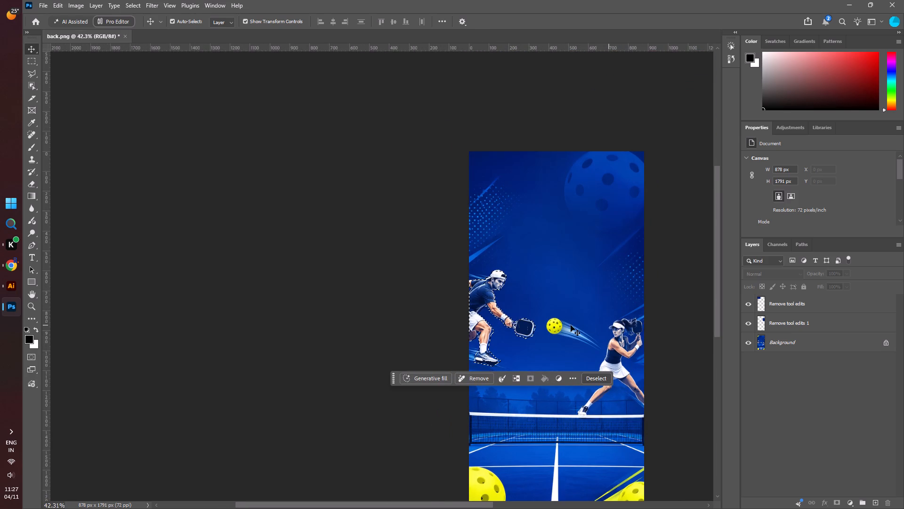
pyautogui.moveTo(487, 297); pyautogui.dragTo(488, 278)
pyautogui.click(778, 340)
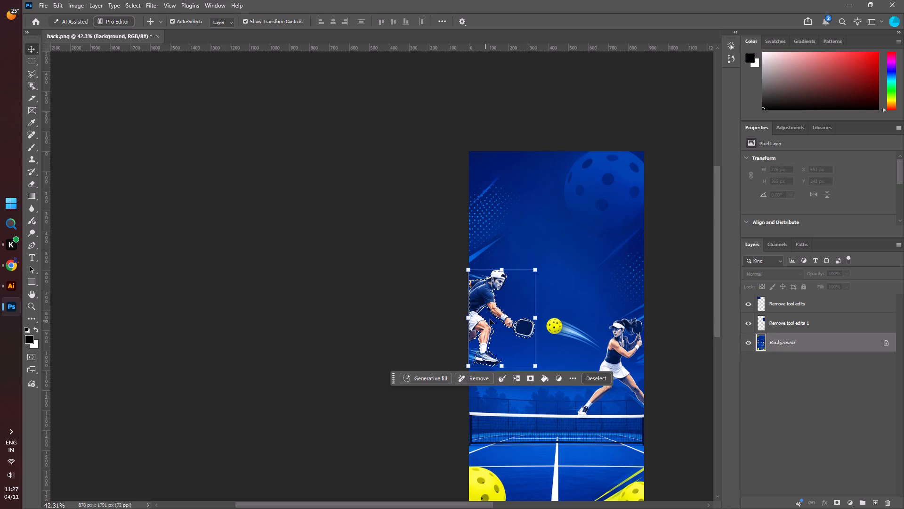
pyautogui.moveTo(492, 303); pyautogui.dragTo(496, 246)
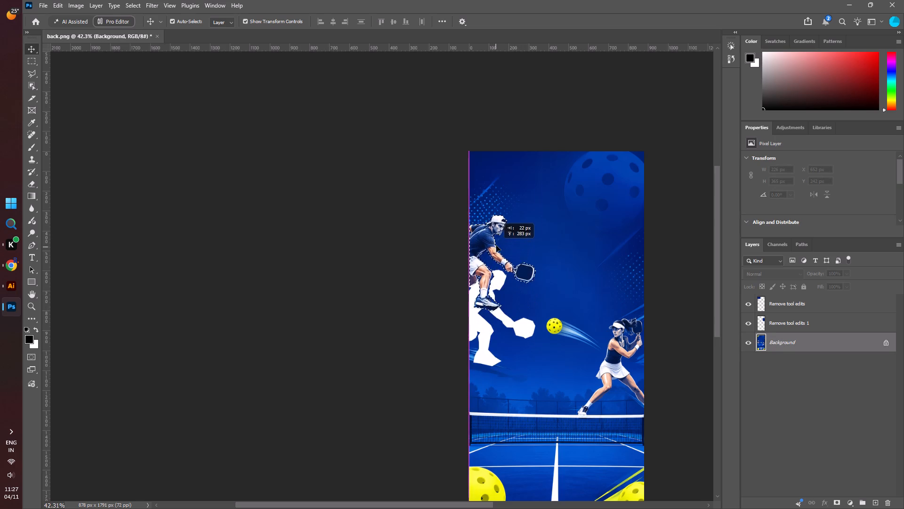
pyautogui.moveTo(496, 246); pyautogui.dragTo(487, 227)
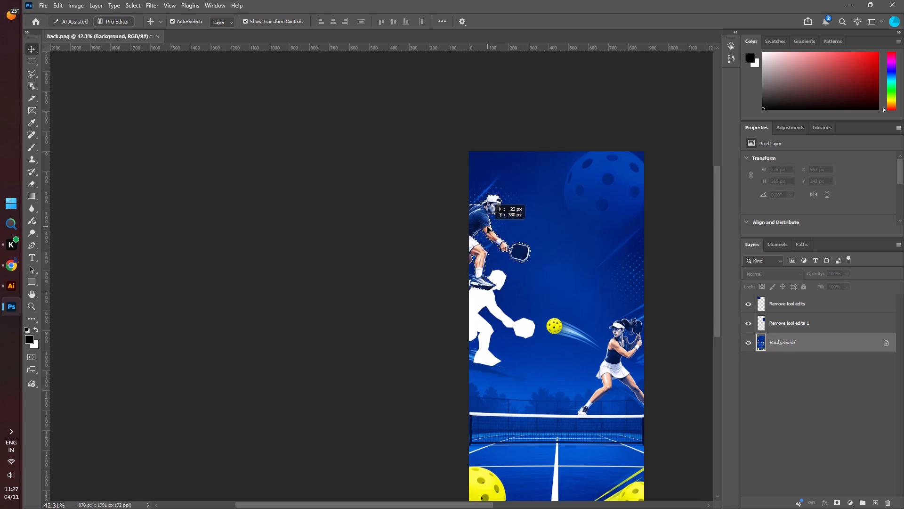
pyautogui.moveTo(487, 227); pyautogui.dragTo(487, 229)
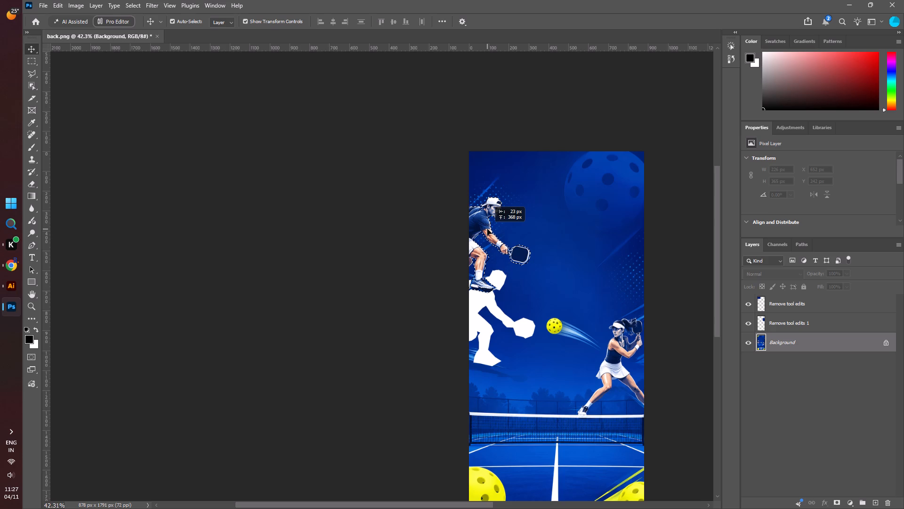
pyautogui.moveTo(487, 229); pyautogui.dragTo(488, 229)
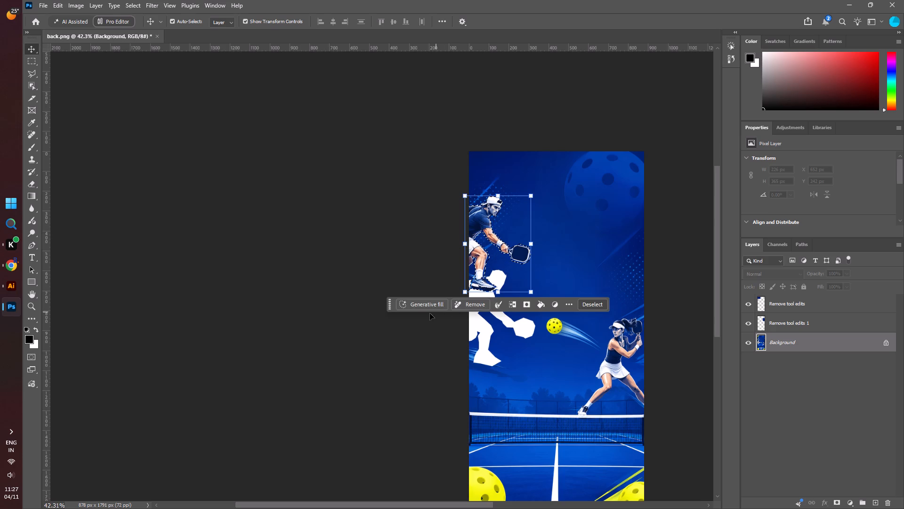
# Set up the Brush tool on the Background layer with the banner's blue, sampled between the large faded ball and the paddle, as foreground colour.
pyautogui.click(424, 323)
pyautogui.keyDown('alt'); pyautogui.scroll(-2, 448, 328); pyautogui.keyUp('alt')
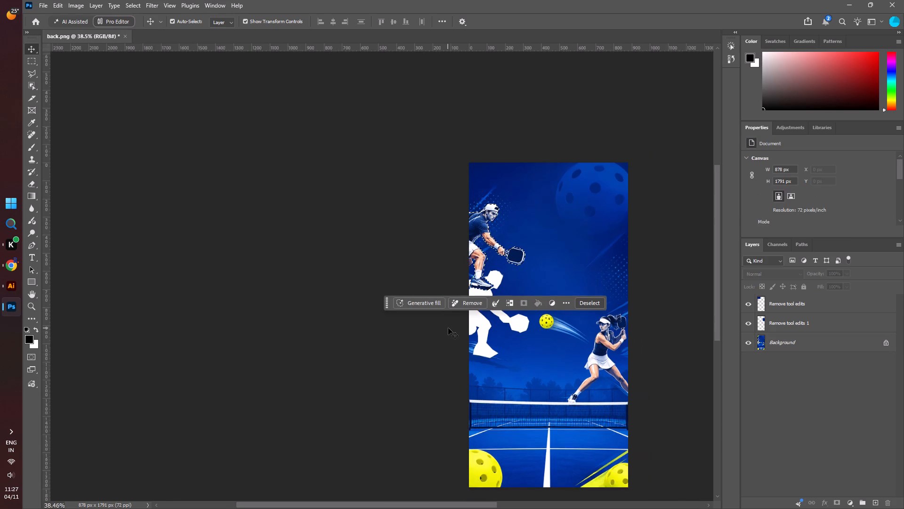
pyautogui.keyDown('alt'); pyautogui.scroll(-1, 448, 328); pyautogui.keyUp('alt')
pyautogui.keyDown('alt'); pyautogui.scroll(7, 491, 346); pyautogui.keyUp('alt')
pyautogui.scroll(4, 491, 346)
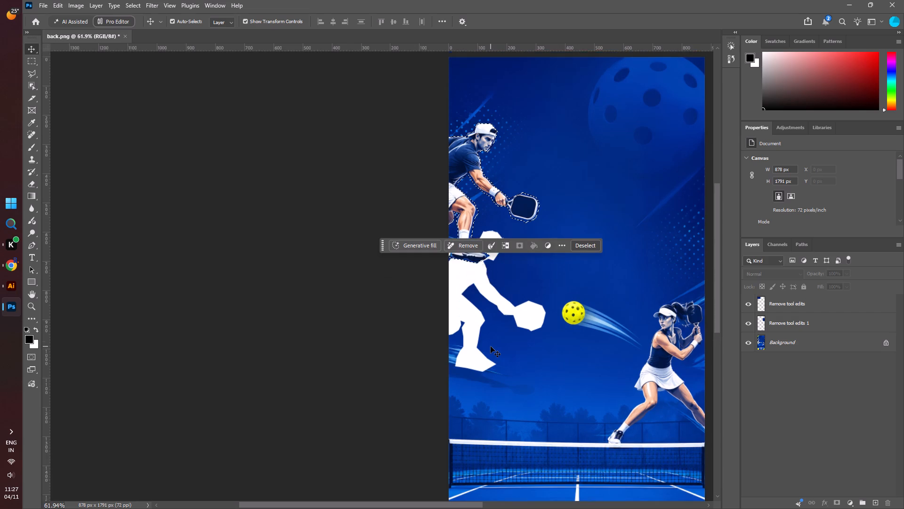
pyautogui.rightClick(30, 85)
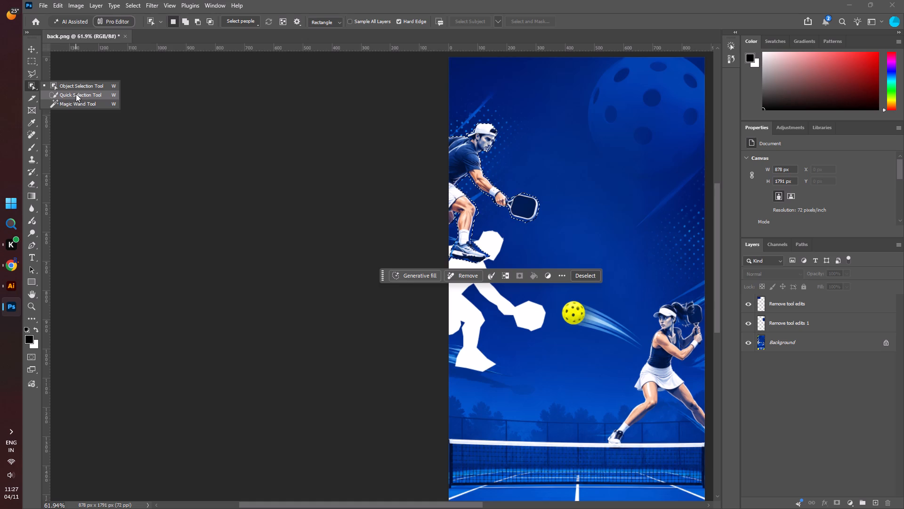
pyautogui.click(32, 142)
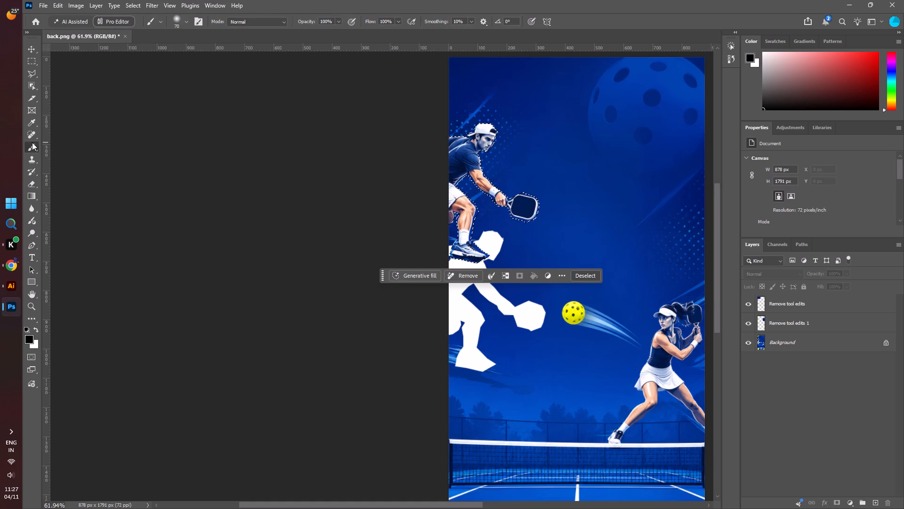
pyautogui.click(793, 344)
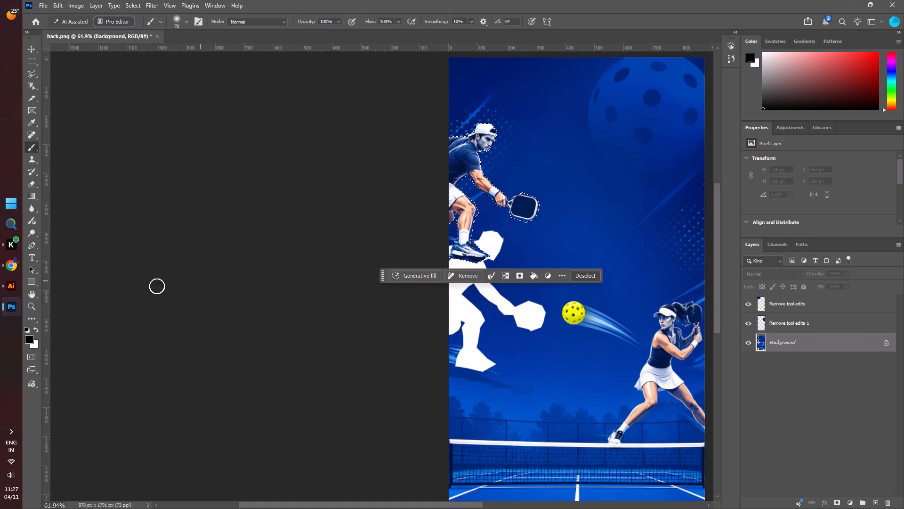
pyautogui.doubleClick(28, 342)
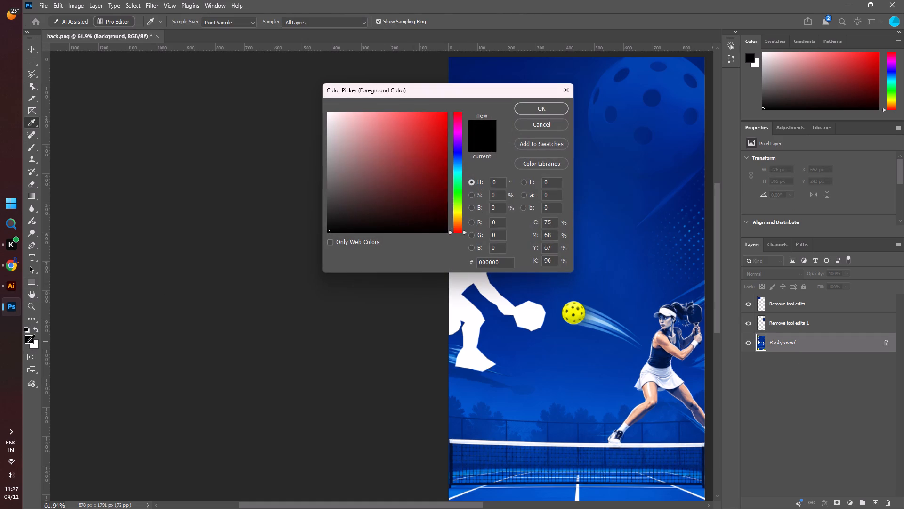
pyautogui.click(609, 203)
pyautogui.click(543, 110)
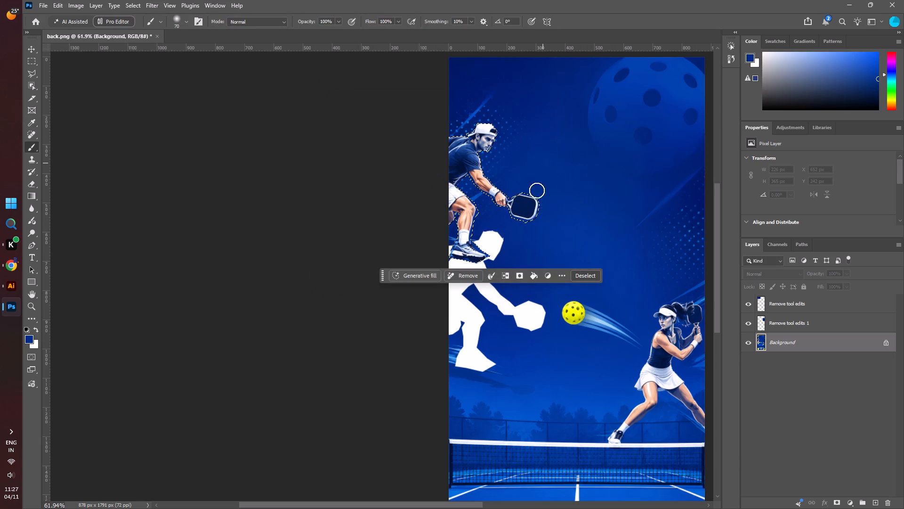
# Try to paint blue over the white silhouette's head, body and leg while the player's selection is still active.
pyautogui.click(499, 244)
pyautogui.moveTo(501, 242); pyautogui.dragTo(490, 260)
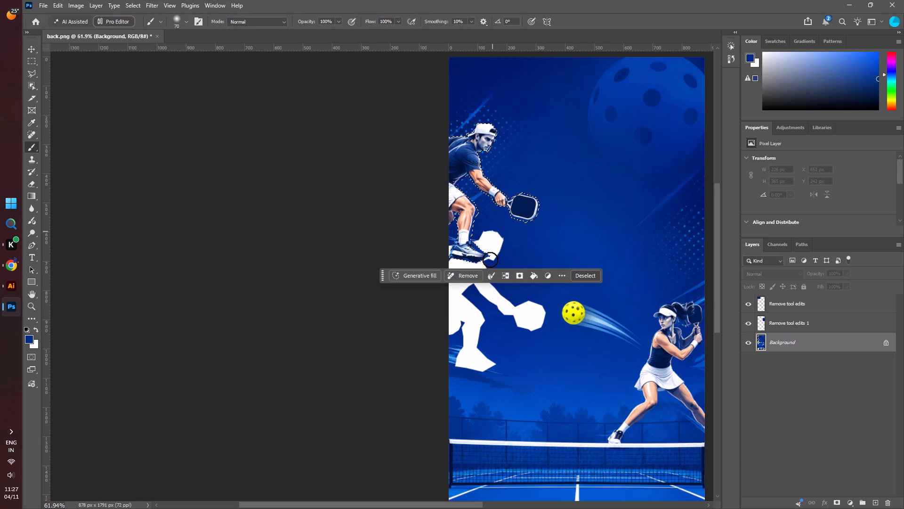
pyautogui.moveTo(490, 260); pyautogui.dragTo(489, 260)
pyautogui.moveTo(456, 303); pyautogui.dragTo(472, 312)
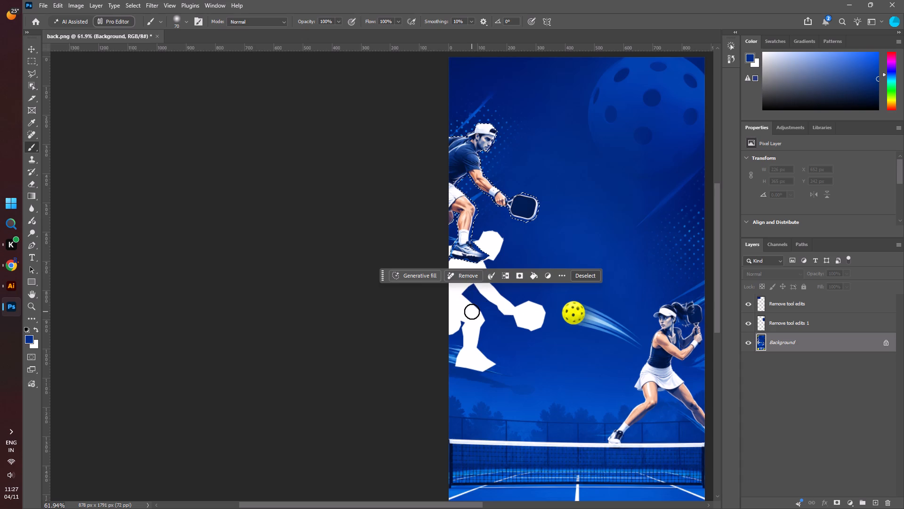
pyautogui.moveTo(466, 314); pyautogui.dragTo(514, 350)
# Deselect the male player and brush blue over the white silhouette's paddle, arm, leg, torso and head.
pyautogui.hotkey('ctrl', 'd')
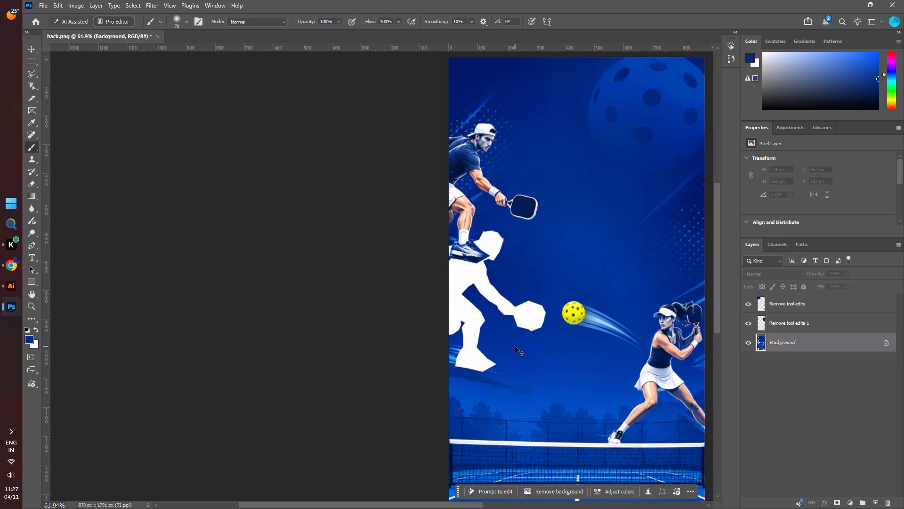
pyautogui.moveTo(533, 316); pyautogui.dragTo(539, 307)
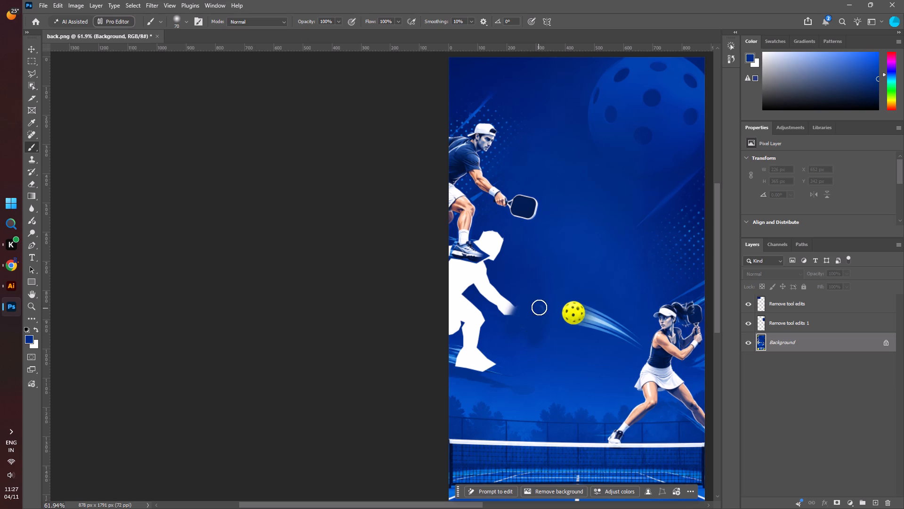
pyautogui.moveTo(539, 307); pyautogui.dragTo(487, 287)
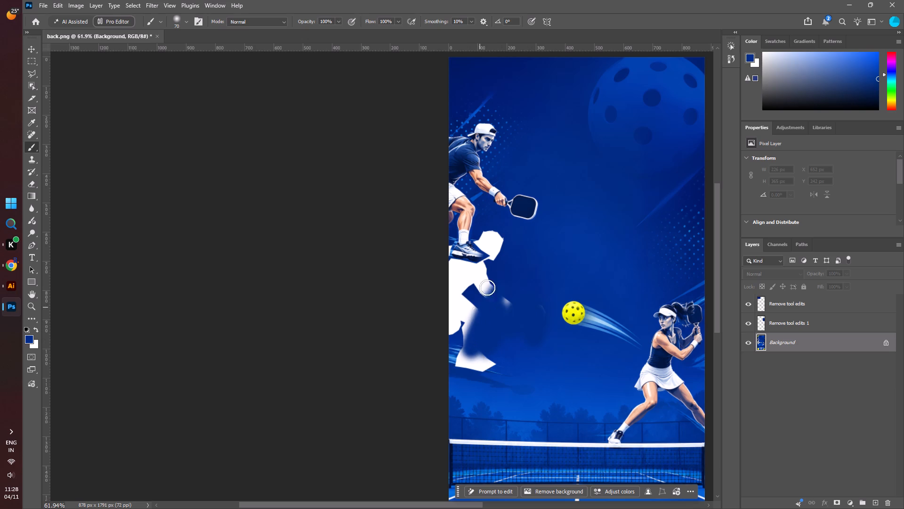
pyautogui.moveTo(487, 287); pyautogui.dragTo(438, 260)
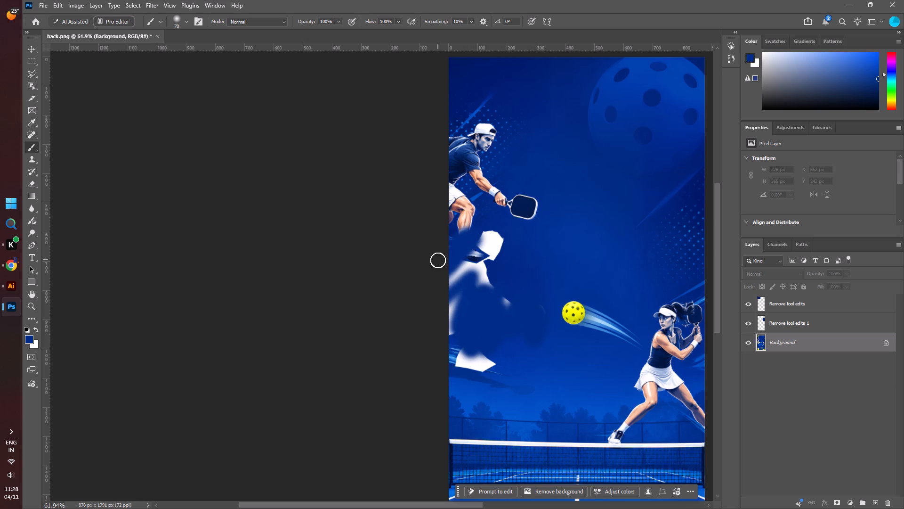
pyautogui.moveTo(438, 260); pyautogui.dragTo(499, 232)
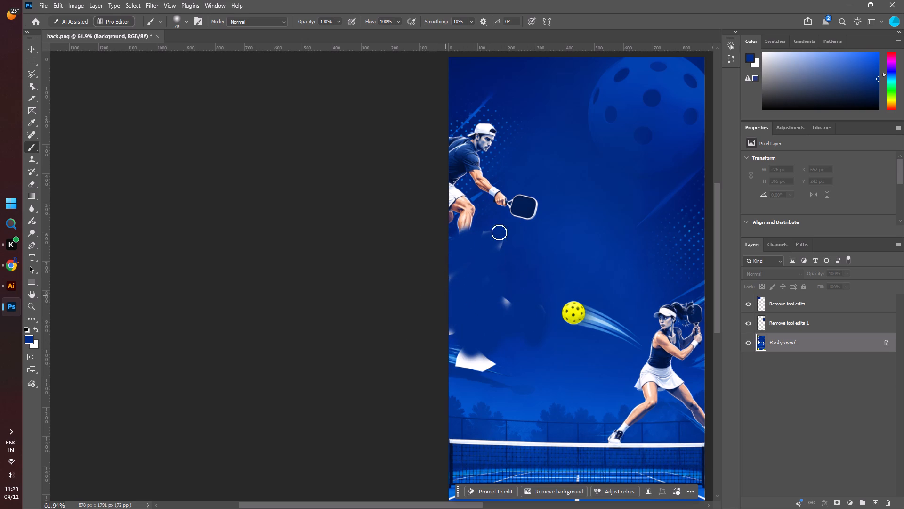
# Brush blue over the silhouette's remaining white shoe and leftover specks, and finish with the Move tool active and no layer selected.
pyautogui.moveTo(499, 232); pyautogui.dragTo(487, 375)
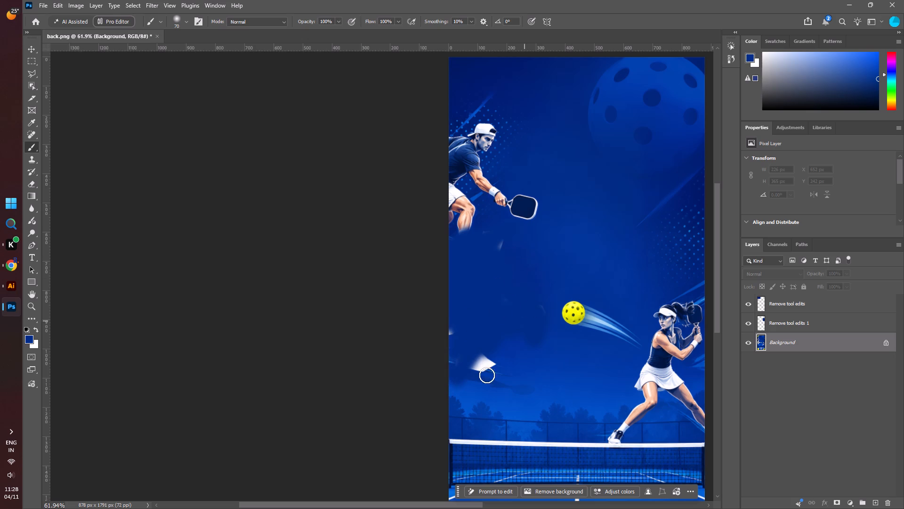
pyautogui.moveTo(487, 375); pyautogui.dragTo(511, 304)
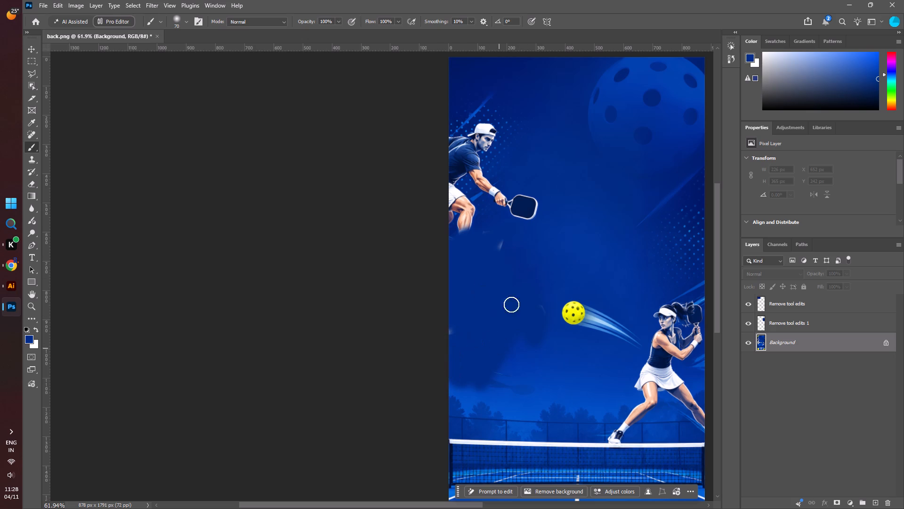
pyautogui.moveTo(511, 304); pyautogui.dragTo(538, 332)
pyautogui.moveTo(538, 332); pyautogui.dragTo(486, 356)
pyautogui.keyDown('alt'); pyautogui.scroll(-6, 458, 345); pyautogui.keyUp('alt')
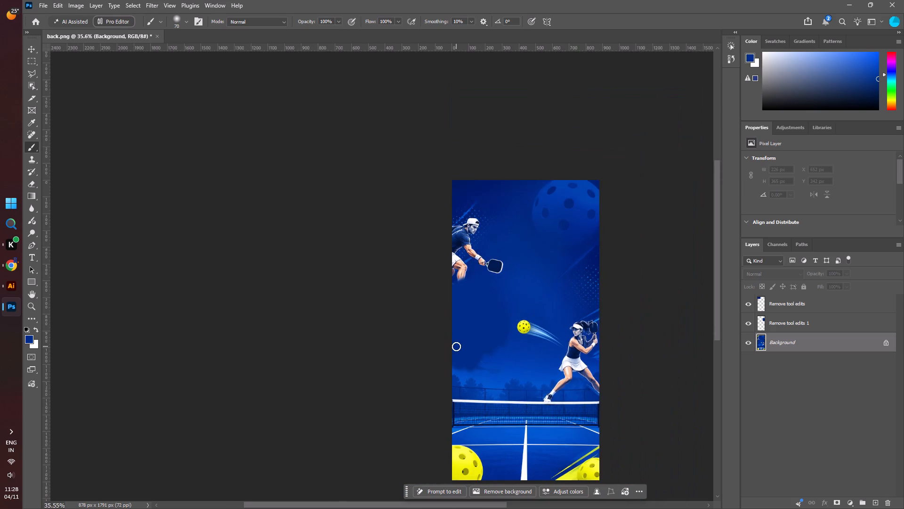
pyautogui.keyDown('alt'); pyautogui.scroll(-5, 456, 346); pyautogui.keyUp('alt')
pyautogui.keyDown('alt'); pyautogui.scroll(3, 484, 363); pyautogui.keyUp('alt')
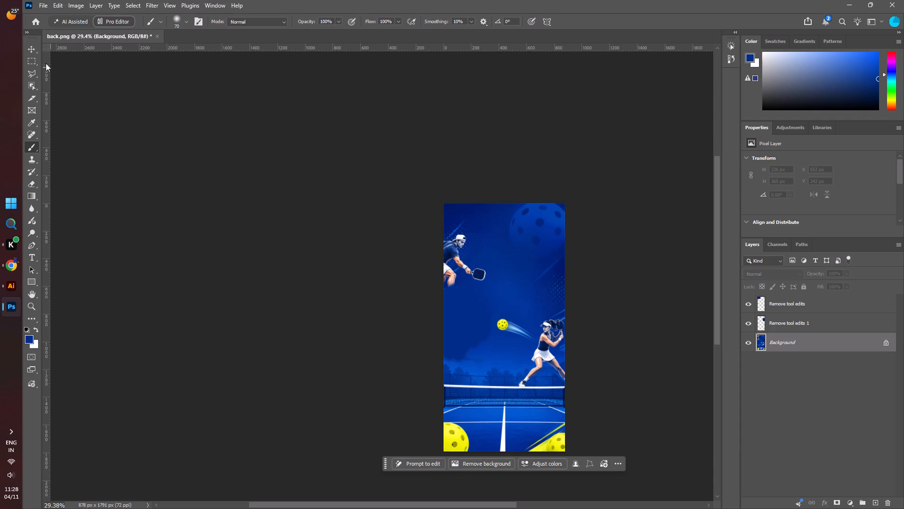
pyautogui.click(30, 46)
pyautogui.click(163, 150)
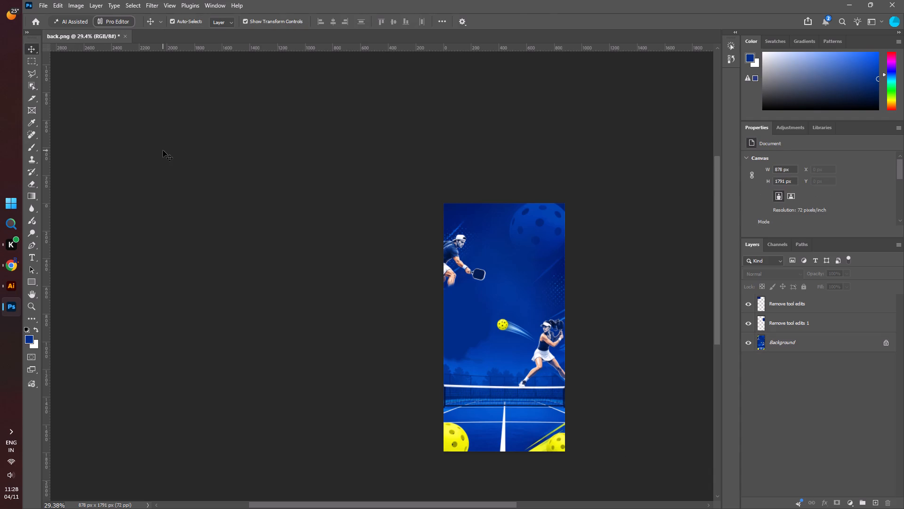
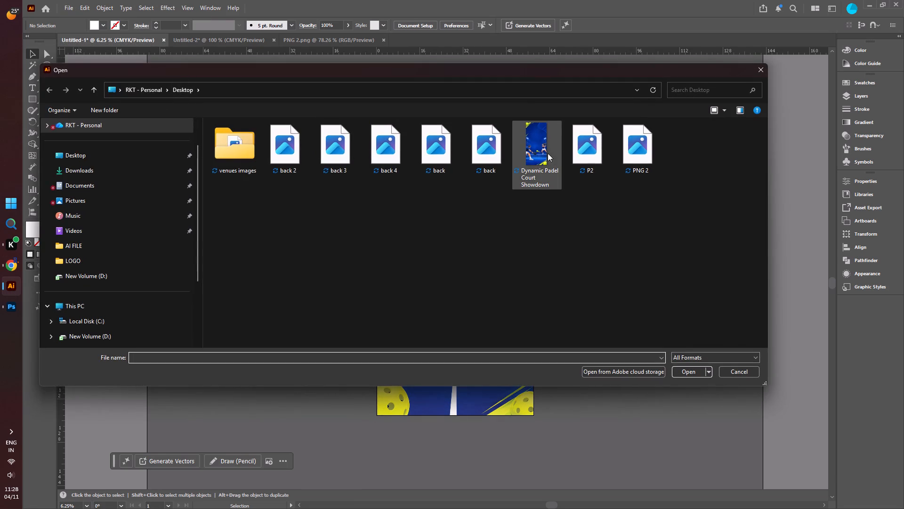
pyautogui.click(548, 153)
pyautogui.click(682, 376)
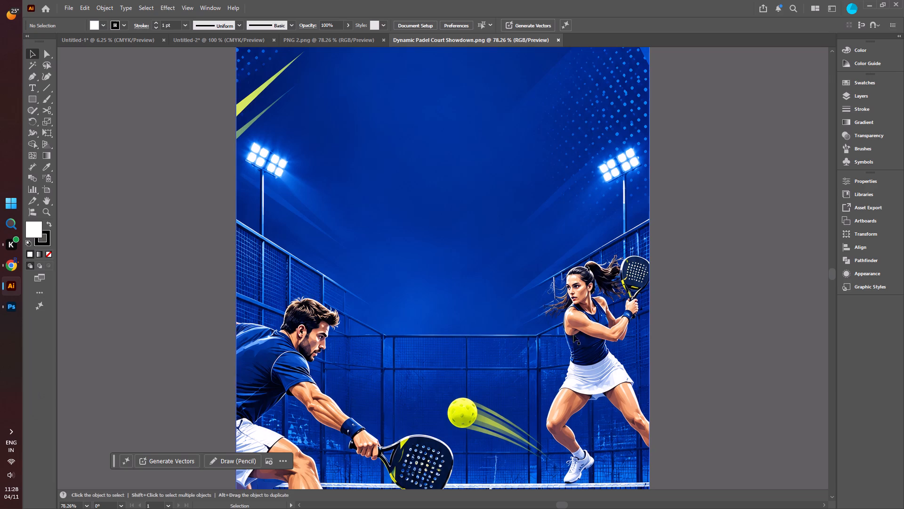
pyautogui.keyDown('alt'); pyautogui.scroll(-5, 421, 218); pyautogui.keyUp('alt')
pyautogui.keyDown('alt'); pyautogui.scroll(1, 421, 218); pyautogui.keyUp('alt')
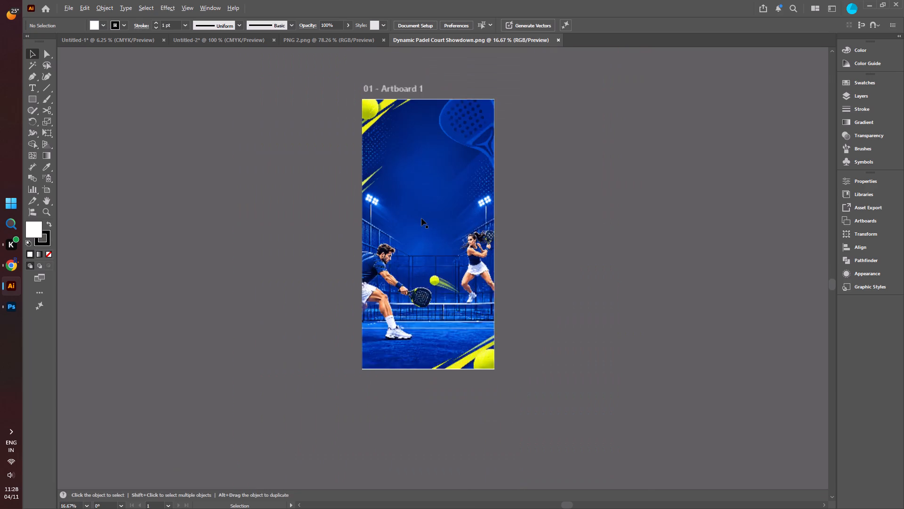
pyautogui.keyDown('alt'); pyautogui.scroll(1, 421, 218); pyautogui.keyUp('alt')
pyautogui.click(427, 209)
pyautogui.hotkey('ctrl', 'c')
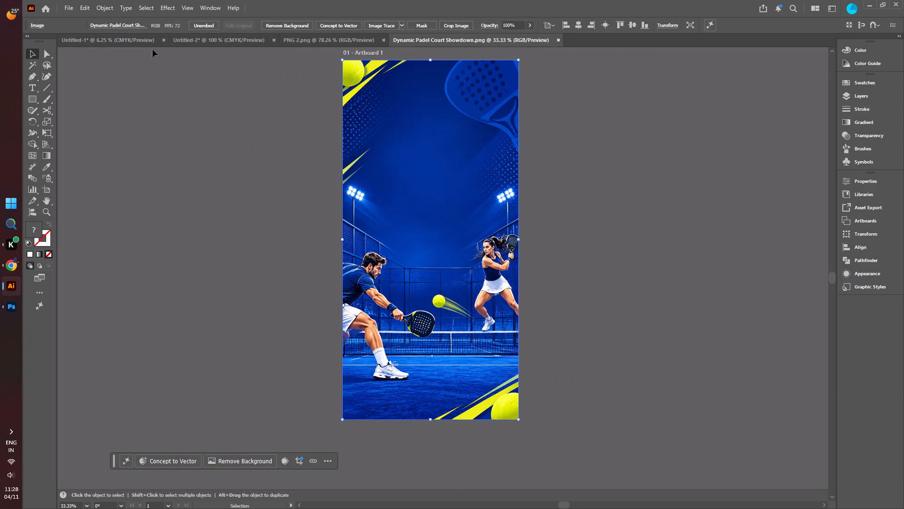
# Delete the pickleball background image from the Untitled-1 banner.
pyautogui.click(106, 41)
pyautogui.click(511, 151)
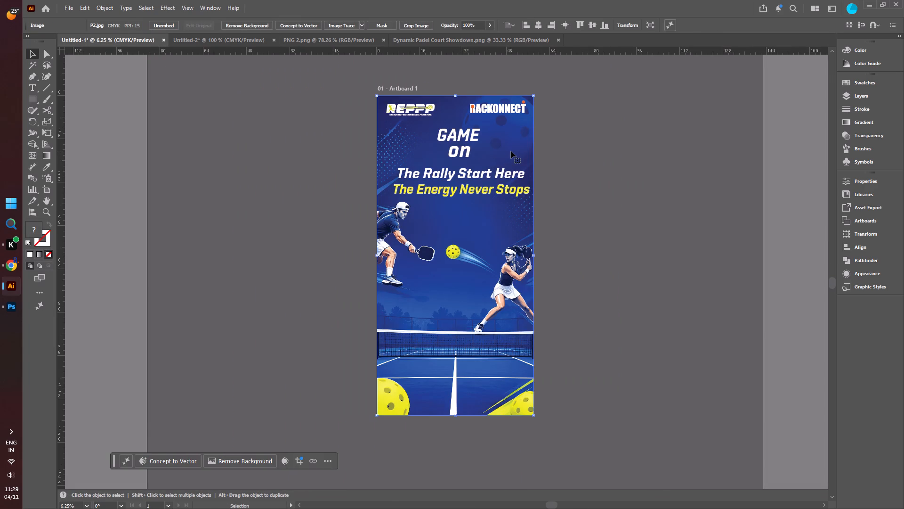
pyautogui.press('Delete')
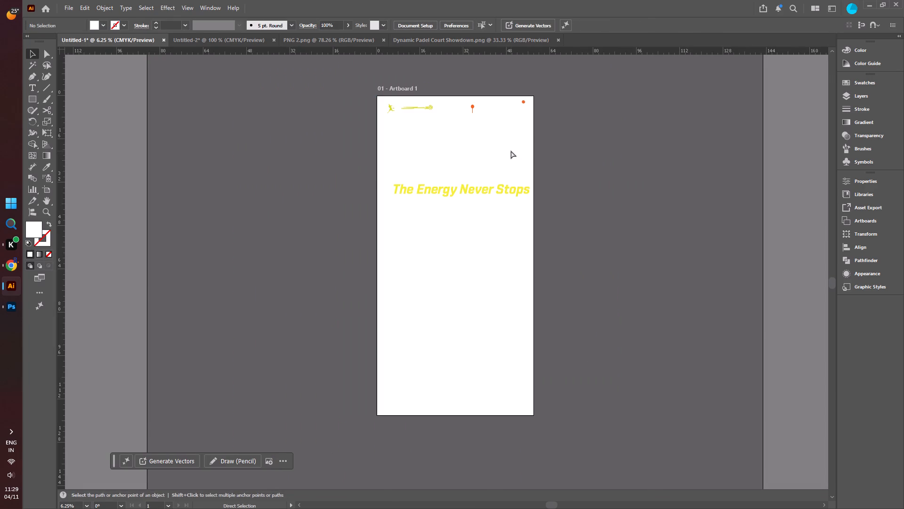
# Paste the padel image into Untitled-1 and align its top-left corner with the artboard's top-left corner.
pyautogui.hotkey('ctrl', 'v')
pyautogui.moveTo(441, 260); pyautogui.dragTo(388, 120)
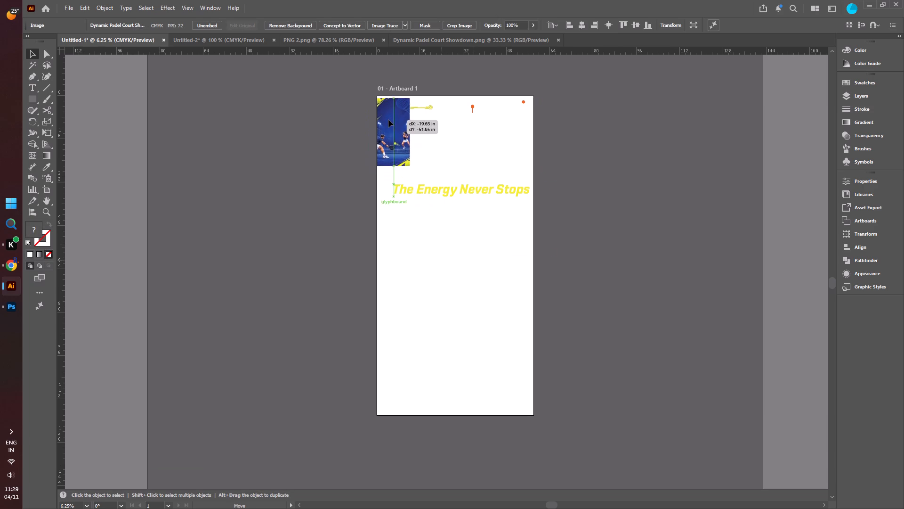
pyautogui.moveTo(388, 120); pyautogui.dragTo(388, 118)
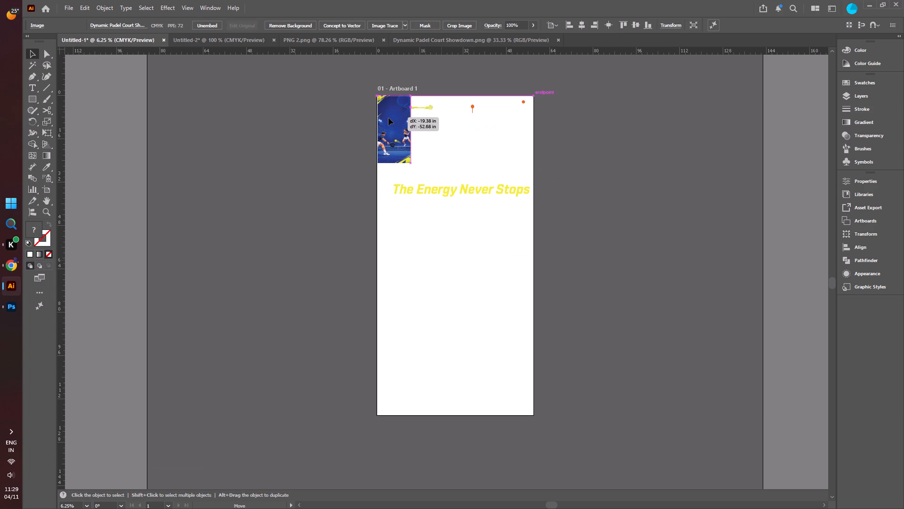
pyautogui.moveTo(388, 118); pyautogui.dragTo(389, 119)
pyautogui.keyDown('ctrl'); pyautogui.scroll(7, 385, 112); pyautogui.keyUp('ctrl')
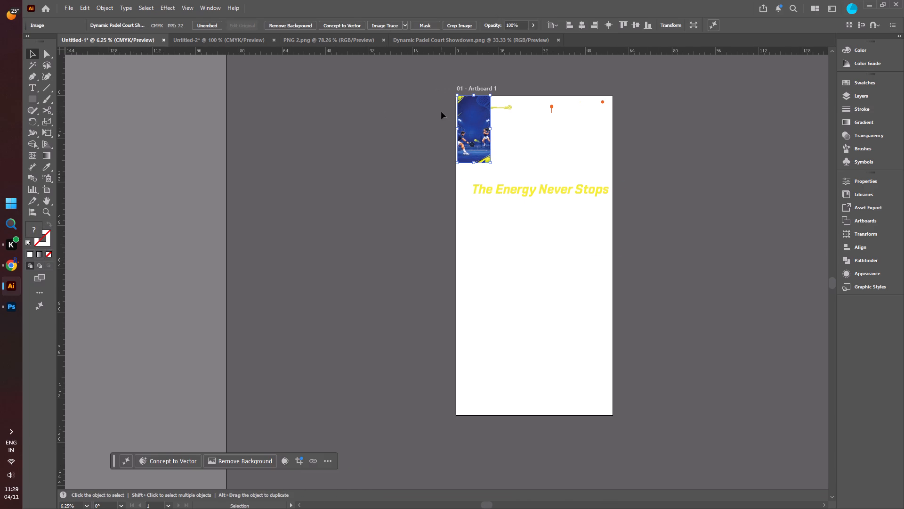
pyautogui.keyDown('alt'); pyautogui.scroll(7, 449, 96); pyautogui.keyUp('alt')
pyautogui.keyDown('alt'); pyautogui.scroll(3, 549, 111); pyautogui.keyUp('alt')
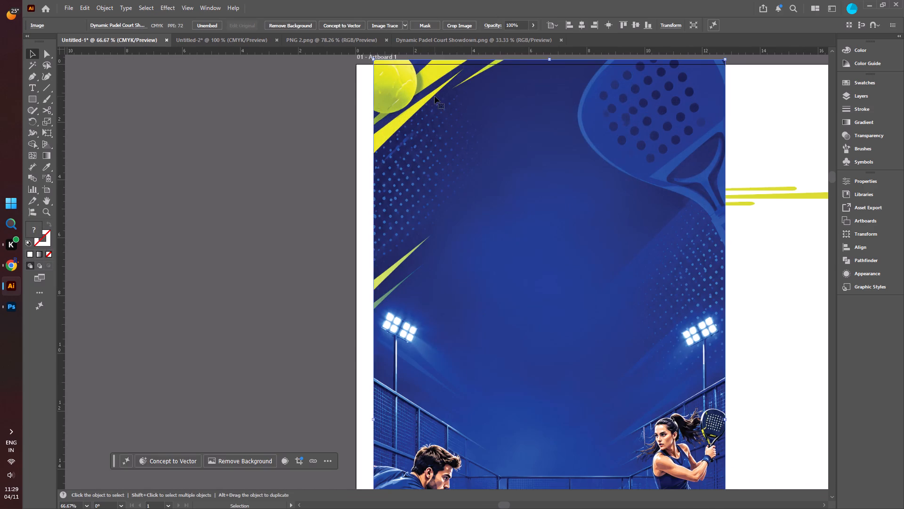
pyautogui.moveTo(434, 97); pyautogui.dragTo(418, 101)
# Scale the padel image up proportionally from its bottom-right corner until it fills the artboard, and deselect it.
pyautogui.keyDown('alt'); pyautogui.scroll(-5, 348, 130); pyautogui.keyUp('alt')
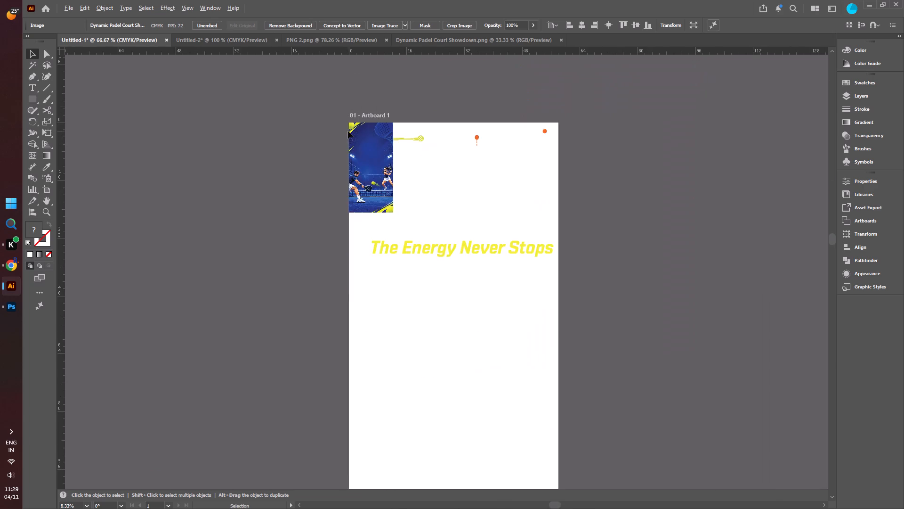
pyautogui.keyDown('alt'); pyautogui.scroll(-4, 348, 131); pyautogui.keyUp('alt')
pyautogui.keyDown('alt'); pyautogui.scroll(2, 349, 164); pyautogui.keyUp('alt')
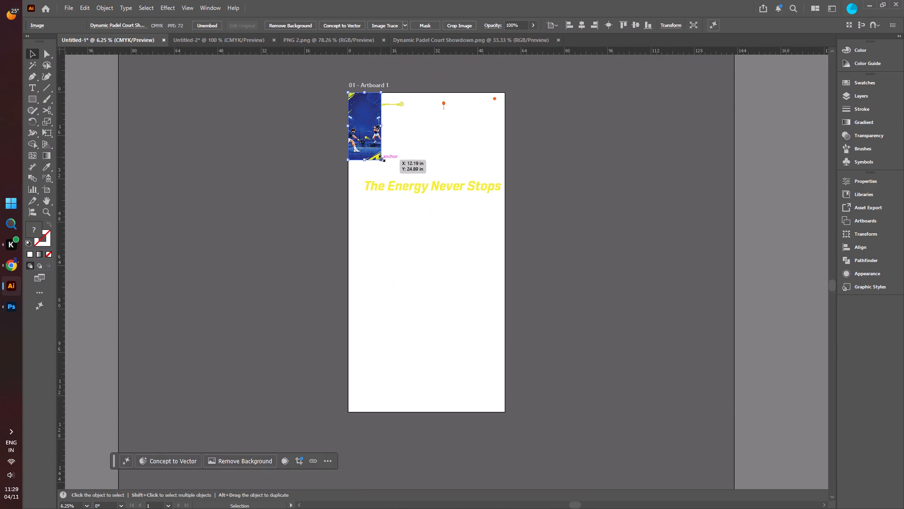
pyautogui.keyDown('shift'); pyautogui.moveTo(381, 157); pyautogui.dragTo(500, 411); pyautogui.keyUp('shift')
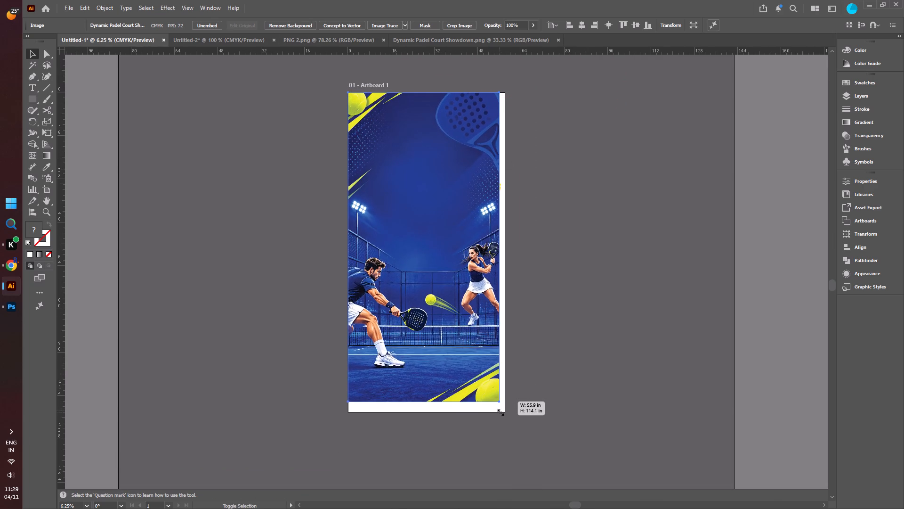
pyautogui.keyDown('shift'); pyautogui.moveTo(500, 411); pyautogui.dragTo(504, 425); pyautogui.keyUp('shift')
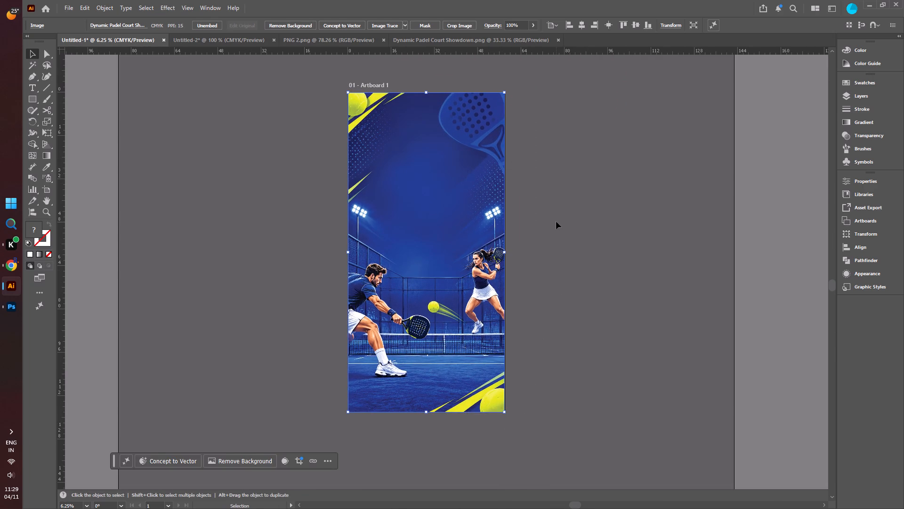
pyautogui.click(556, 222)
# Extend the padel image slightly to the artboard's right edge to close the thin white gap, check the left edge, and deselect.
pyautogui.keyDown('alt'); pyautogui.scroll(2, 462, 152); pyautogui.keyUp('alt')
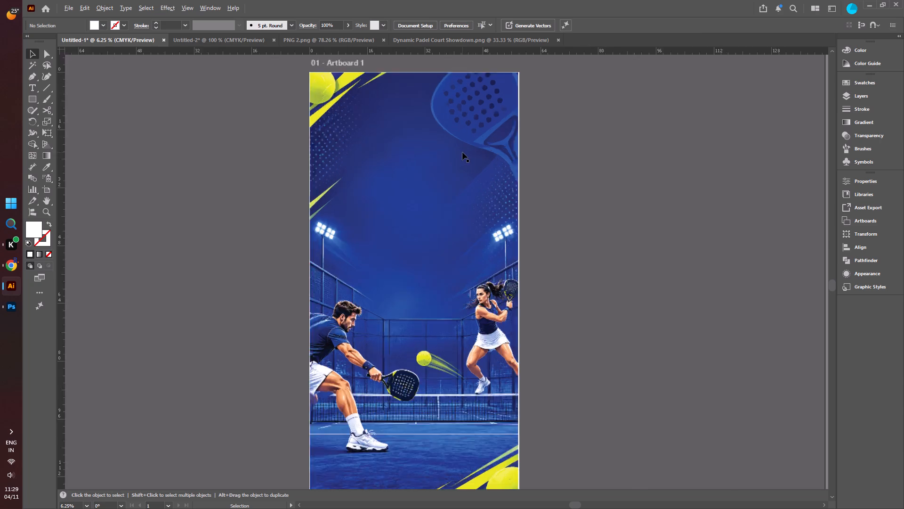
pyautogui.keyDown('alt'); pyautogui.scroll(2, 462, 152); pyautogui.keyUp('alt')
pyautogui.scroll(-11, 582, 263)
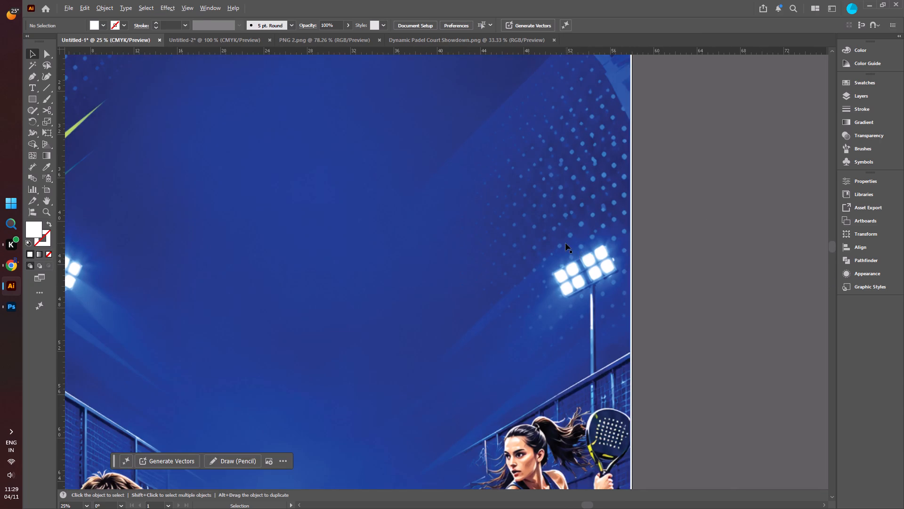
pyautogui.keyDown('alt'); pyautogui.scroll(-6, 565, 243); pyautogui.keyUp('alt')
pyautogui.keyDown('alt'); pyautogui.scroll(4, 554, 273); pyautogui.keyUp('alt')
pyautogui.click(573, 284)
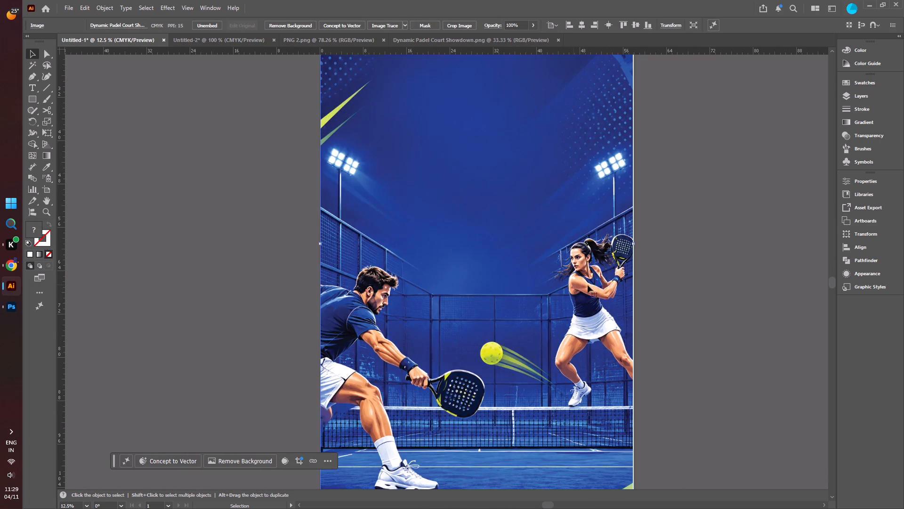
pyautogui.keyDown('alt'); pyautogui.scroll(5, 640, 254); pyautogui.keyUp('alt')
pyautogui.moveTo(600, 195); pyautogui.dragTo(605, 195)
pyautogui.keyDown('alt'); pyautogui.scroll(-7, 636, 209); pyautogui.keyUp('alt')
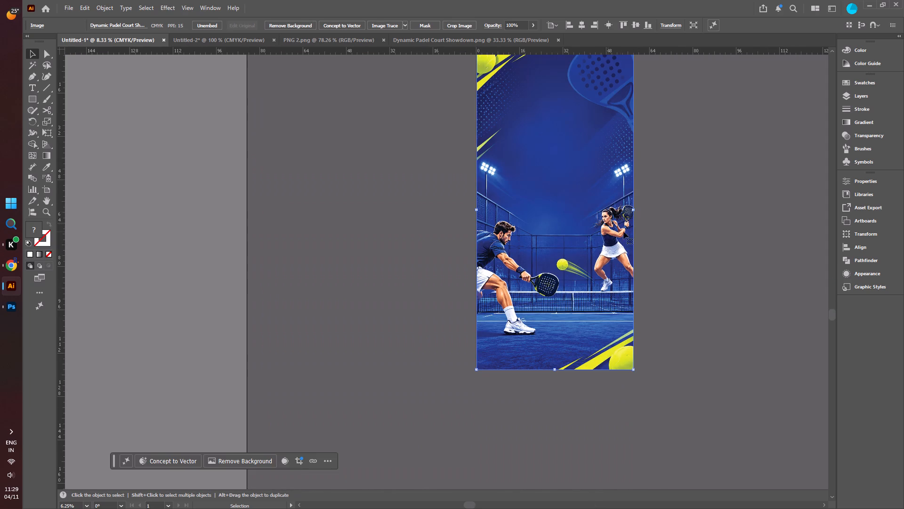
pyautogui.keyDown('alt'); pyautogui.scroll(9, 481, 210); pyautogui.keyUp('alt')
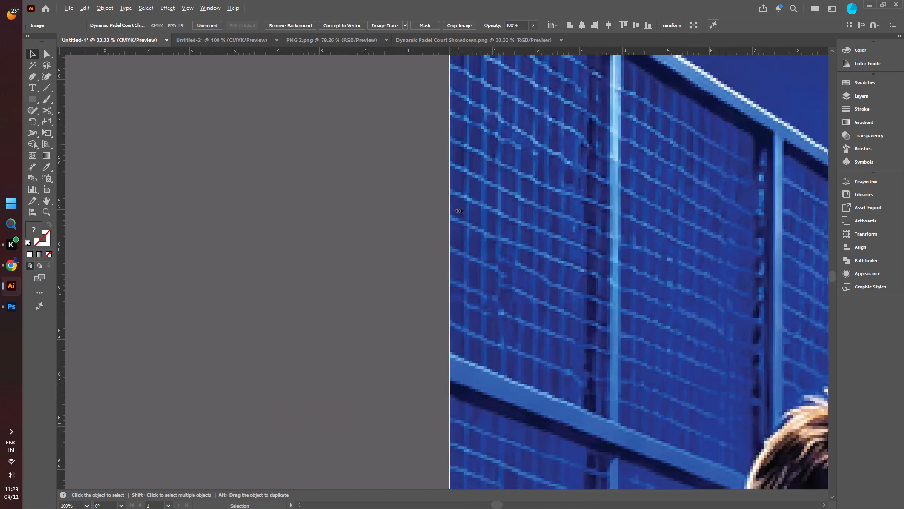
pyautogui.keyDown('alt'); pyautogui.scroll(-13, 418, 227); pyautogui.keyUp('alt')
pyautogui.keyDown('alt'); pyautogui.scroll(4, 414, 228); pyautogui.keyUp('alt')
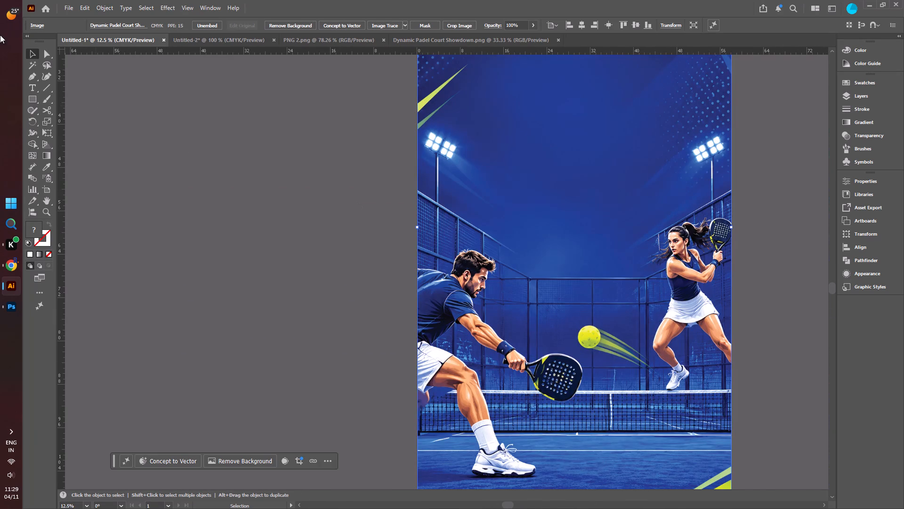
pyautogui.click(25, 50)
pyautogui.click(204, 141)
# Move the padel image to the bottom of Layer 1, beneath the logo groups and the text lines.
pyautogui.keyDown('alt'); pyautogui.scroll(-4, 342, 213); pyautogui.keyUp('alt')
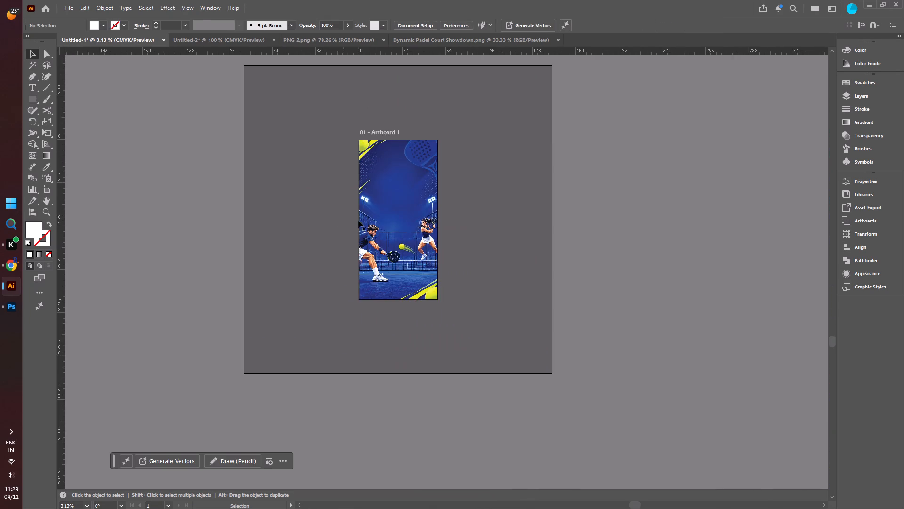
pyautogui.keyDown('alt'); pyautogui.scroll(2, 362, 221); pyautogui.keyUp('alt')
pyautogui.scroll(3, 464, 233)
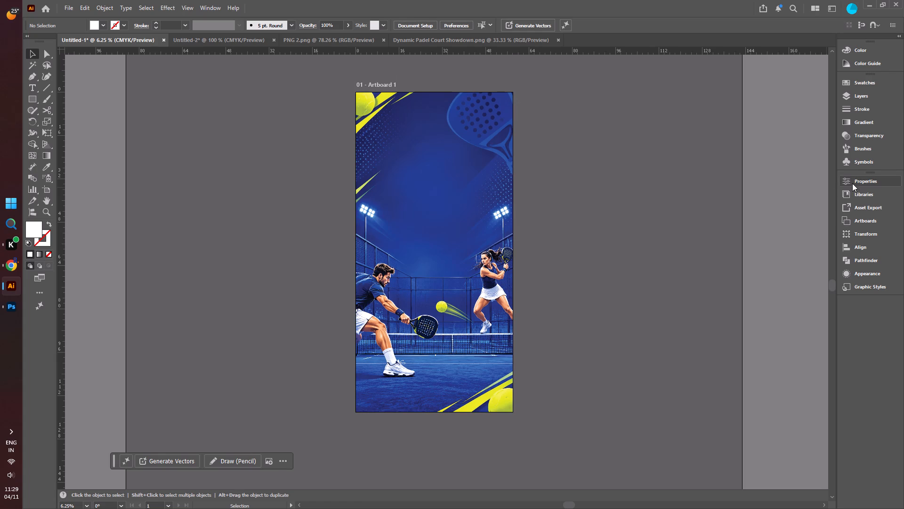
pyautogui.click(847, 95)
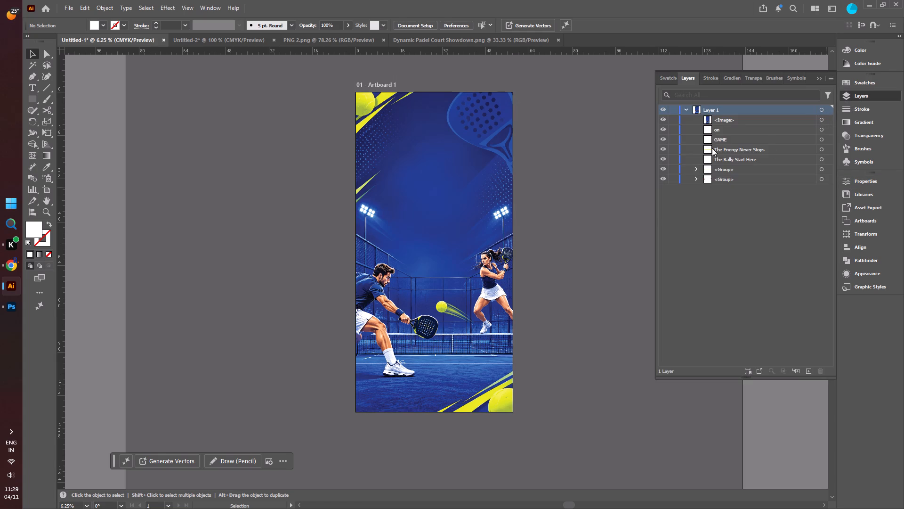
pyautogui.moveTo(711, 118); pyautogui.dragTo(726, 186)
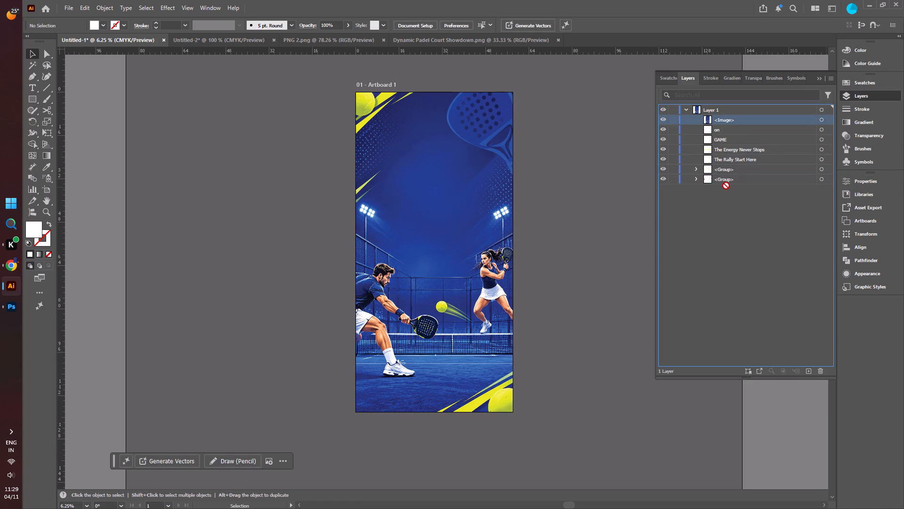
pyautogui.moveTo(726, 186); pyautogui.dragTo(731, 183)
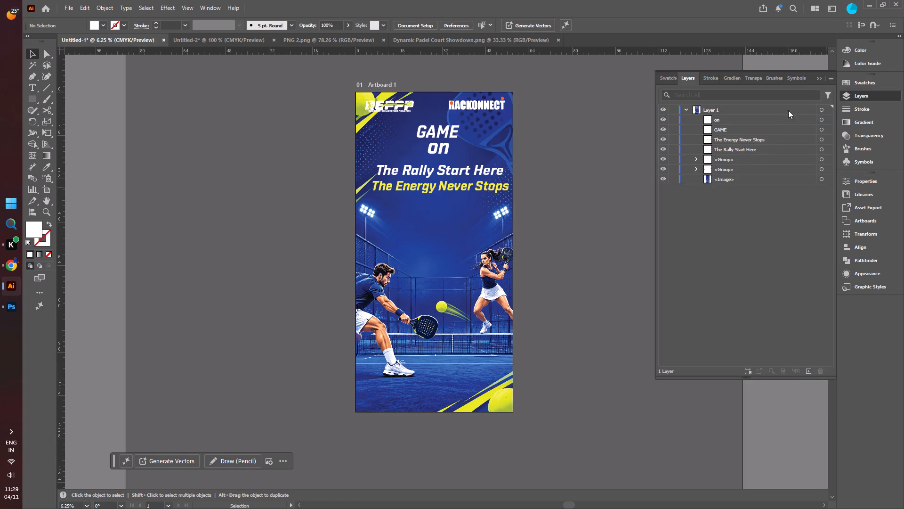
pyautogui.click(818, 76)
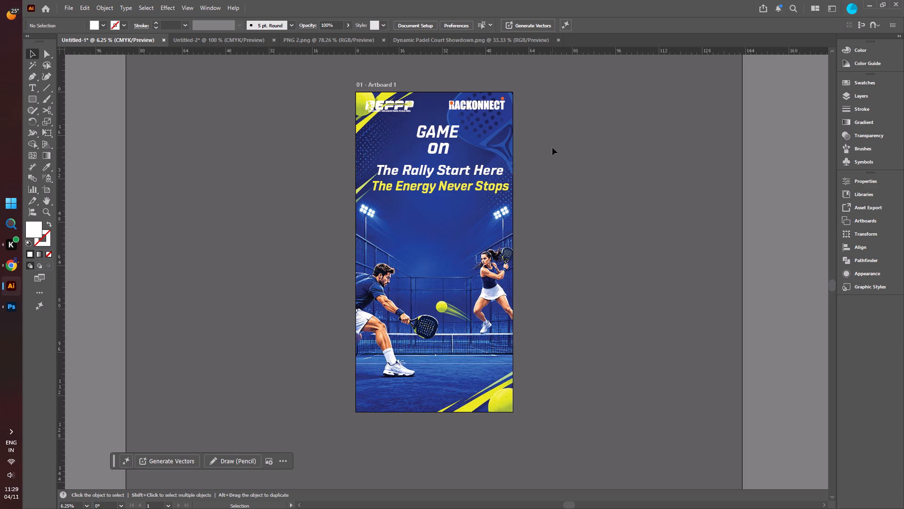
# Select the four headline text lines together and move them about 4.2 in down and 2 in left, below the logos.
pyautogui.click(552, 148)
pyautogui.keyDown('alt'); pyautogui.scroll(2, 474, 261); pyautogui.keyUp('alt')
pyautogui.keyDown('alt'); pyautogui.scroll(-2, 474, 261); pyautogui.keyUp('alt')
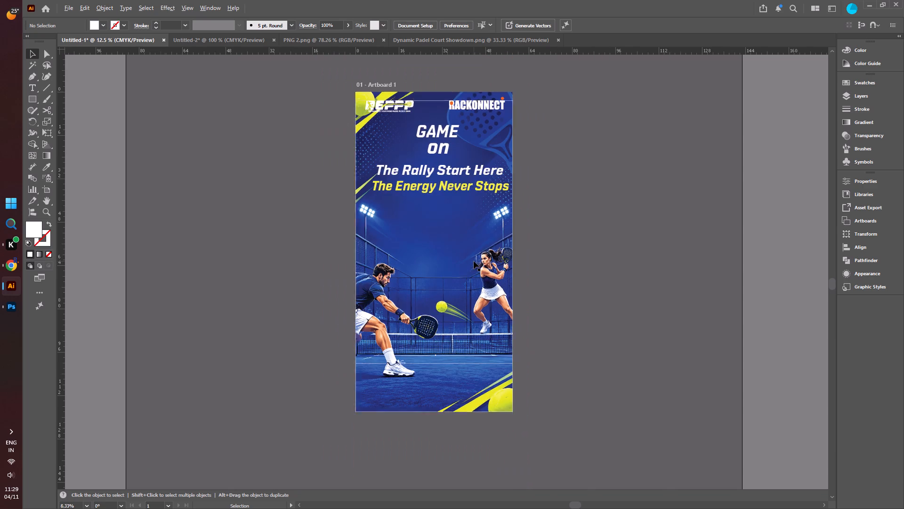
pyautogui.click(438, 172)
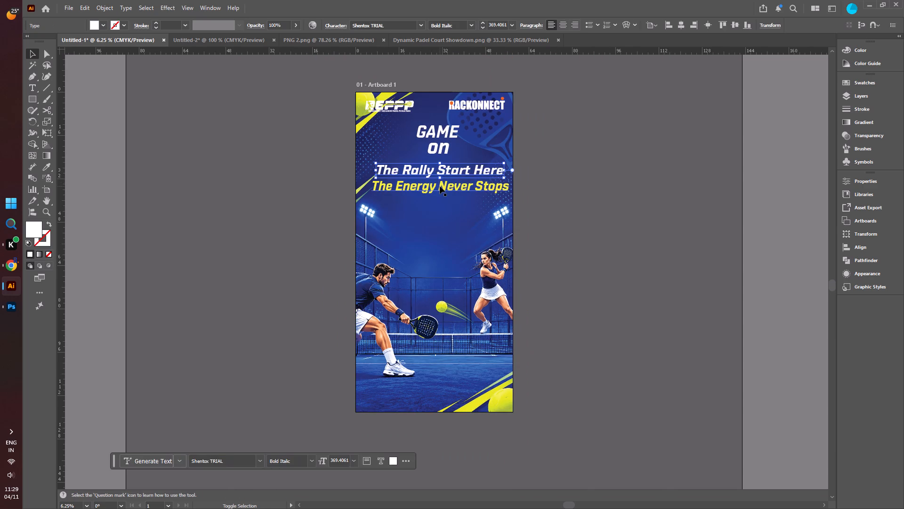
pyautogui.keyDown('shift'); pyautogui.click(440, 186); pyautogui.keyUp('shift')
pyautogui.keyDown('shift'); pyautogui.click(438, 147); pyautogui.keyUp('shift')
pyautogui.keyDown('shift'); pyautogui.click(443, 131); pyautogui.keyUp('shift')
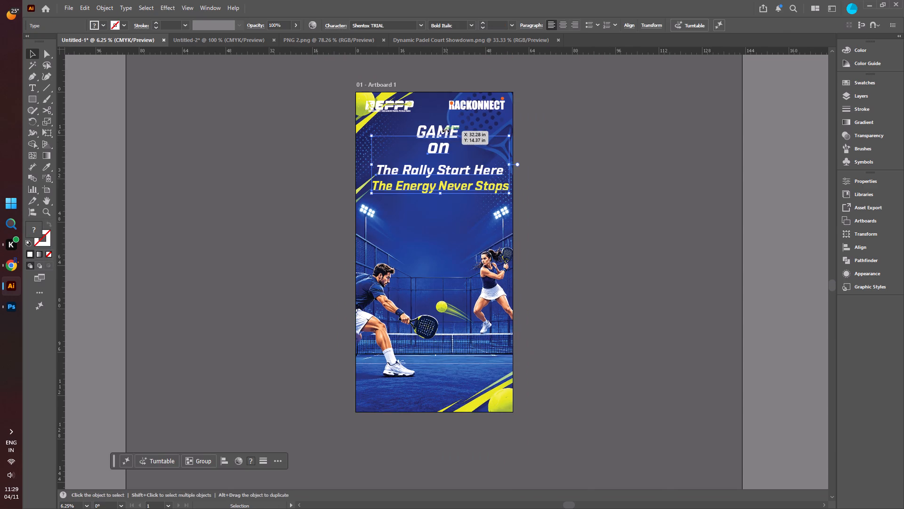
pyautogui.keyDown('shift'); pyautogui.click(443, 129); pyautogui.keyUp('shift')
pyautogui.moveTo(443, 130); pyautogui.dragTo(443, 189)
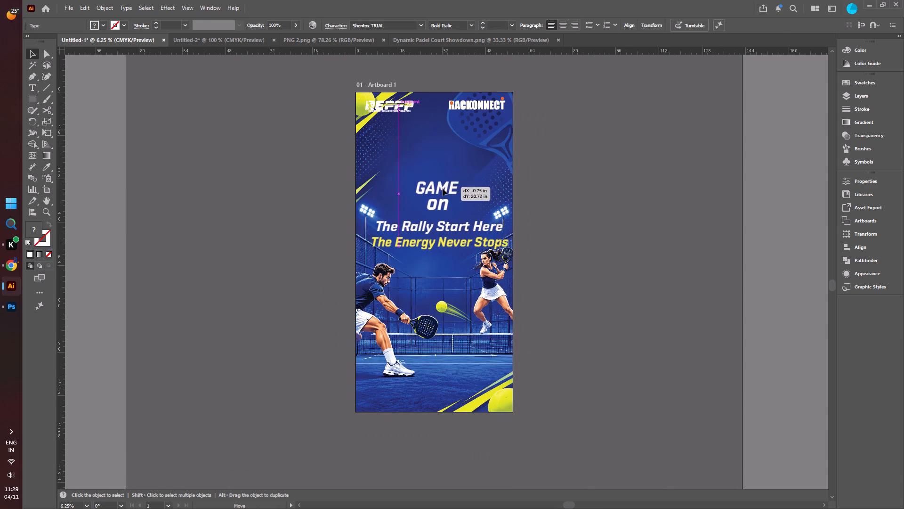
pyautogui.moveTo(443, 189); pyautogui.dragTo(441, 178)
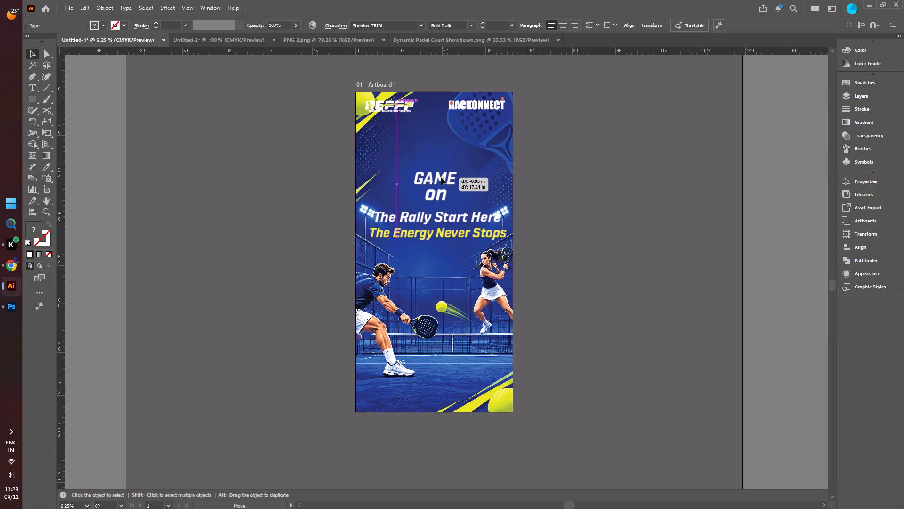
pyautogui.moveTo(441, 178); pyautogui.dragTo(441, 166)
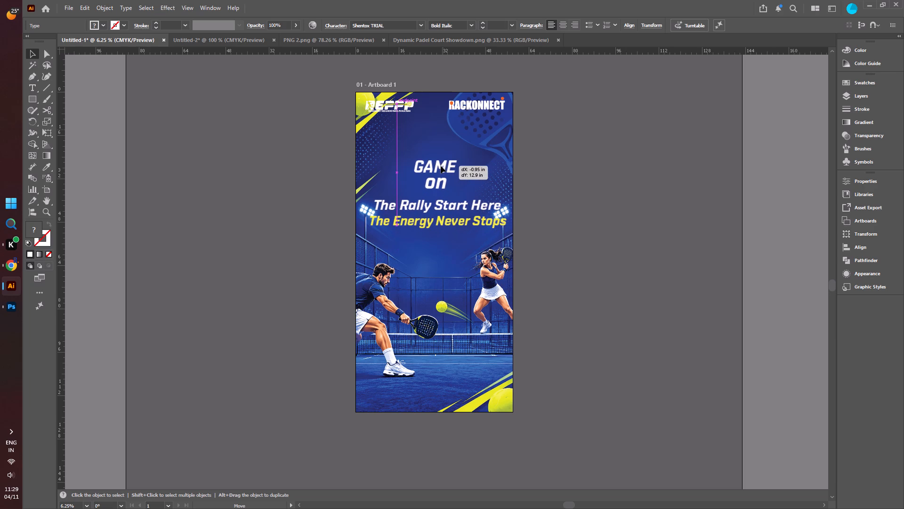
pyautogui.moveTo(441, 166); pyautogui.dragTo(439, 187)
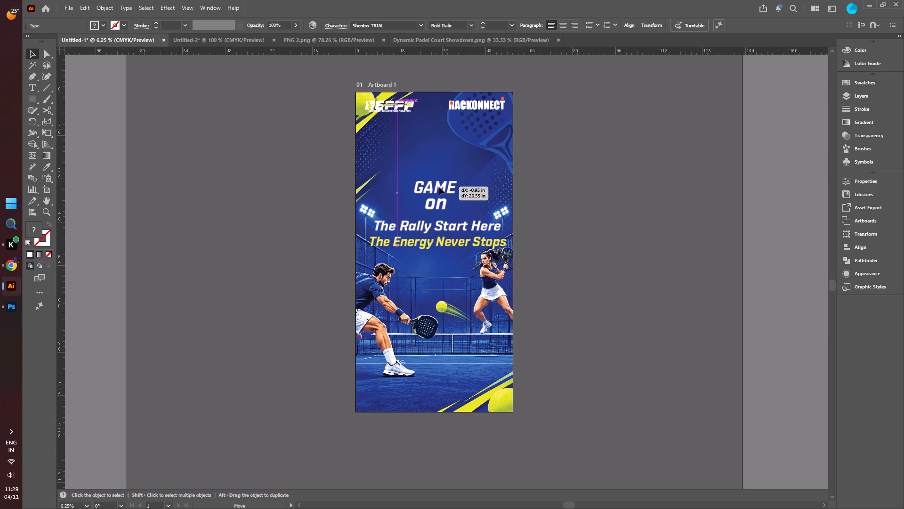
pyautogui.moveTo(439, 187); pyautogui.dragTo(439, 185)
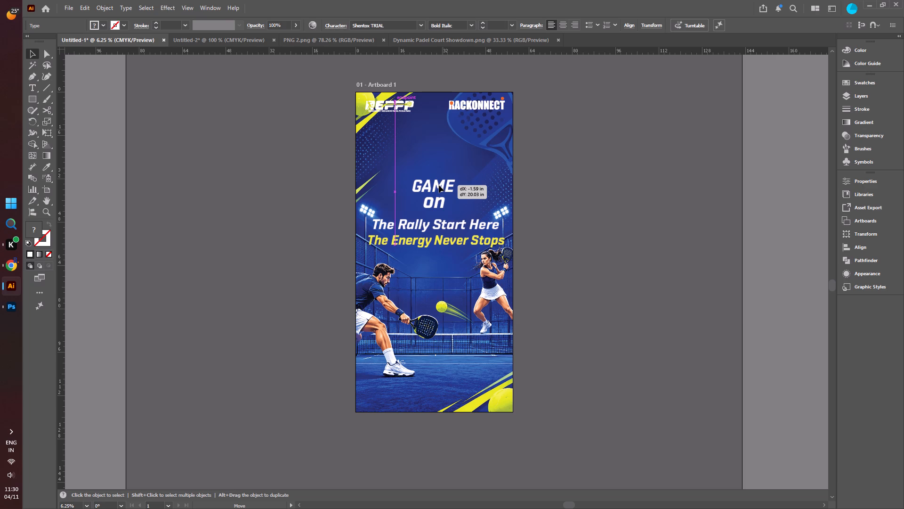
pyautogui.moveTo(439, 185); pyautogui.dragTo(439, 140)
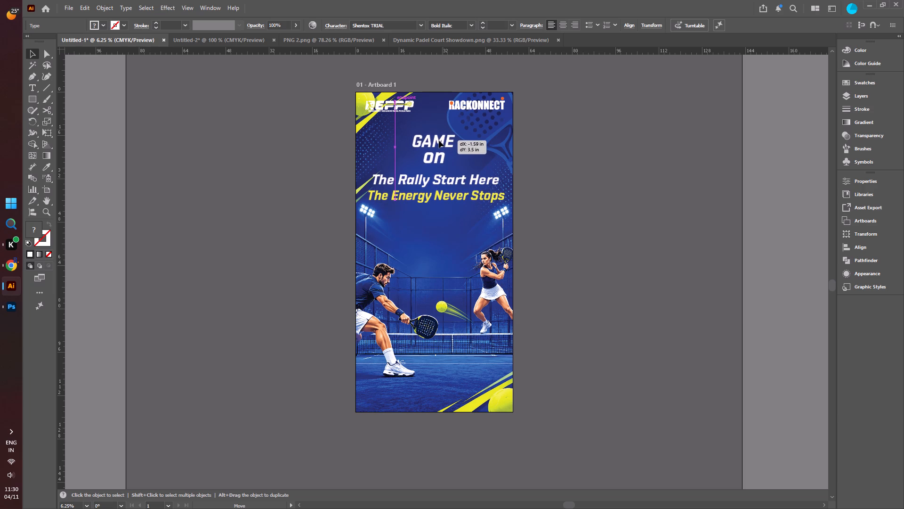
pyautogui.moveTo(439, 140); pyautogui.dragTo(437, 141)
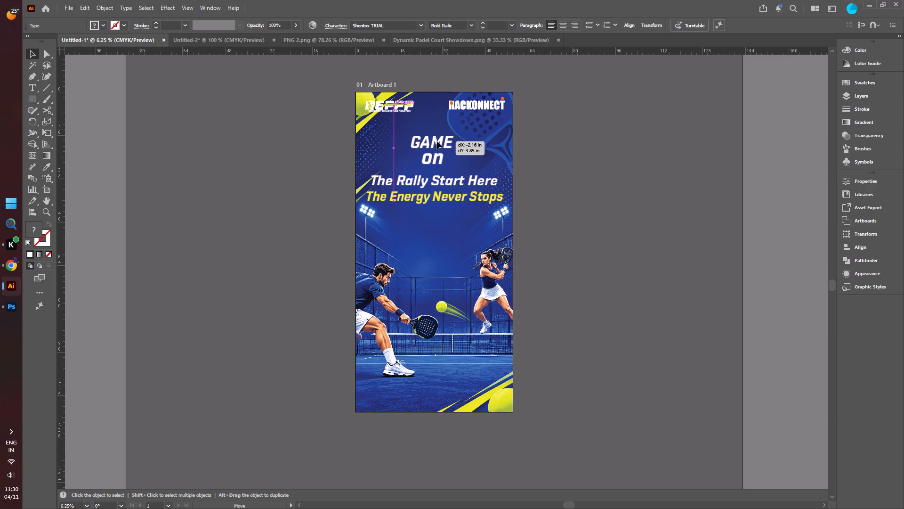
pyautogui.moveTo(437, 141); pyautogui.dragTo(437, 142)
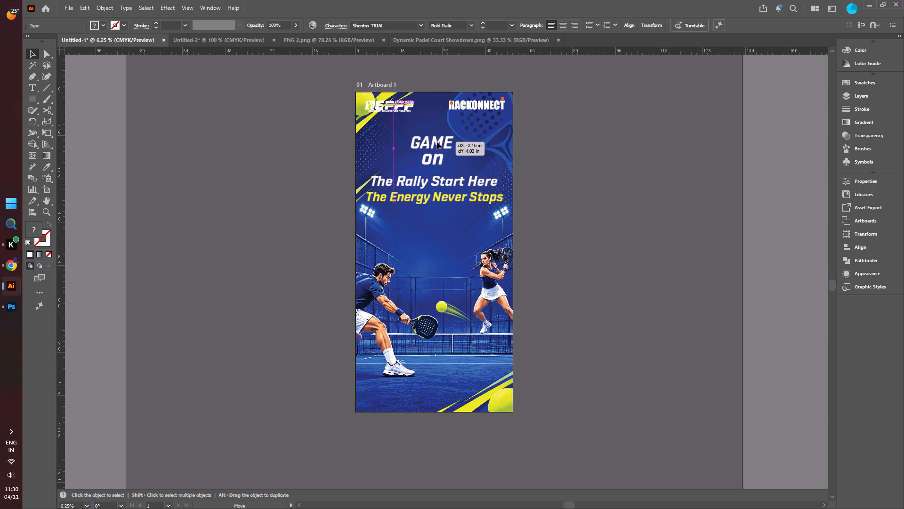
pyautogui.moveTo(437, 142); pyautogui.dragTo(437, 142)
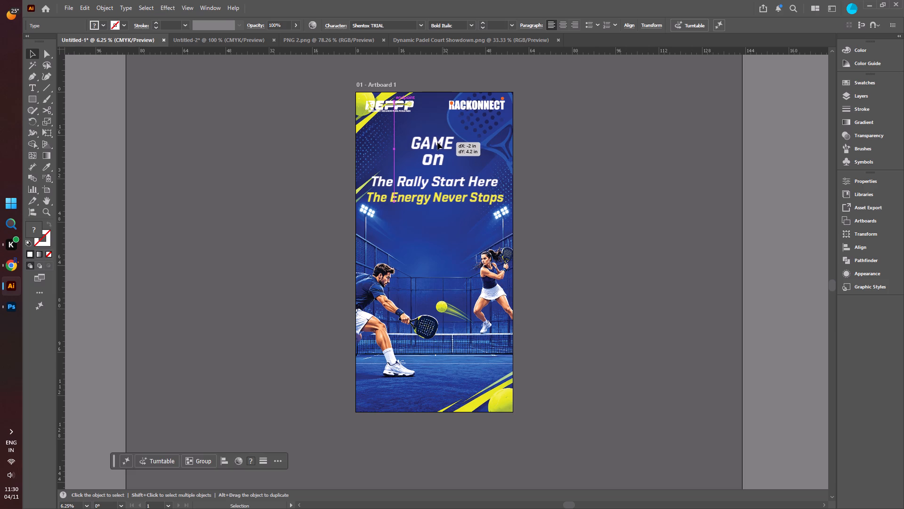
# Nudge the four headline text lines slightly further down in small increments, and deselect them.
pyautogui.press('Down')
pyautogui.press('Down')
pyautogui.press('Down')
pyautogui.press('Down')
pyautogui.press('Down')
pyautogui.press('Down')
pyautogui.press('Down')
pyautogui.press('Down')
pyautogui.press('Down')
pyautogui.press('Down')
pyautogui.press('Down')
pyautogui.press('Down')
pyautogui.press('Down')
pyautogui.press('Down')
pyautogui.press('Down')
pyautogui.press('Down')
pyautogui.press('Down')
pyautogui.press('Down')
pyautogui.press('Down')
pyautogui.press('Down')
pyautogui.press('Down')
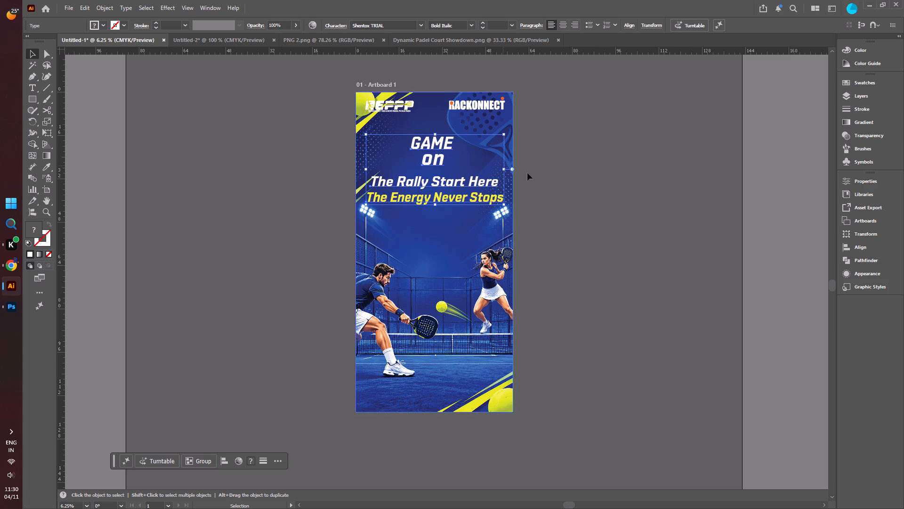
pyautogui.click(565, 164)
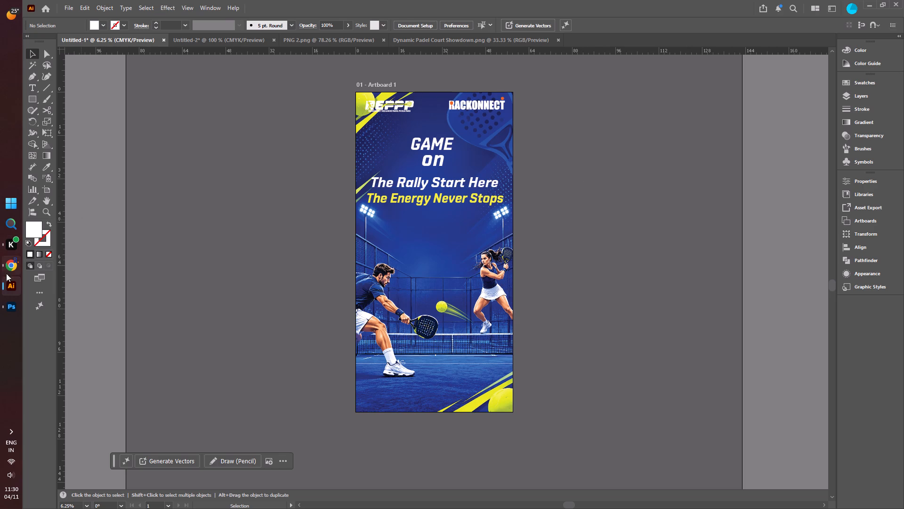
# Switch to Photoshop and open the Dynamic Padel Court Showdown image from the Desktop folder.
pyautogui.click(16, 308)
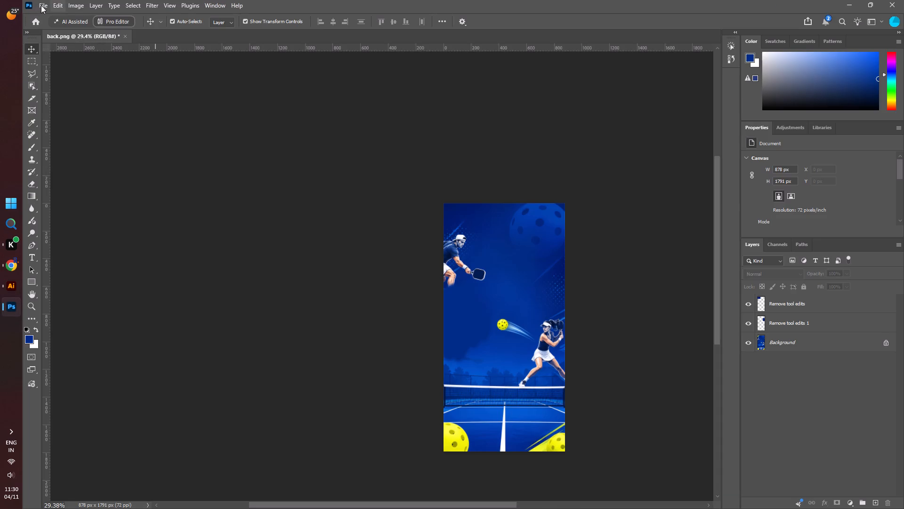
pyautogui.click(41, 5)
pyautogui.click(70, 26)
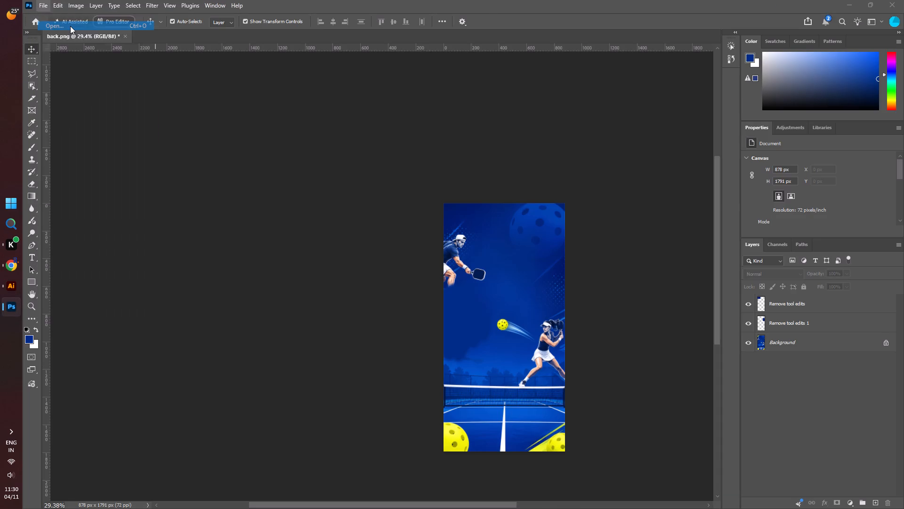
pyautogui.click(277, 139)
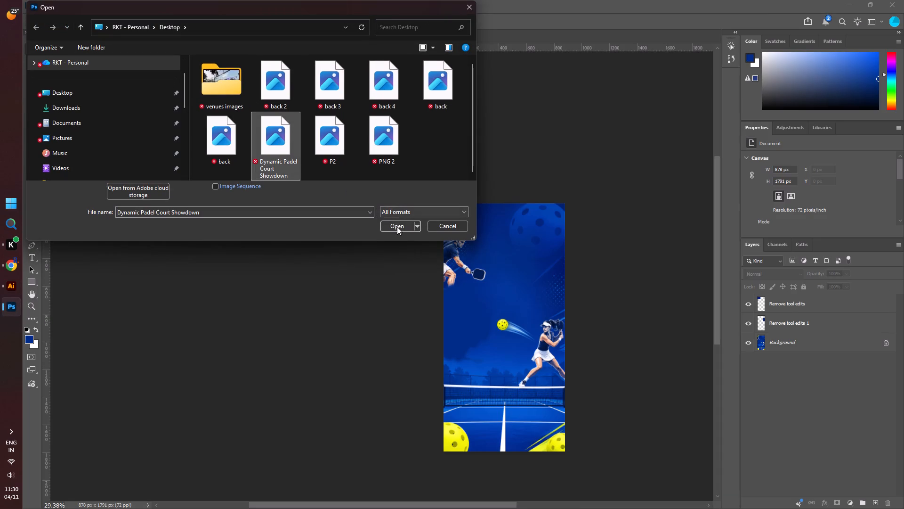
pyautogui.click(397, 230)
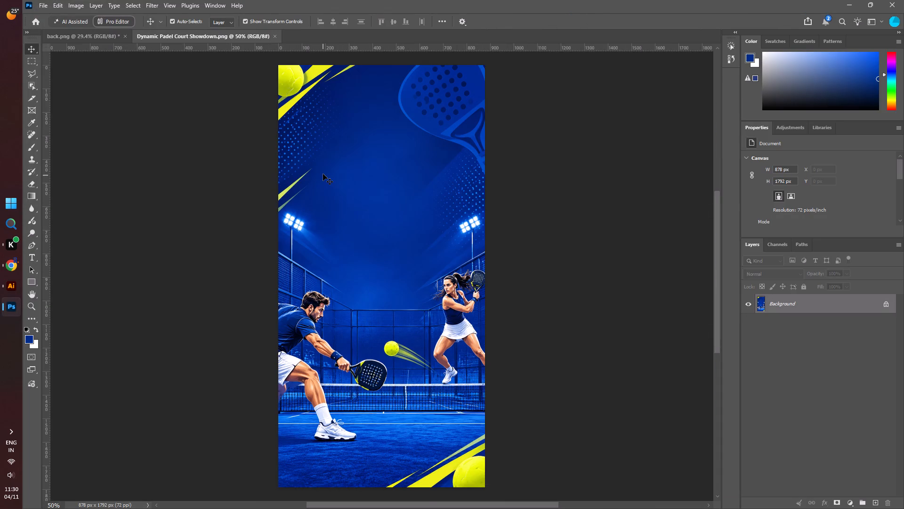
# Marquee-select the padel image's top-left corner around the ball and yellow streaks, and apply Remove to that area.
pyautogui.scroll(6, 323, 174)
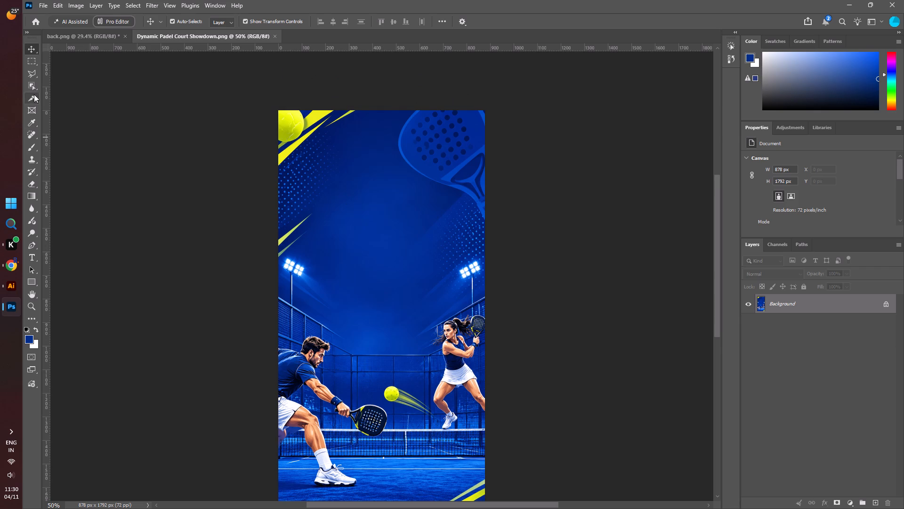
pyautogui.click(33, 60)
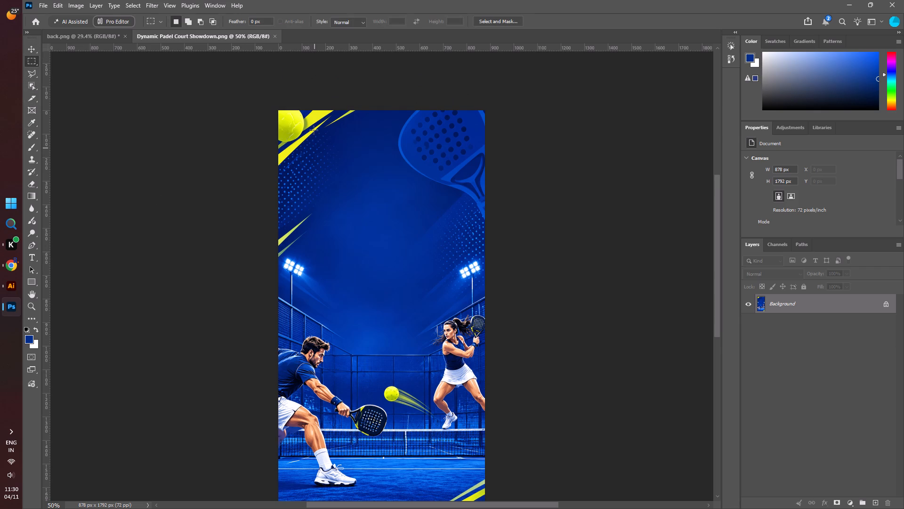
pyautogui.moveTo(360, 111); pyautogui.dragTo(273, 178)
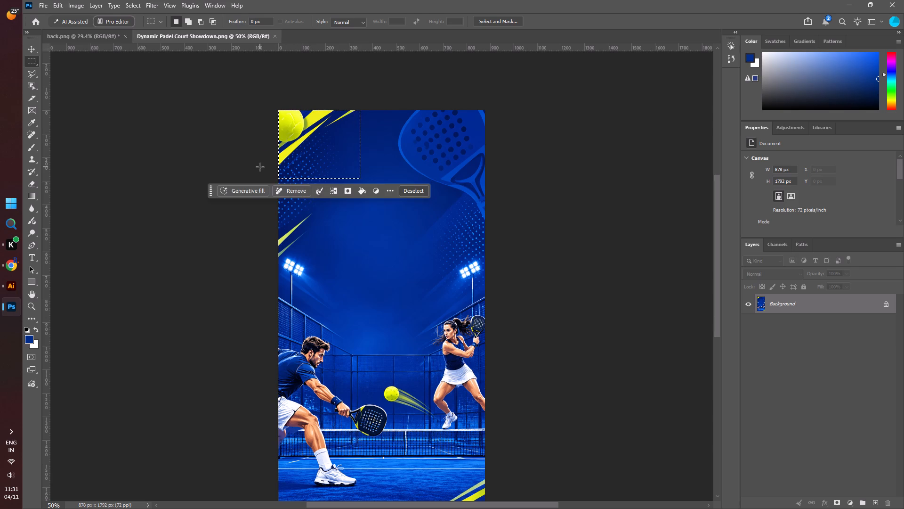
pyautogui.hotkey('ctrl', 'd')
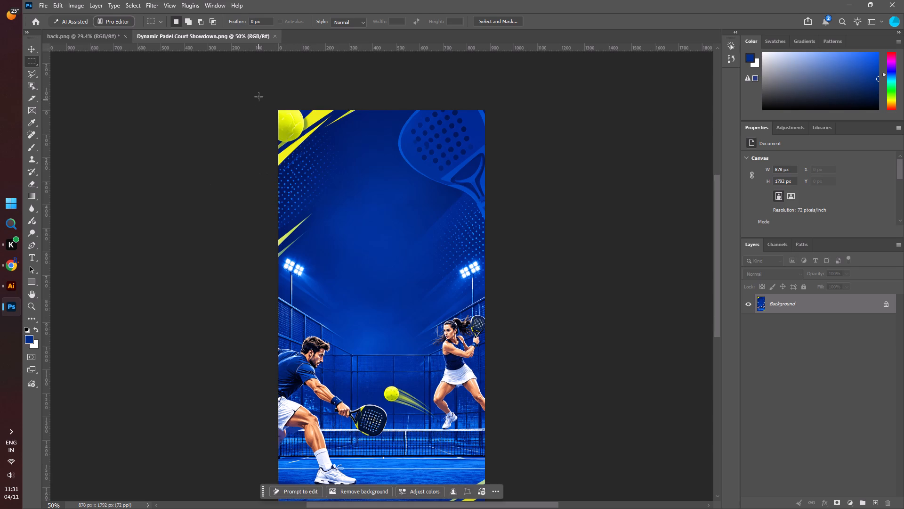
pyautogui.moveTo(258, 97); pyautogui.dragTo(358, 170)
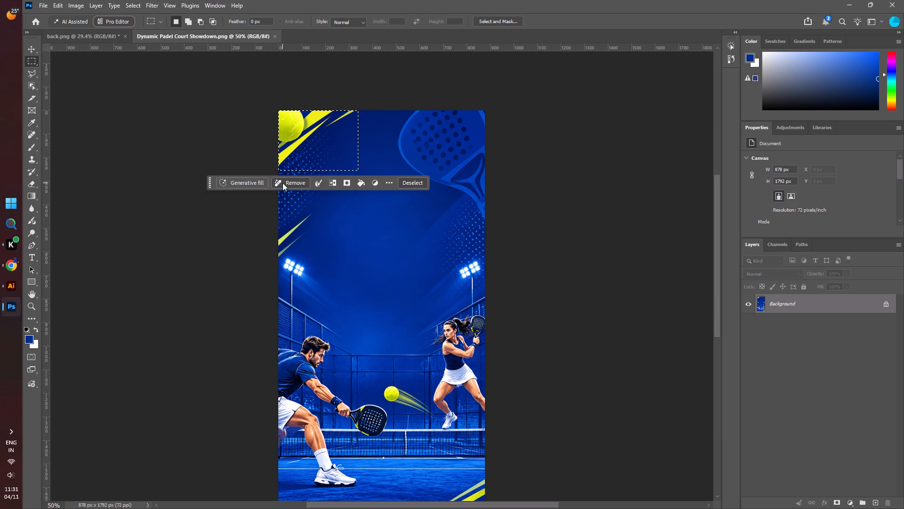
pyautogui.click(282, 183)
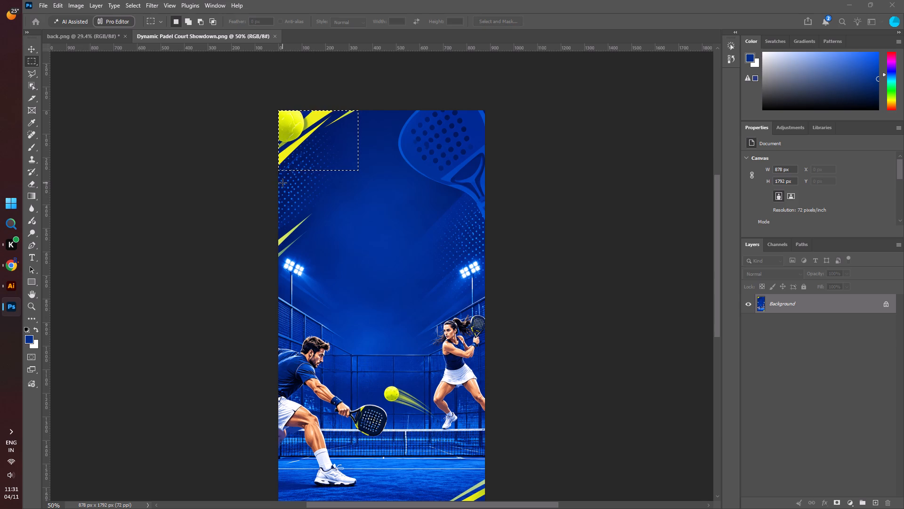
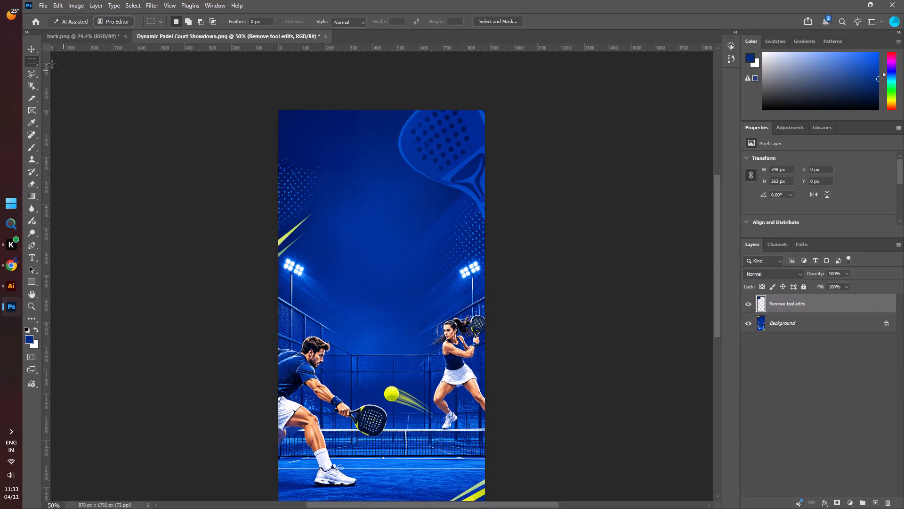
# On the Background layer, marquee-select the left floodlight and its pole, remove it with a Content-Aware fill, and deselect.
pyautogui.click(32, 47)
pyautogui.click(102, 114)
pyautogui.scroll(-3, 153, 150)
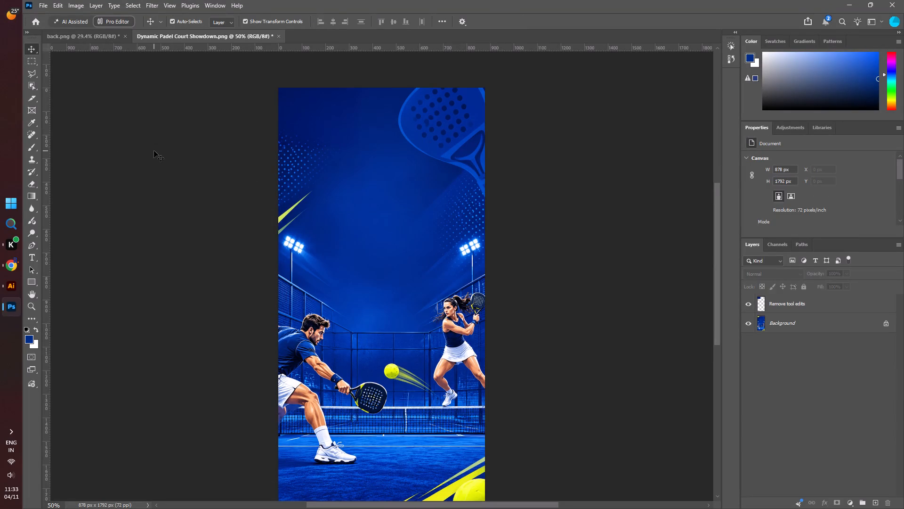
pyautogui.scroll(-4, 154, 151)
pyautogui.scroll(3, 155, 155)
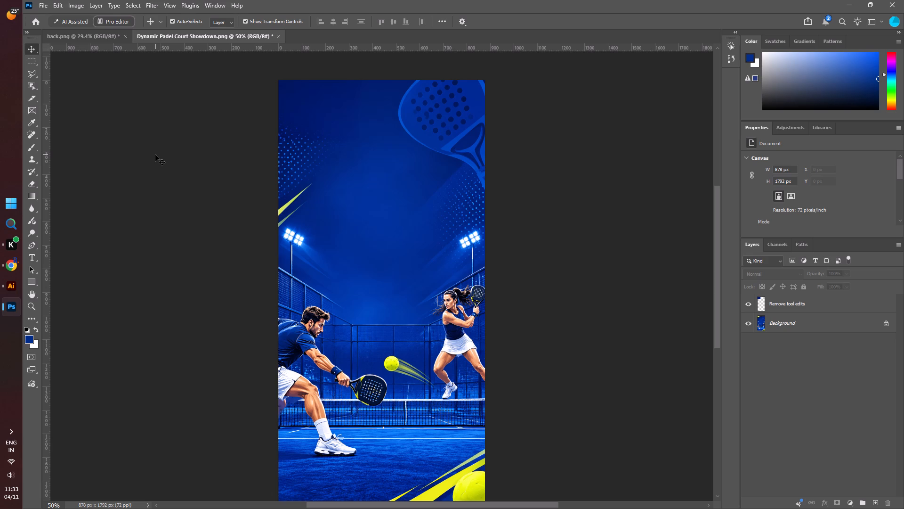
pyautogui.click(30, 61)
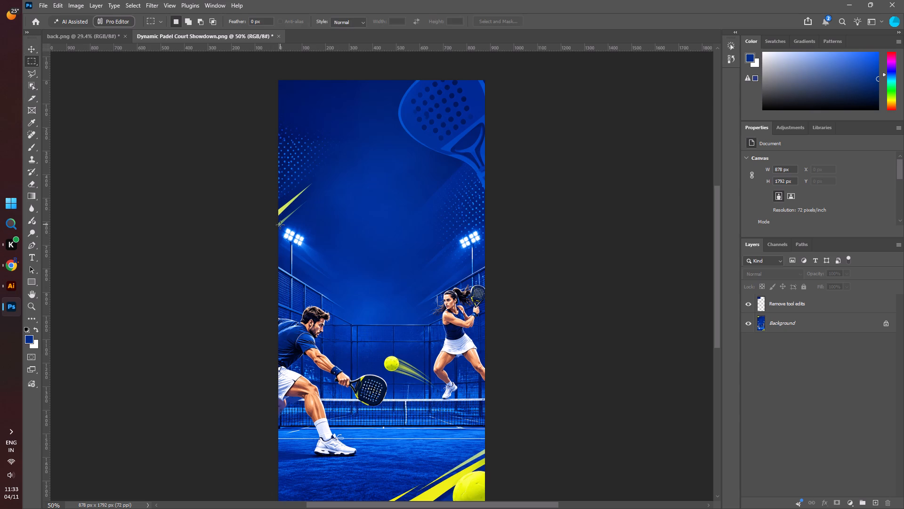
pyautogui.click(794, 320)
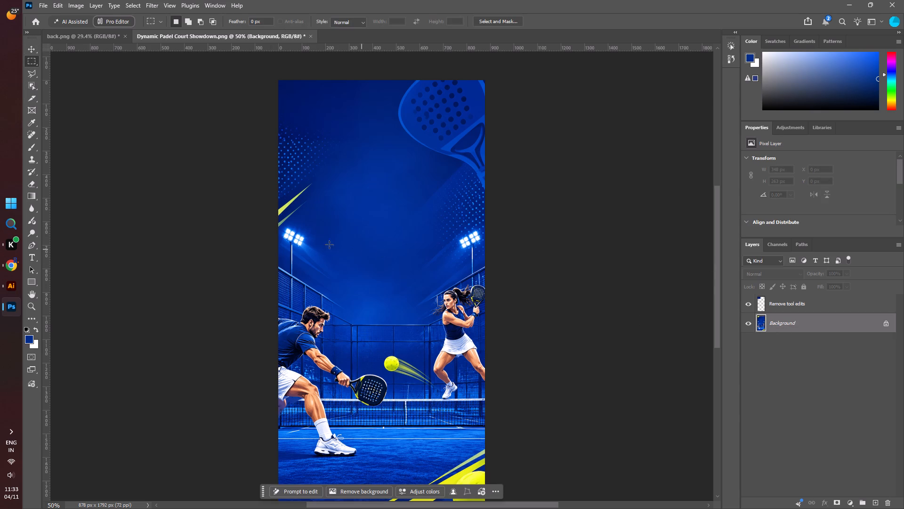
pyautogui.moveTo(281, 225); pyautogui.dragTo(293, 259)
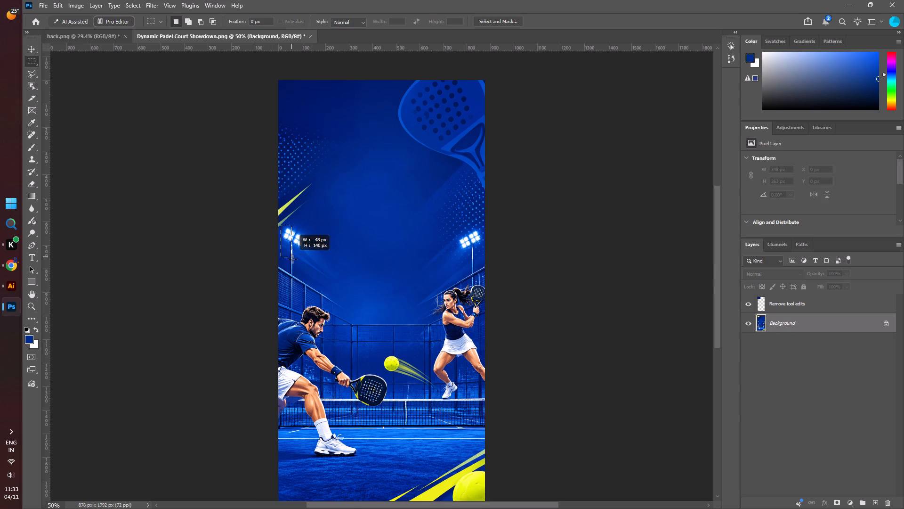
pyautogui.moveTo(293, 259); pyautogui.dragTo(307, 276)
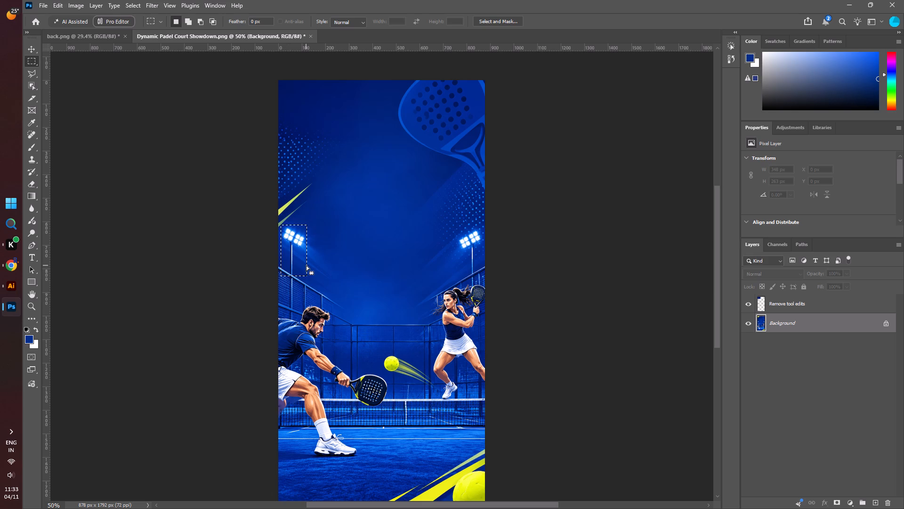
pyautogui.press('Delete')
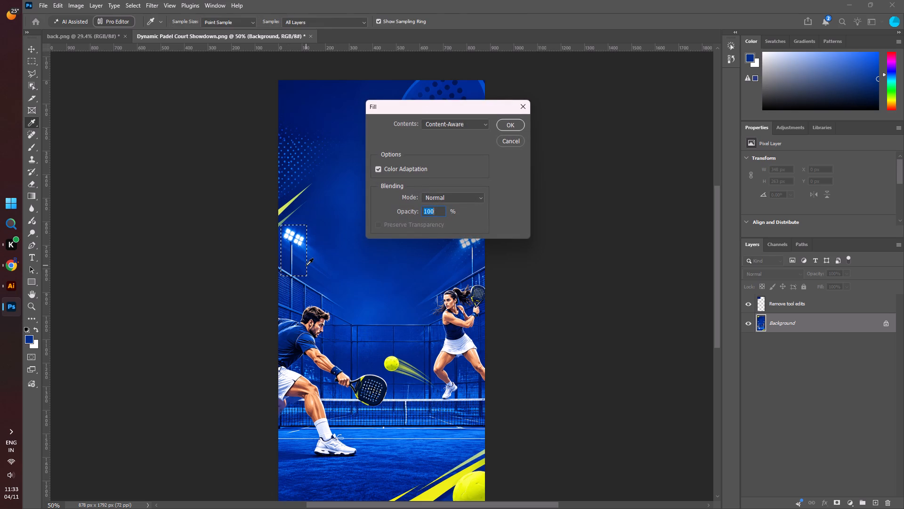
pyautogui.press('Return')
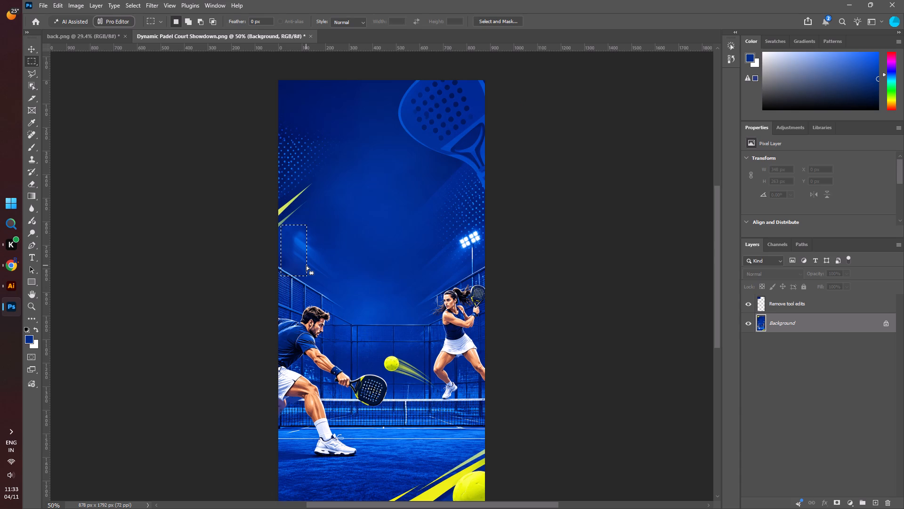
pyautogui.hotkey('ctrl', 'd')
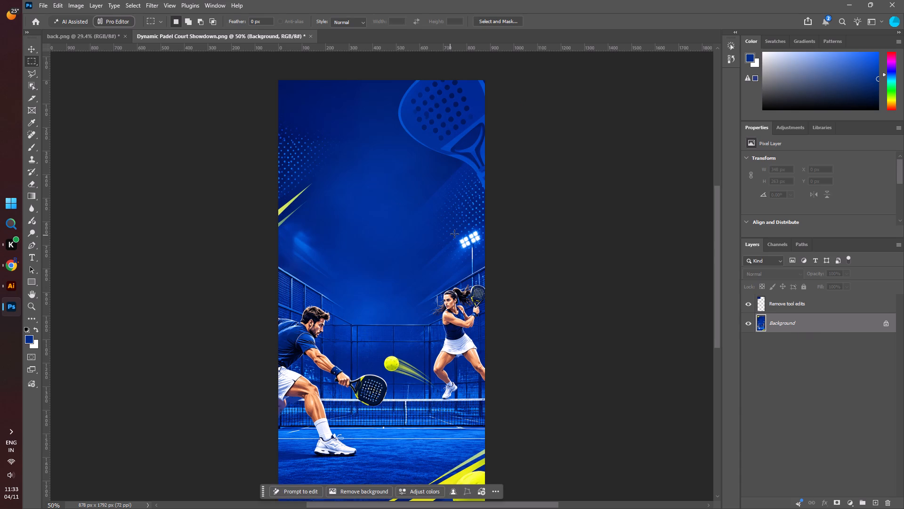
# Marquee-select the right floodlight and pole above the female player, remove it with a Content-Aware fill, and deselect.
pyautogui.moveTo(455, 234); pyautogui.dragTo(482, 266)
pyautogui.hotkey('ctrl', 'd')
pyautogui.moveTo(453, 231); pyautogui.dragTo(479, 266)
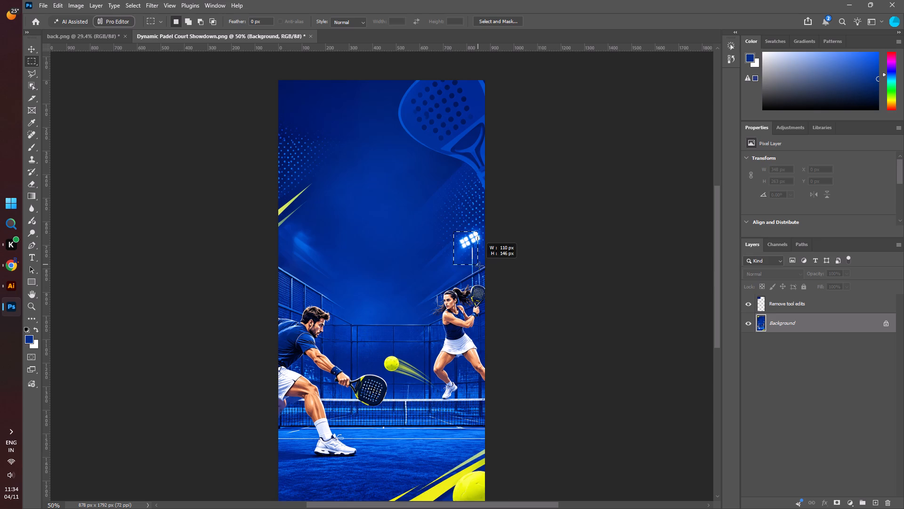
pyautogui.moveTo(479, 266); pyautogui.dragTo(484, 273)
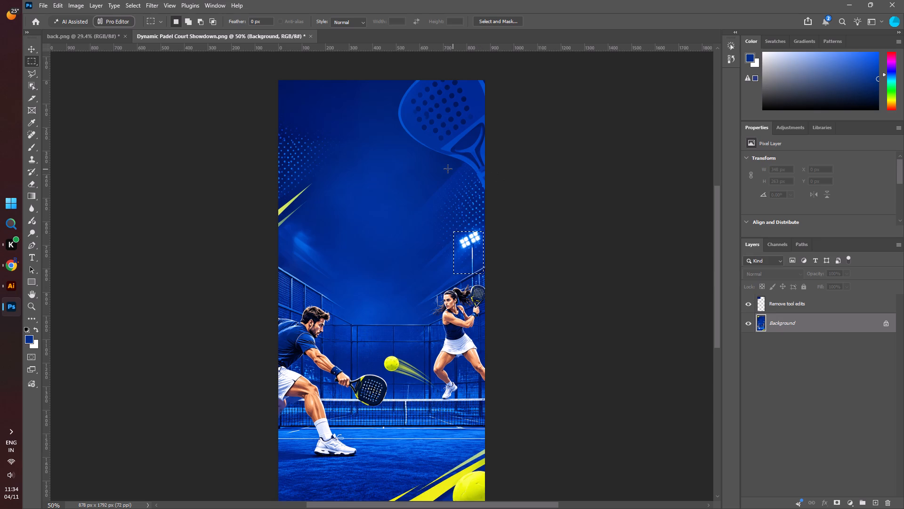
pyautogui.press('Delete')
pyautogui.press('Return')
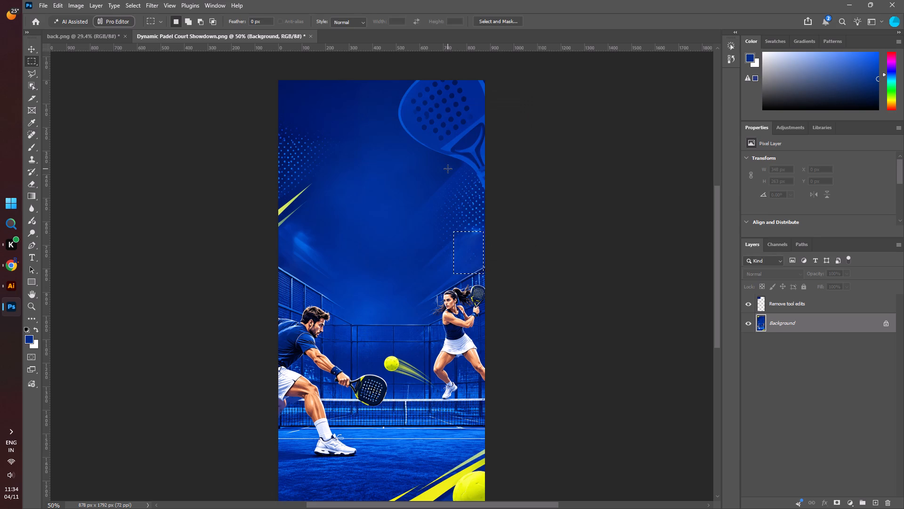
pyautogui.hotkey('ctrl', 'd')
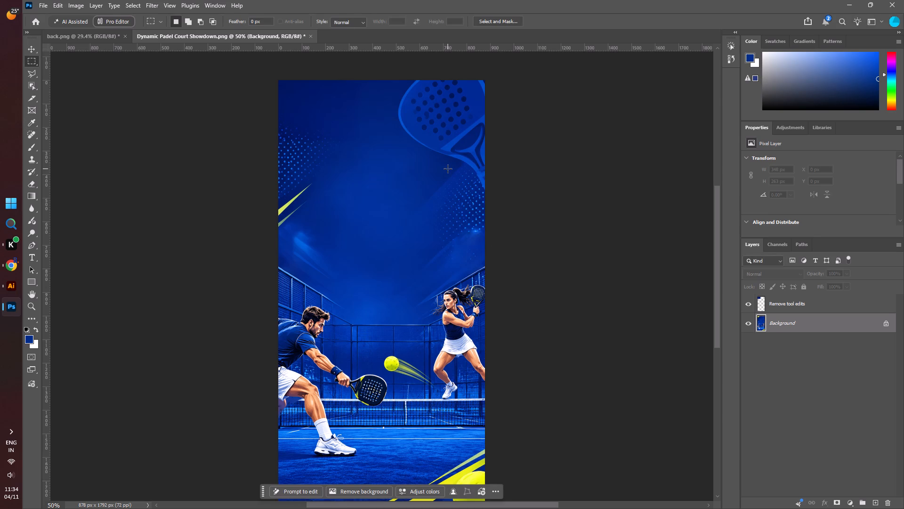
# Export the retouched padel image as a JPG named Dynamic Padel Court Showdown 12 in the Desktop folder.
pyautogui.click(41, 2)
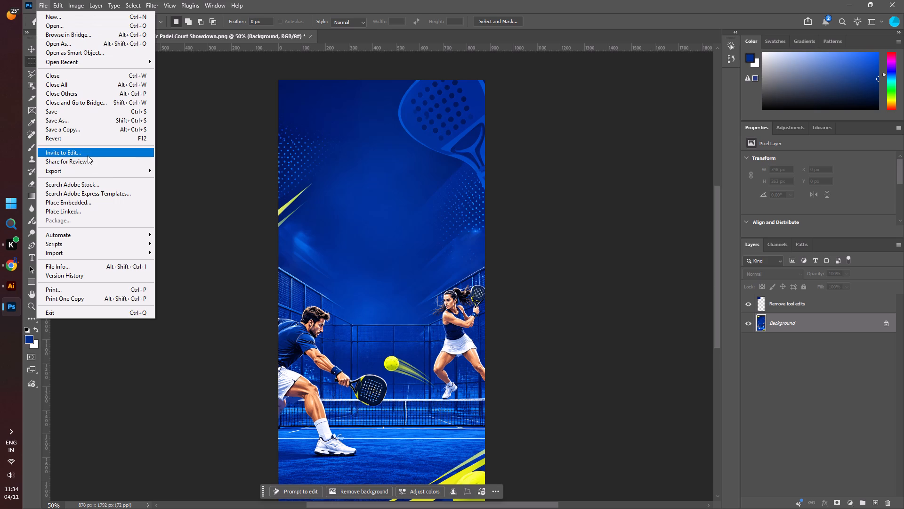
pyautogui.click(68, 172)
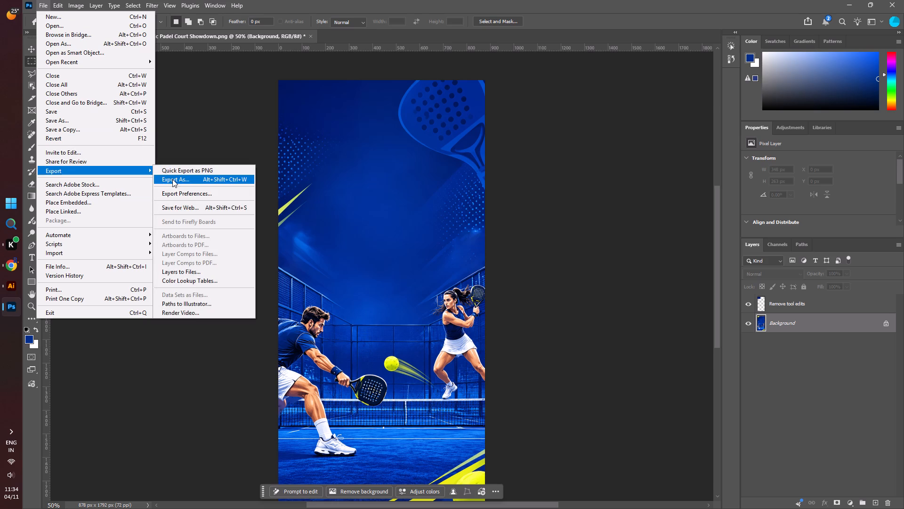
pyautogui.click(172, 179)
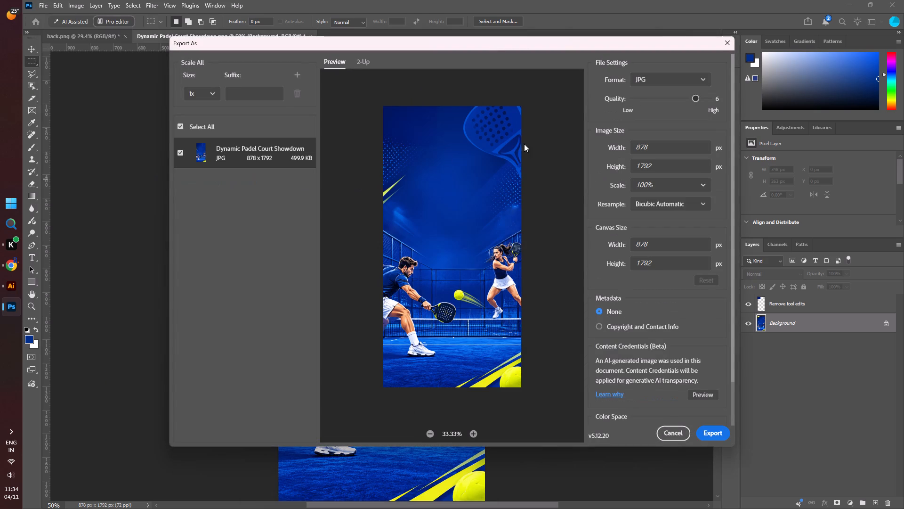
pyautogui.click(711, 434)
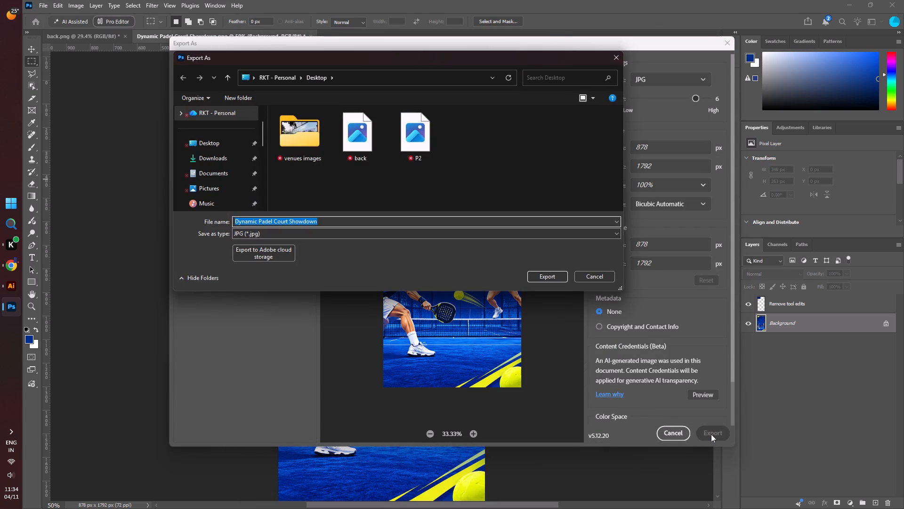
pyautogui.click(323, 221)
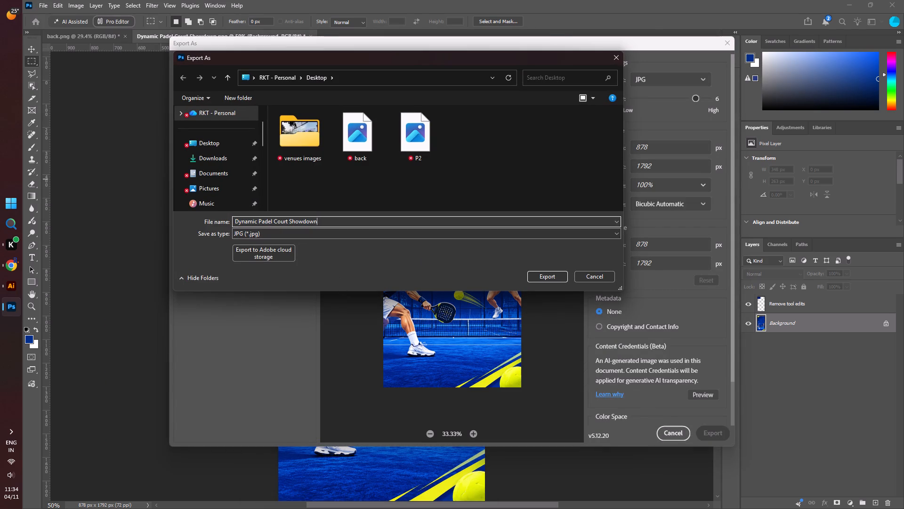
pyautogui.press('space')
pyautogui.write('12')
pyautogui.click(557, 277)
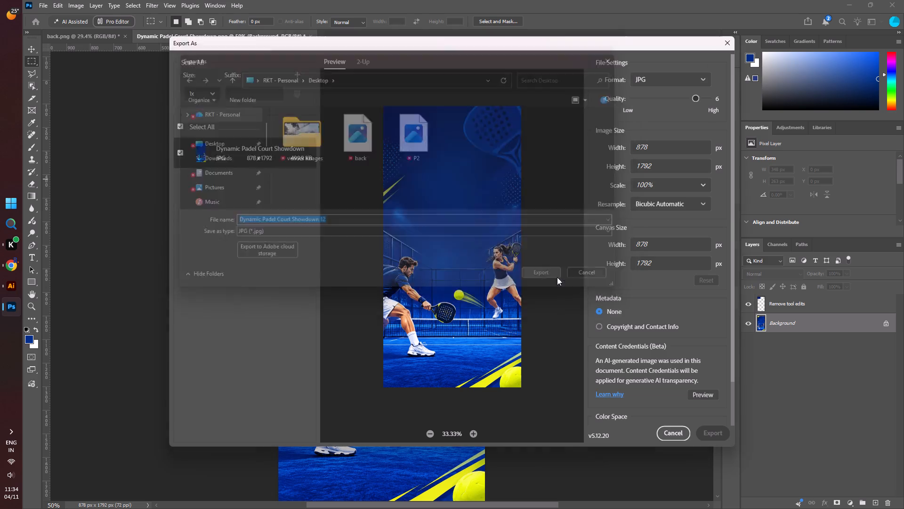
# Switch to Illustrator, open Dynamic Padel Court Showdown 12 from the Desktop folder, and copy its image.
pyautogui.click(10, 267)
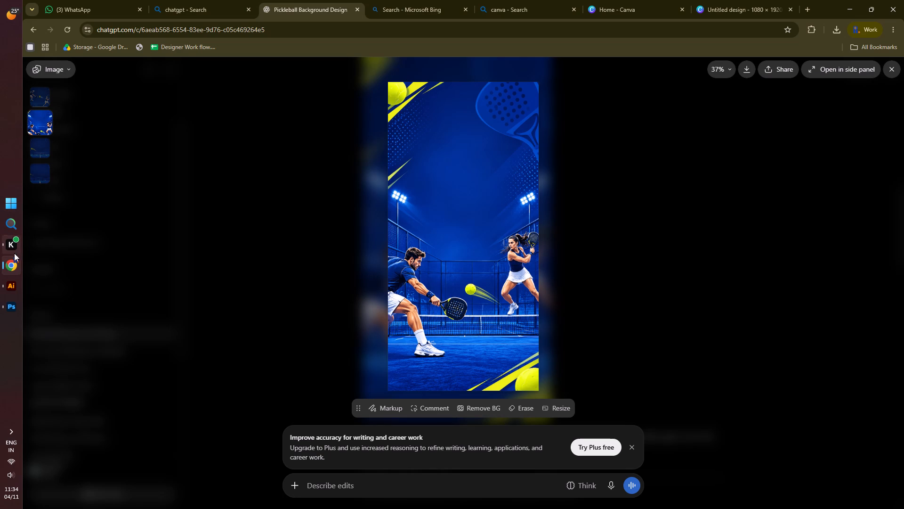
pyautogui.click(16, 282)
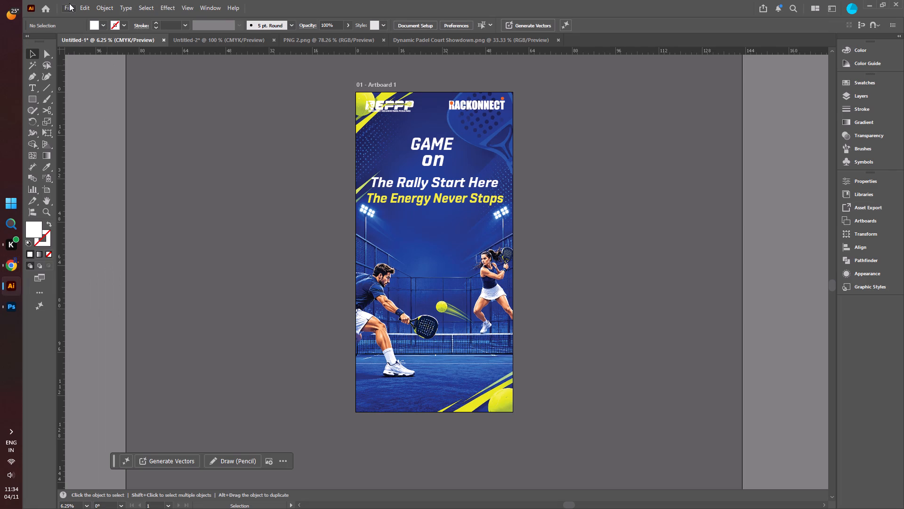
pyautogui.click(69, 3)
pyautogui.click(87, 39)
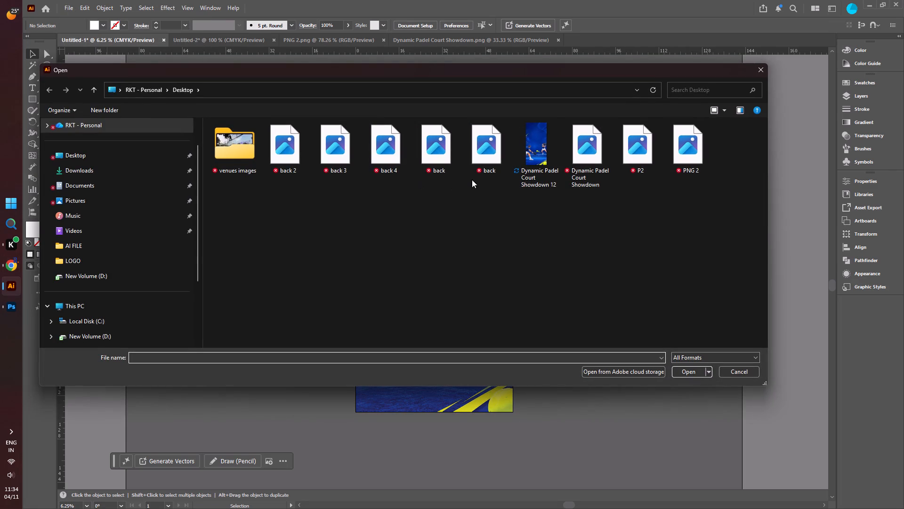
pyautogui.click(541, 169)
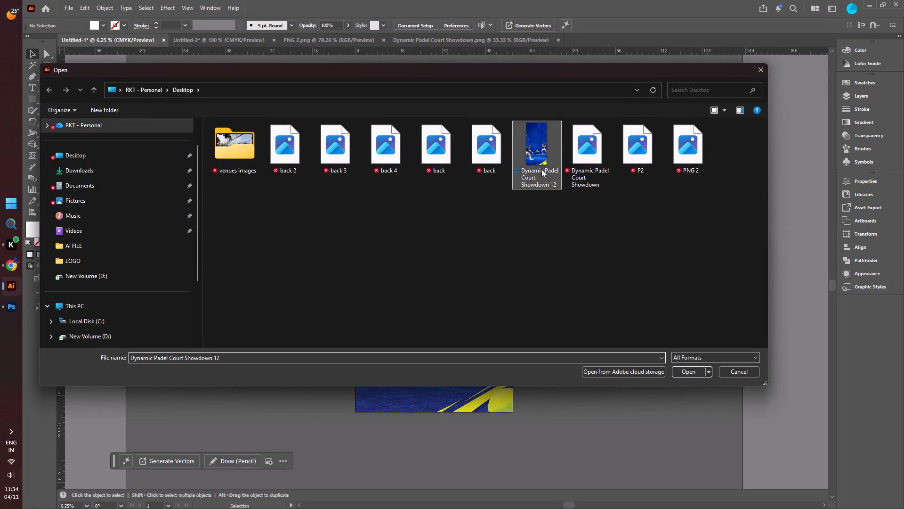
pyautogui.click(692, 377)
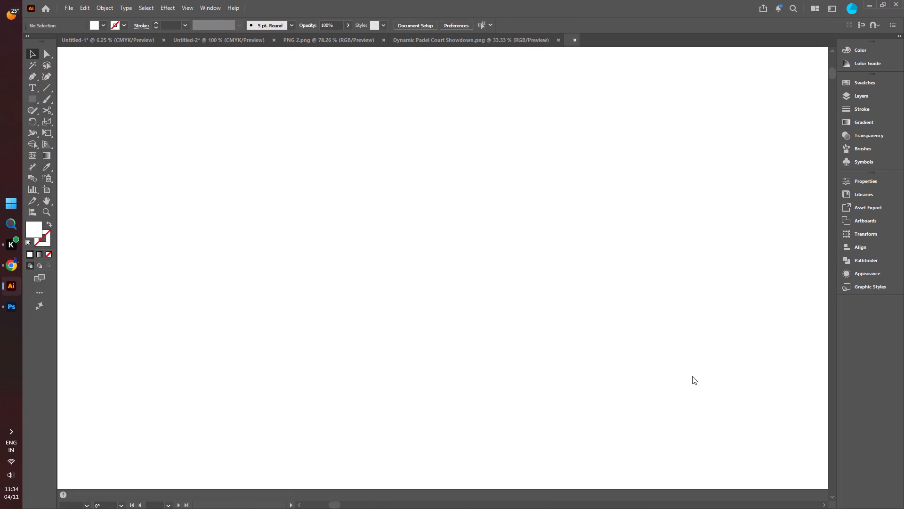
pyautogui.click(307, 148)
pyautogui.rightClick(307, 148)
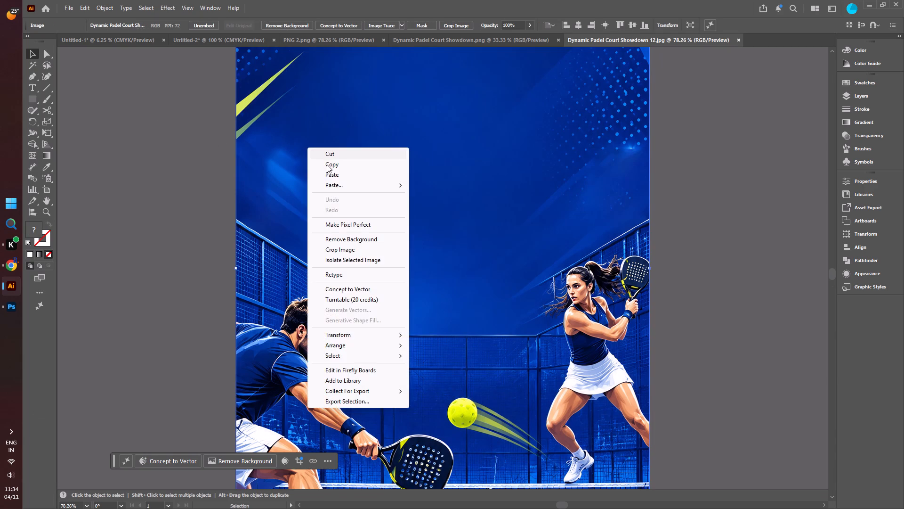
pyautogui.click(327, 166)
# In the Untitled-1 banner document, delete the old padel background image and paste the copied retouched image.
pyautogui.click(97, 43)
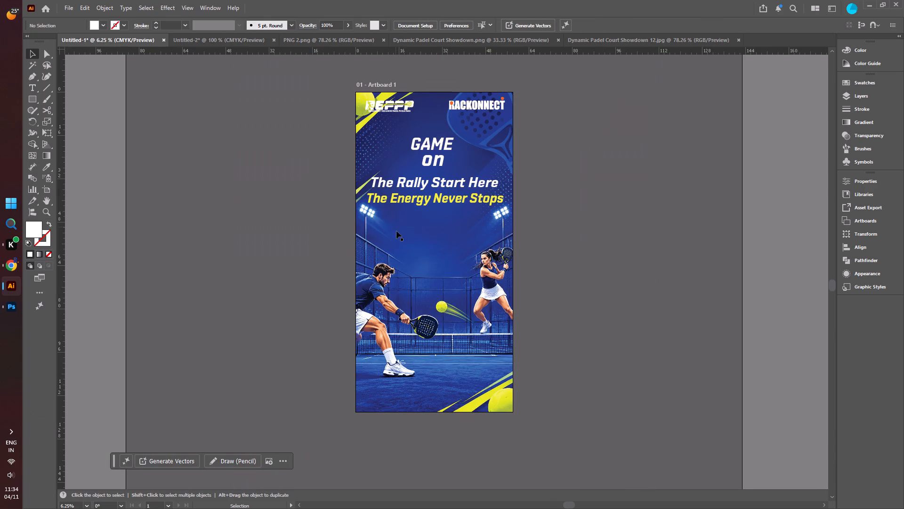
pyautogui.click(406, 251)
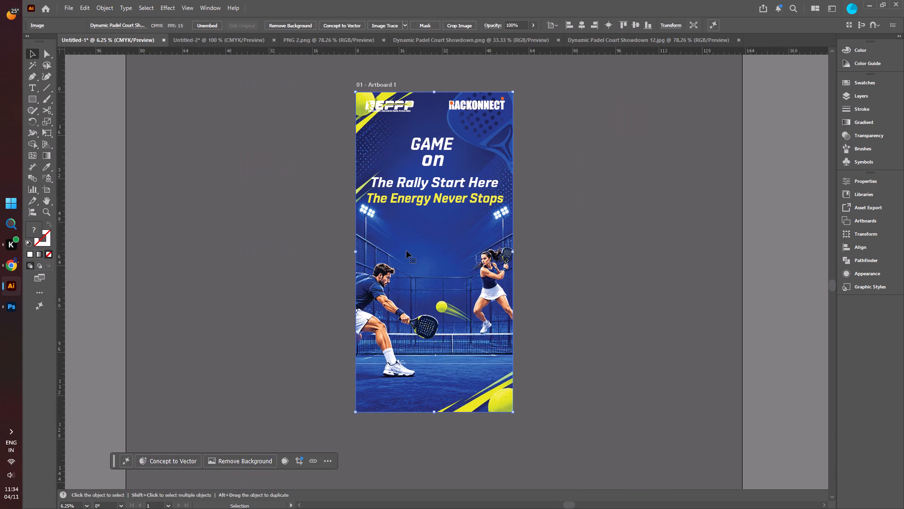
pyautogui.press('Delete')
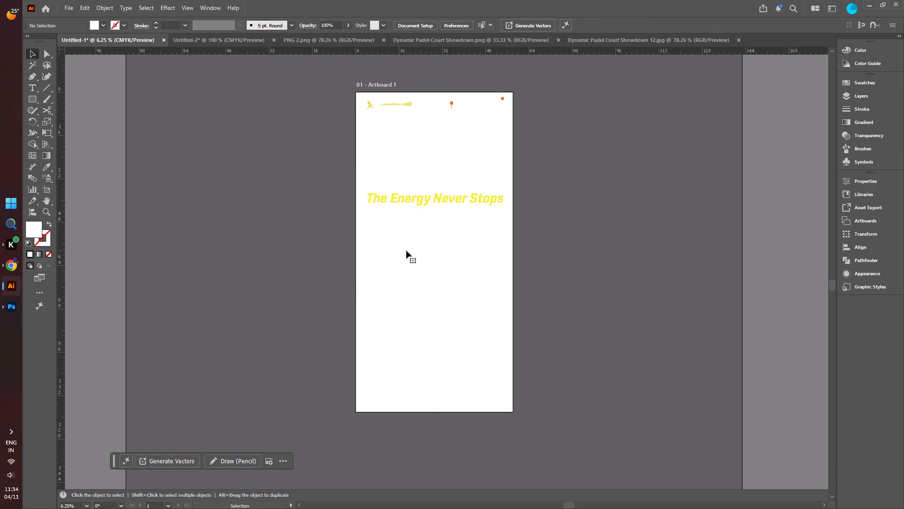
pyautogui.hotkey('ctrl', 'v')
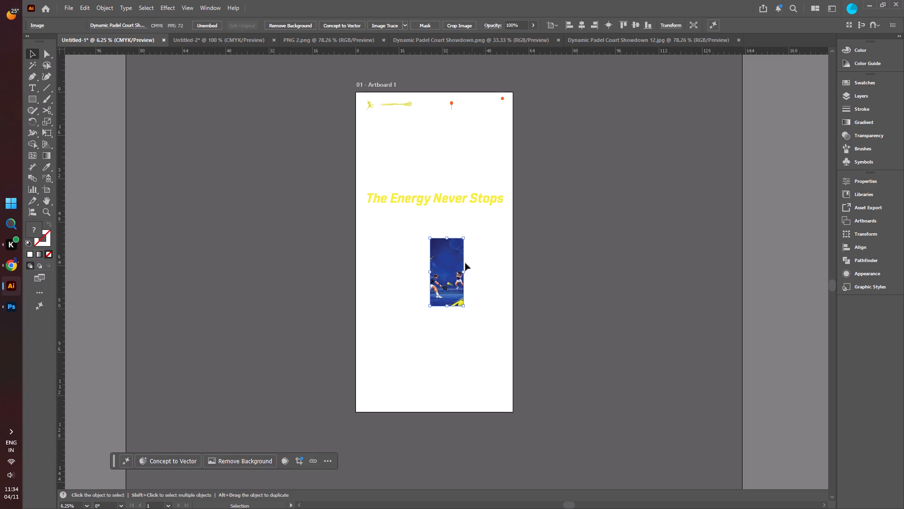
# Move the pasted image to the artboard's top-left corner and scale it up proportionally to fill the artboard.
pyautogui.moveTo(451, 259); pyautogui.dragTo(377, 112)
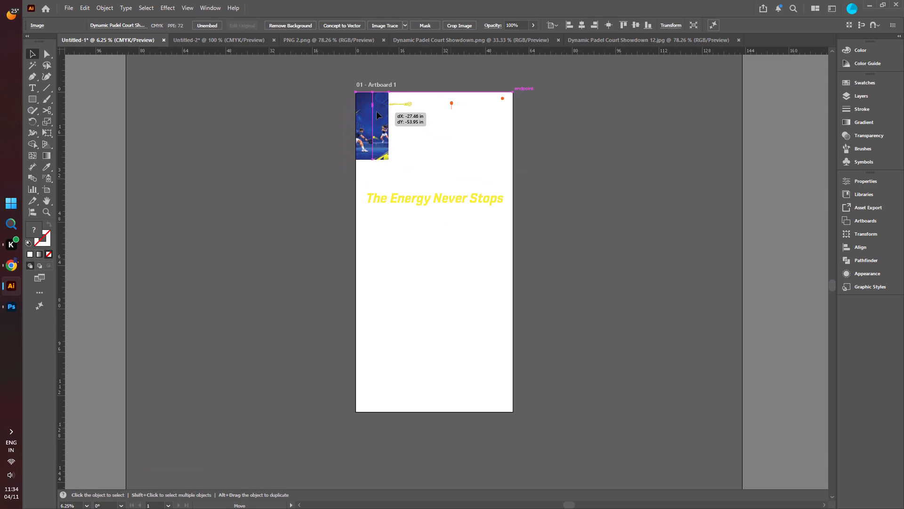
pyautogui.moveTo(377, 112); pyautogui.dragTo(376, 112)
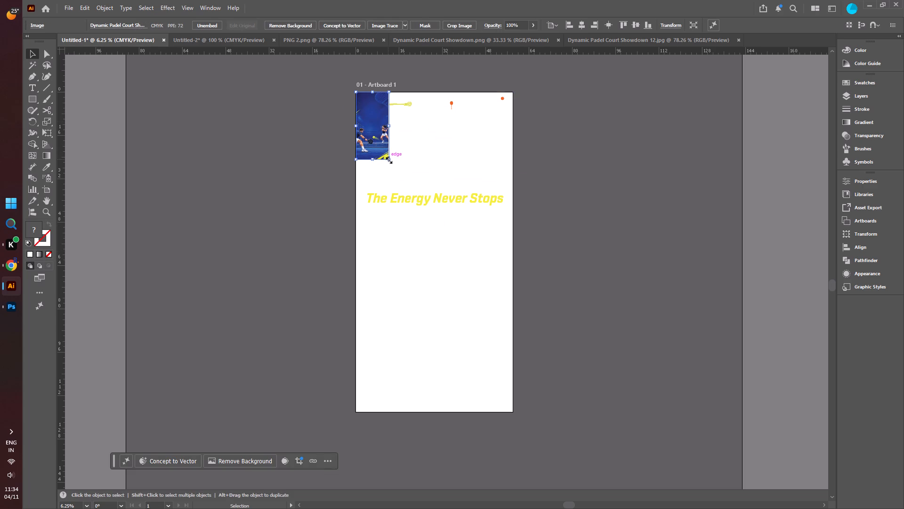
pyautogui.keyDown('shift'); pyautogui.moveTo(388, 159); pyautogui.dragTo(540, 398); pyautogui.keyUp('shift')
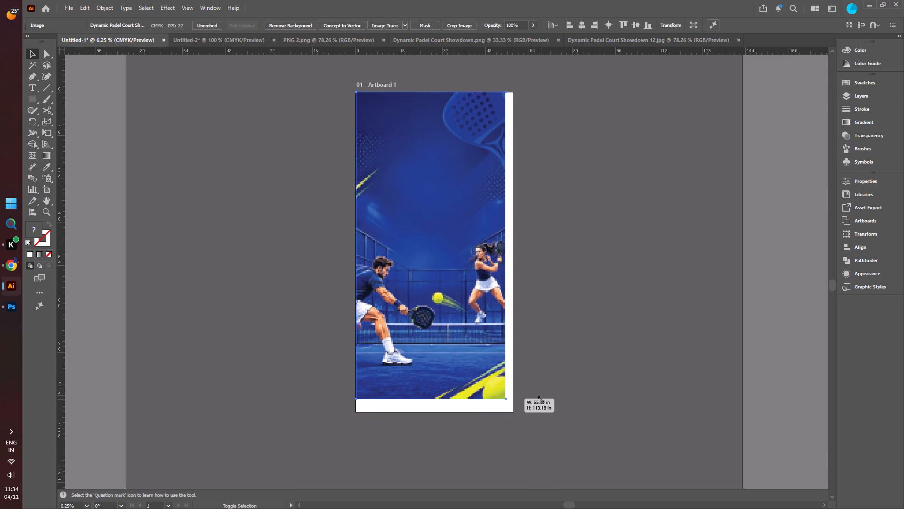
pyautogui.keyDown('shift'); pyautogui.moveTo(540, 398); pyautogui.dragTo(545, 411); pyautogui.keyUp('shift')
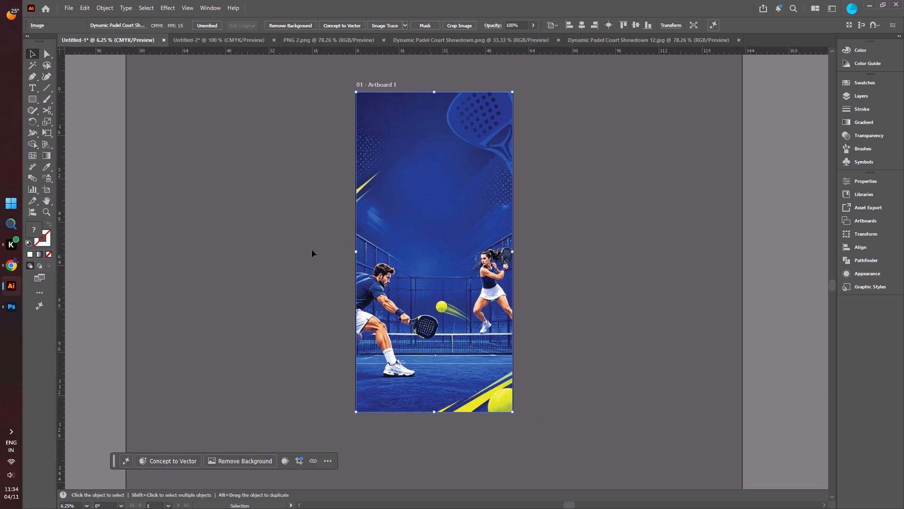
# Stretch the padel background image's right side to meet the artboard's right edge, leaving no white gap.
pyautogui.click(281, 212)
pyautogui.keyDown('ctrl'); pyautogui.scroll(4, 503, 138); pyautogui.keyUp('ctrl')
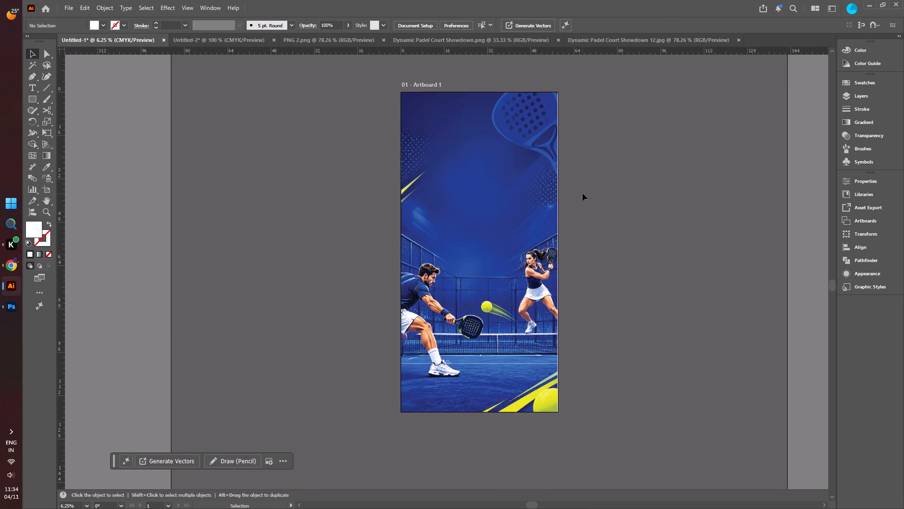
pyautogui.keyDown('alt'); pyautogui.scroll(5, 572, 190); pyautogui.keyUp('alt')
pyautogui.keyDown('alt'); pyautogui.scroll(-5, 449, 251); pyautogui.keyUp('alt')
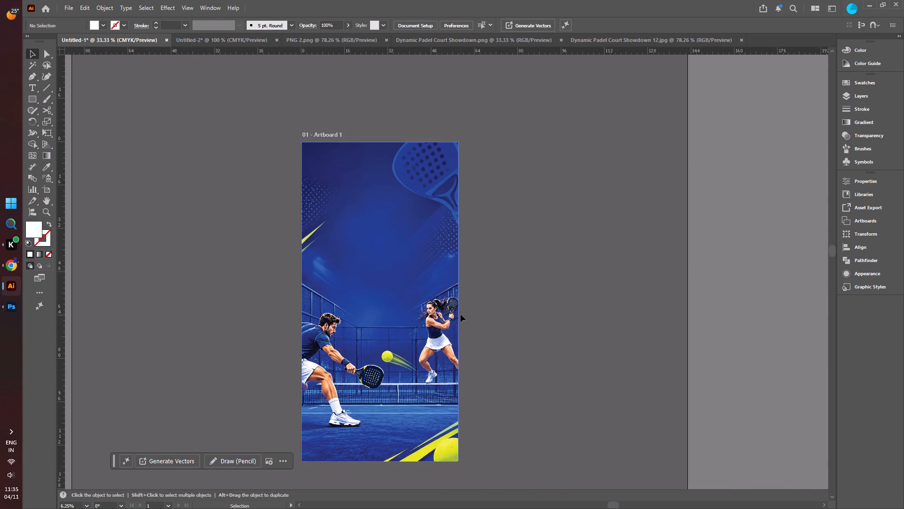
pyautogui.keyDown('alt'); pyautogui.scroll(4, 445, 331); pyautogui.keyUp('alt')
pyautogui.click(460, 300)
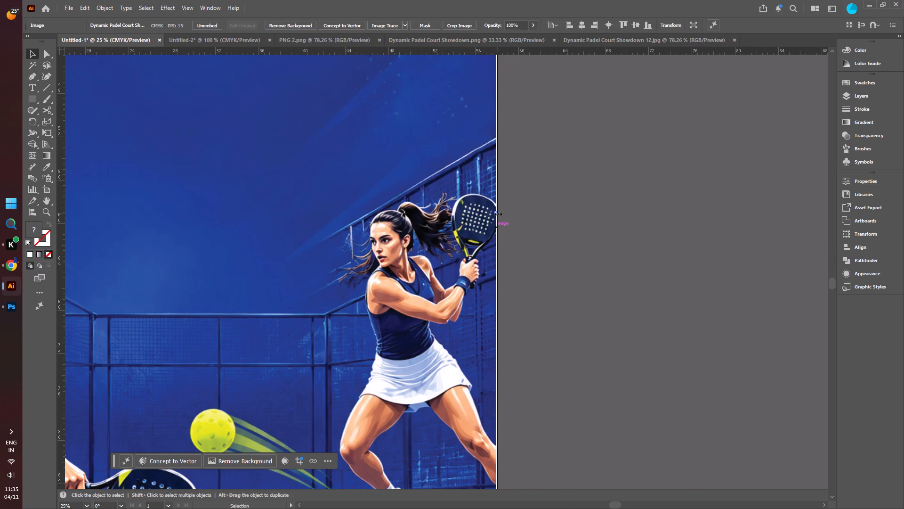
pyautogui.keyDown('alt'); pyautogui.scroll(4, 497, 213); pyautogui.keyUp('alt')
pyautogui.moveTo(492, 213); pyautogui.dragTo(500, 212)
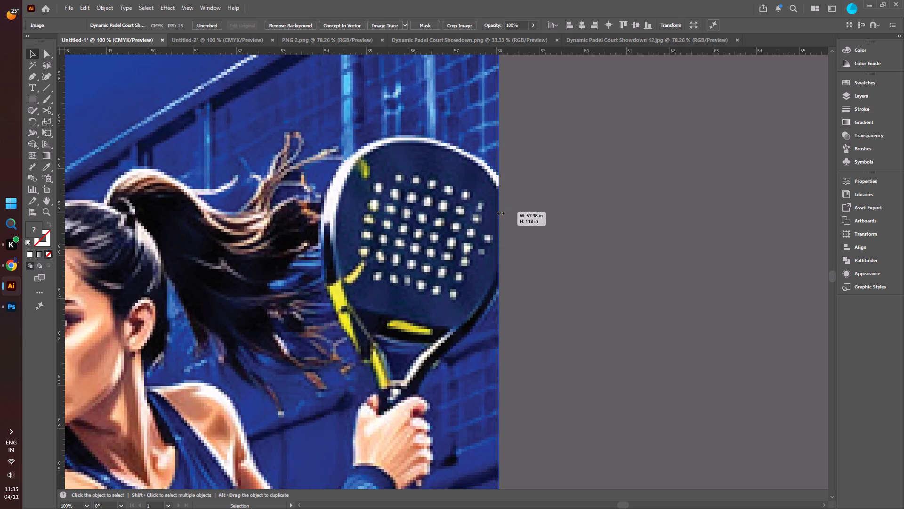
pyautogui.moveTo(500, 212); pyautogui.dragTo(497, 212)
pyautogui.keyDown('alt'); pyautogui.scroll(-9, 480, 220); pyautogui.keyUp('alt')
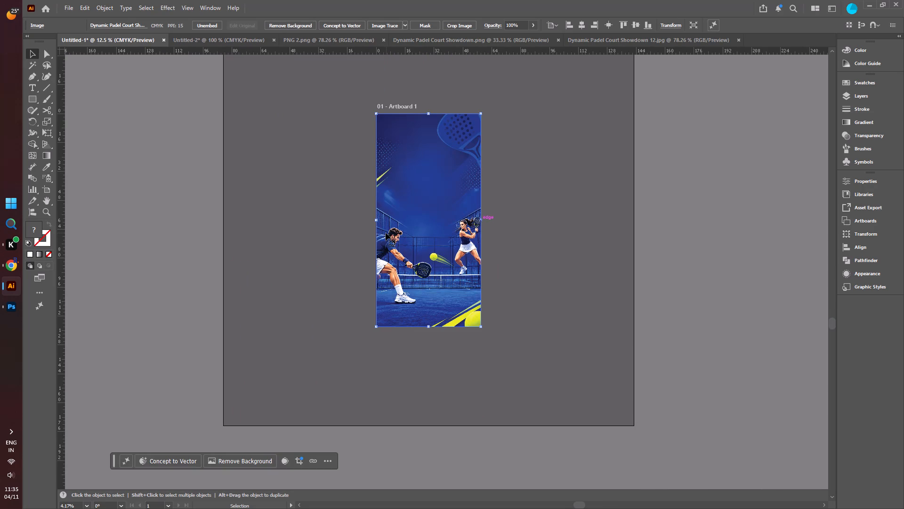
# Stretch the padel background image's left side to the artboard's left edge, making it 58 in wide and 118 in high.
pyautogui.click(342, 229)
pyautogui.keyDown('alt'); pyautogui.scroll(6, 372, 231); pyautogui.keyUp('alt')
pyautogui.keyDown('alt'); pyautogui.scroll(4, 441, 217); pyautogui.keyUp('alt')
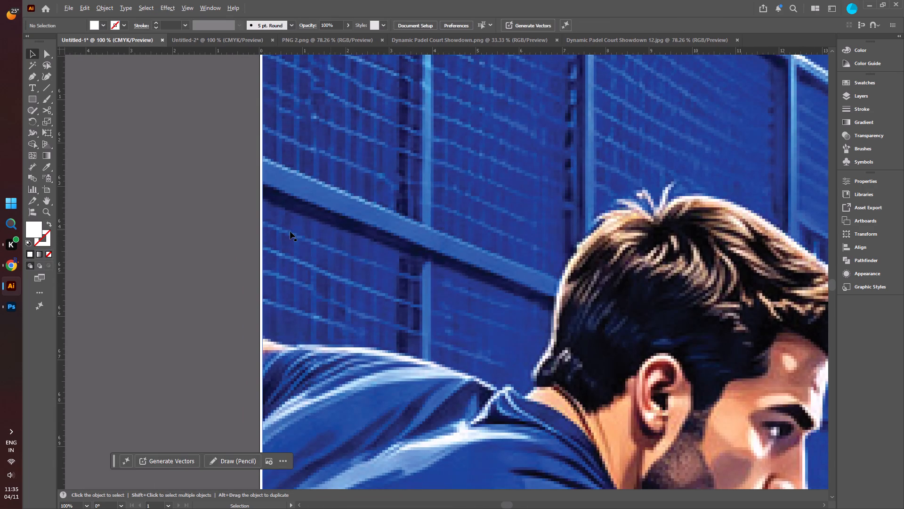
pyautogui.scroll(-9, 258, 315)
pyautogui.keyDown('alt'); pyautogui.scroll(-6, 352, 265); pyautogui.keyUp('alt')
pyautogui.click(364, 269)
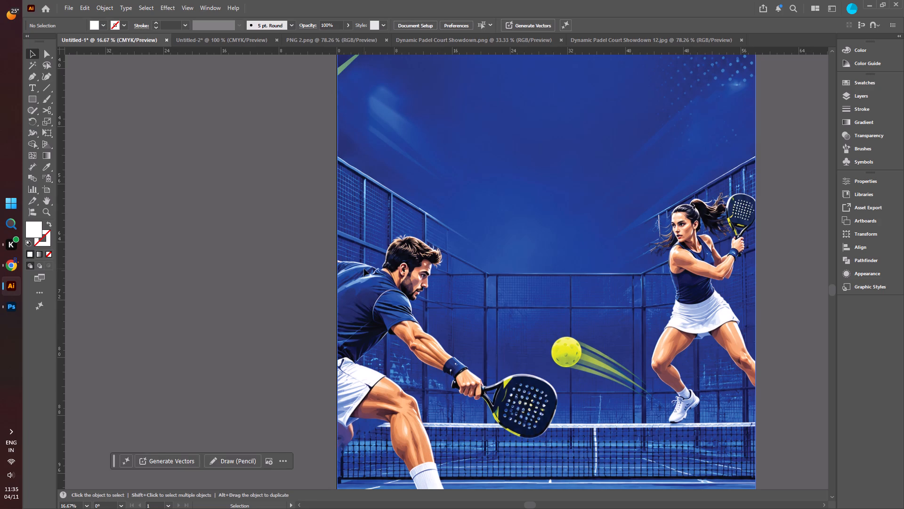
pyautogui.scroll(-7, 356, 280)
pyautogui.keyDown('alt'); pyautogui.scroll(5, 348, 115); pyautogui.keyUp('alt')
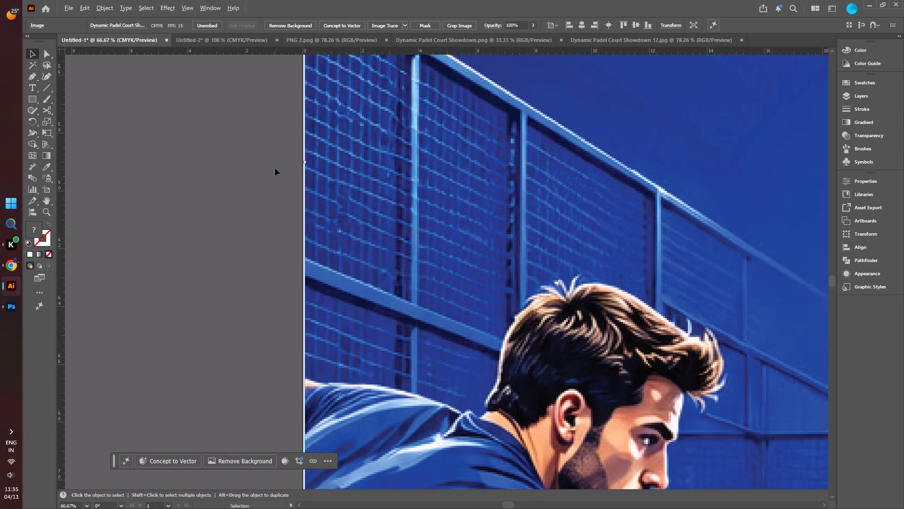
pyautogui.keyDown('alt'); pyautogui.scroll(5, 279, 160); pyautogui.keyUp('alt')
pyautogui.moveTo(432, 172); pyautogui.dragTo(423, 172)
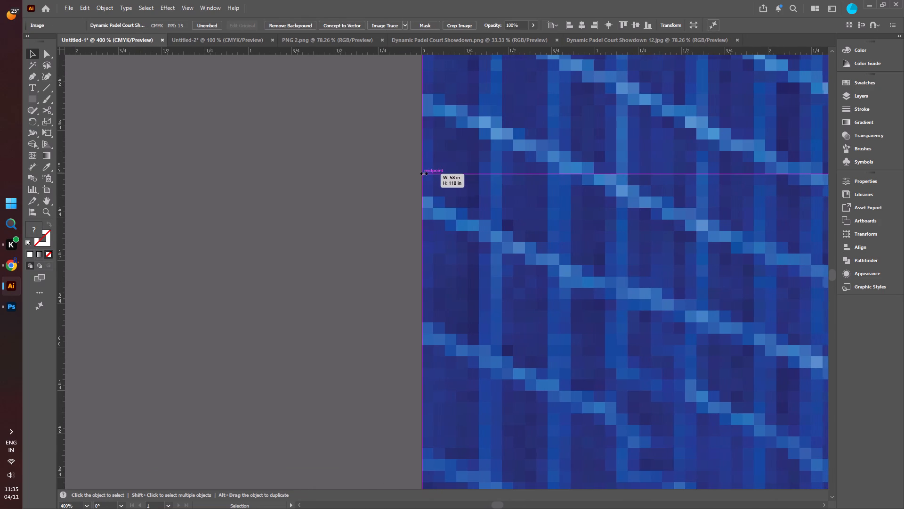
pyautogui.moveTo(423, 172); pyautogui.dragTo(421, 172)
pyautogui.click(347, 196)
pyautogui.keyDown('alt'); pyautogui.scroll(-13, 346, 198); pyautogui.keyUp('alt')
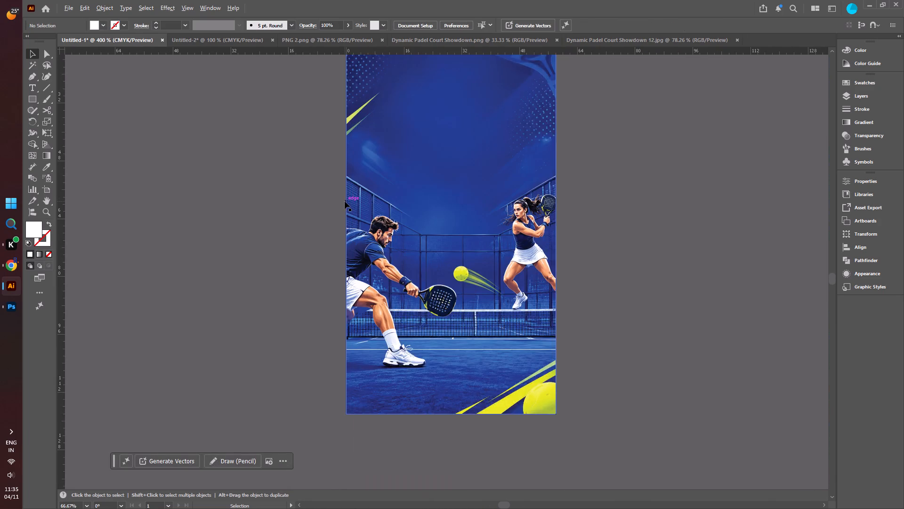
# Move the background image to the bottom of Layer 1's stacking order, beneath the headline texts and logo groups.
pyautogui.keyDown('alt'); pyautogui.scroll(-6, 345, 201); pyautogui.keyUp('alt')
pyautogui.keyDown('alt'); pyautogui.scroll(10, 375, 117); pyautogui.keyUp('alt')
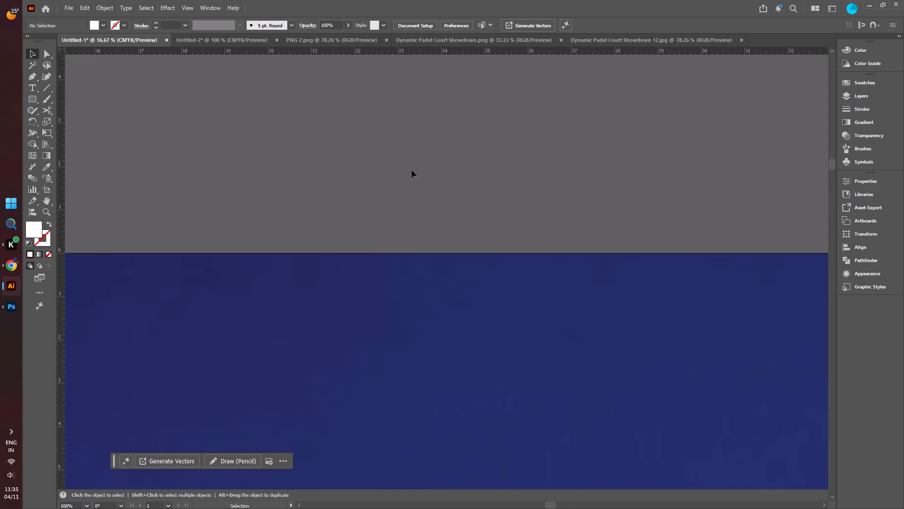
pyautogui.keyDown('alt'); pyautogui.scroll(-10, 396, 195); pyautogui.keyUp('alt')
pyautogui.keyDown('alt'); pyautogui.scroll(2, 792, 194); pyautogui.keyUp('alt')
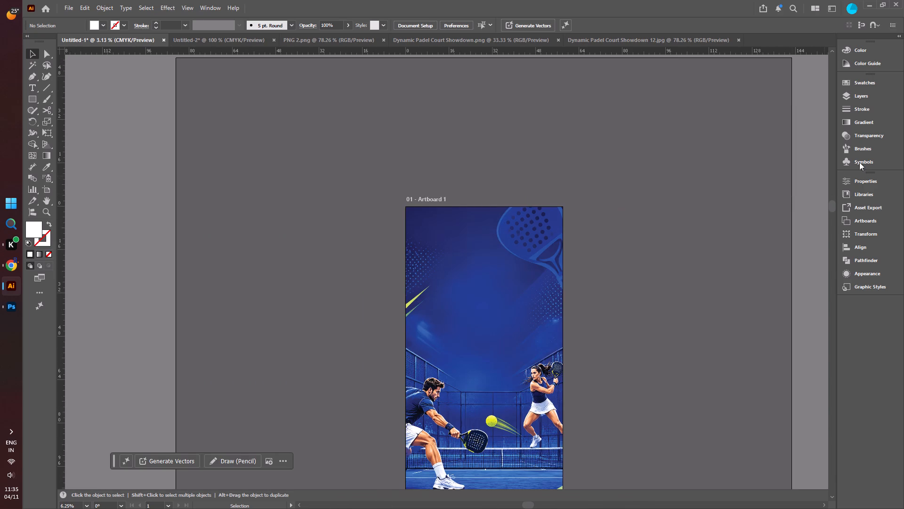
pyautogui.click(851, 97)
pyautogui.moveTo(713, 119); pyautogui.dragTo(733, 182)
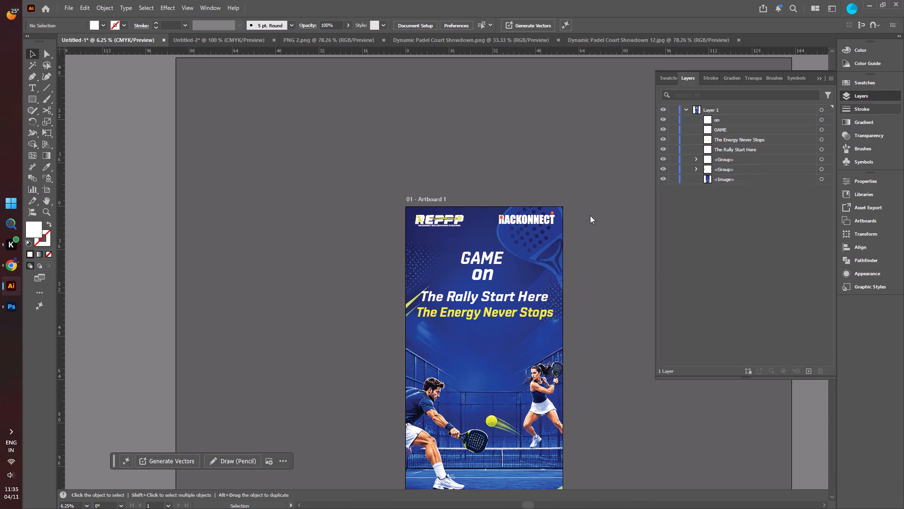
pyautogui.scroll(-10, 367, 201)
pyautogui.keyDown('alt'); pyautogui.scroll(2, 534, 203); pyautogui.keyUp('alt')
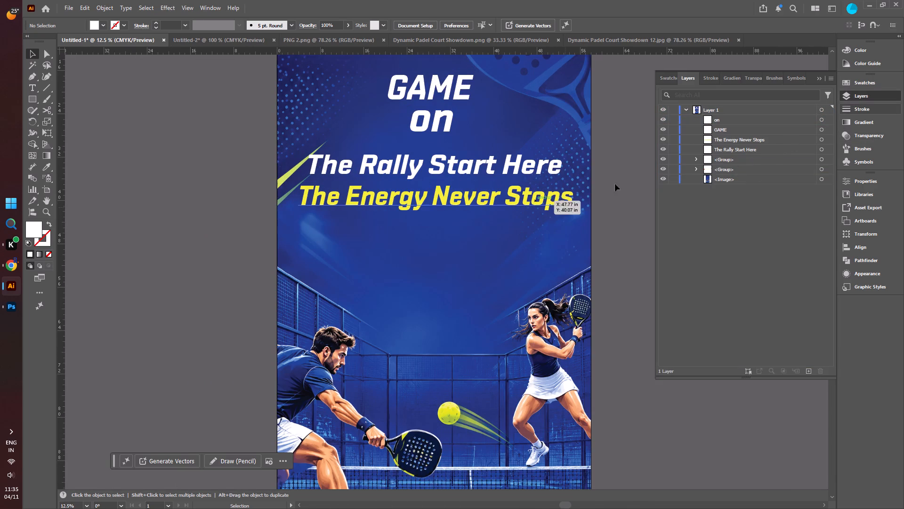
pyautogui.click(821, 81)
pyautogui.click(604, 190)
# Move the GAME, on, The Rally Start Here and The Energy Never Stops texts together about 13 in straight down.
pyautogui.keyDown('alt'); pyautogui.scroll(-1, 605, 200); pyautogui.keyUp('alt')
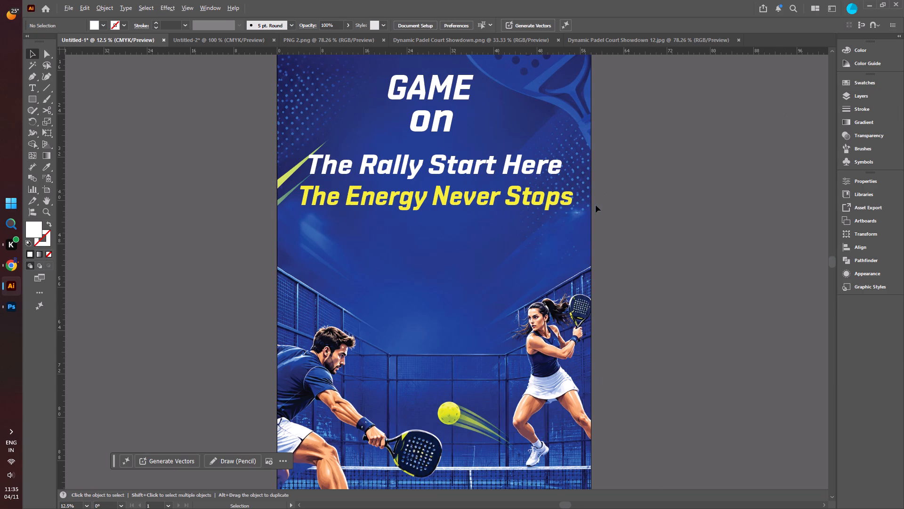
pyautogui.keyDown('alt'); pyautogui.scroll(-2, 596, 205); pyautogui.keyUp('alt')
pyautogui.keyDown('alt'); pyautogui.scroll(2, 687, 218); pyautogui.keyUp('alt')
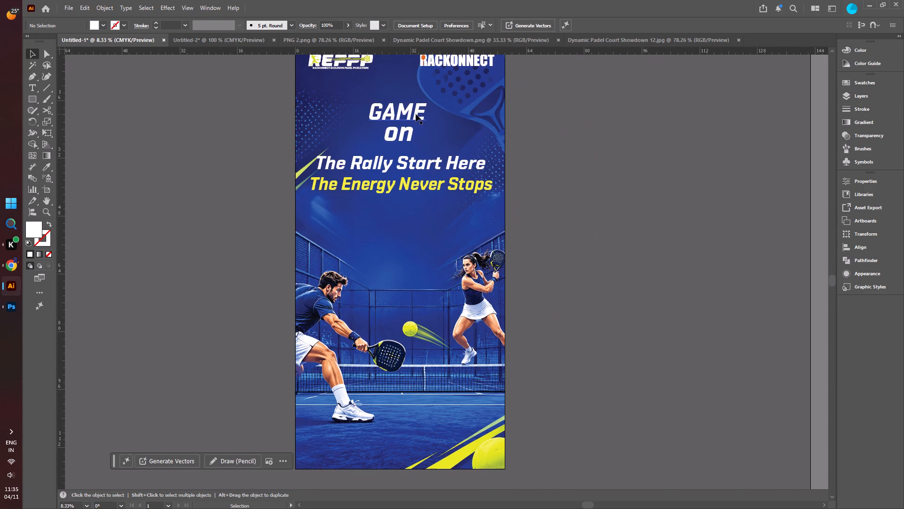
pyautogui.click(416, 114)
pyautogui.keyDown('shift'); pyautogui.click(404, 136); pyautogui.keyUp('shift')
pyautogui.keyDown('shift'); pyautogui.click(413, 165); pyautogui.keyUp('shift')
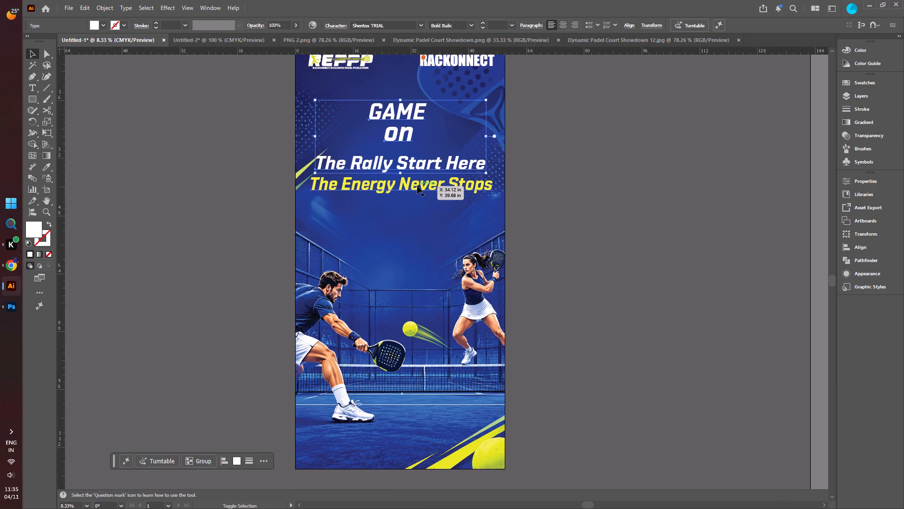
pyautogui.keyDown('shift'); pyautogui.click(417, 186); pyautogui.keyUp('shift')
pyautogui.moveTo(412, 164); pyautogui.dragTo(412, 210)
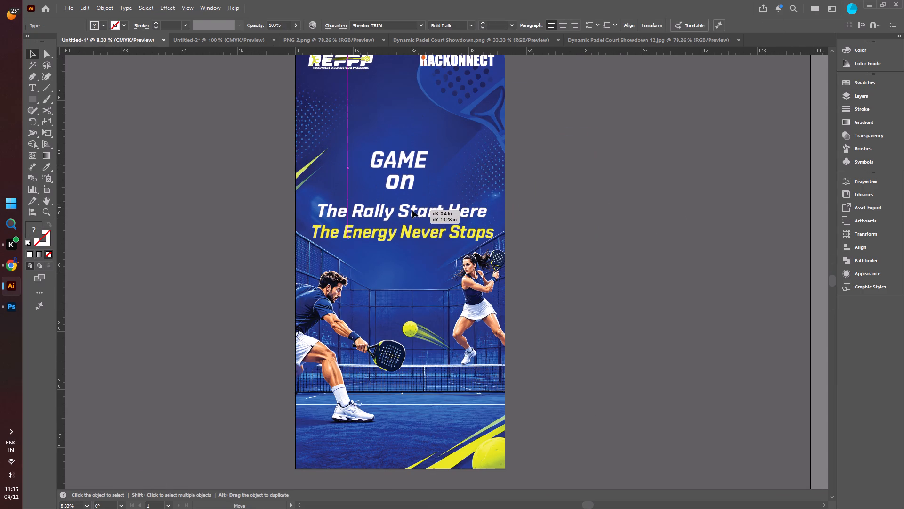
pyautogui.moveTo(412, 210); pyautogui.dragTo(411, 209)
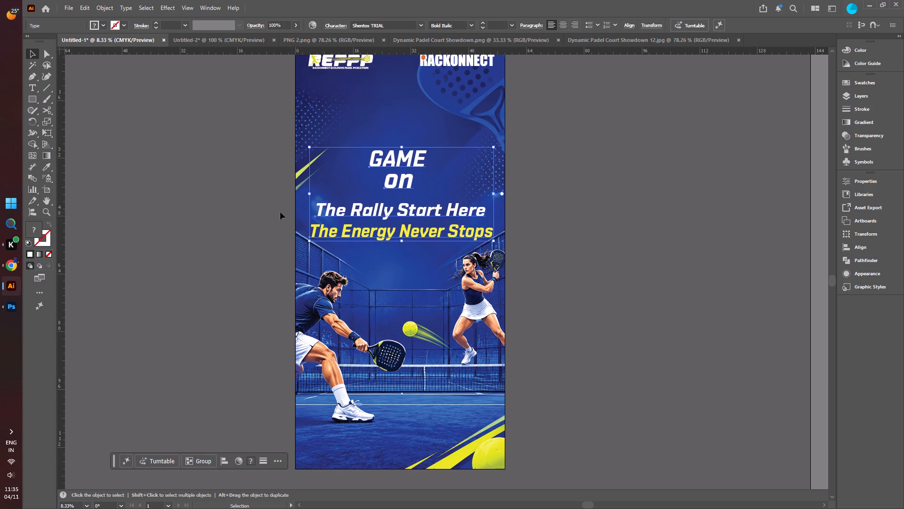
pyautogui.click(233, 216)
# Recolour the word "on" in the headline with the recently used yellow fill.
pyautogui.keyDown('ctrl'); pyautogui.scroll(-2, 231, 214); pyautogui.keyUp('ctrl')
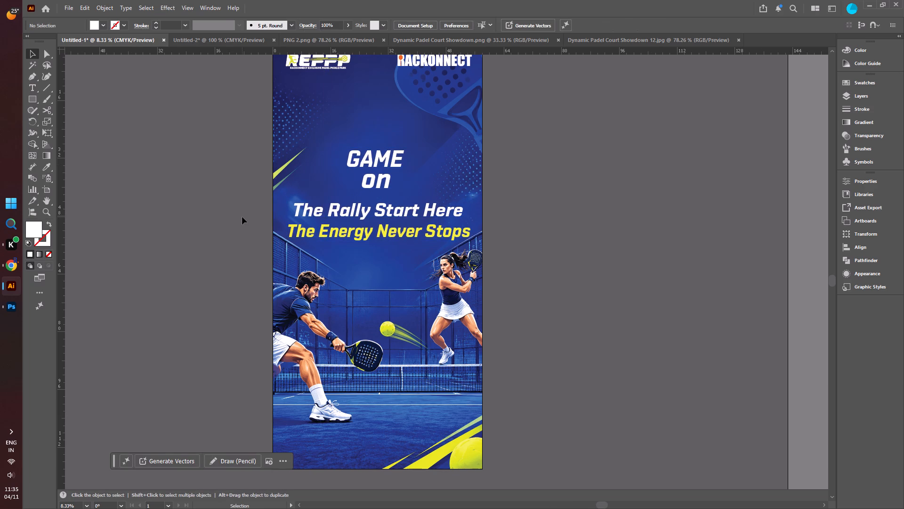
pyautogui.keyDown('alt'); pyautogui.scroll(-2, 242, 217); pyautogui.keyUp('alt')
pyautogui.keyDown('alt'); pyautogui.scroll(1, 189, 243); pyautogui.keyUp('alt')
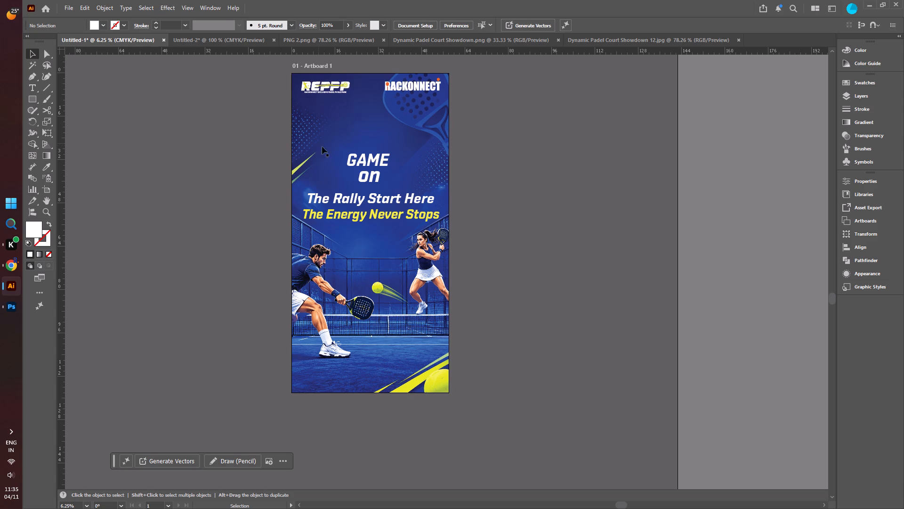
pyautogui.doubleClick(369, 175)
pyautogui.click(369, 175)
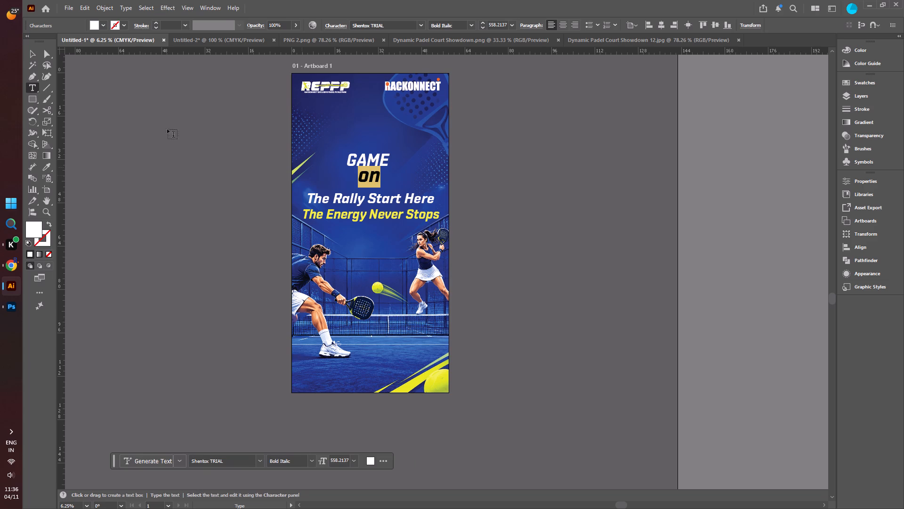
pyautogui.click(93, 27)
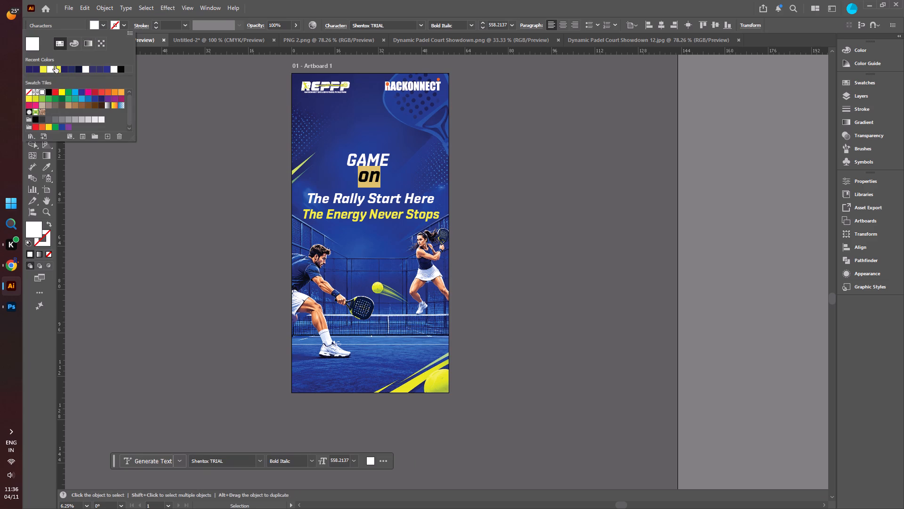
pyautogui.click(56, 67)
pyautogui.click(110, 179)
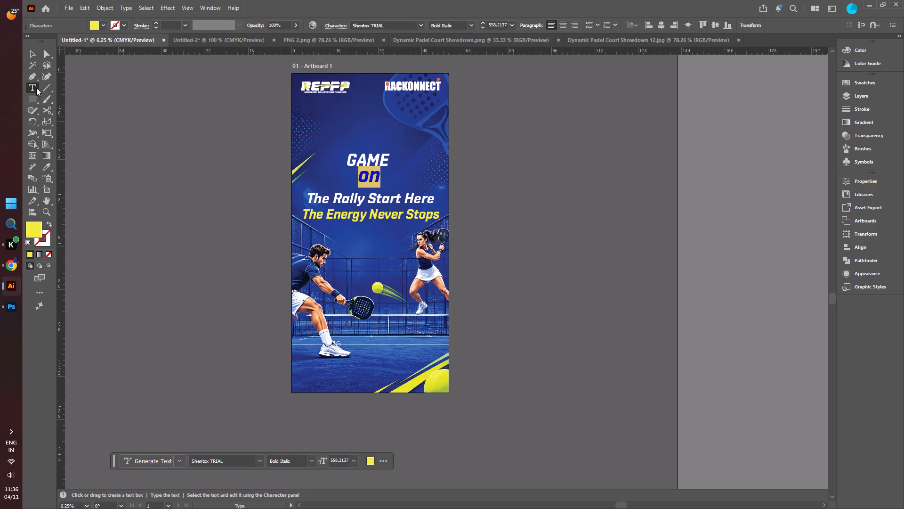
pyautogui.click(31, 52)
pyautogui.click(72, 102)
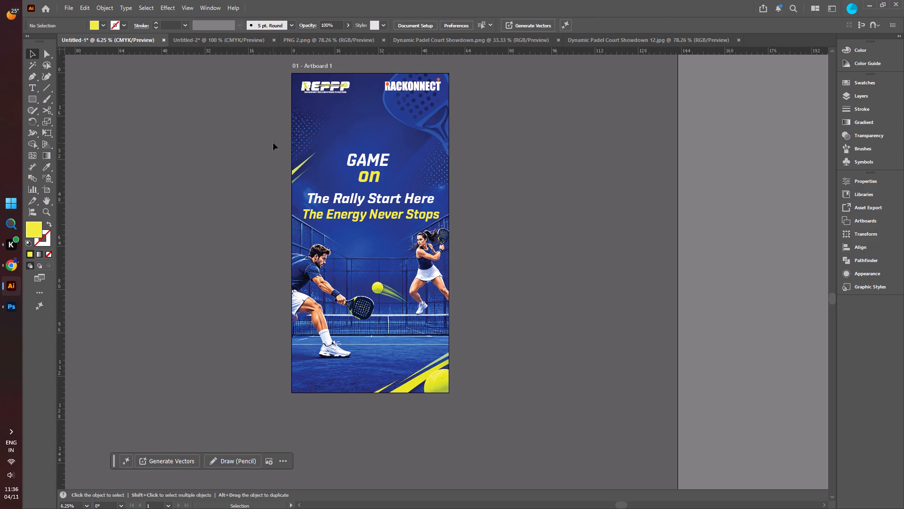
# Examine the banner's logos, headline texts and overall layout from top to bottom.
pyautogui.keyDown('ctrl'); pyautogui.scroll(4, 335, 193); pyautogui.keyUp('ctrl')
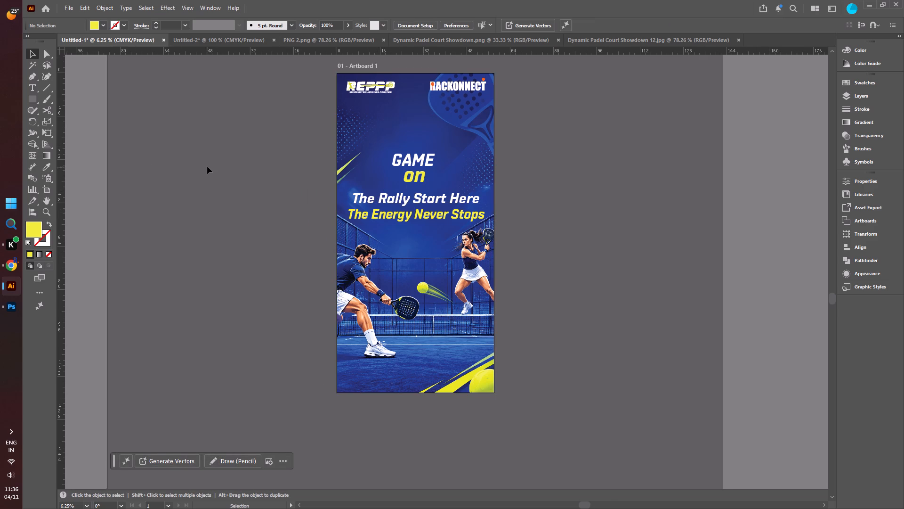
pyautogui.click(196, 156)
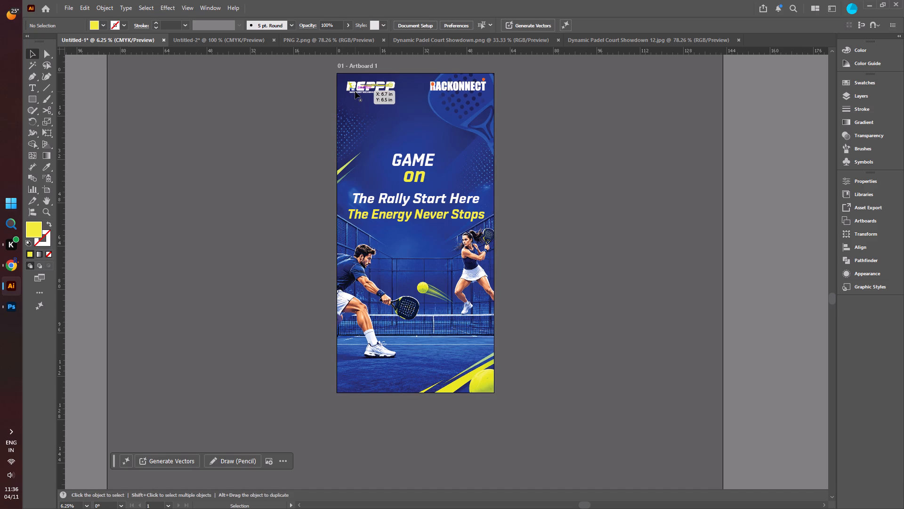
pyautogui.keyDown('alt'); pyautogui.scroll(2, 355, 91); pyautogui.keyUp('alt')
pyautogui.click(366, 92)
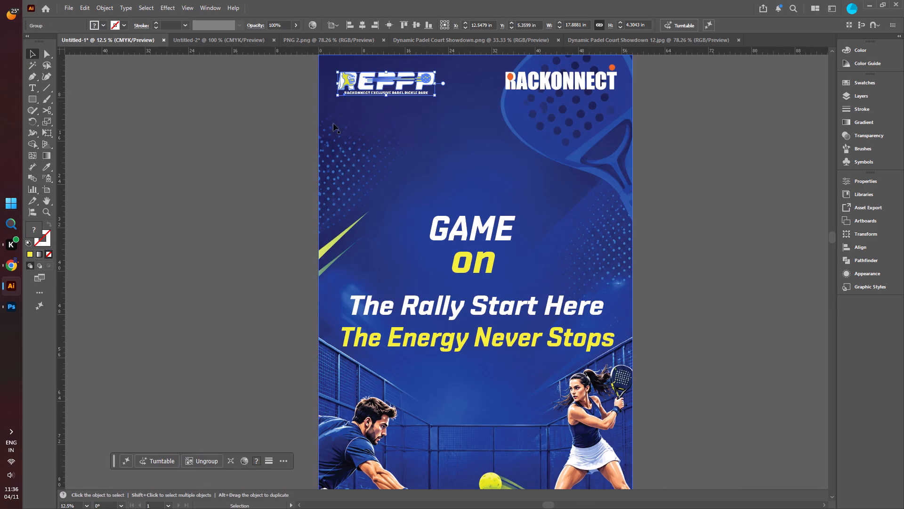
pyautogui.click(266, 137)
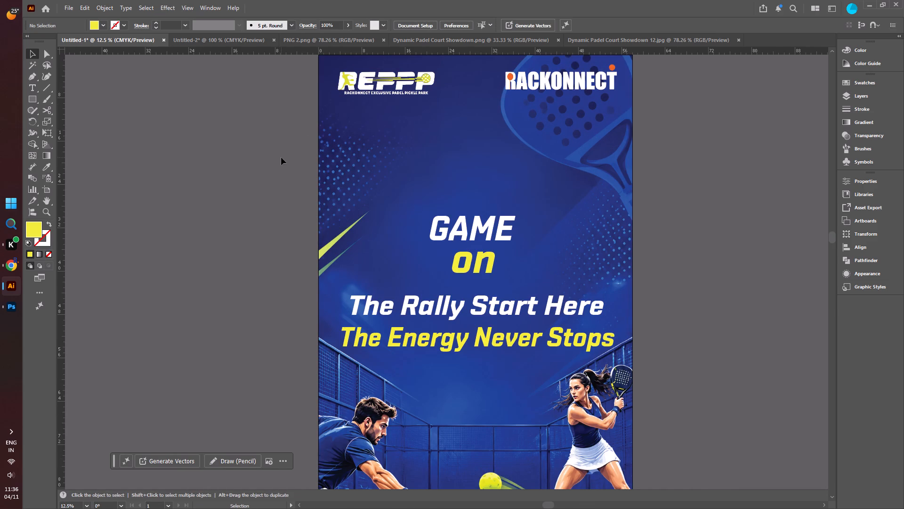
pyautogui.keyDown('ctrl'); pyautogui.scroll(-3, 285, 162); pyautogui.keyUp('ctrl')
pyautogui.keyDown('ctrl'); pyautogui.scroll(-3, 337, 192); pyautogui.keyUp('ctrl')
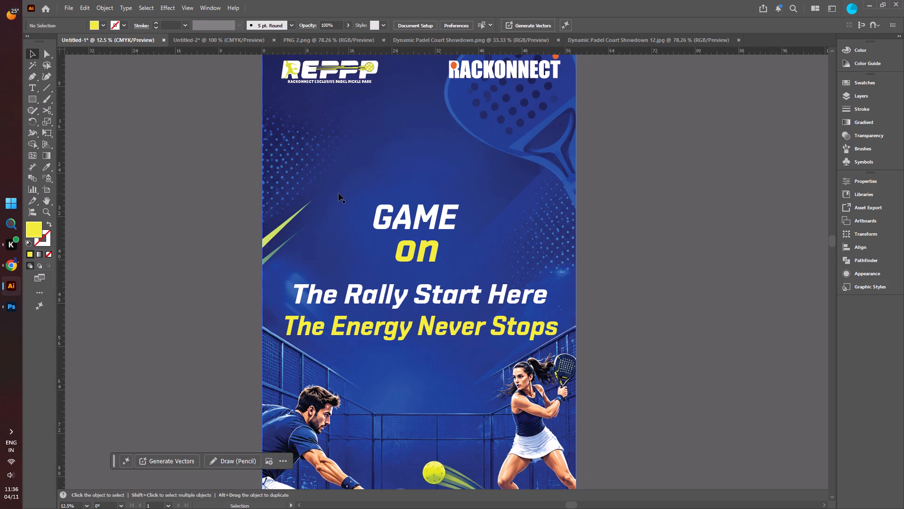
pyautogui.keyDown('alt'); pyautogui.scroll(-1, 339, 193); pyautogui.keyUp('alt')
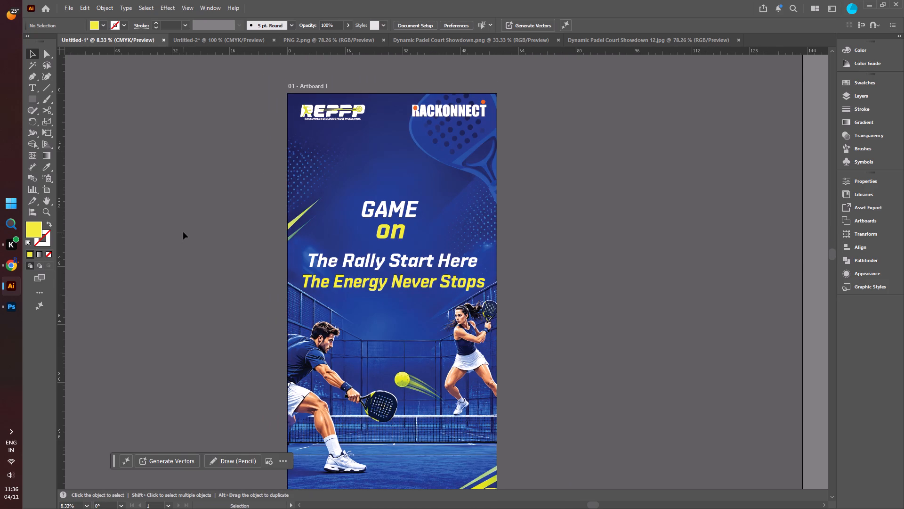
pyautogui.scroll(-1, 183, 232)
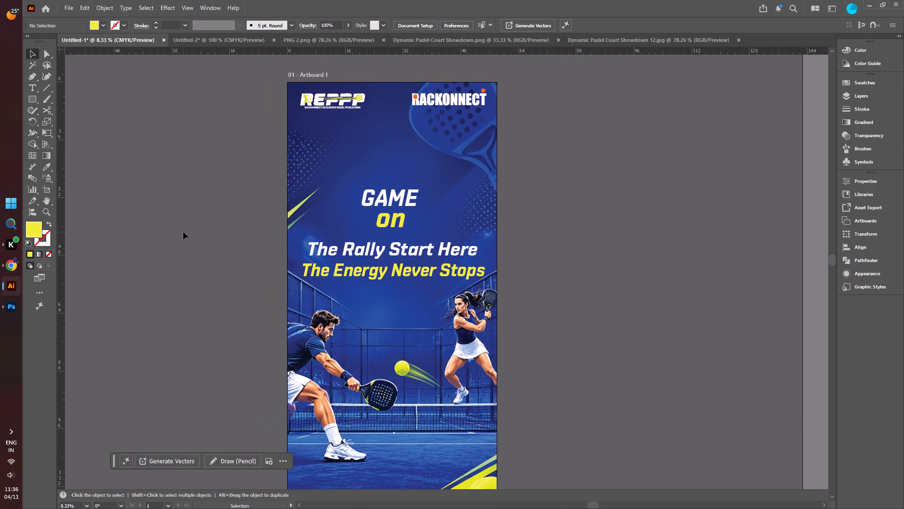
pyautogui.scroll(-4, 227, 223)
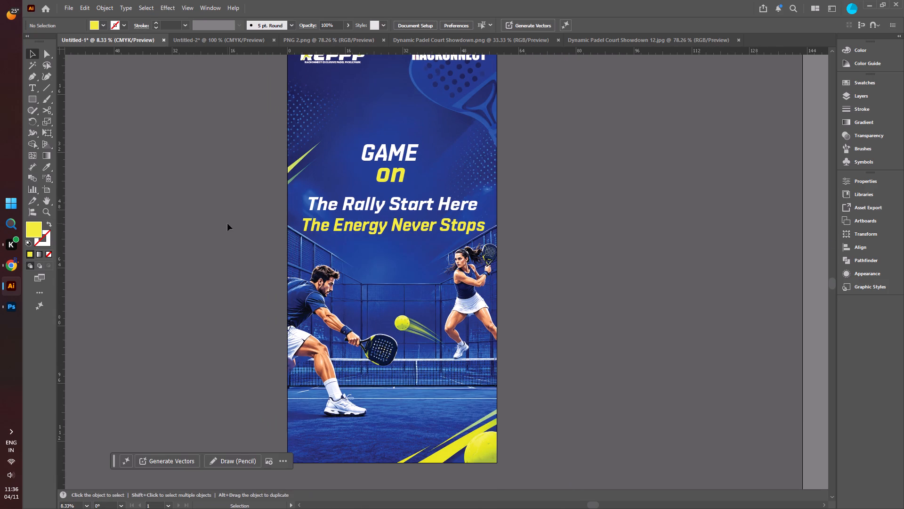
pyautogui.keyDown('alt'); pyautogui.scroll(-1, 233, 215); pyautogui.keyUp('alt')
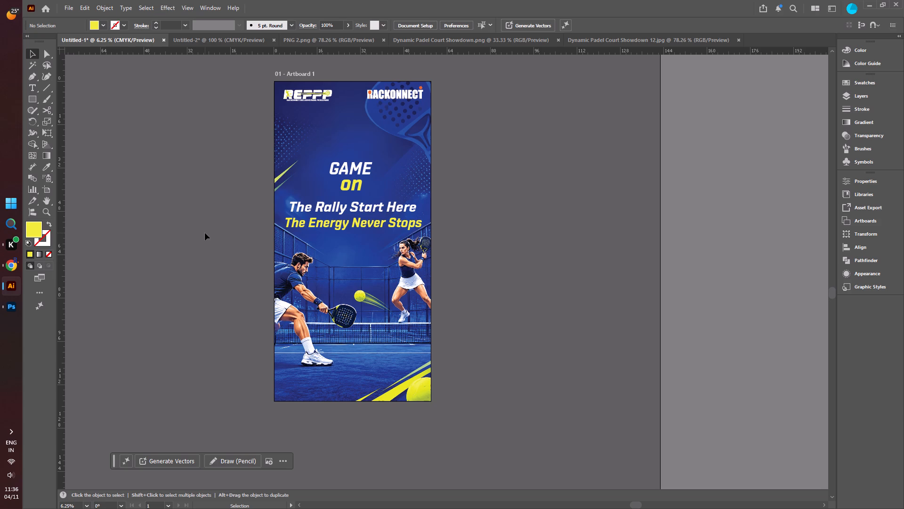
# In the Untitled-2 banner, group the PADEL & PICKLEBALL ARENA text with its yellow bar and the slanted stripes at both ends.
pyautogui.click(458, 41)
pyautogui.click(302, 39)
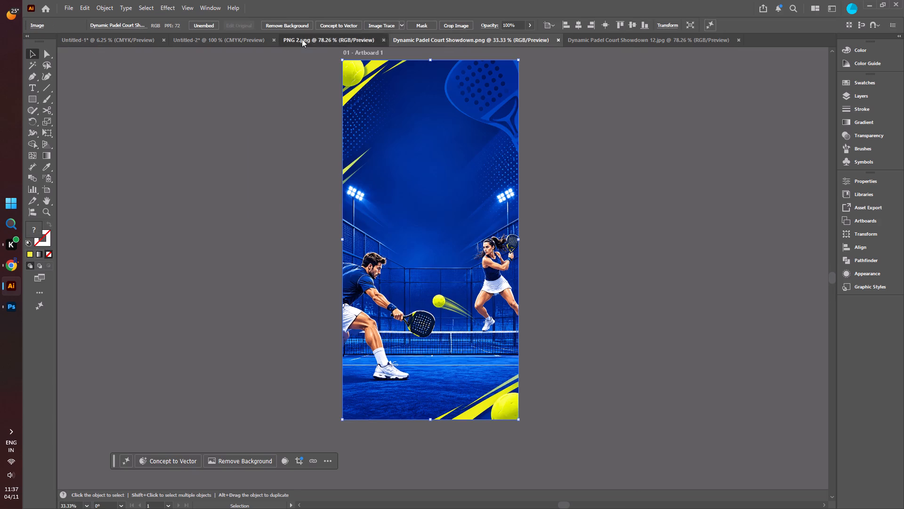
pyautogui.click(227, 42)
pyautogui.click(338, 356)
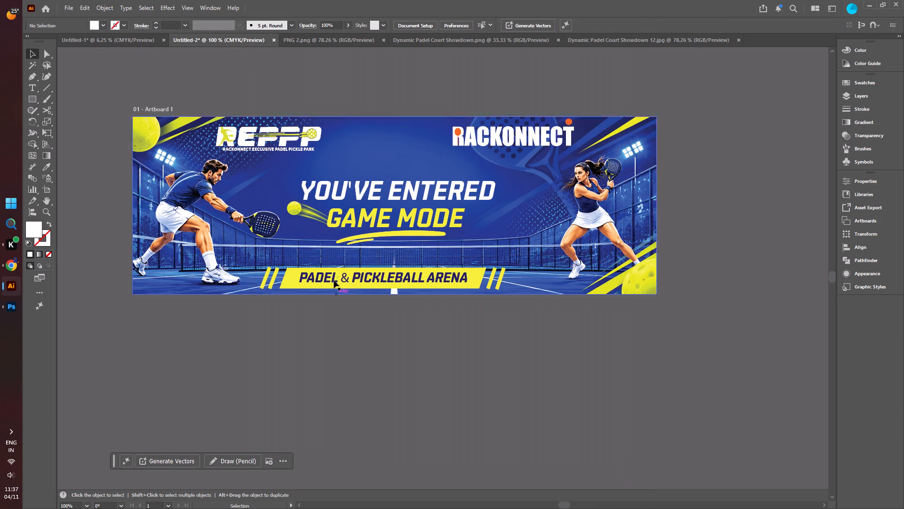
pyautogui.click(334, 276)
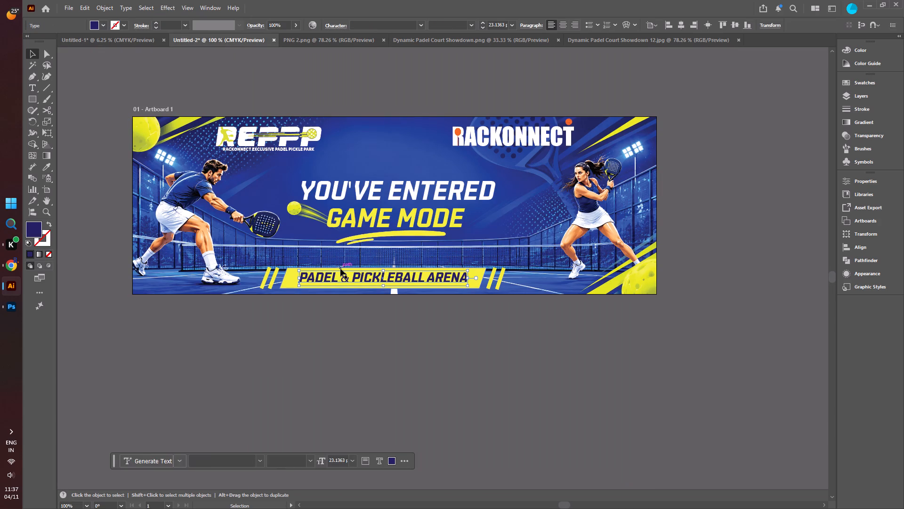
pyautogui.keyDown('shift'); pyautogui.click(340, 269); pyautogui.keyUp('shift')
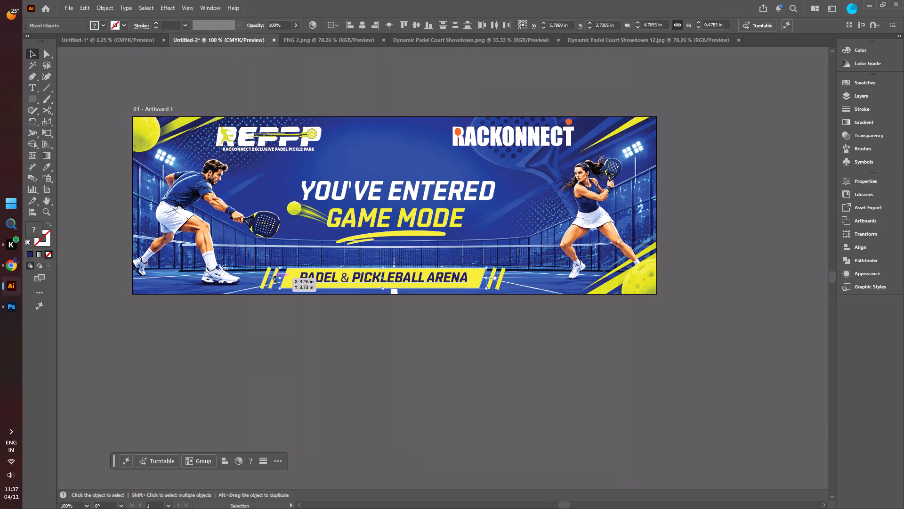
pyautogui.keyDown('shift'); pyautogui.click(273, 284); pyautogui.keyUp('shift')
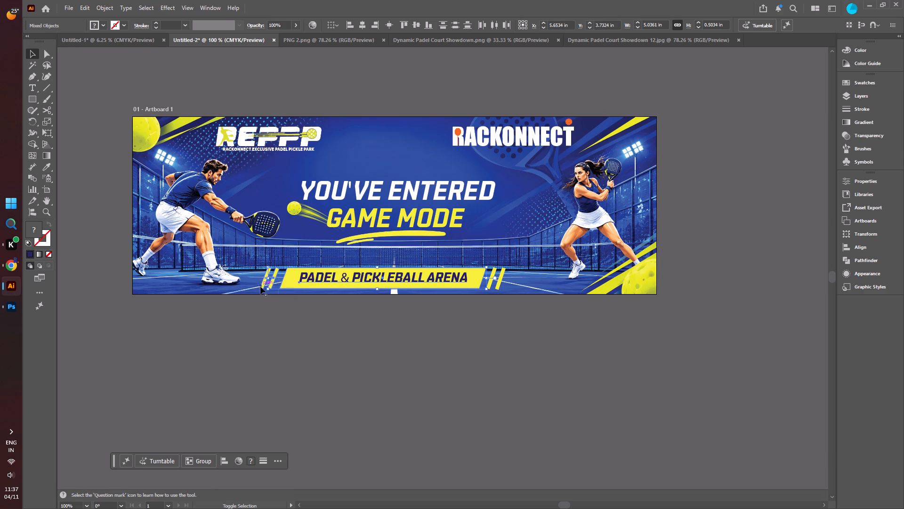
pyautogui.keyDown('shift'); pyautogui.click(260, 287); pyautogui.keyUp('shift')
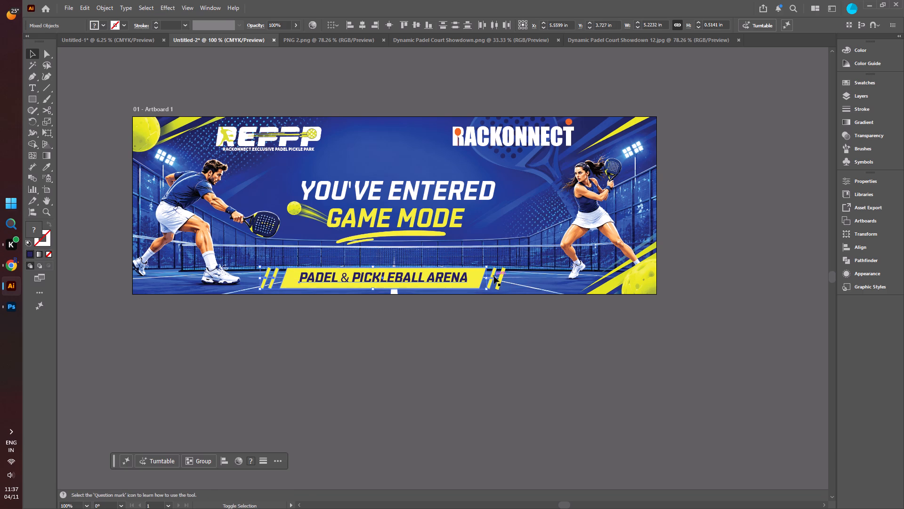
pyautogui.keyDown('shift'); pyautogui.click(494, 276); pyautogui.keyUp('shift')
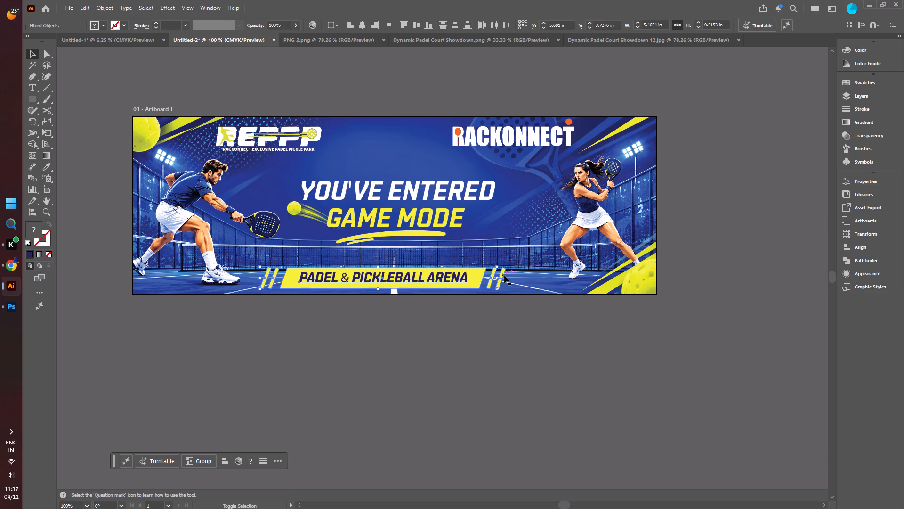
pyautogui.keyDown('shift'); pyautogui.click(504, 275); pyautogui.keyUp('shift')
pyautogui.hotkey('ctrl', 'g')
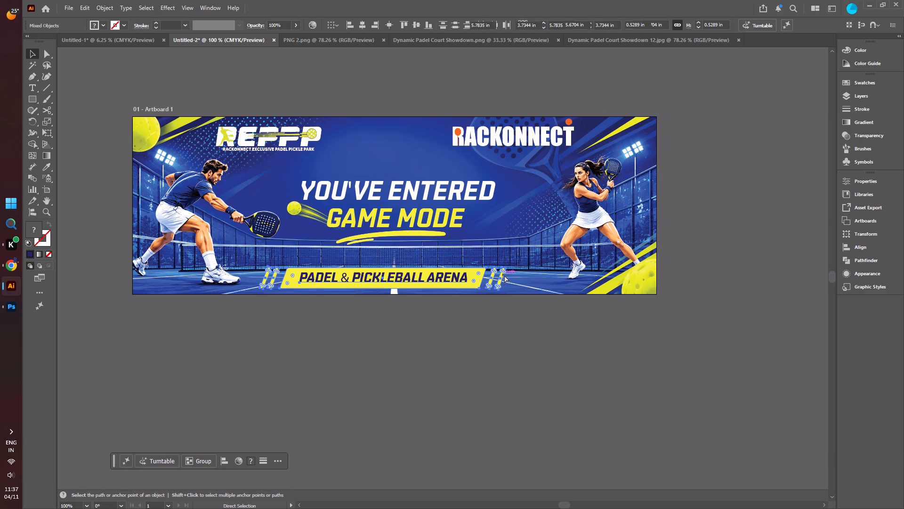
pyautogui.click(408, 331)
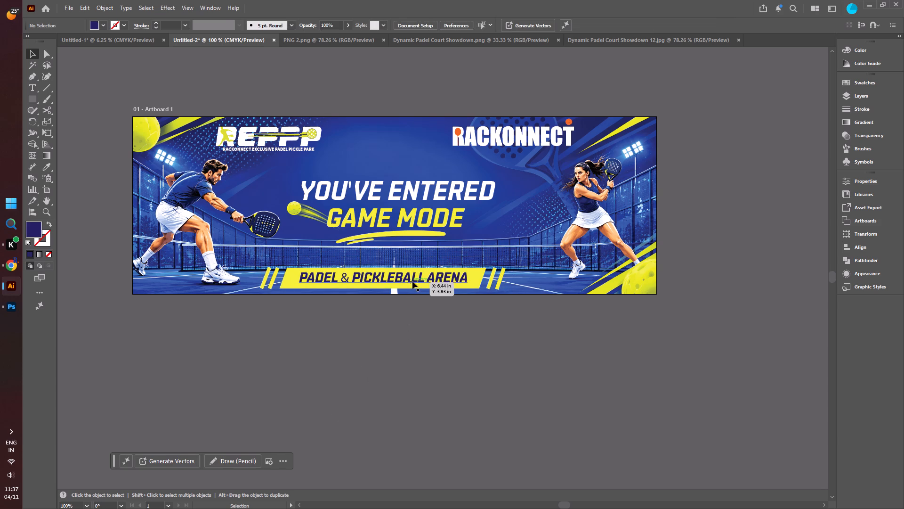
# Copy the PADEL & PICKLEBALL ARENA group from Untitled-2 and paste it into the Untitled-1 vertical banner document.
pyautogui.click(412, 281)
pyautogui.rightClick(412, 281)
pyautogui.click(445, 189)
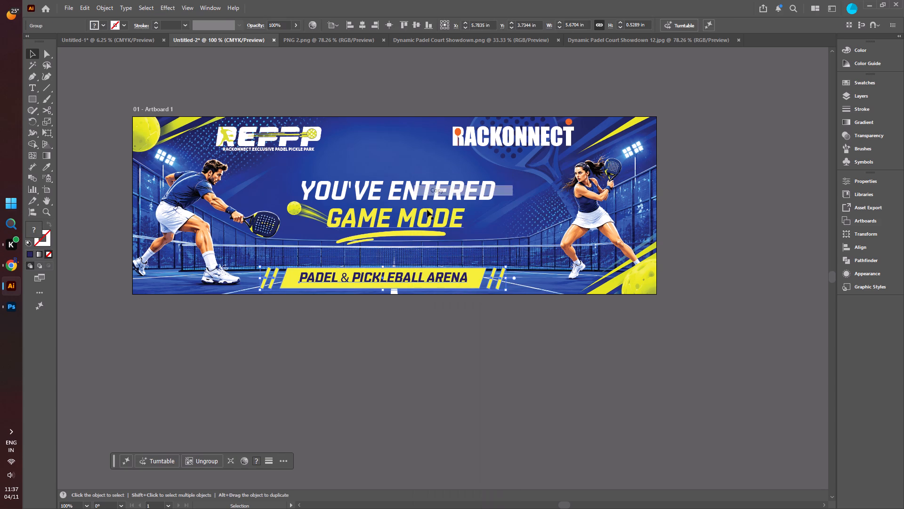
pyautogui.click(138, 34)
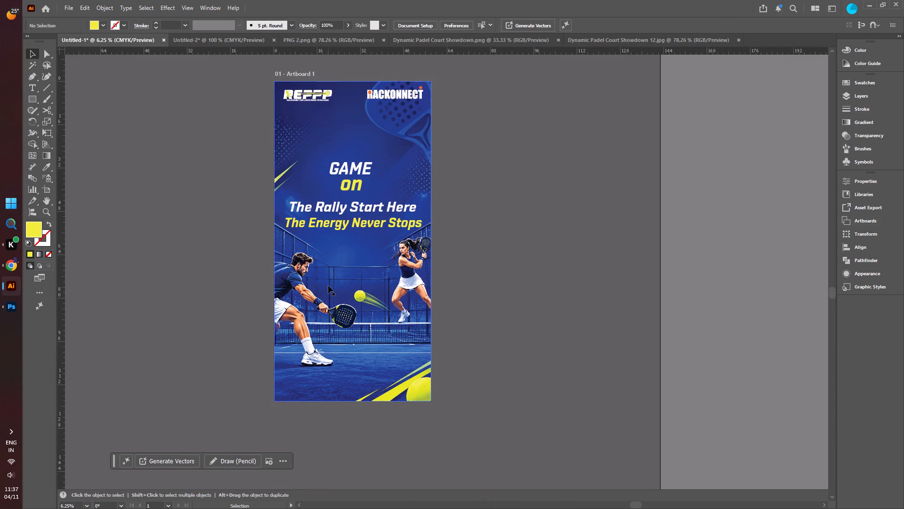
pyautogui.rightClick(328, 282)
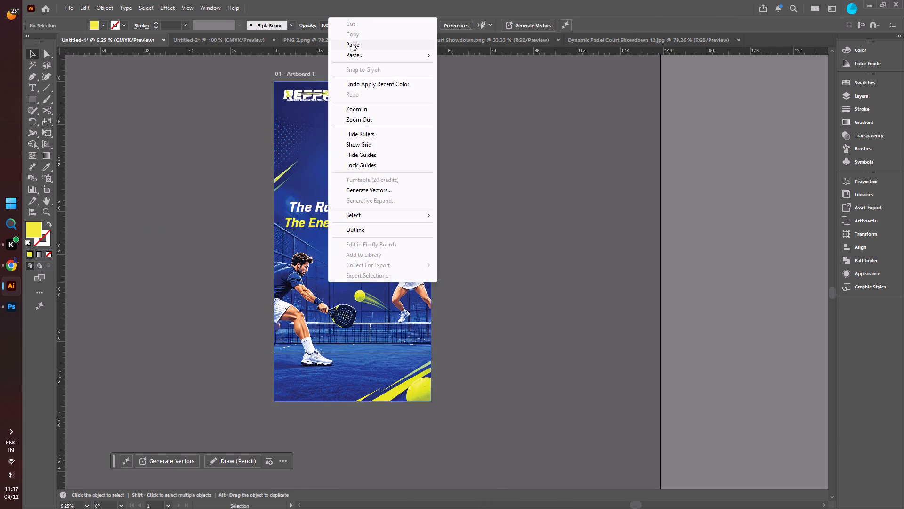
pyautogui.click(352, 43)
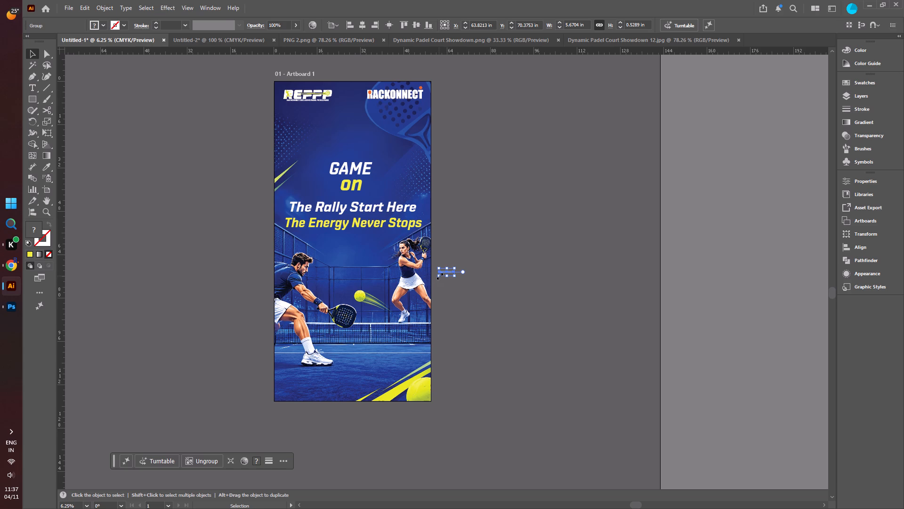
# Enlarge the pasted PADEL & PICKLEBALL ARENA group to about 39.4 in wide and place it just beneath The Energy Never Stops.
pyautogui.keyDown('shift'); pyautogui.moveTo(439, 275); pyautogui.dragTo(229, 351); pyautogui.keyUp('shift')
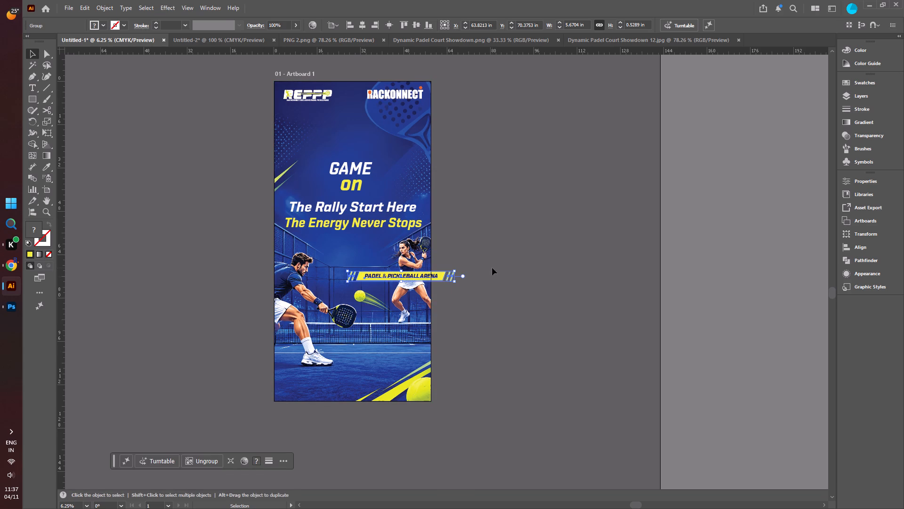
pyautogui.moveTo(421, 275); pyautogui.dragTo(348, 385)
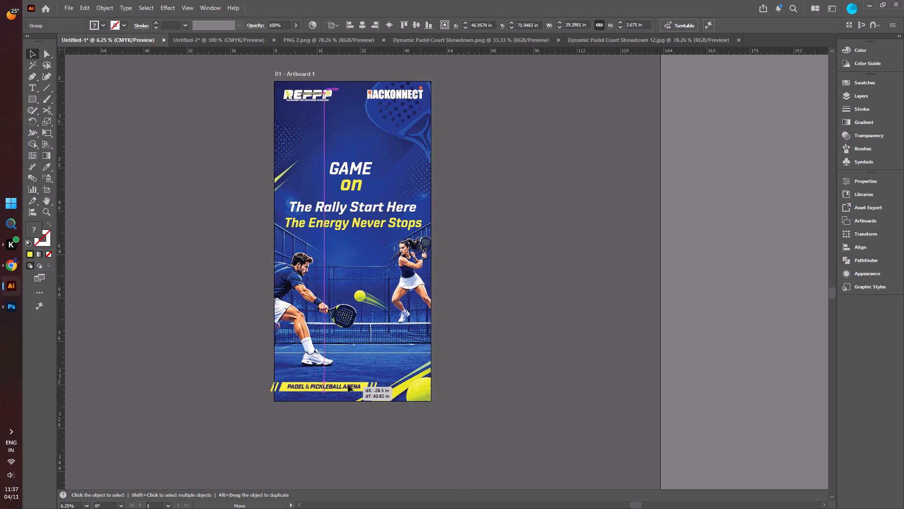
pyautogui.moveTo(348, 385); pyautogui.dragTo(350, 384)
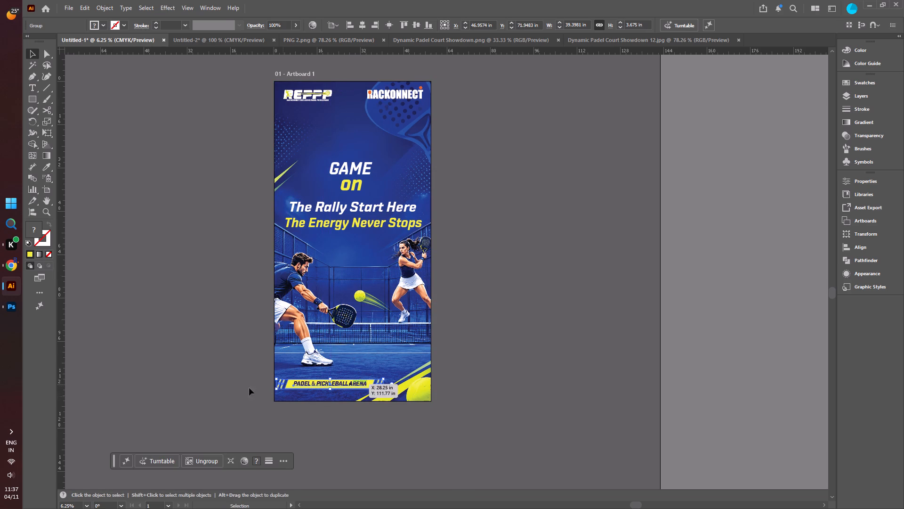
pyautogui.click(208, 362)
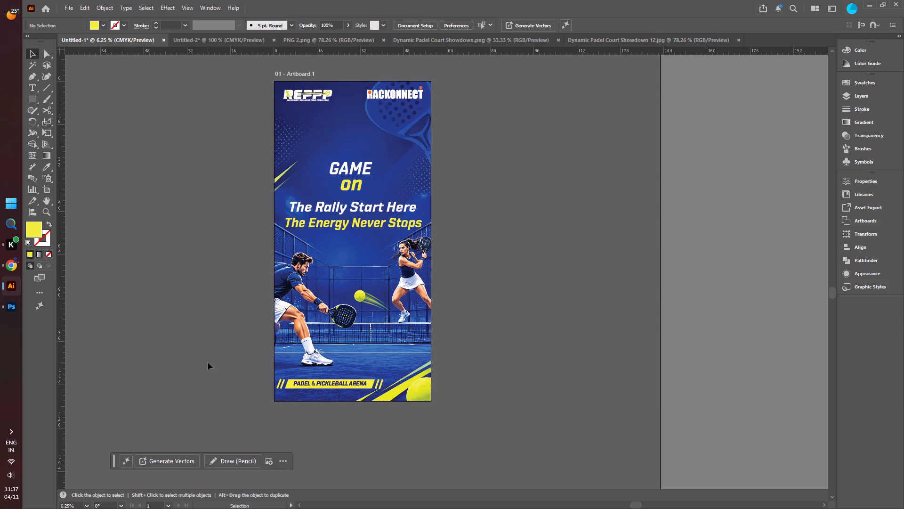
pyautogui.moveTo(333, 383); pyautogui.dragTo(335, 383)
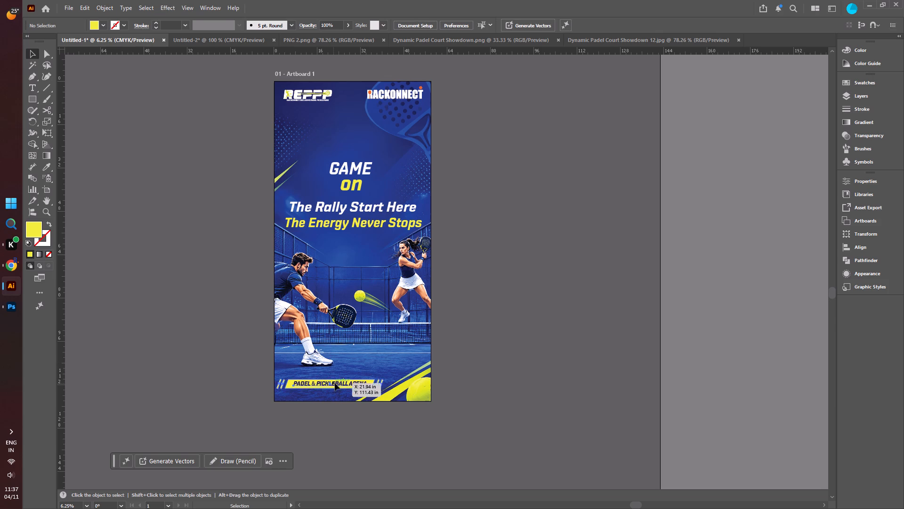
pyautogui.moveTo(335, 383); pyautogui.dragTo(357, 240)
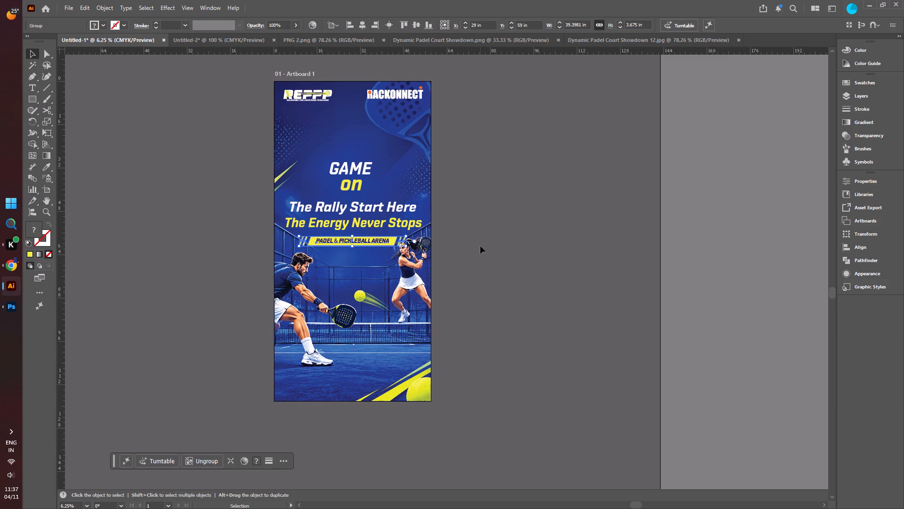
pyautogui.click(480, 246)
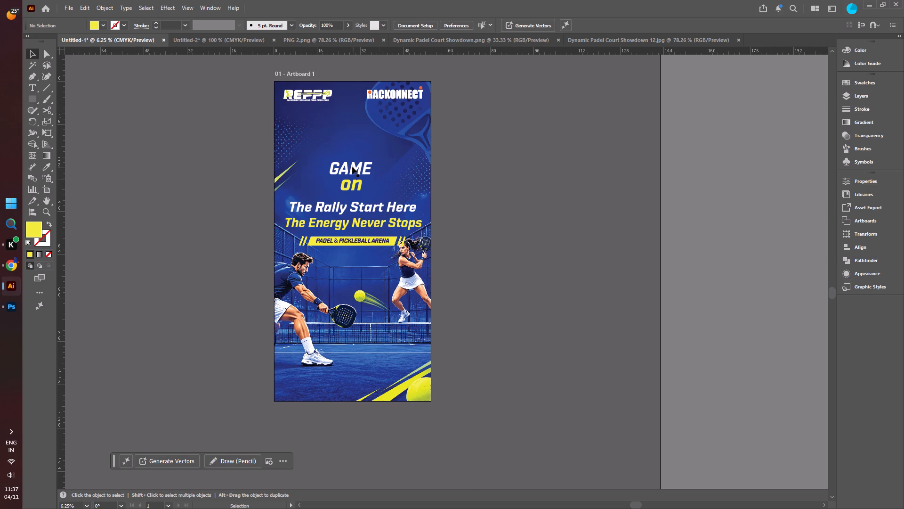
# Move GAME, on, The Rally Start Here, The Energy Never Stops and the PADEL & PICKLEBALL ARENA group together about 3.2 in straight up.
pyautogui.click(352, 167)
pyautogui.keyDown('shift'); pyautogui.click(355, 185); pyautogui.keyUp('shift')
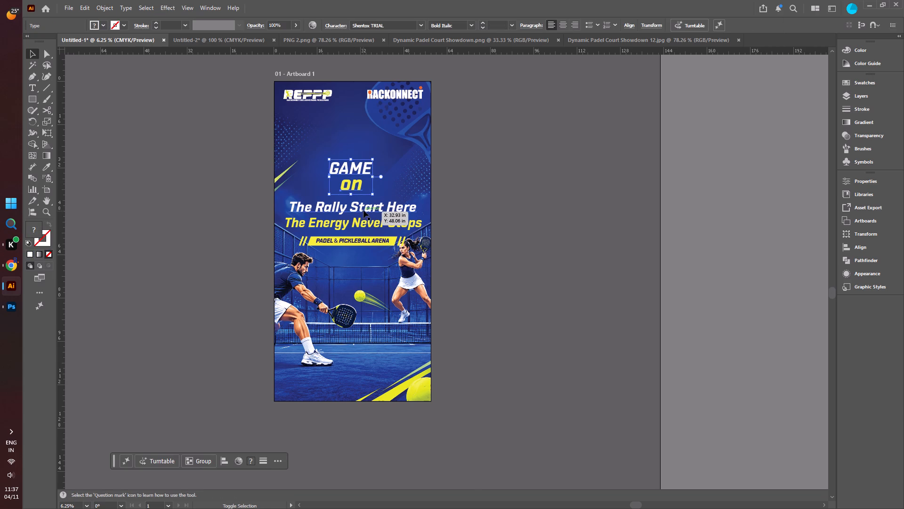
pyautogui.keyDown('shift'); pyautogui.click(363, 210); pyautogui.keyUp('shift')
pyautogui.keyDown('shift'); pyautogui.click(365, 220); pyautogui.keyUp('shift')
pyautogui.keyDown('shift'); pyautogui.click(363, 239); pyautogui.keyUp('shift')
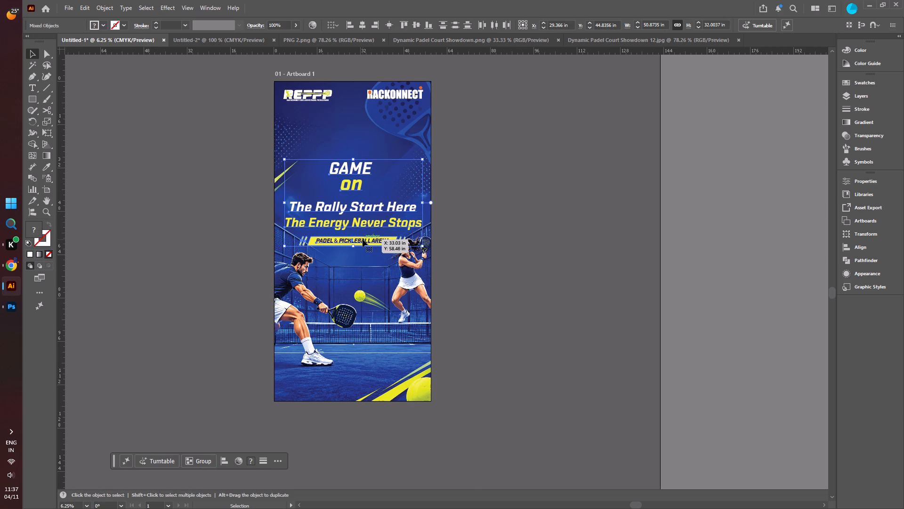
pyautogui.press('Up')
pyautogui.press('Up')
pyautogui.press('Up')
pyautogui.press('Up')
pyautogui.press('Up')
pyautogui.press('Up')
pyautogui.press('Up')
pyautogui.press('Up')
pyautogui.press('Up')
pyautogui.press('Up')
pyautogui.press('Up')
pyautogui.press('Up')
pyautogui.press('Up')
pyautogui.press('Up')
pyautogui.press('Up')
pyautogui.press('Up')
pyautogui.press('Up')
pyautogui.press('Up')
pyautogui.press('Up')
pyautogui.press('Up')
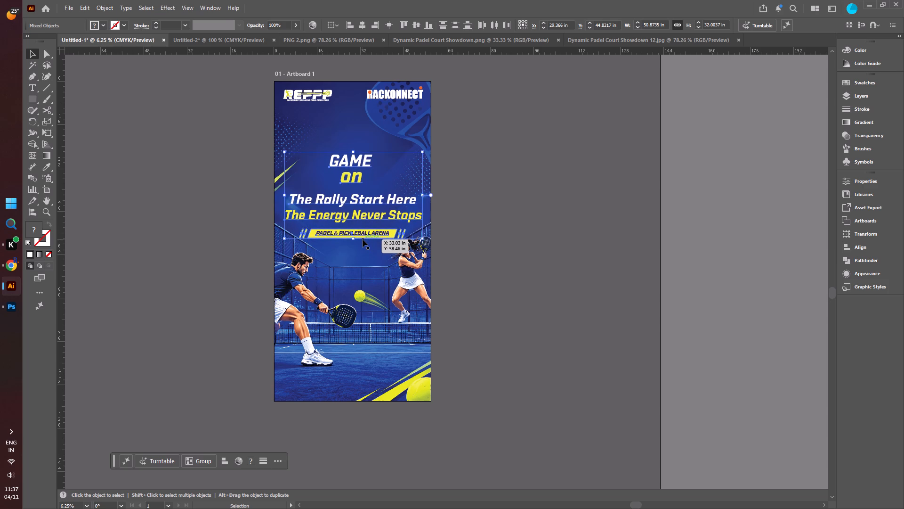
pyautogui.click(509, 263)
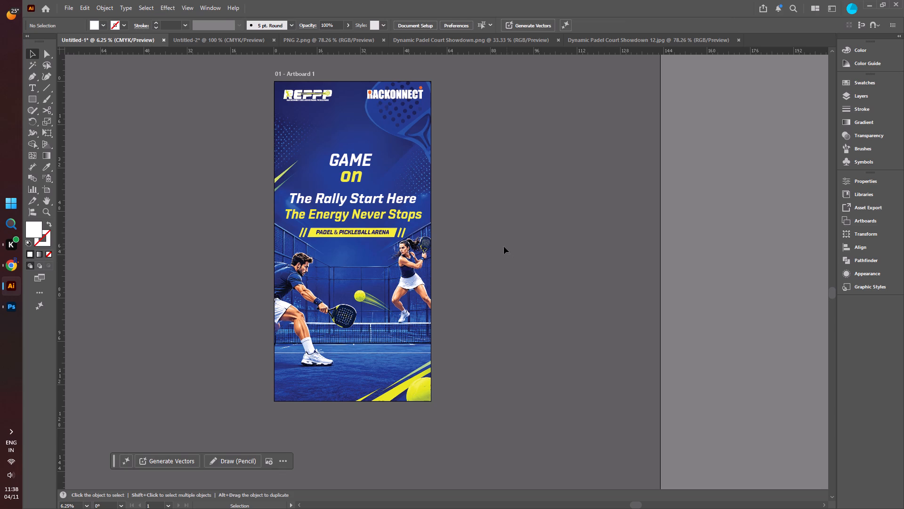
# Add a full stop at the end of the yellow text The Energy Never Stops.
pyautogui.doubleClick(420, 218)
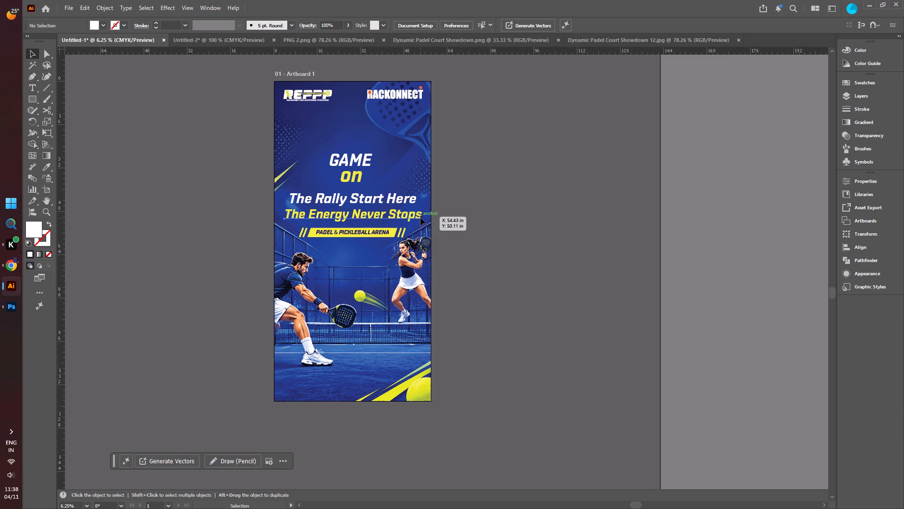
pyautogui.click(421, 218)
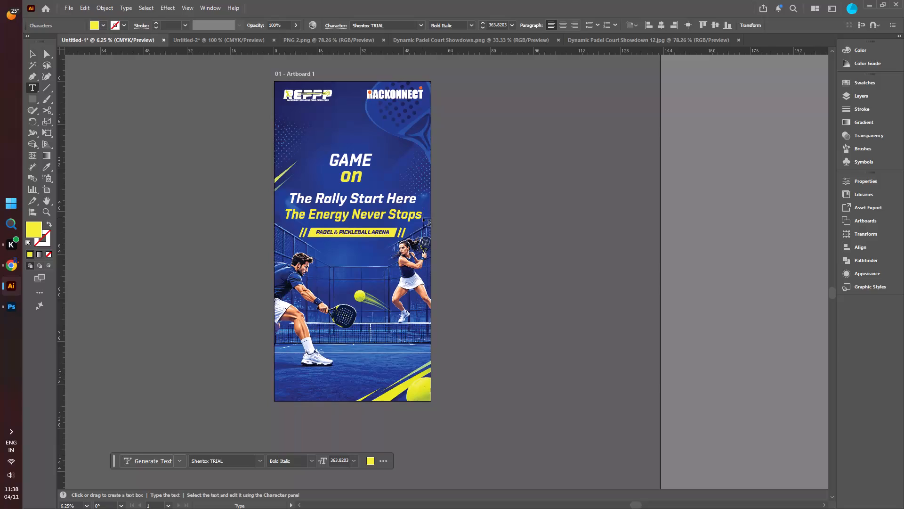
pyautogui.press('.')
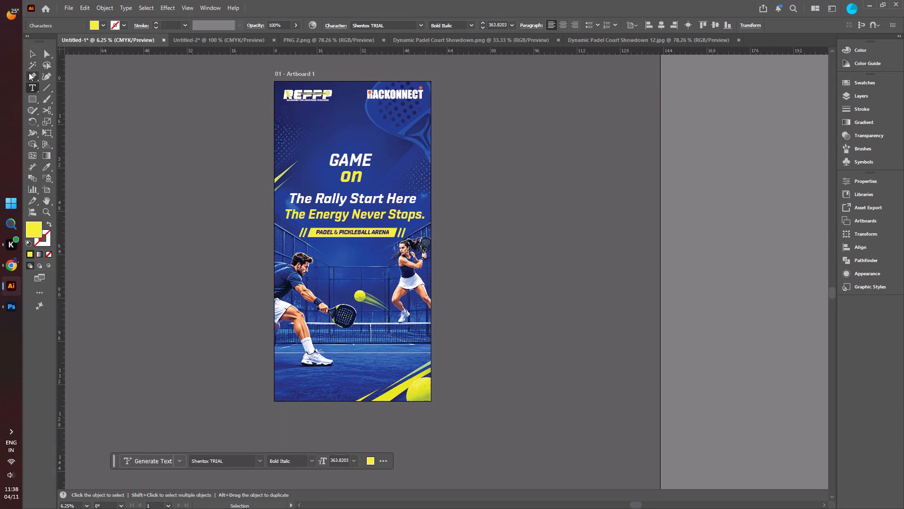
pyautogui.click(31, 56)
pyautogui.click(95, 110)
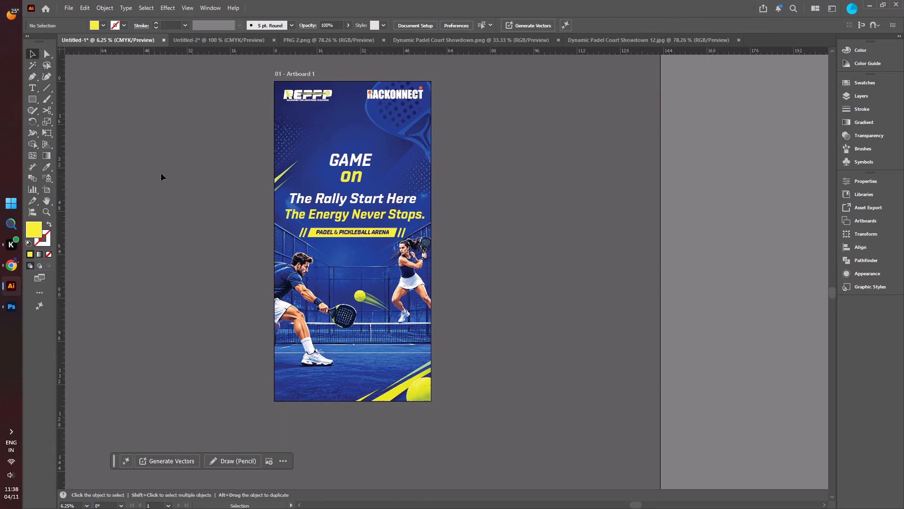
# Insert an opening double quotation mark before the white text The Rally Start Here.
pyautogui.click(309, 197)
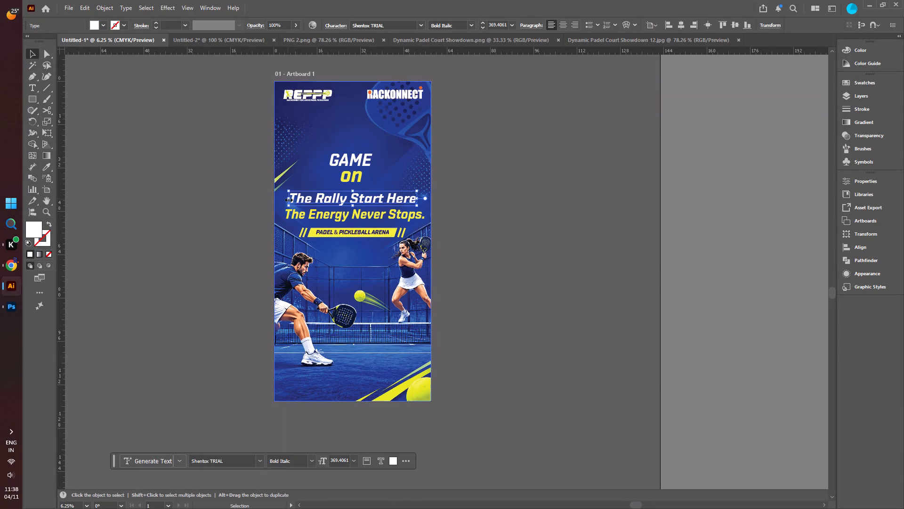
pyautogui.doubleClick(293, 197)
pyautogui.click(292, 197)
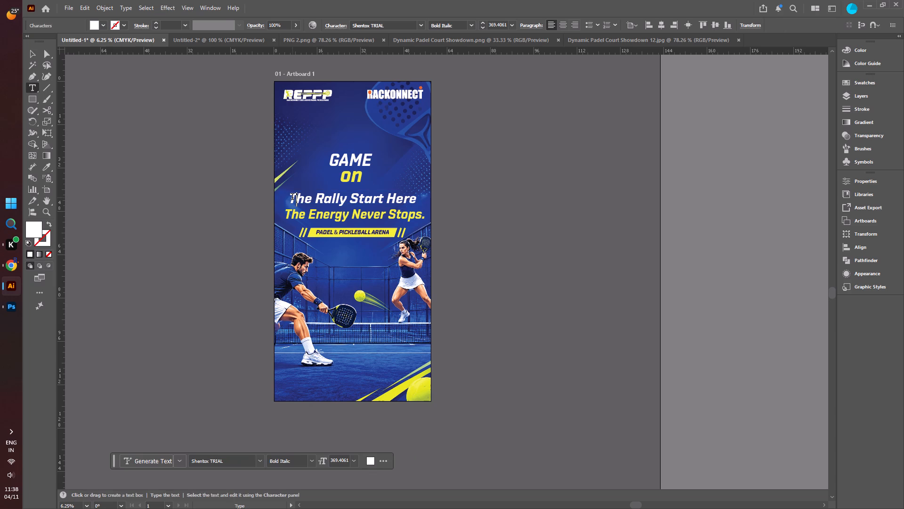
pyautogui.click(291, 198)
pyautogui.hotkey('shift', '"')
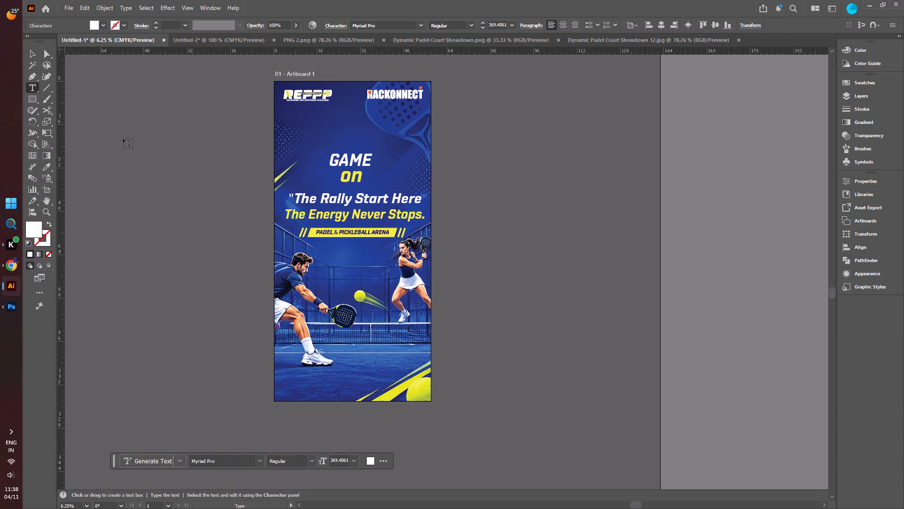
pyautogui.click(30, 52)
pyautogui.click(104, 131)
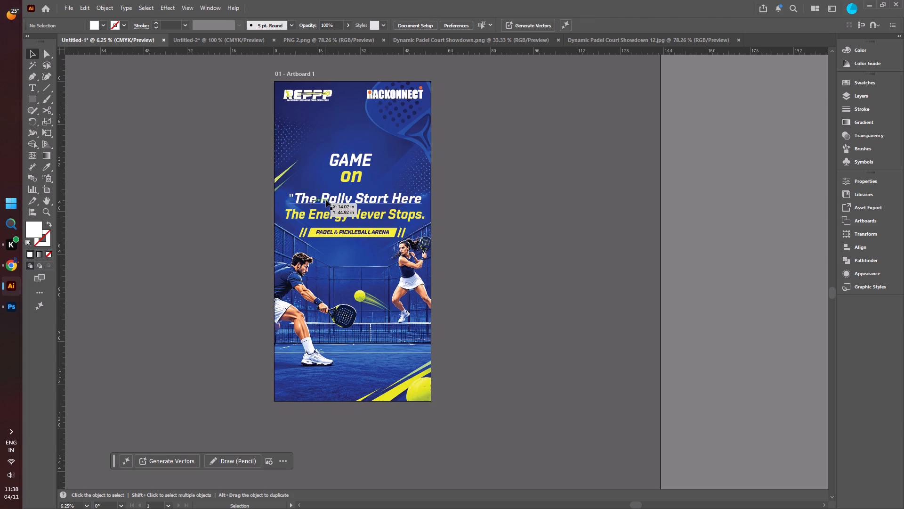
# Nudge the white The Rally Start Here text slightly to the left.
pyautogui.click(326, 200)
pyautogui.press('Left')
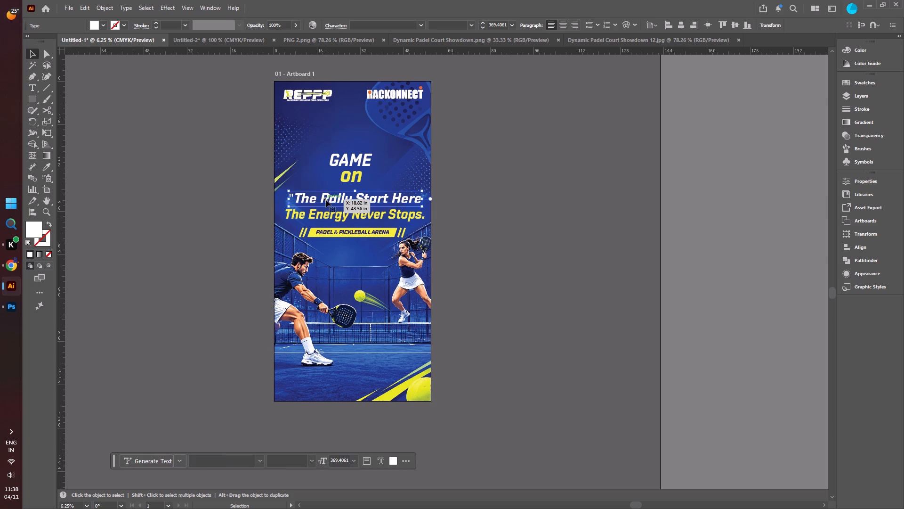
pyautogui.press('Left')
pyautogui.press('Left')
pyautogui.press('Left')
pyautogui.click(492, 213)
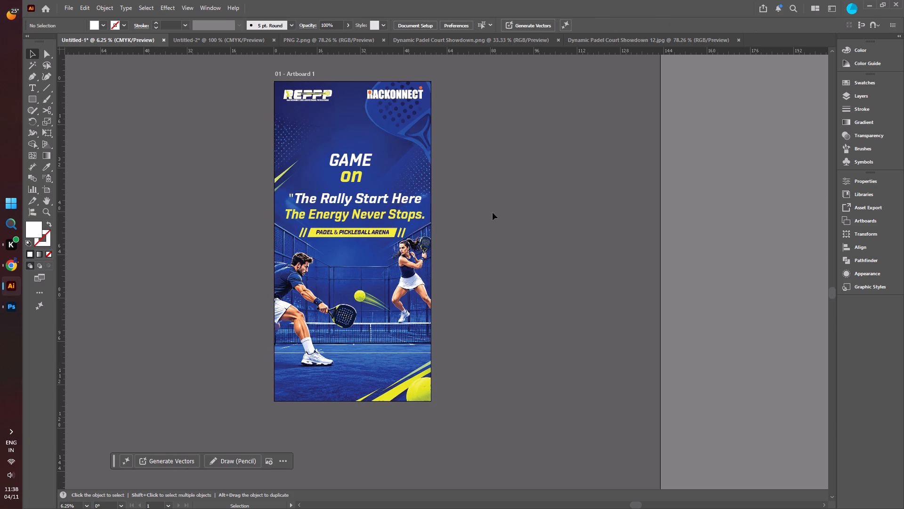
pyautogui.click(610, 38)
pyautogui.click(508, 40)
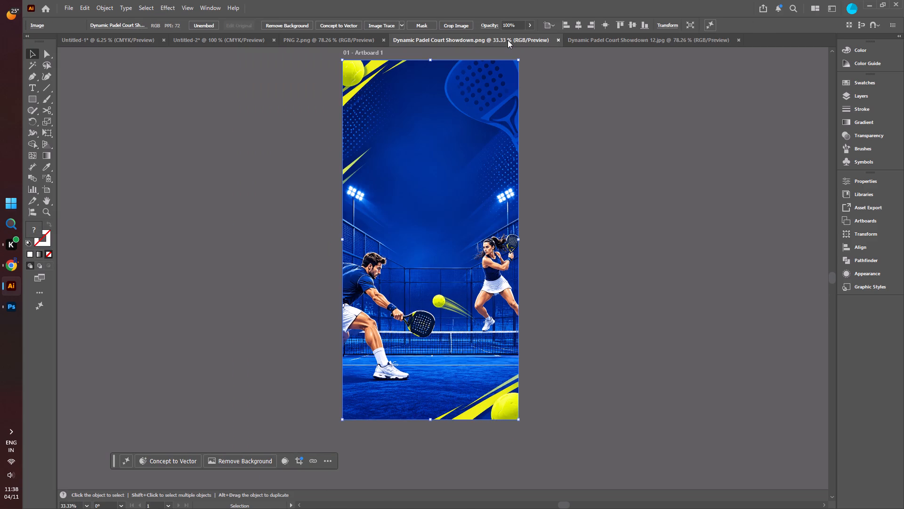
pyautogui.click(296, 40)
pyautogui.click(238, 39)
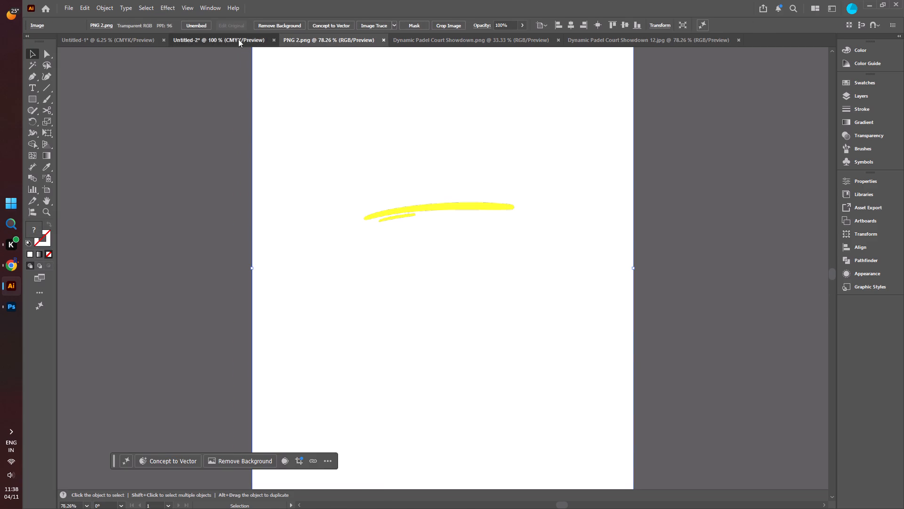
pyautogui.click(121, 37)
# Switch to the untitled 1080 × 1920 px Canva design in Chrome and delete the yellow brush stroke from the page.
pyautogui.click(10, 262)
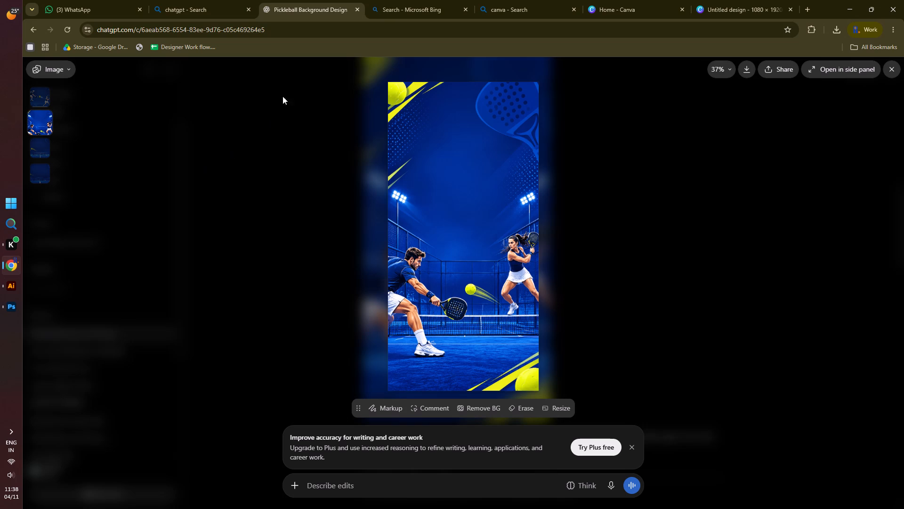
pyautogui.click(737, 3)
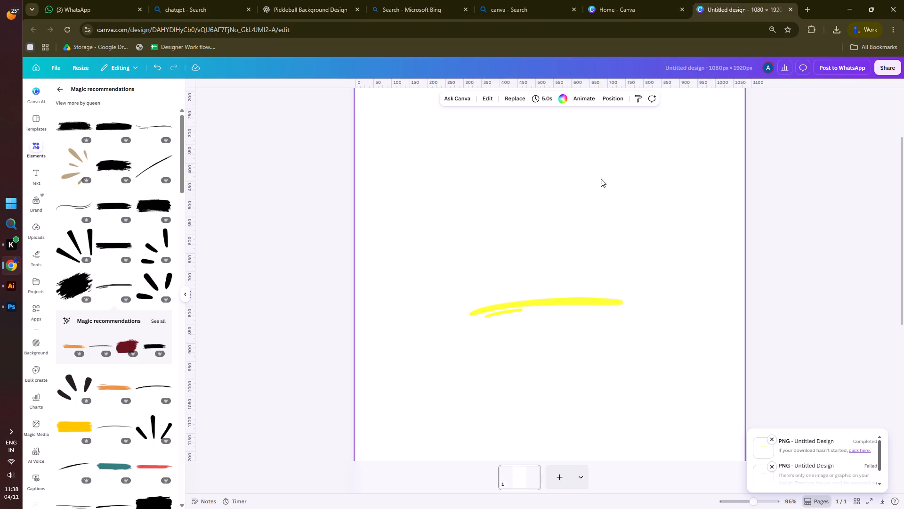
pyautogui.click(563, 301)
pyautogui.press('Delete')
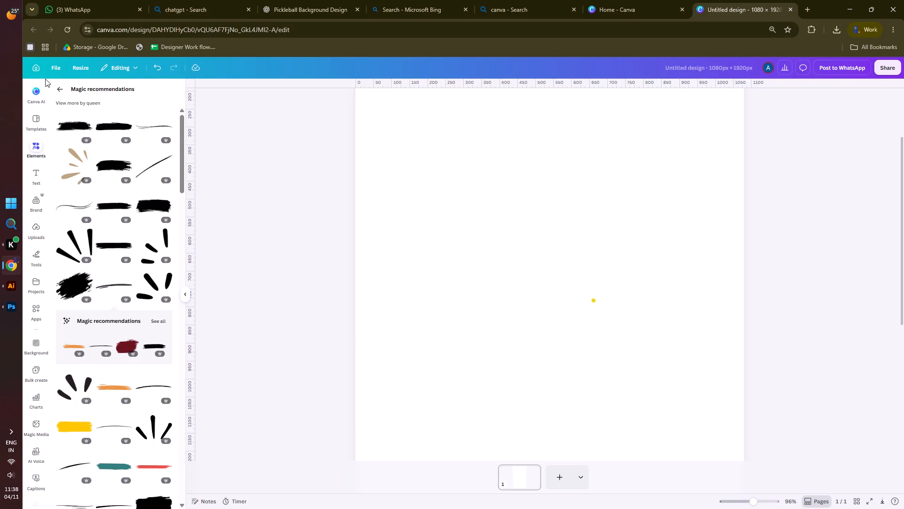
# Replace the LINE search in Canva's elements library with a search for "game on".
pyautogui.click(62, 91)
pyautogui.click(152, 92)
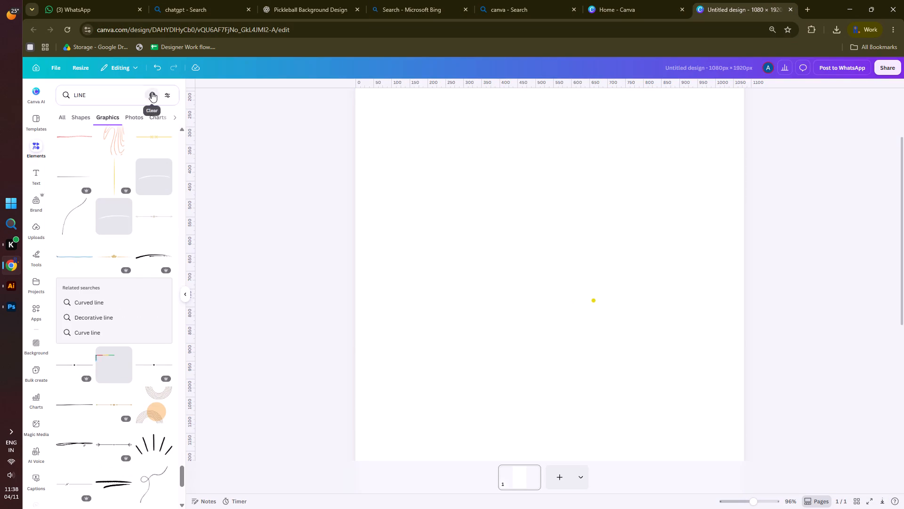
pyautogui.click(97, 92)
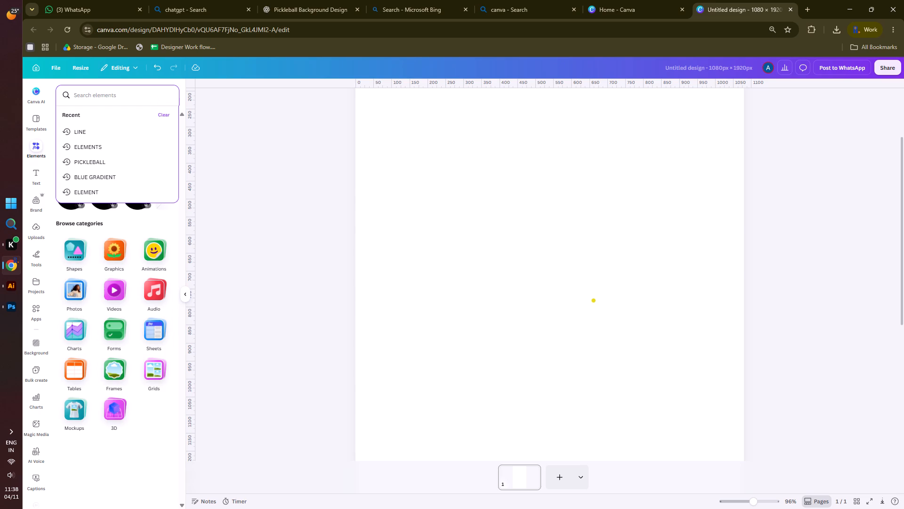
pyautogui.write('game on')
pyautogui.press('Return')
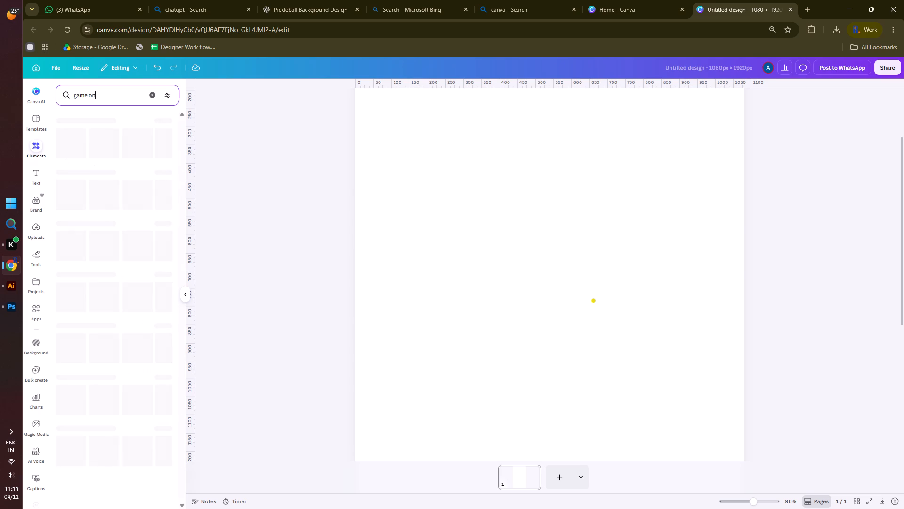
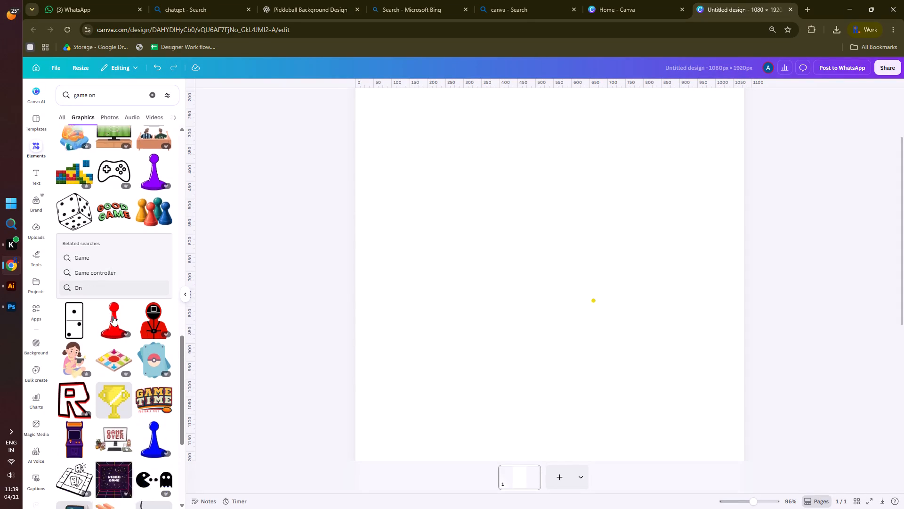
# Add the outlined game controller graphic with two small dots on top to the page and recolour it yellow.
pyautogui.scroll(-5, 113, 316)
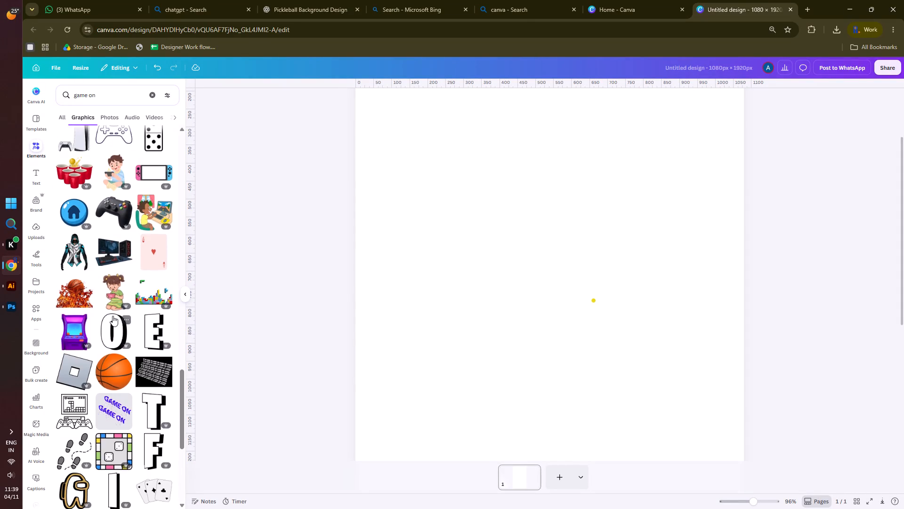
pyautogui.scroll(3, 113, 316)
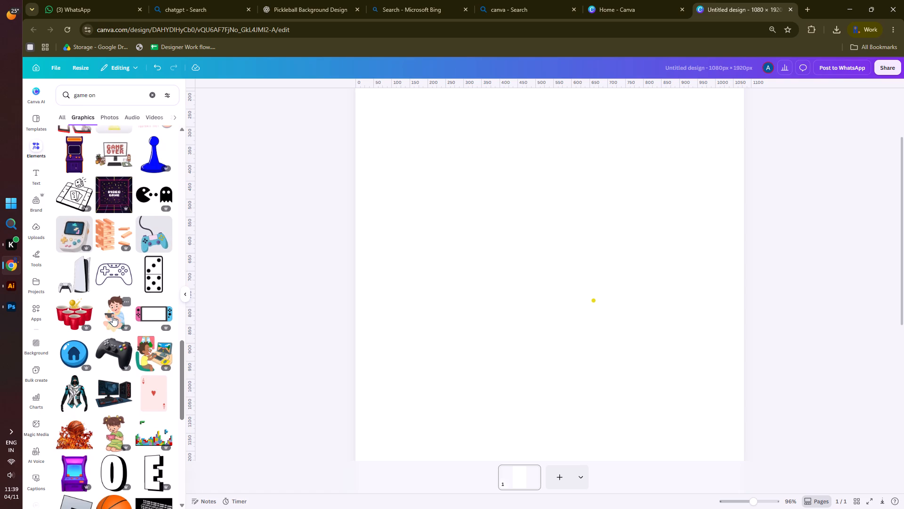
pyautogui.click(120, 275)
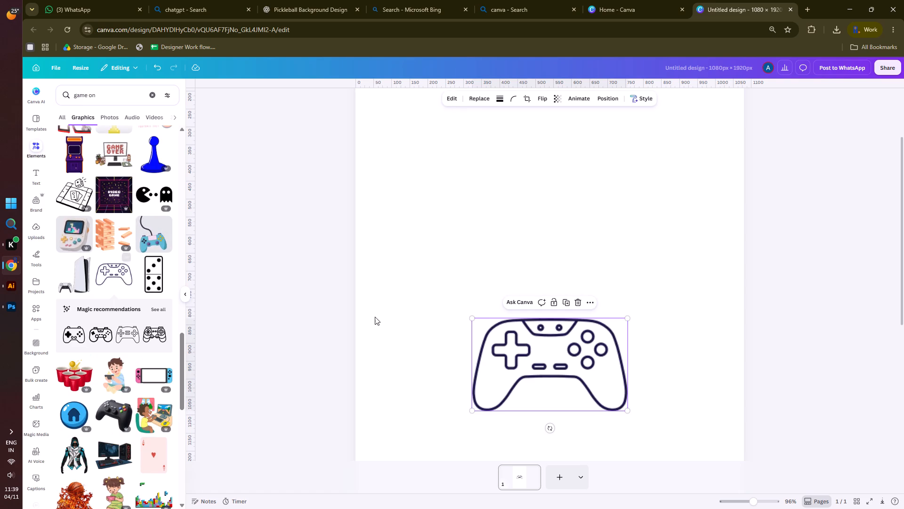
pyautogui.click(492, 101)
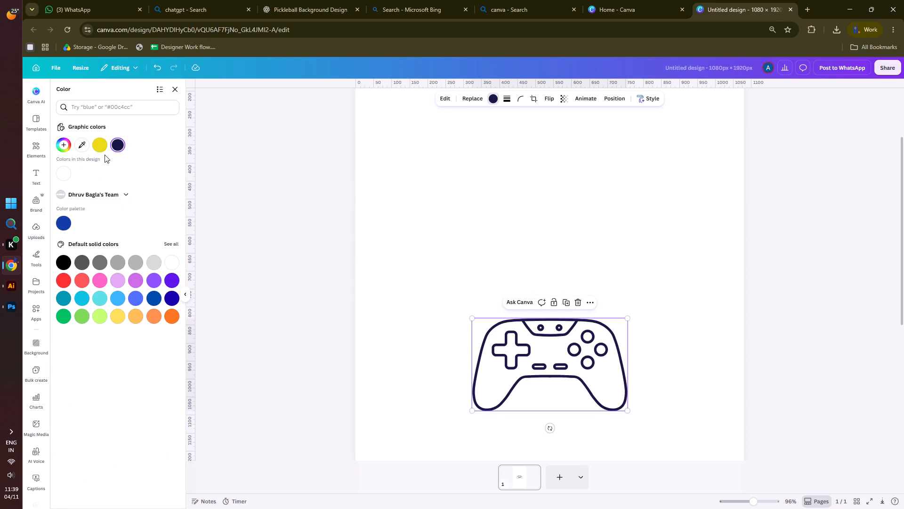
pyautogui.click(97, 143)
pyautogui.doubleClick(267, 193)
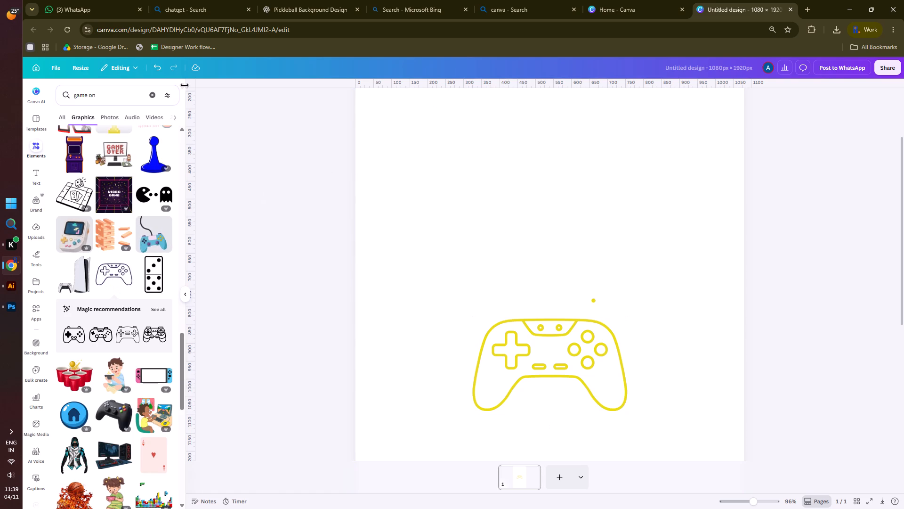
# Download the design as a transparent PNG and save it to the Desktop as "game om".
pyautogui.click(50, 66)
pyautogui.click(82, 247)
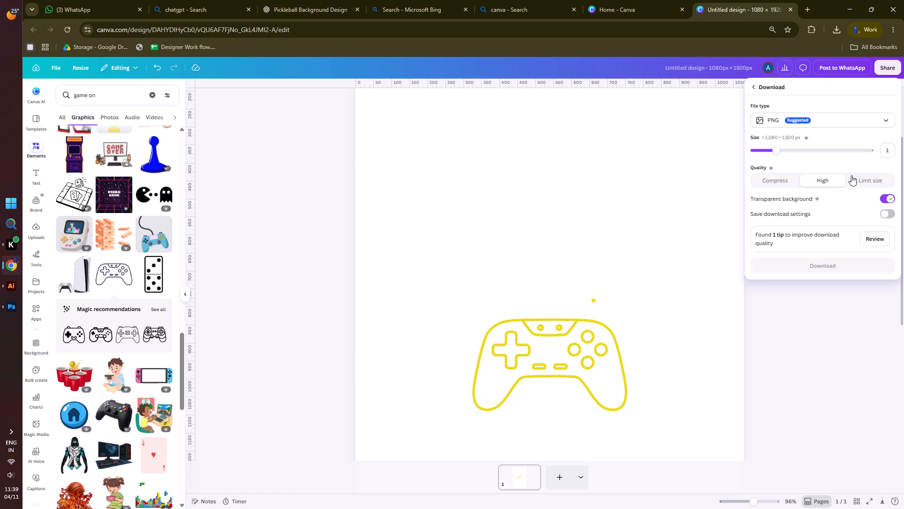
pyautogui.click(857, 266)
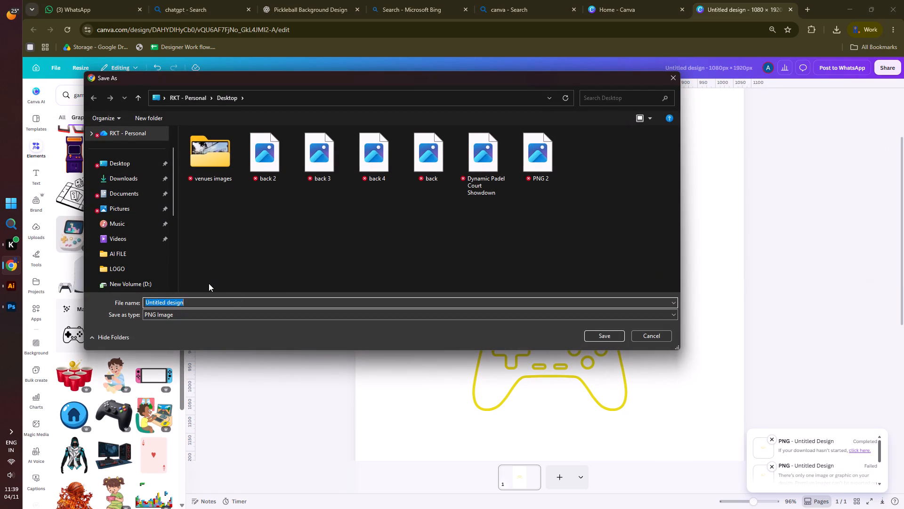
pyautogui.write('ga')
pyautogui.press('m')
pyautogui.write('e')
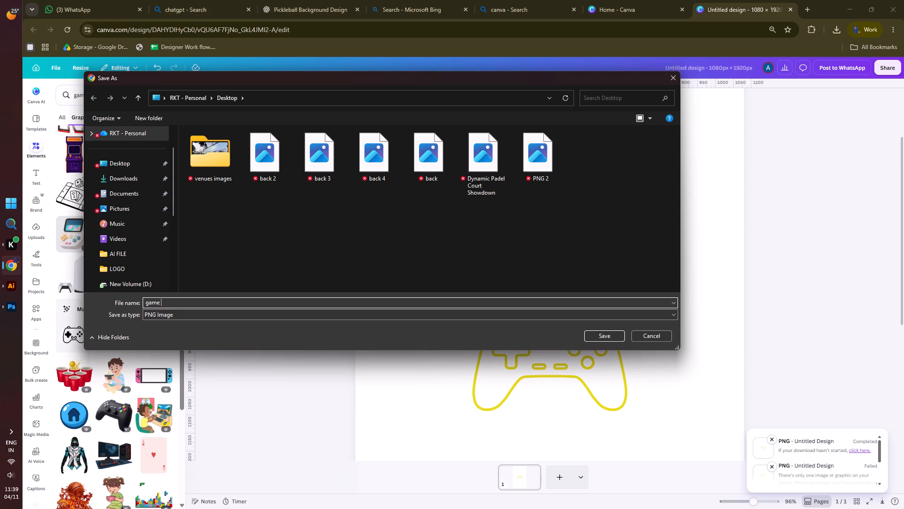
pyautogui.press('space')
pyautogui.press('o')
pyautogui.press('m')
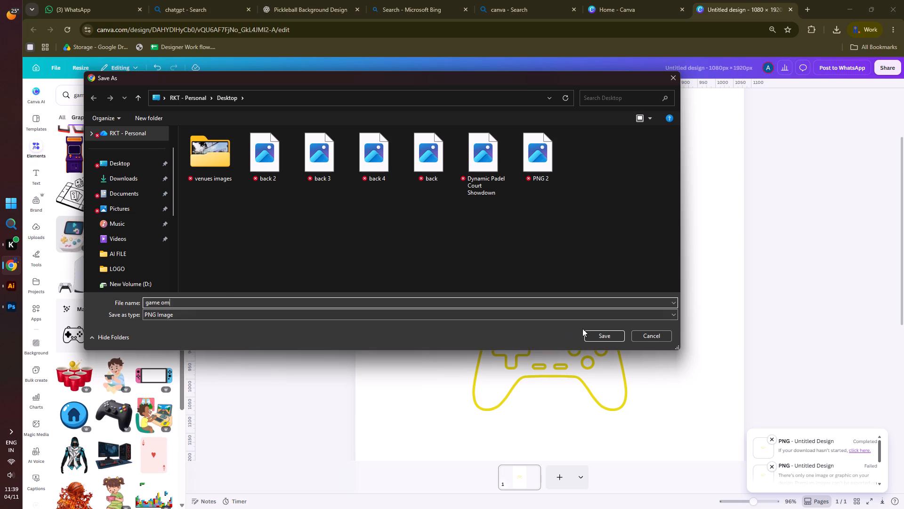
pyautogui.click(602, 338)
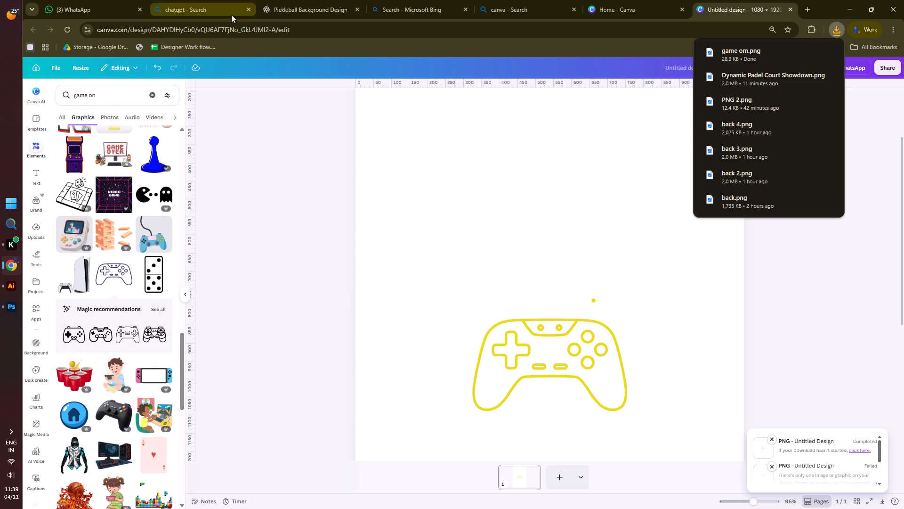
# Switch to Illustrator and open the game om image from the Desktop.
pyautogui.click(10, 284)
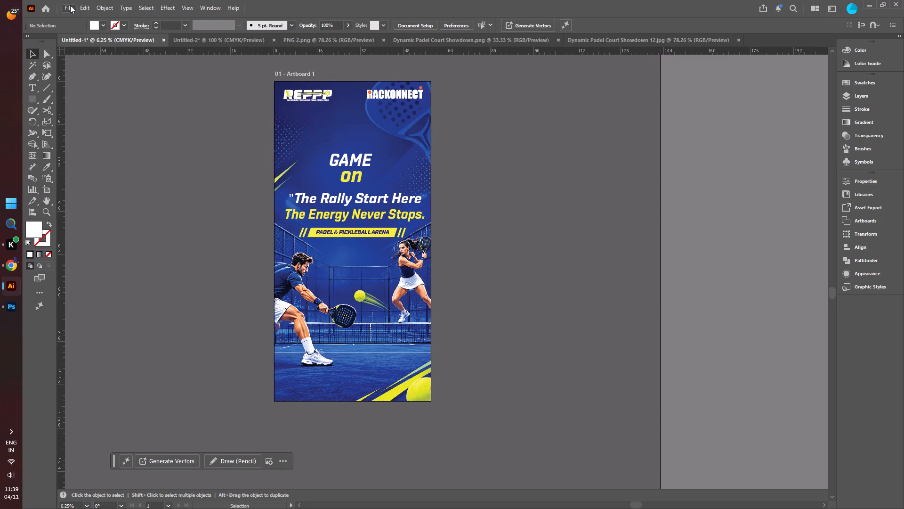
pyautogui.click(70, 5)
pyautogui.click(95, 37)
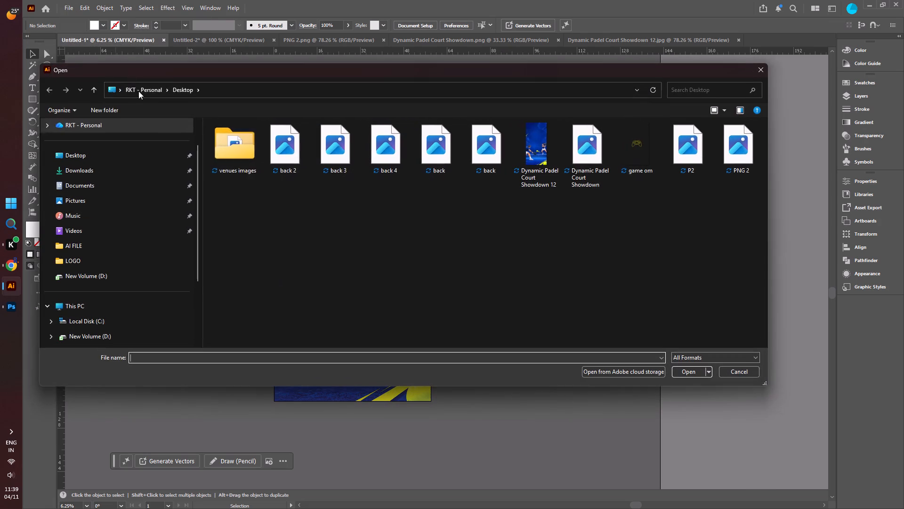
pyautogui.click(639, 166)
pyautogui.click(684, 373)
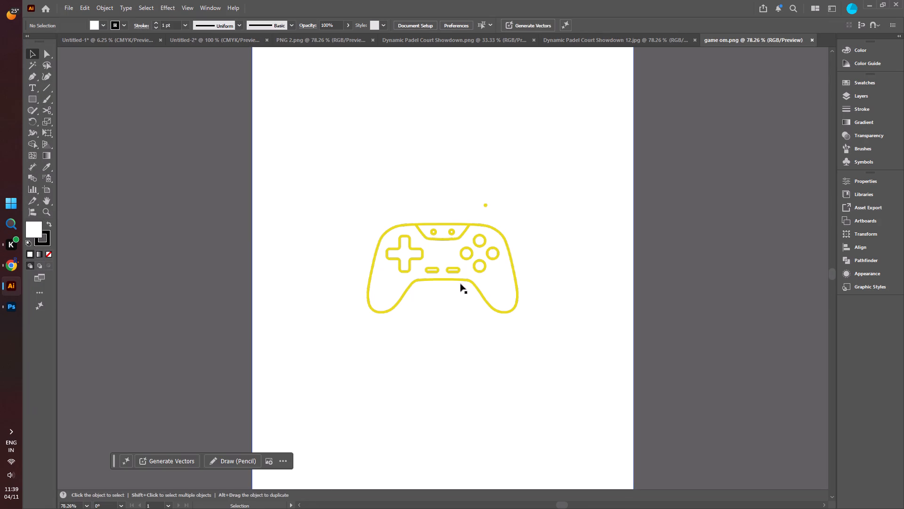
# Copy the controller image into the Untitled-1 banner and place it just below the PADEL & PICKLEBALL ARENA strip.
pyautogui.click(463, 265)
pyautogui.hotkey('ctrl', 'c')
pyautogui.click(104, 43)
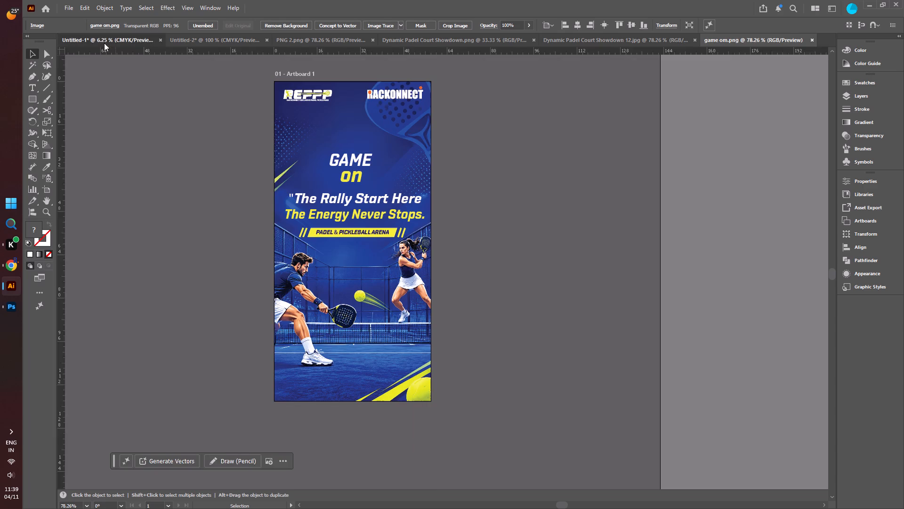
pyautogui.hotkey('ctrl', 'v')
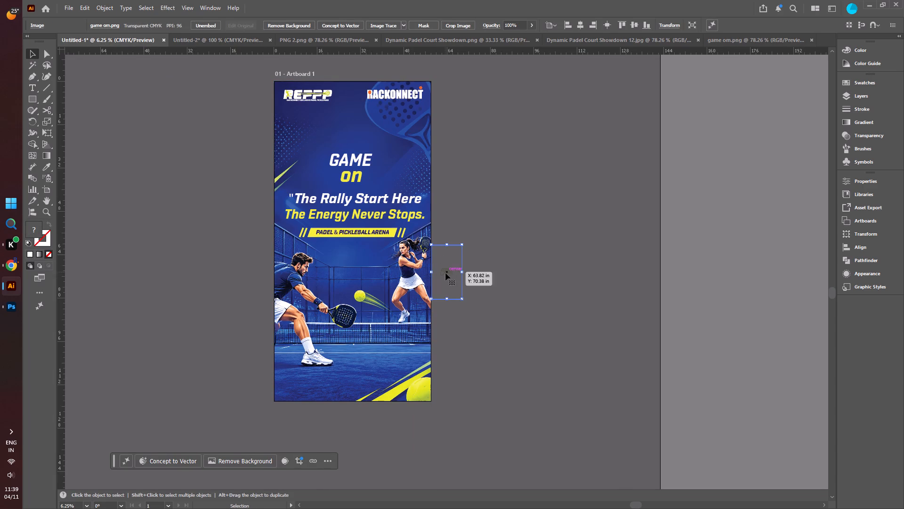
pyautogui.moveTo(447, 274); pyautogui.dragTo(329, 250)
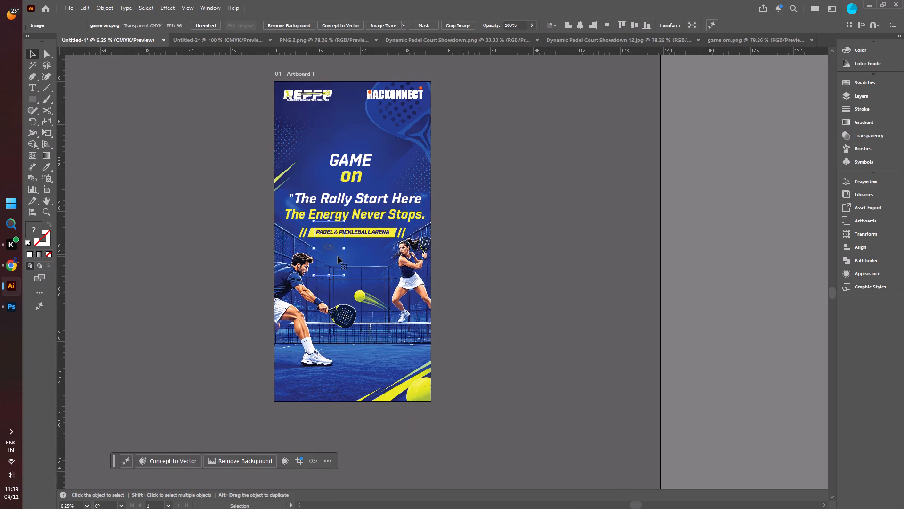
# Crop the pasted image tightly around the controller, to about 5.46 × 3.84 in, leaving out the stray dot.
pyautogui.keyDown('alt'); pyautogui.scroll(1, 331, 256); pyautogui.keyUp('alt')
pyautogui.keyDown('ctrl'); pyautogui.keyDown('alt'); pyautogui.scroll(4, 331, 256); pyautogui.keyUp('alt'); pyautogui.keyUp('ctrl')
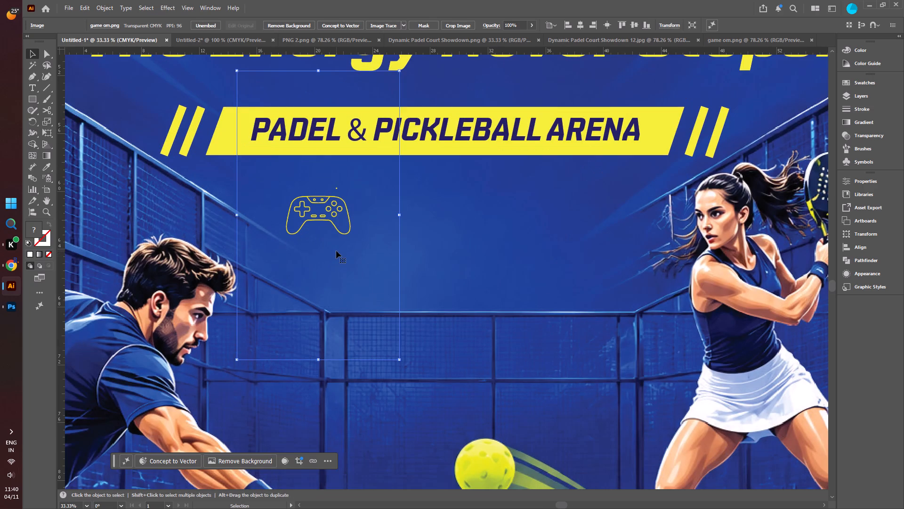
pyautogui.click(457, 27)
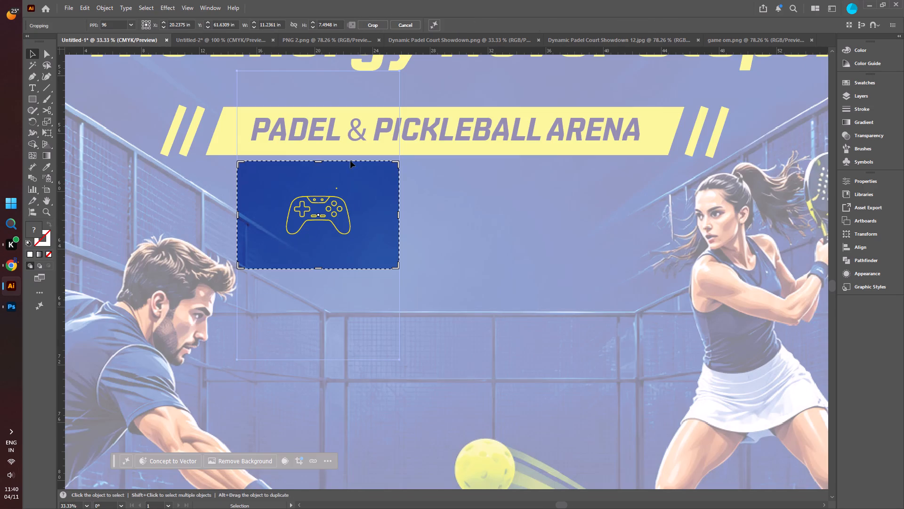
pyautogui.moveTo(321, 269); pyautogui.dragTo(324, 243)
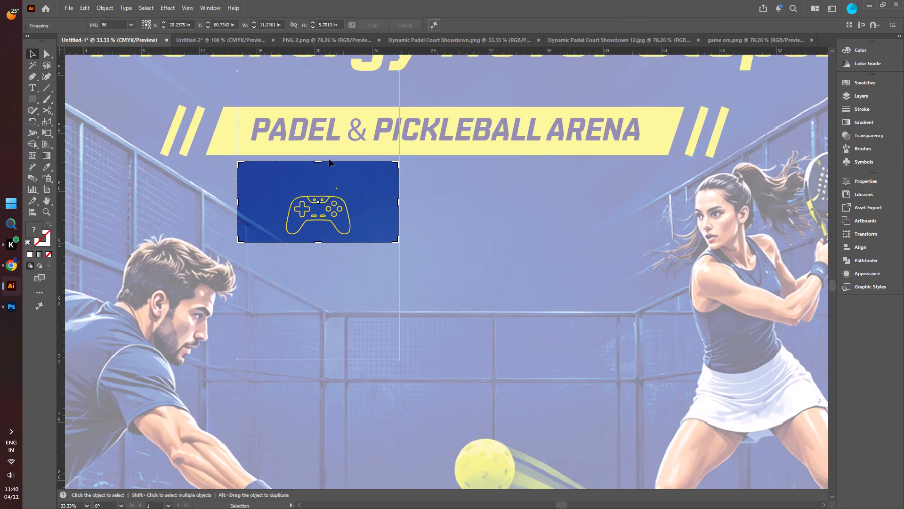
pyautogui.moveTo(320, 160); pyautogui.dragTo(317, 174)
pyautogui.moveTo(316, 163); pyautogui.dragTo(315, 189)
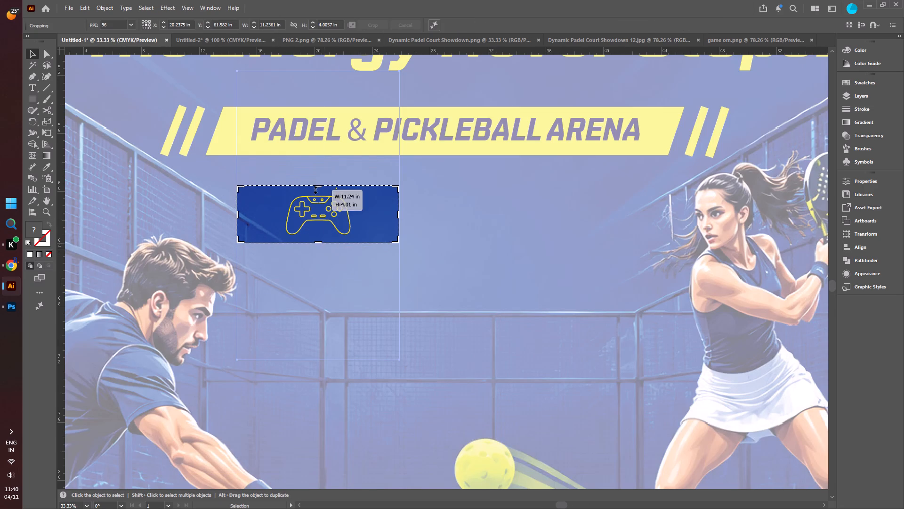
pyautogui.moveTo(315, 189); pyautogui.dragTo(315, 190)
pyautogui.moveTo(236, 214); pyautogui.dragTo(265, 214)
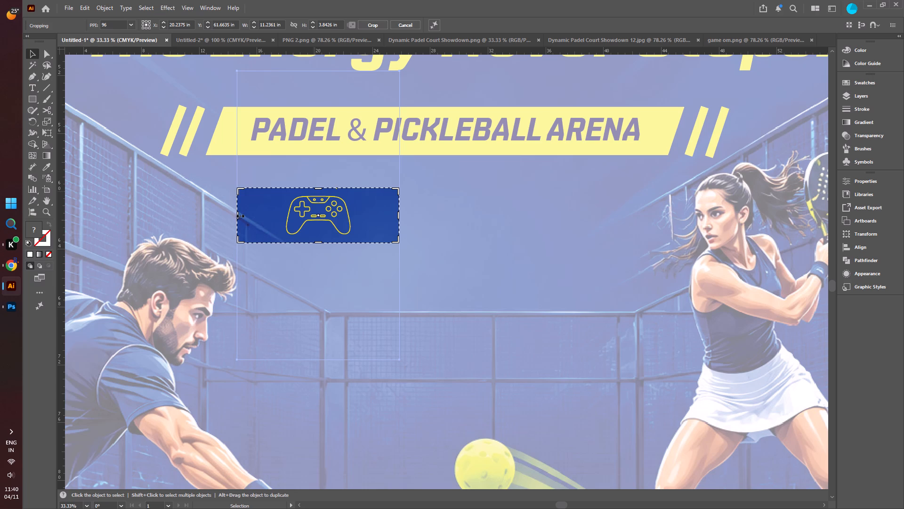
pyautogui.moveTo(239, 215); pyautogui.dragTo(280, 212)
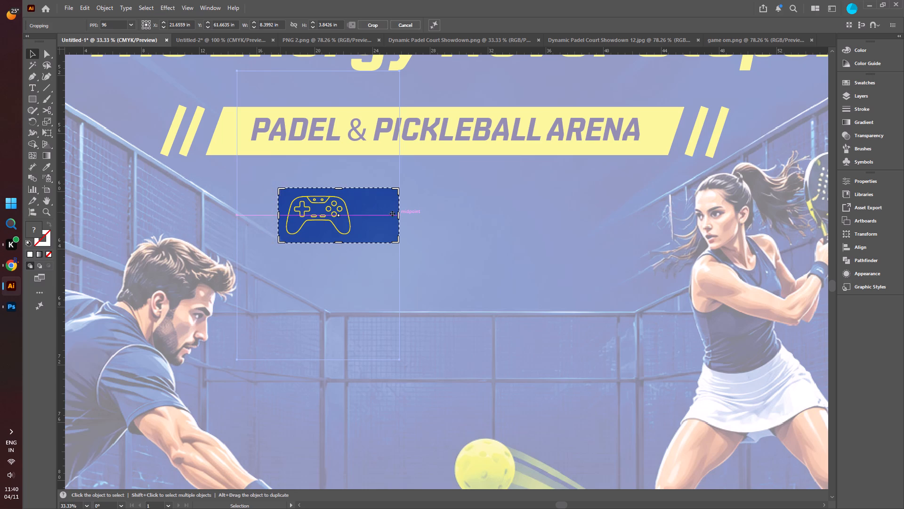
pyautogui.moveTo(396, 214); pyautogui.dragTo(354, 218)
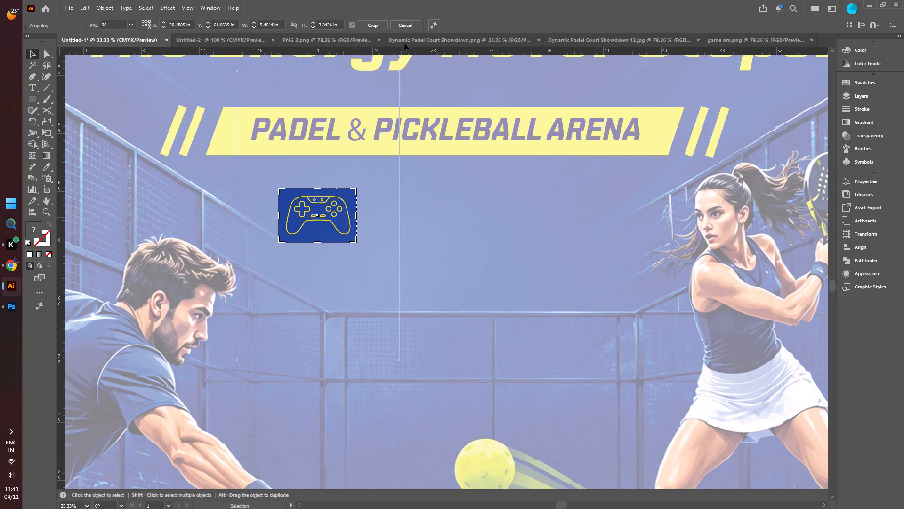
pyautogui.click(369, 24)
# Enlarge the controller icon to about twice its size and place it centred above the GAME headline.
pyautogui.keyDown('alt'); pyautogui.scroll(-5, 351, 242); pyautogui.keyUp('alt')
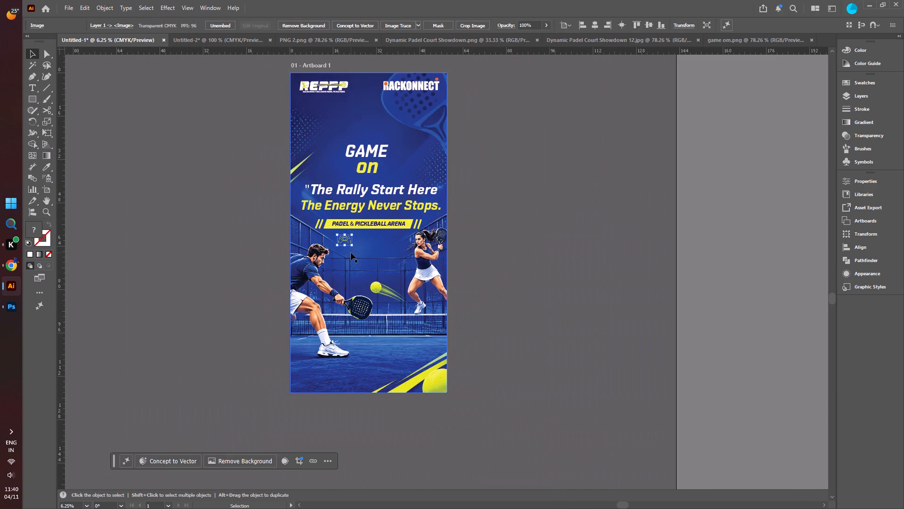
pyautogui.keyDown('alt'); pyautogui.scroll(1, 351, 253); pyautogui.keyUp('alt')
pyautogui.keyDown('shift'); pyautogui.moveTo(353, 242); pyautogui.dragTo(376, 268); pyautogui.keyUp('shift')
pyautogui.moveTo(357, 242); pyautogui.dragTo(320, 115)
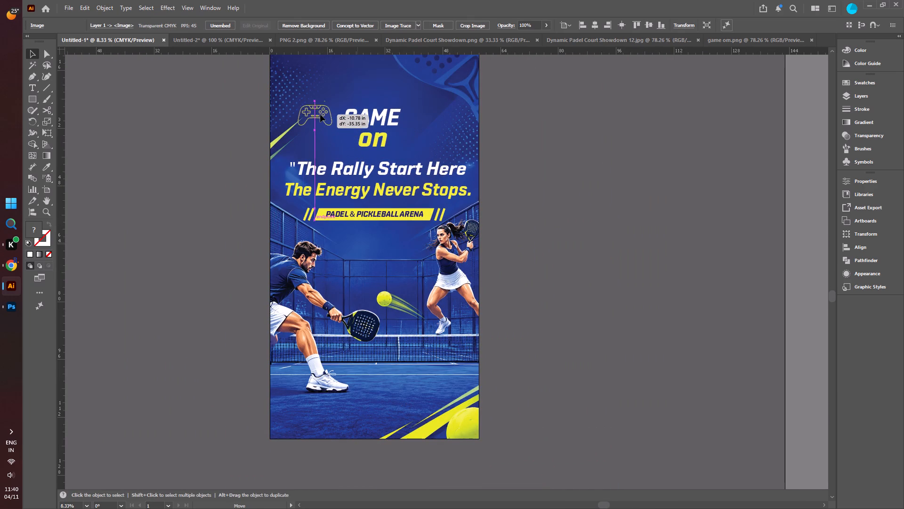
pyautogui.moveTo(320, 115); pyautogui.dragTo(378, 90)
pyautogui.click(193, 194)
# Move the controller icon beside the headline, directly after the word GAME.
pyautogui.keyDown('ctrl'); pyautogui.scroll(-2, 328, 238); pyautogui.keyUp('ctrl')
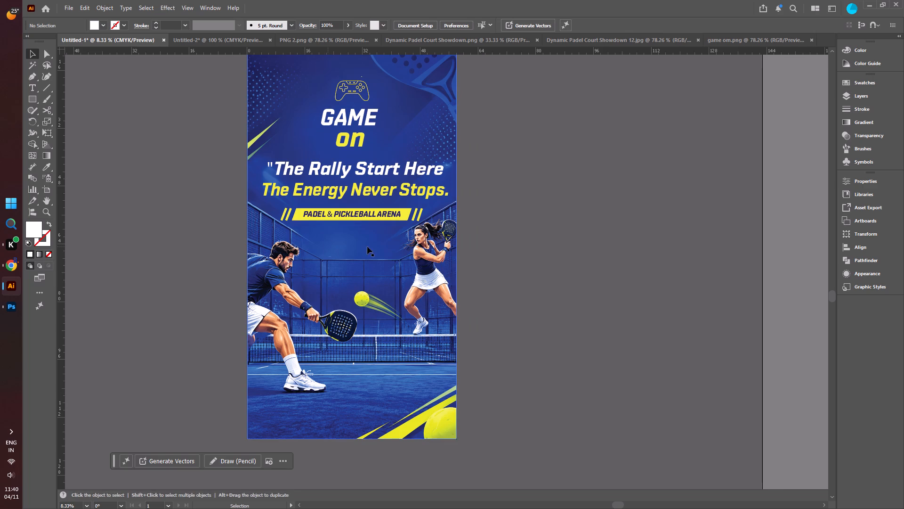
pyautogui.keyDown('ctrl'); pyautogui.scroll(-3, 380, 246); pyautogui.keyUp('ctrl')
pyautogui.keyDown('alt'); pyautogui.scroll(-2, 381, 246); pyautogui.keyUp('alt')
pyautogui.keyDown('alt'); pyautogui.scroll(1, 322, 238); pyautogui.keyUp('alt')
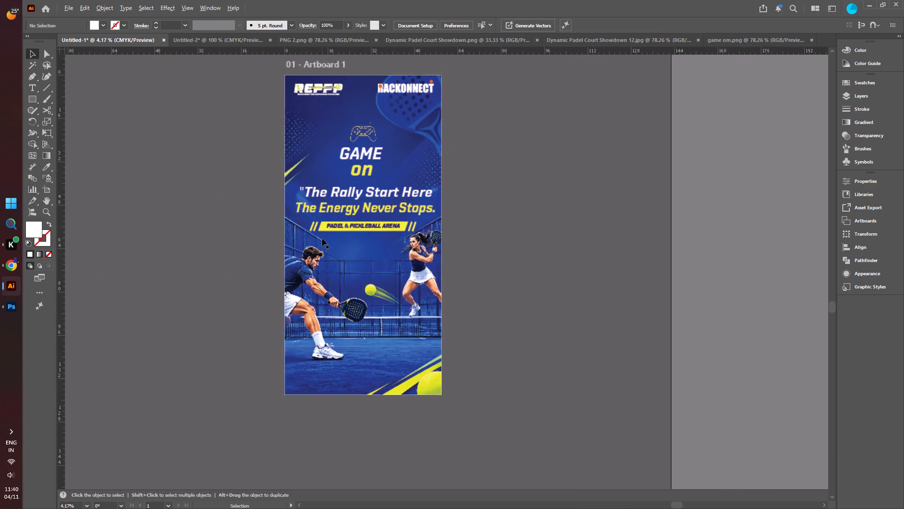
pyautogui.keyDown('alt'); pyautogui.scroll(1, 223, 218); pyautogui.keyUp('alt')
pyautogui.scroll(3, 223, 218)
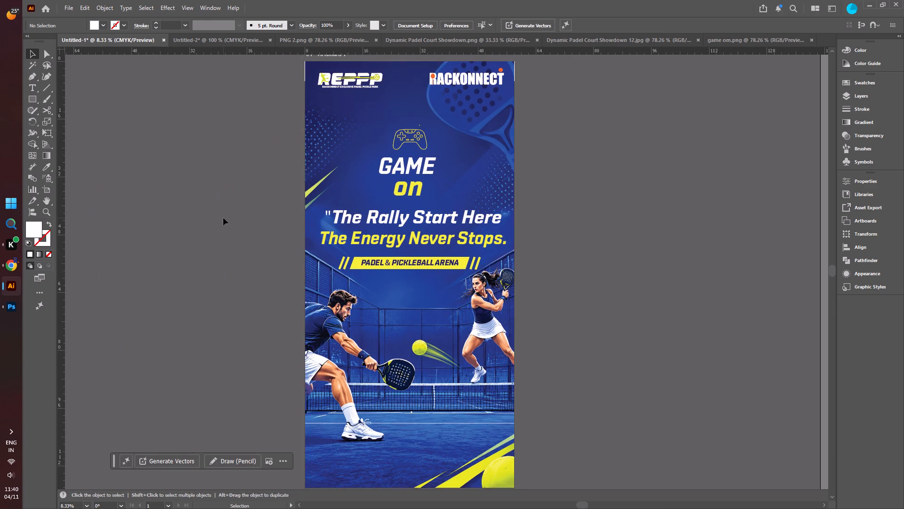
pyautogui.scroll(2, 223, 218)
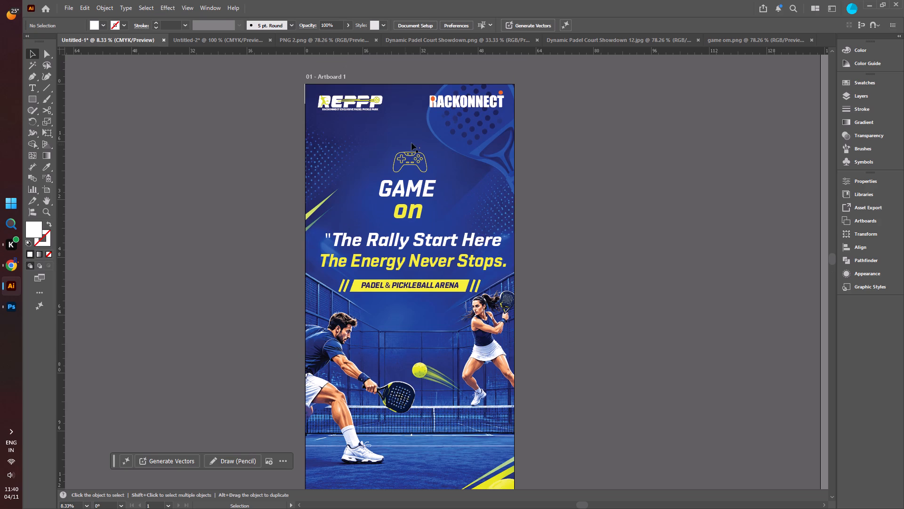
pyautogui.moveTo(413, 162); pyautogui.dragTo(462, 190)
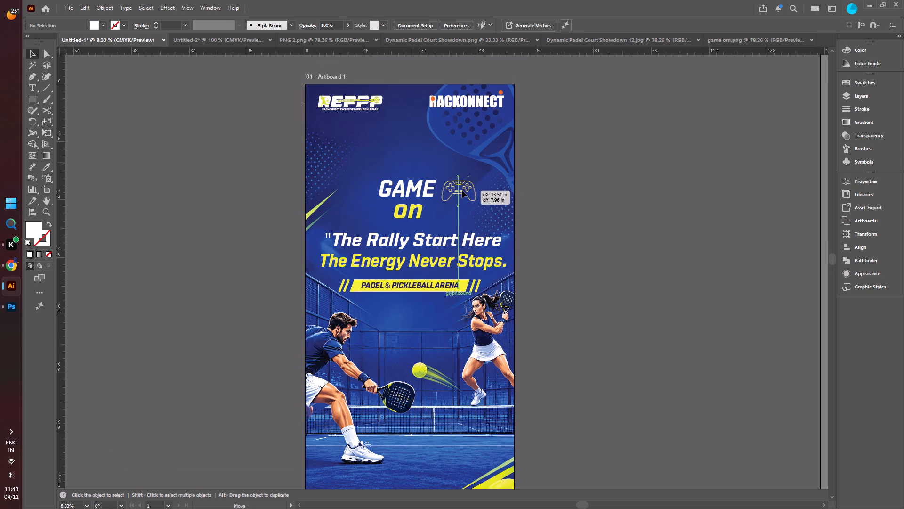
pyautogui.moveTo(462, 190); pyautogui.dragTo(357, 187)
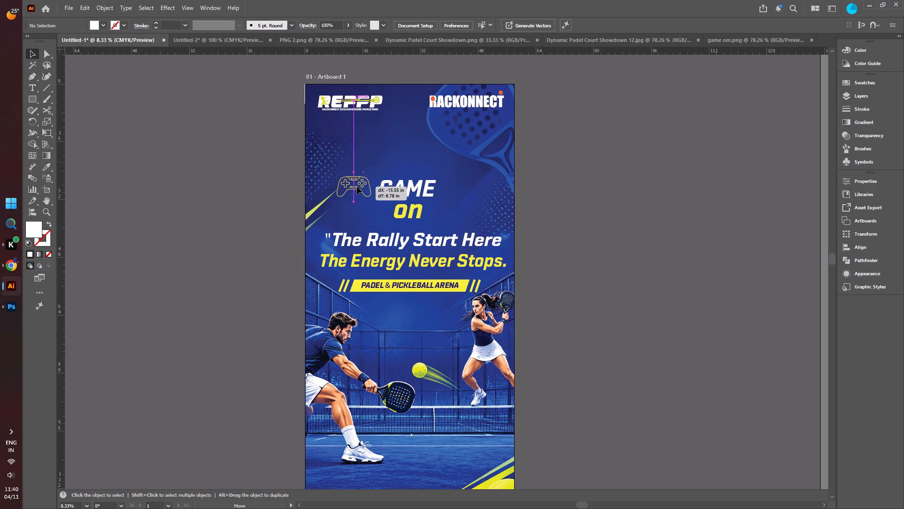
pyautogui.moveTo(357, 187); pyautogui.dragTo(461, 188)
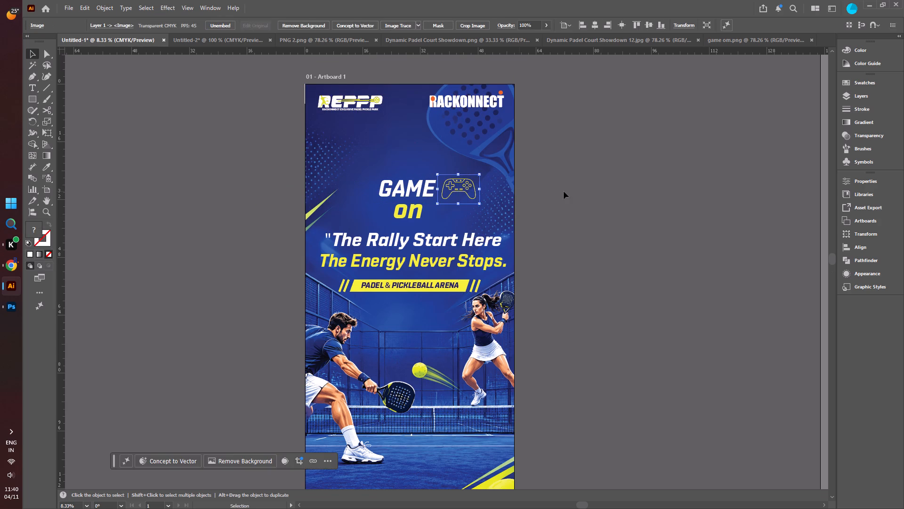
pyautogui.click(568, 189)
# Move the controller icon to the banner's bottom-left corner, below the male player's shoe.
pyautogui.scroll(-2, 549, 205)
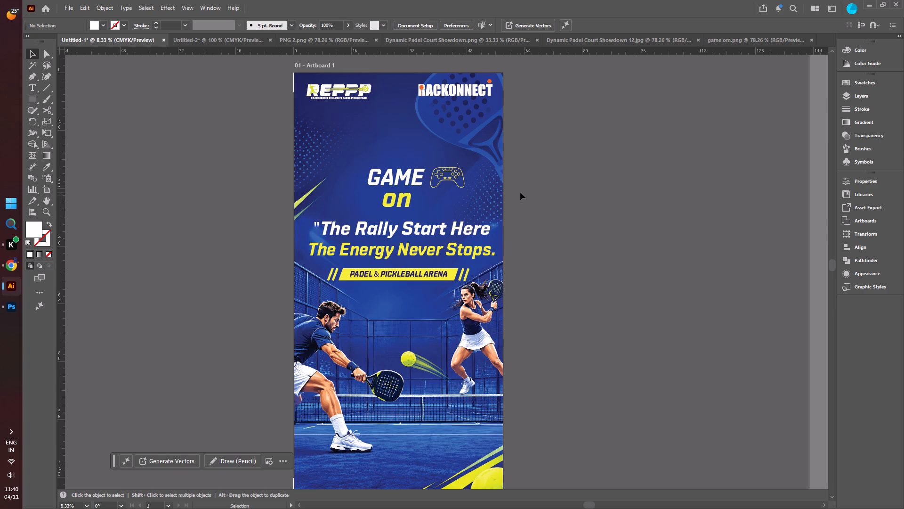
pyautogui.keyDown('alt'); pyautogui.scroll(-2, 519, 191); pyautogui.keyUp('alt')
pyautogui.keyDown('alt'); pyautogui.scroll(1, 521, 208); pyautogui.keyUp('alt')
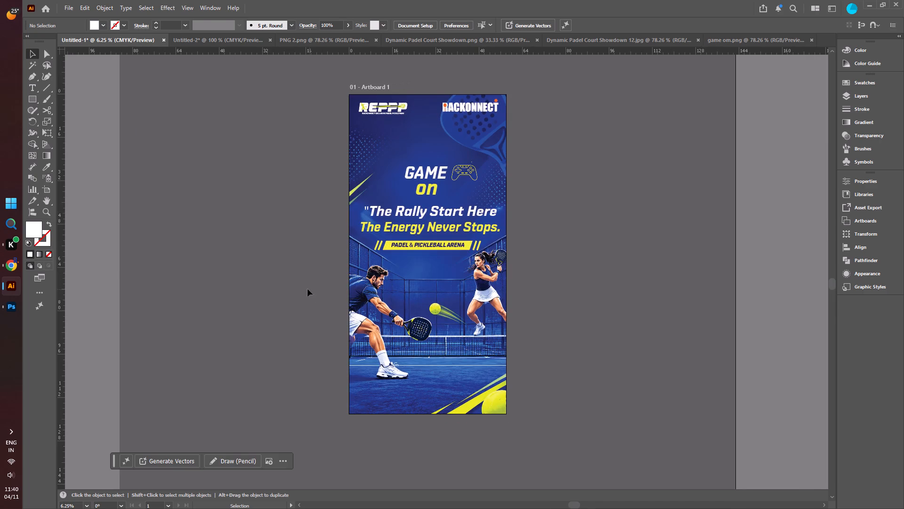
pyautogui.moveTo(468, 172); pyautogui.dragTo(376, 399)
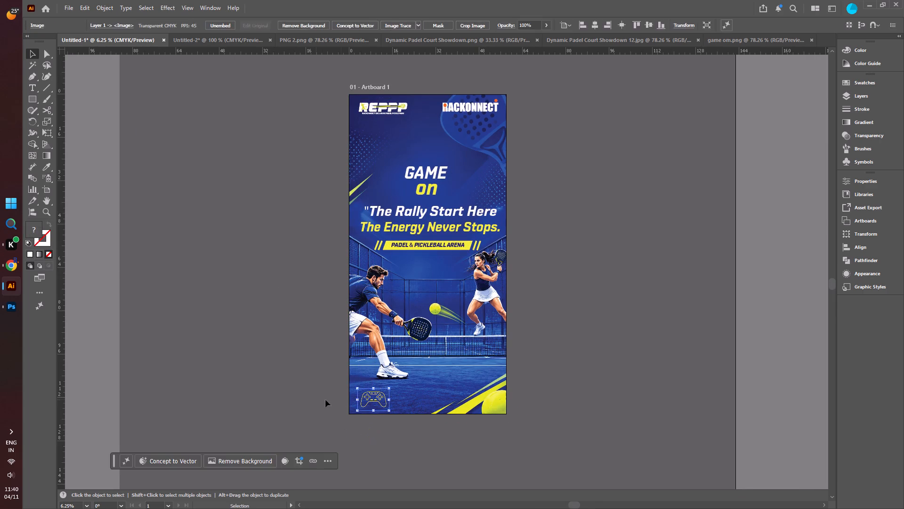
# Undo the controller icon's last move to the banner's bottom corner and leave the icon deselected.
pyautogui.click(295, 376)
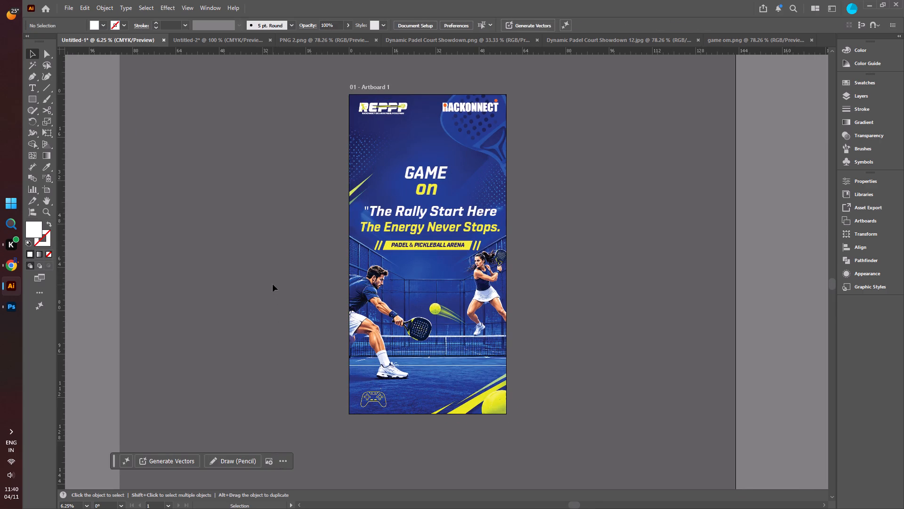
pyautogui.hotkey('ctrl', 'z')
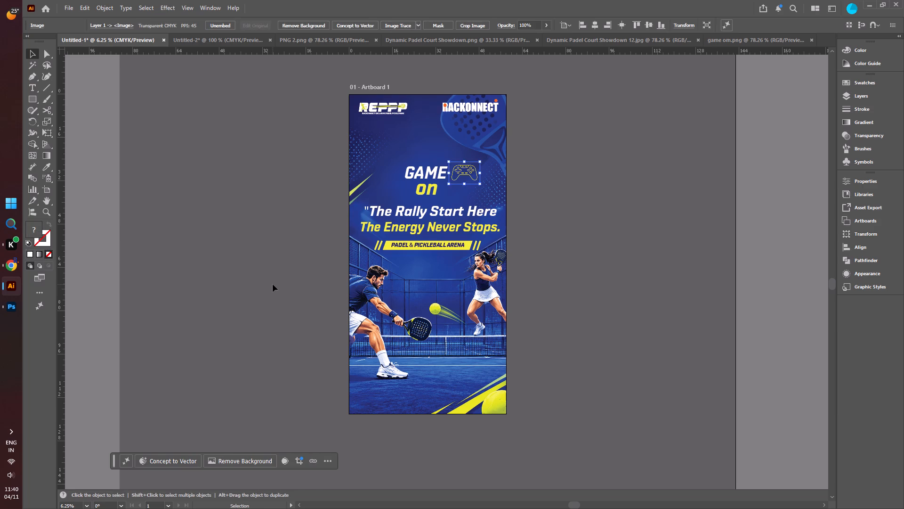
pyautogui.click(273, 284)
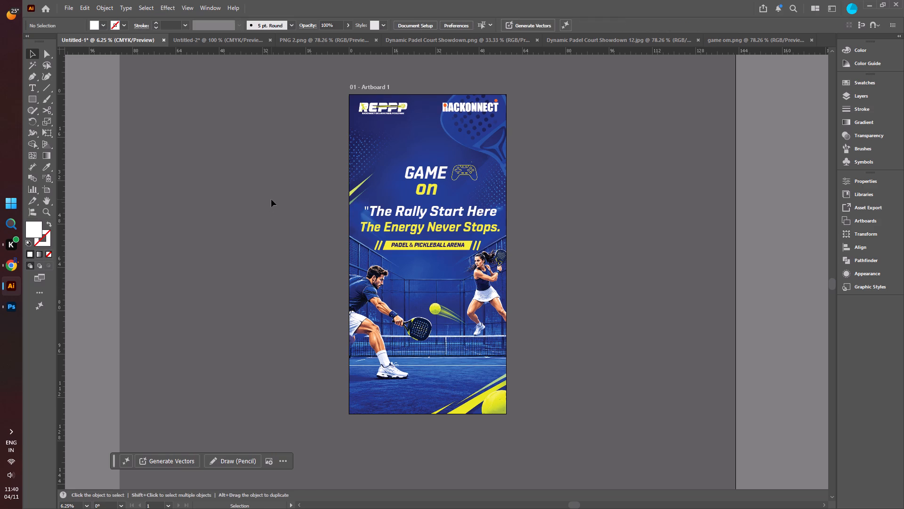
# Capture a screen snip of the whole banner artboard, cropped to its edges, and copy it to the clipboard.
pyautogui.press('shift+super+s')
pyautogui.moveTo(349, 93); pyautogui.dragTo(506, 412)
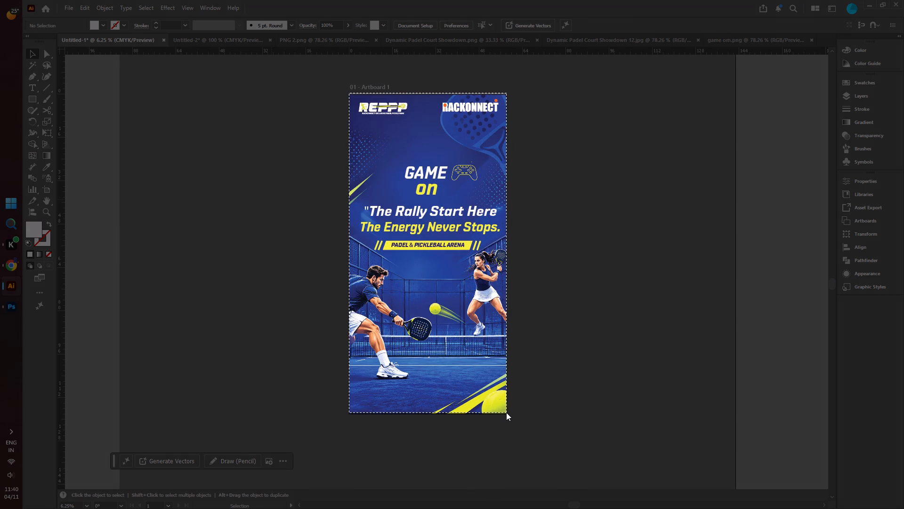
pyautogui.moveTo(506, 412); pyautogui.dragTo(507, 413)
pyautogui.hotkey('ctrl', 'c')
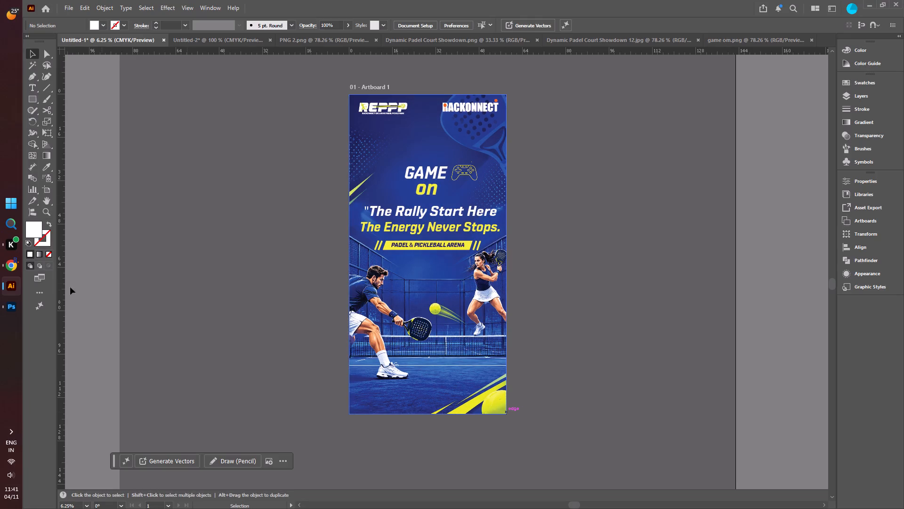
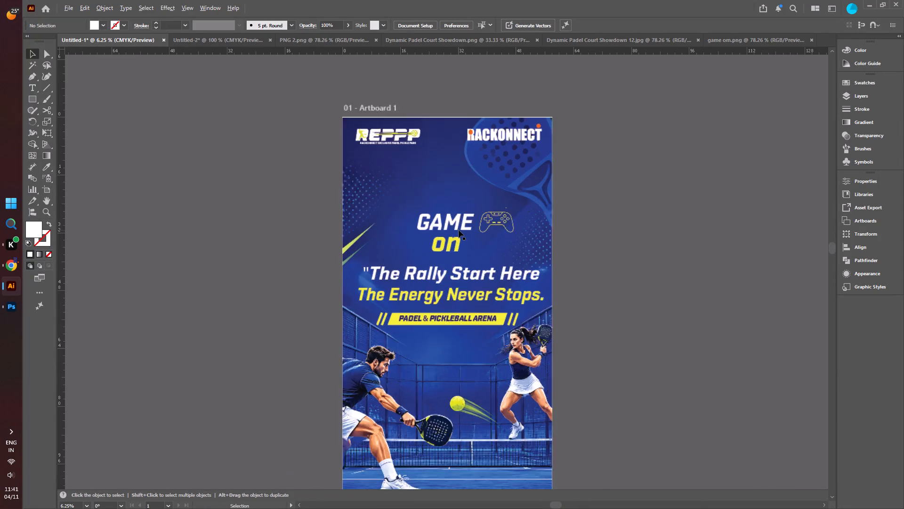
# Select the words GAME and on together and enlarge them proportionally to nearly twice their width, anchored at their lower-right corner.
pyautogui.keyDown('alt'); pyautogui.scroll(1, 459, 230); pyautogui.keyUp('alt')
pyautogui.click(441, 222)
pyautogui.keyDown('shift'); pyautogui.click(441, 249); pyautogui.keyUp('shift')
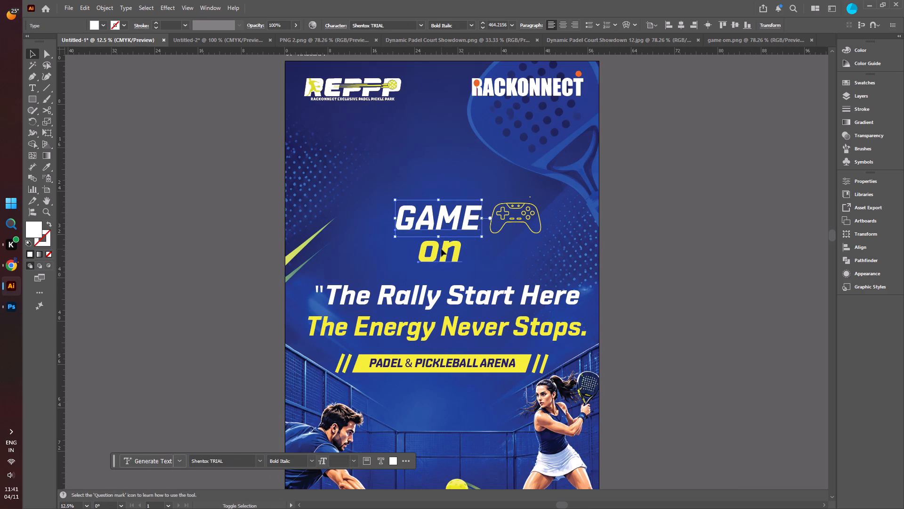
pyautogui.keyDown('shift'); pyautogui.moveTo(395, 200); pyautogui.dragTo(321, 149); pyautogui.keyUp('shift')
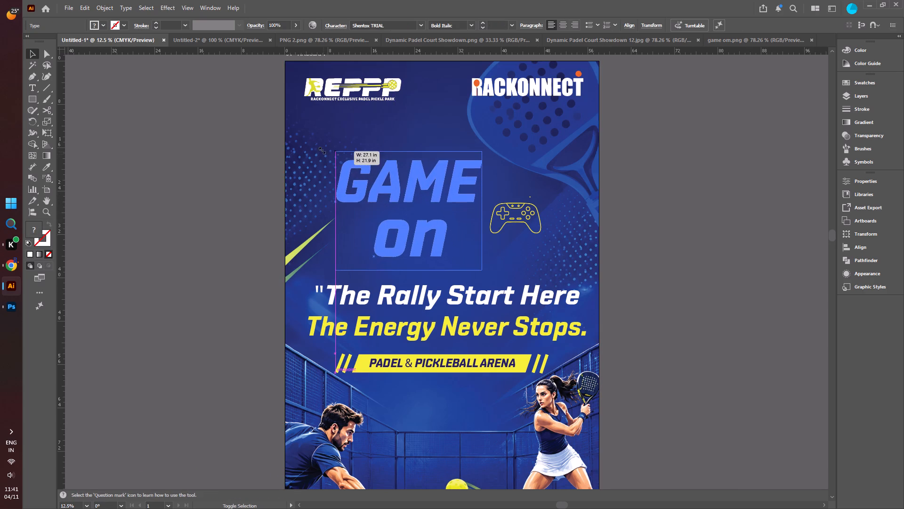
pyautogui.keyDown('shift'); pyautogui.moveTo(321, 149); pyautogui.dragTo(319, 148); pyautogui.keyUp('shift')
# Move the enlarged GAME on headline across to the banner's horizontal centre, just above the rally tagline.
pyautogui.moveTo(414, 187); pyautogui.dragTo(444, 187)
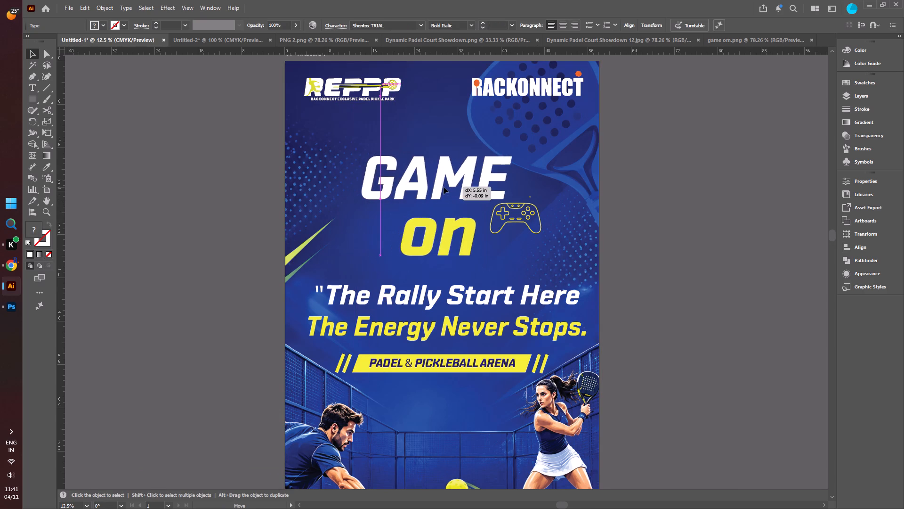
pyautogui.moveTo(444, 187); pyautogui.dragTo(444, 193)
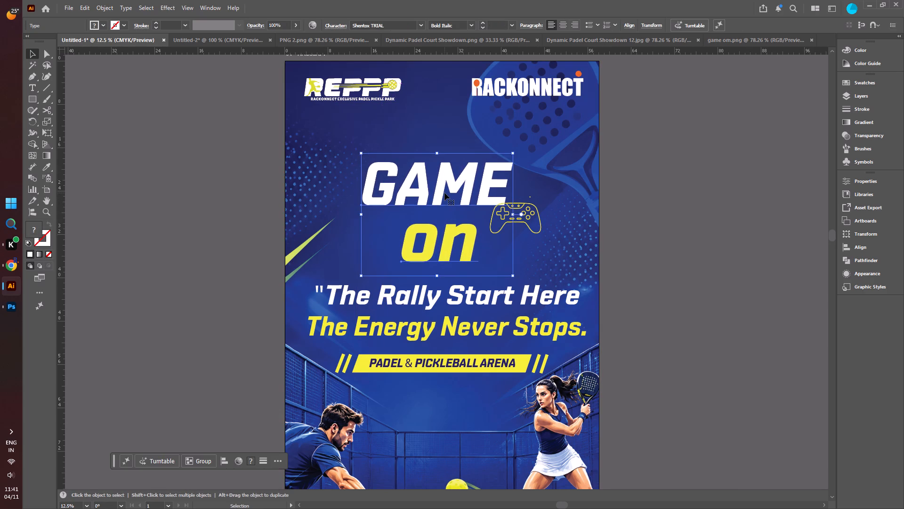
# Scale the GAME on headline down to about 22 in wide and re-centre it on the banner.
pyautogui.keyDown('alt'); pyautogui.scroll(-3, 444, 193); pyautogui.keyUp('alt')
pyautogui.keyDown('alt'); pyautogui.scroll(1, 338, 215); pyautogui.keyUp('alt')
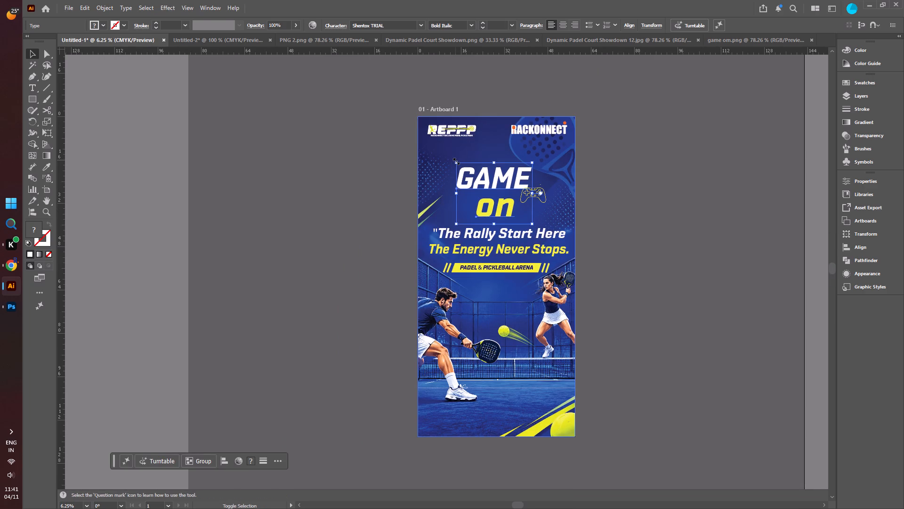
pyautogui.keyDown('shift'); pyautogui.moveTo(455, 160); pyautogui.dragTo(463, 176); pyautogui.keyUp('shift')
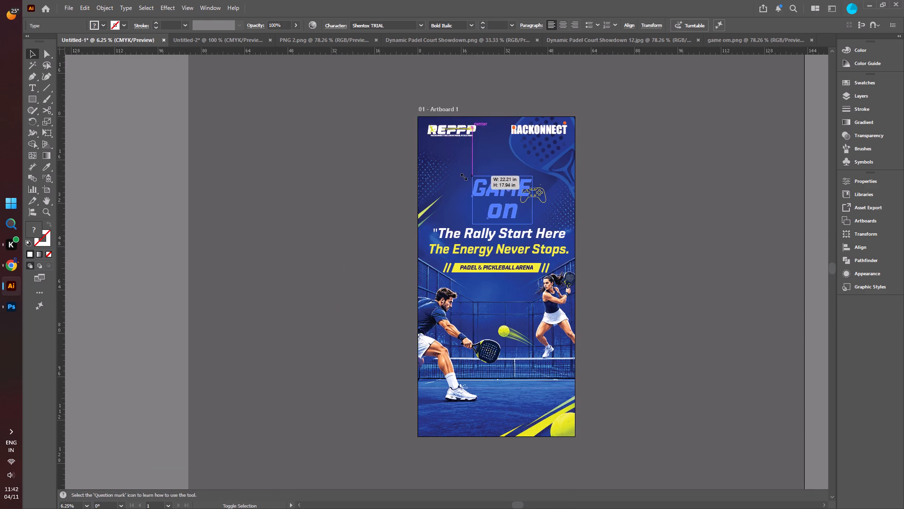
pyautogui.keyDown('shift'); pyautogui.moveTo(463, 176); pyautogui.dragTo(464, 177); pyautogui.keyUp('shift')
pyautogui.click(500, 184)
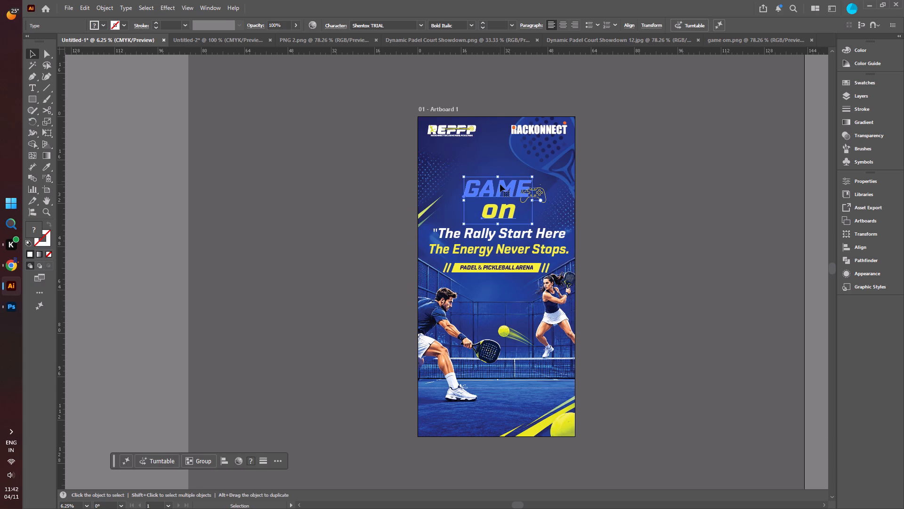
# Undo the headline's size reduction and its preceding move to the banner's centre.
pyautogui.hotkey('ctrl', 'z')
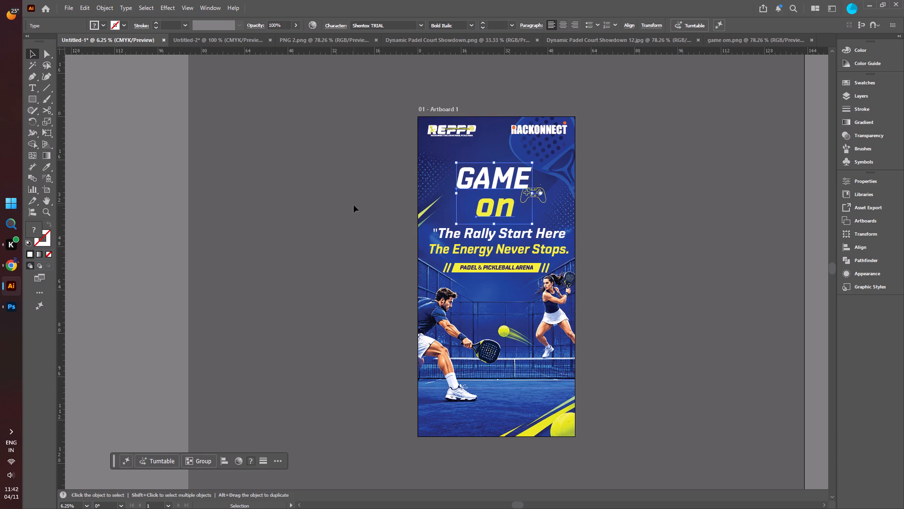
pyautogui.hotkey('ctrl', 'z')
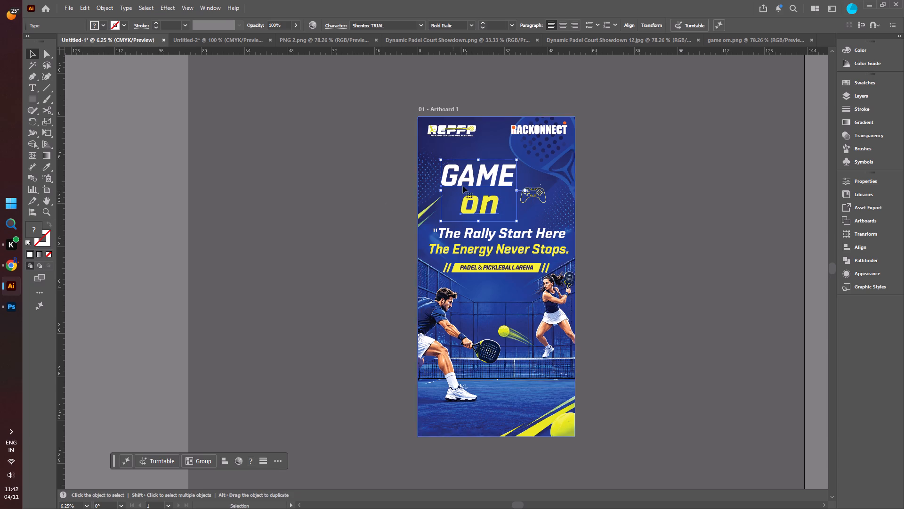
# Move the enlarged GAME on headline about 5.7 in across and 1.2 in down to centre it on the banner.
pyautogui.moveTo(480, 179); pyautogui.dragTo(496, 181)
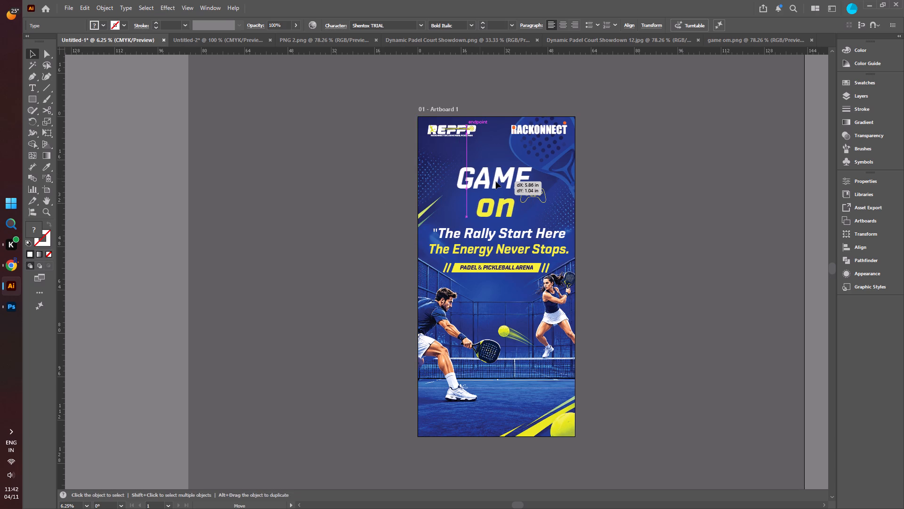
pyautogui.moveTo(496, 181); pyautogui.dragTo(495, 182)
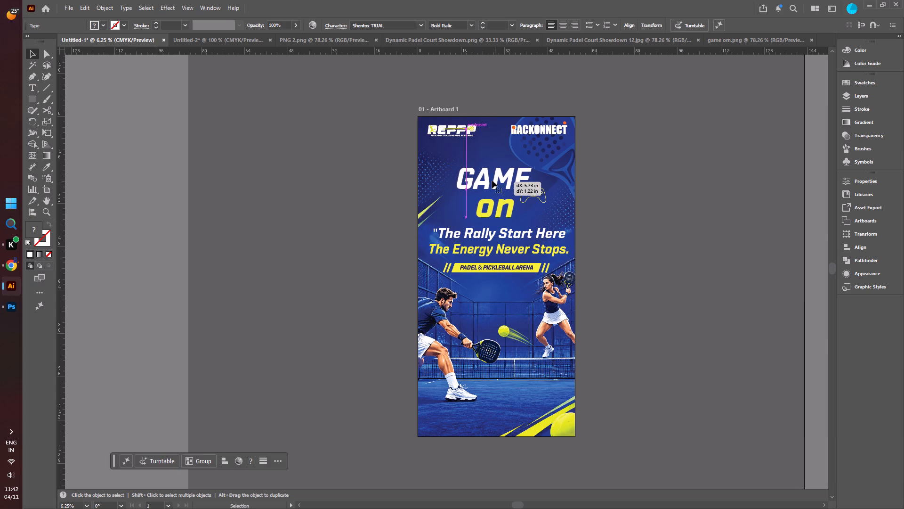
# Scale the GAME on headline down to about 23 in wide, re-centre it above the tagline and deselect it.
pyautogui.keyDown('shift'); pyautogui.moveTo(456, 163); pyautogui.dragTo(464, 173); pyautogui.keyUp('shift')
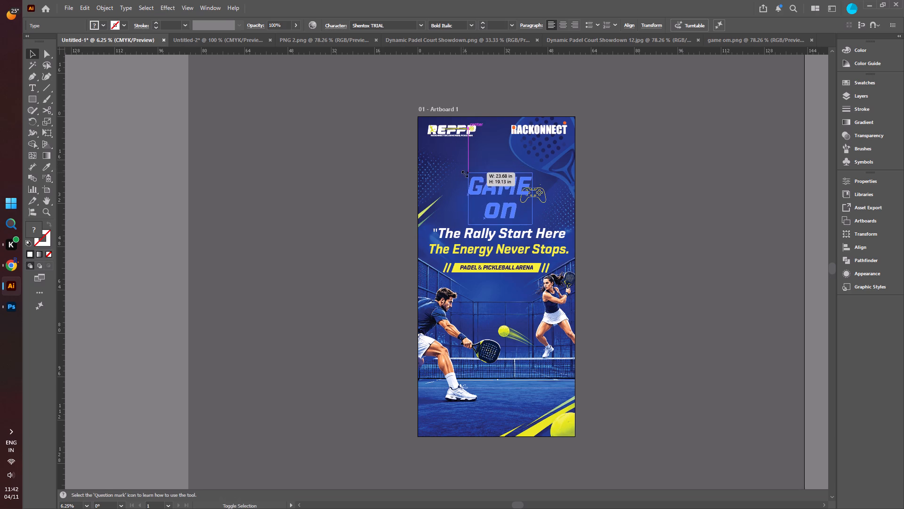
pyautogui.keyDown('shift'); pyautogui.moveTo(464, 173); pyautogui.dragTo(464, 174); pyautogui.keyUp('shift')
pyautogui.click(511, 187)
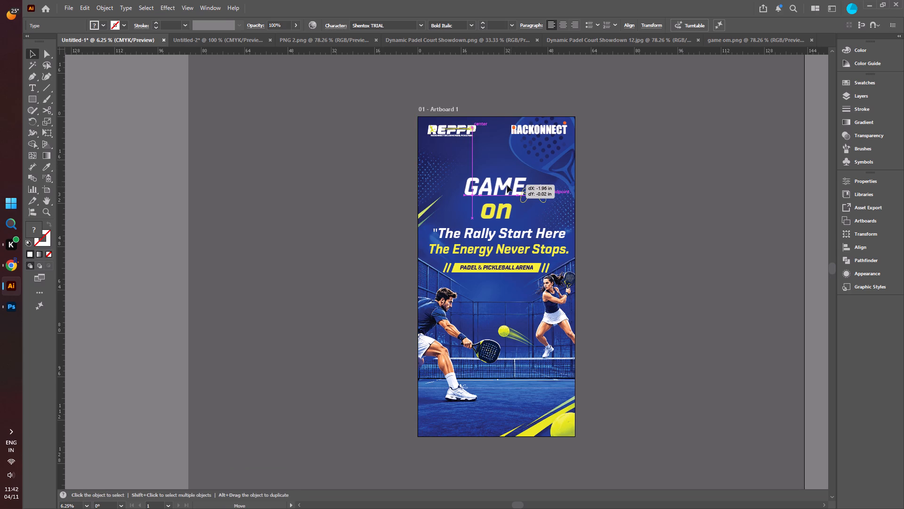
pyautogui.click(325, 227)
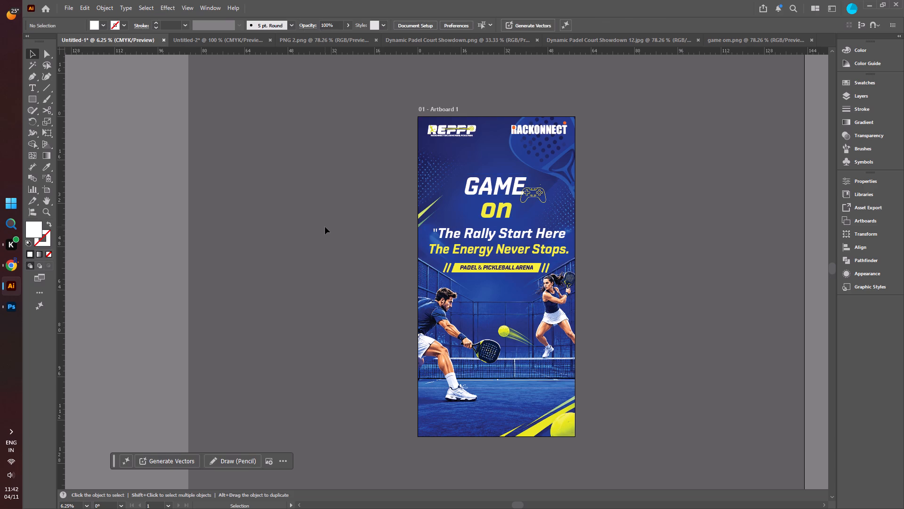
# Try the controller icon above and beside GAME, settle it directly after the word on, and deselect it.
pyautogui.moveTo(540, 195); pyautogui.dragTo(495, 164)
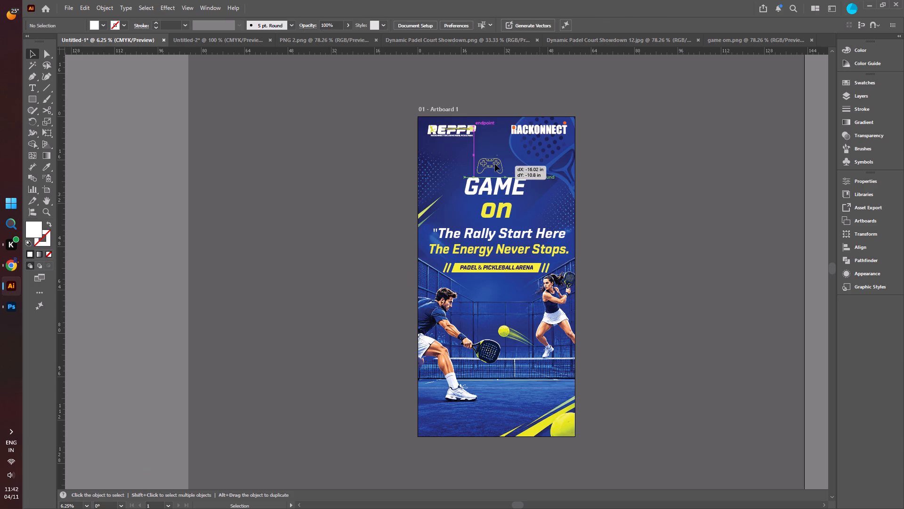
pyautogui.moveTo(495, 164); pyautogui.dragTo(542, 185)
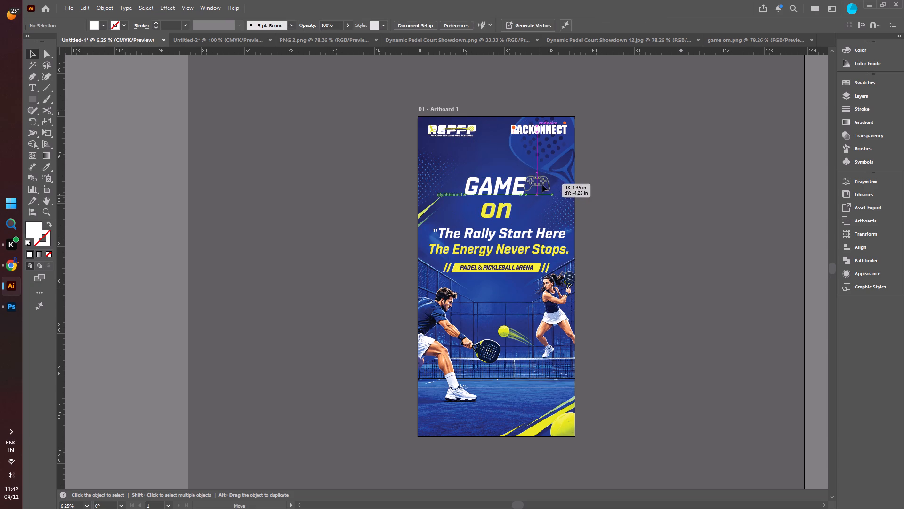
pyautogui.moveTo(542, 185); pyautogui.dragTo(531, 221)
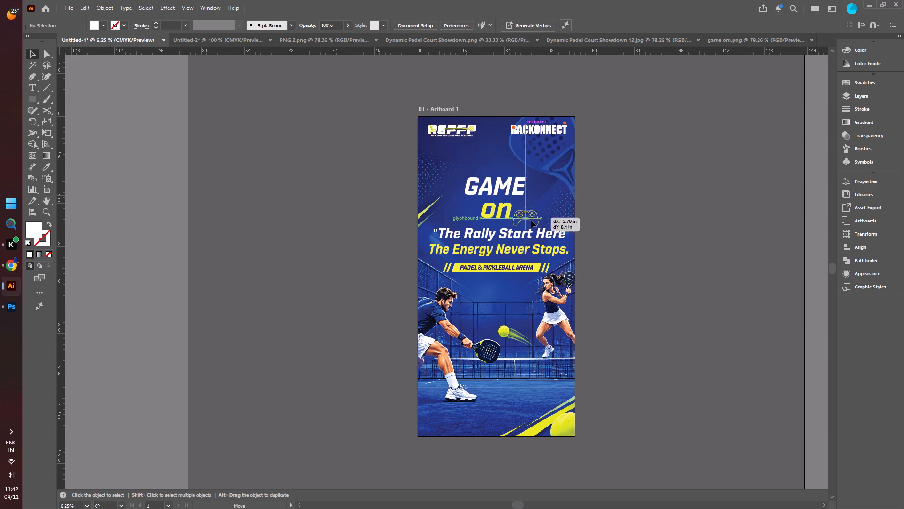
pyautogui.moveTo(531, 221); pyautogui.dragTo(537, 211)
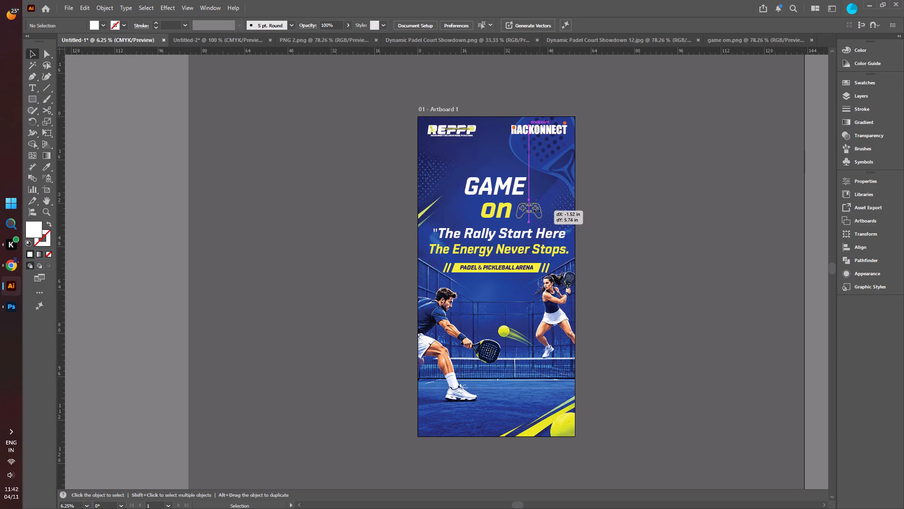
pyautogui.click(660, 192)
# Shift the yellow word on left until its left edge lines up with the start of GAME above it.
pyautogui.click(500, 215)
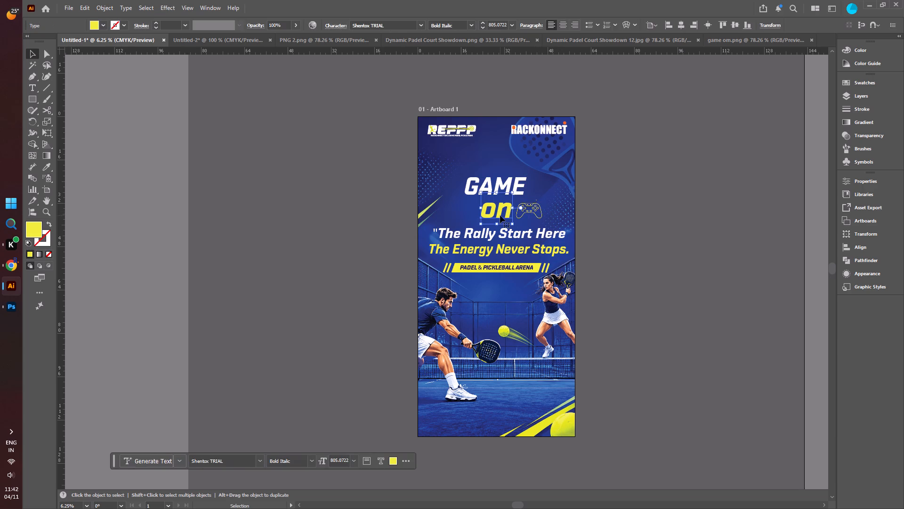
pyautogui.press('Left')
pyautogui.press('Left')
pyautogui.press('Left')
pyautogui.press('Left')
pyautogui.press('Left')
pyautogui.press('Left')
pyautogui.press('Left')
pyautogui.press('Left')
pyautogui.press('Left')
pyautogui.press('Left')
pyautogui.press('Left')
pyautogui.press('Left')
pyautogui.press('Left')
pyautogui.press('Left')
pyautogui.press('Left')
pyautogui.press('Left')
pyautogui.press('Left')
pyautogui.press('Left')
pyautogui.press('Left')
pyautogui.press('Left')
pyautogui.moveTo(500, 211); pyautogui.dragTo(484, 211)
# Move the controller icon about 5.9 in left, directly after on and beneath the end of GAME, and deselect it.
pyautogui.moveTo(535, 206); pyautogui.dragTo(519, 205)
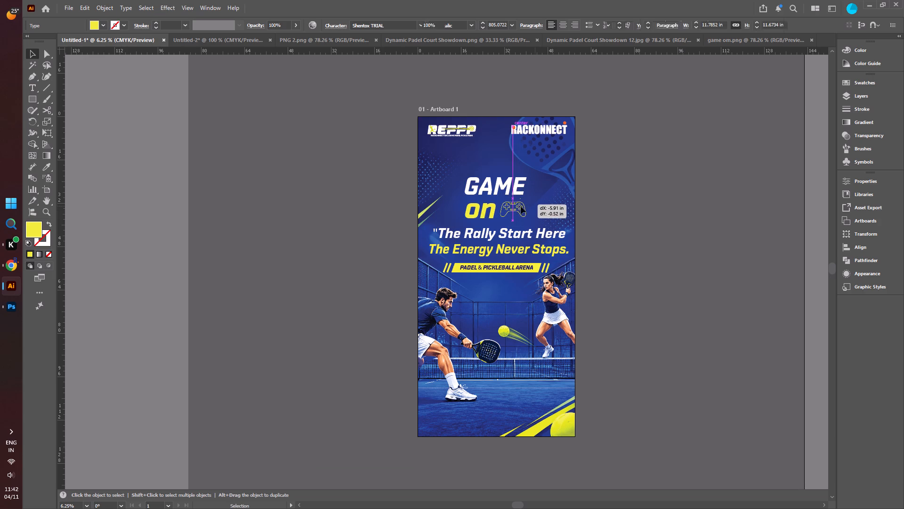
pyautogui.click(364, 247)
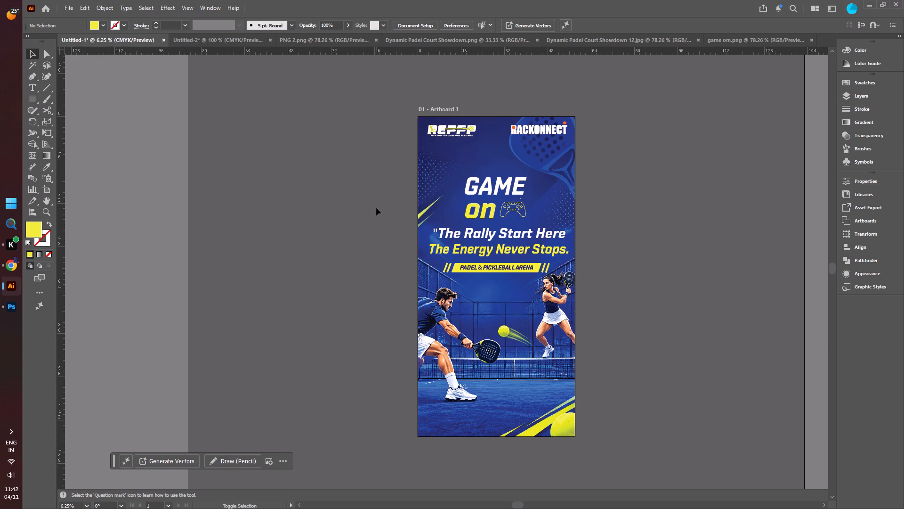
# Capture a screenshot of the whole banner artboard with the Snipping Tool, framing it edge to edge.
pyautogui.press('shift+super+s')
pyautogui.moveTo(418, 116); pyautogui.dragTo(418, 120)
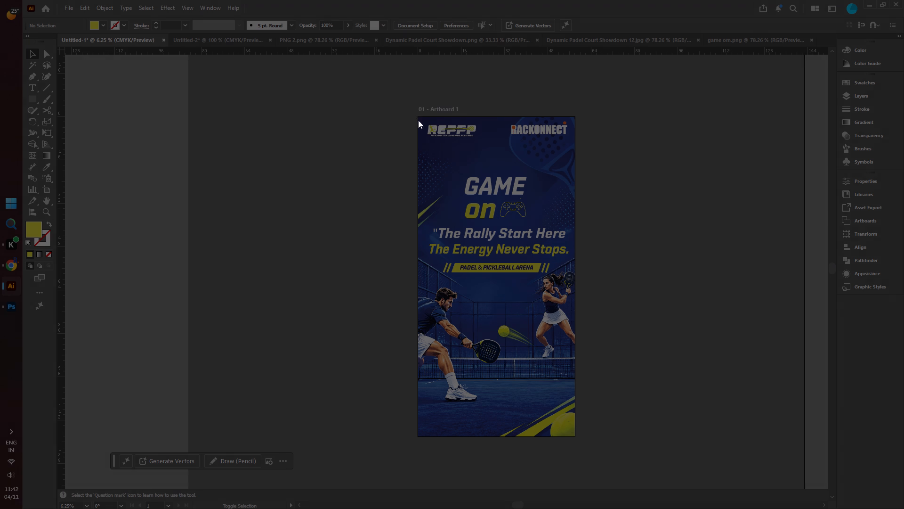
pyautogui.moveTo(418, 120); pyautogui.dragTo(578, 432)
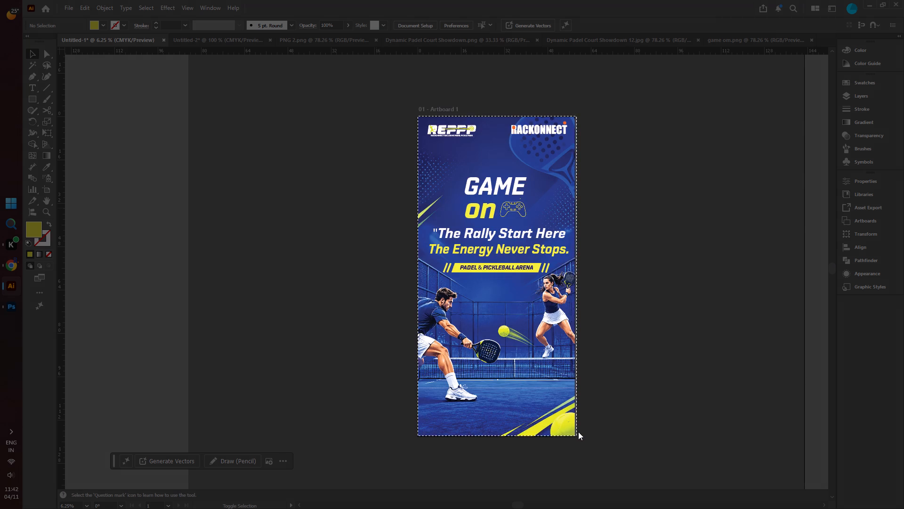
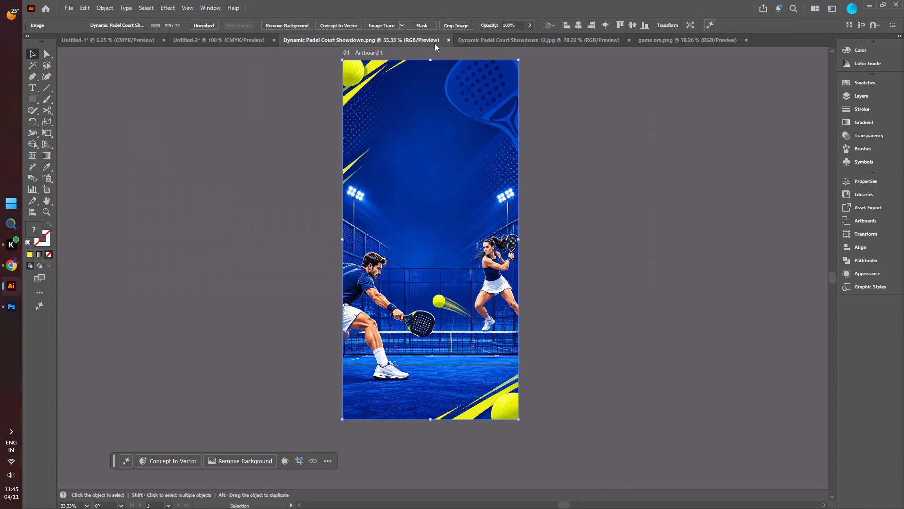
# Close the source image documents Dynamic Padel Court Showdown.png and Dynamic Padel Court Showdown 12.jpg.
pyautogui.click(447, 41)
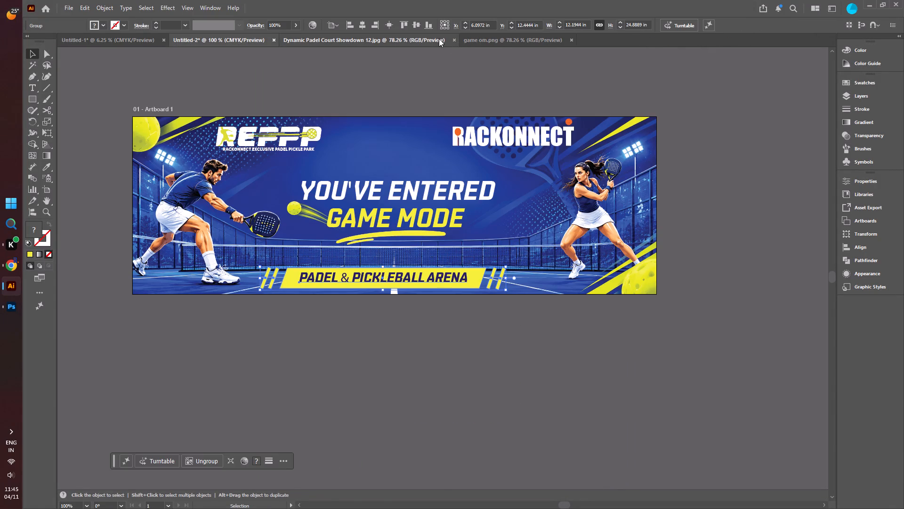
pyautogui.click(439, 39)
pyautogui.click(453, 39)
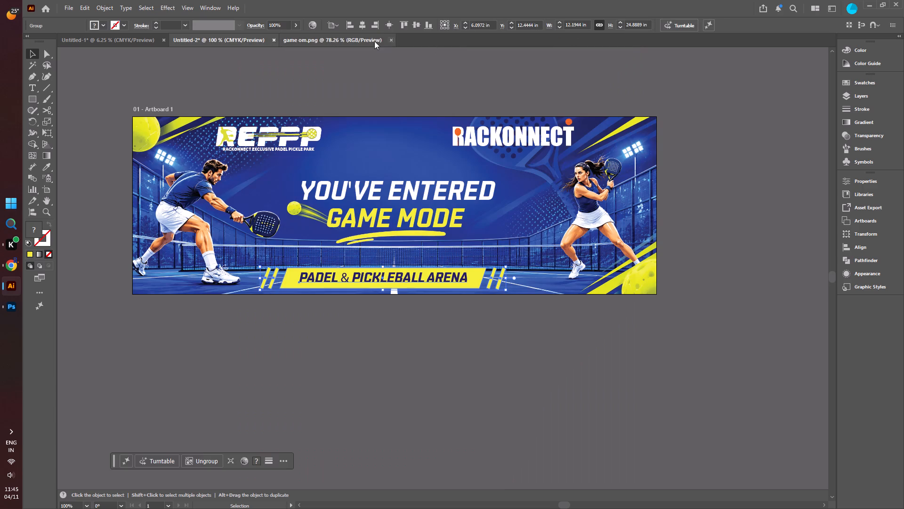
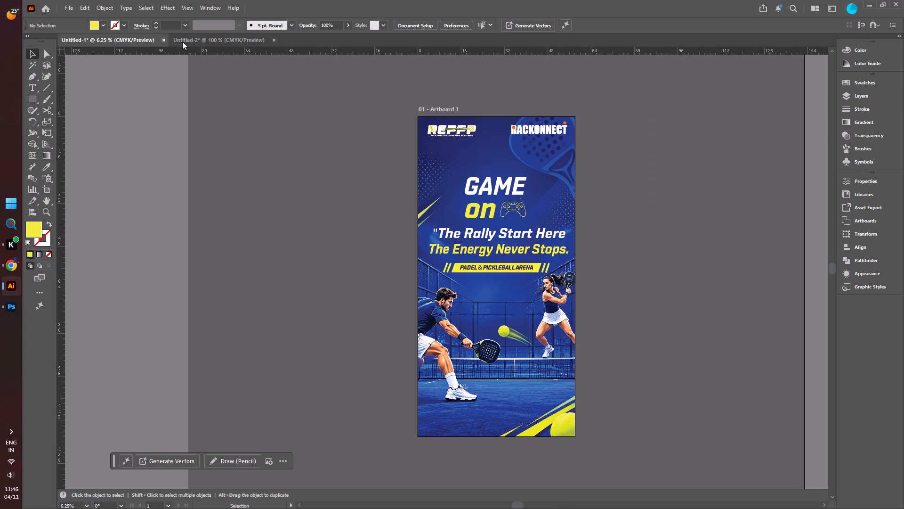
# Switch to the Untitled-2 document containing the wide YOU'VE ENTERED GAME MODE banner.
pyautogui.click(226, 40)
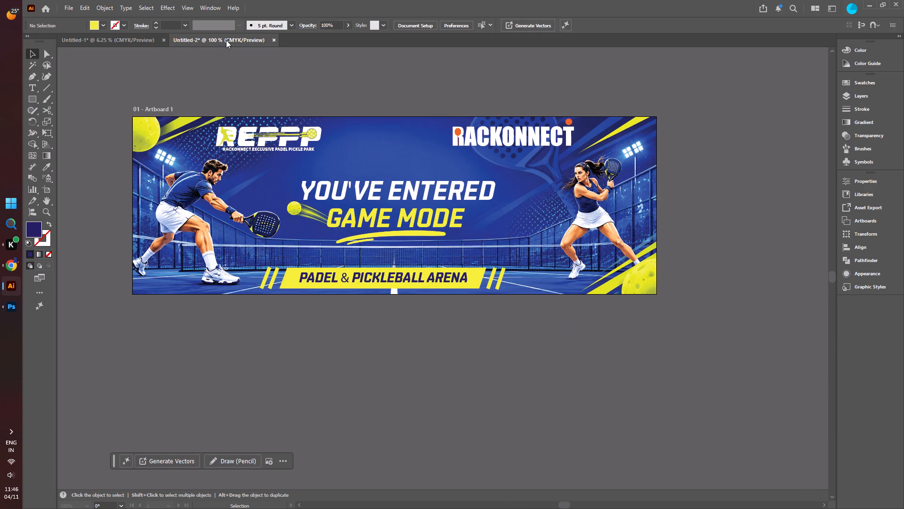
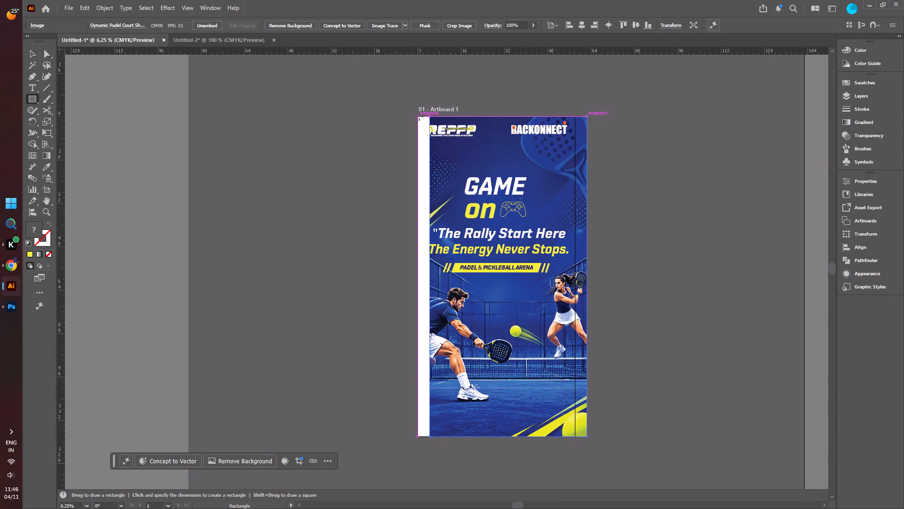
# Undo the last shift of the background court image so it realigns with the artboard.
pyautogui.hotkey('ctrl', 'z')
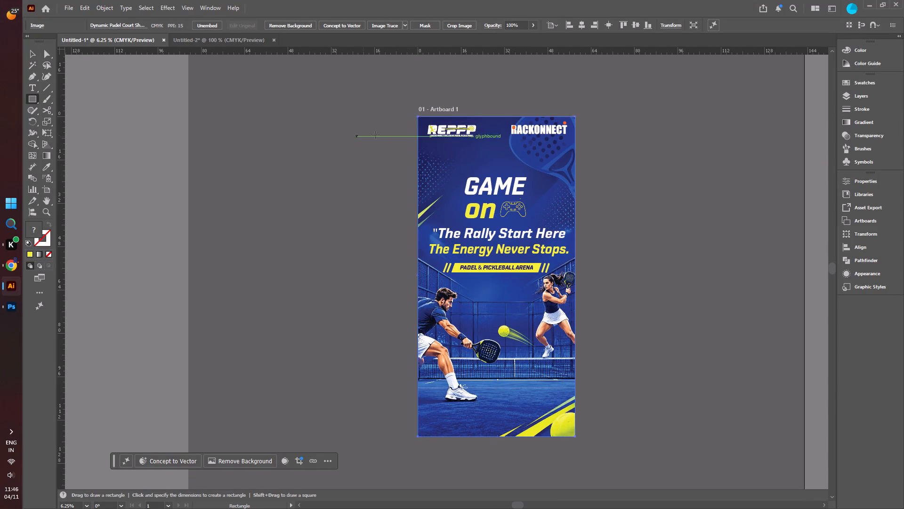
# Draw a 58 x 118 in rectangle covering the whole artboard and fill it with the recent dark navy blue.
pyautogui.moveTo(418, 116); pyautogui.dragTo(591, 441)
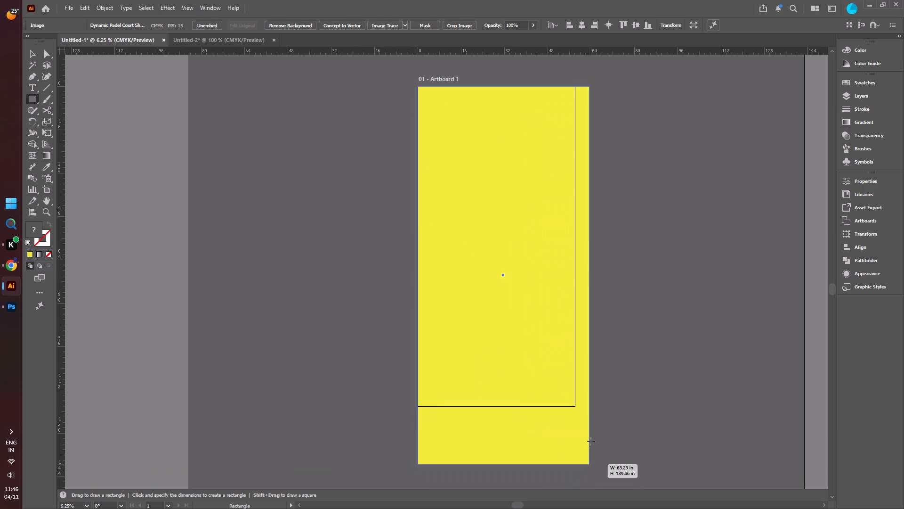
pyautogui.moveTo(591, 441); pyautogui.dragTo(575, 407)
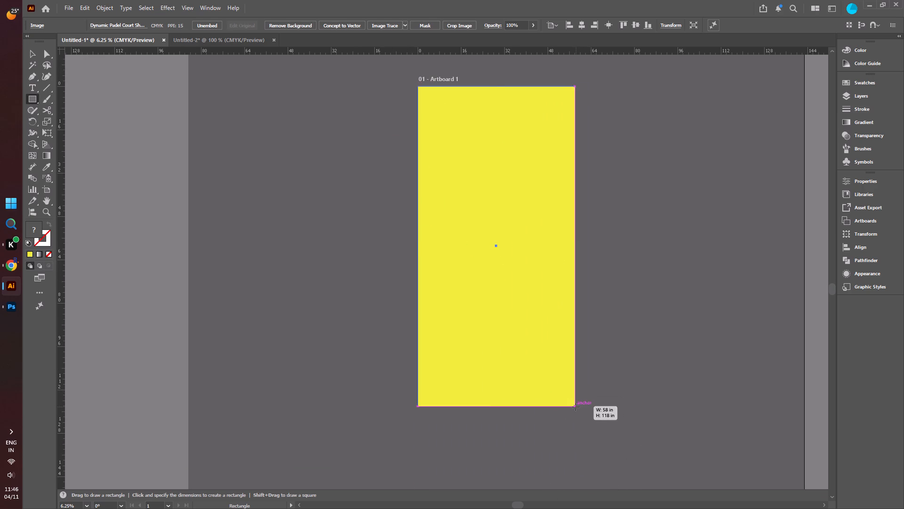
pyautogui.click(97, 25)
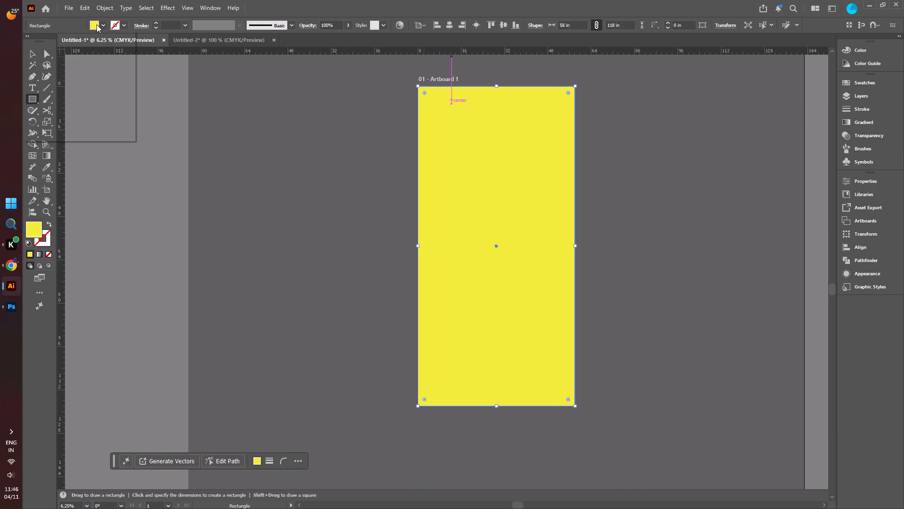
pyautogui.click(98, 69)
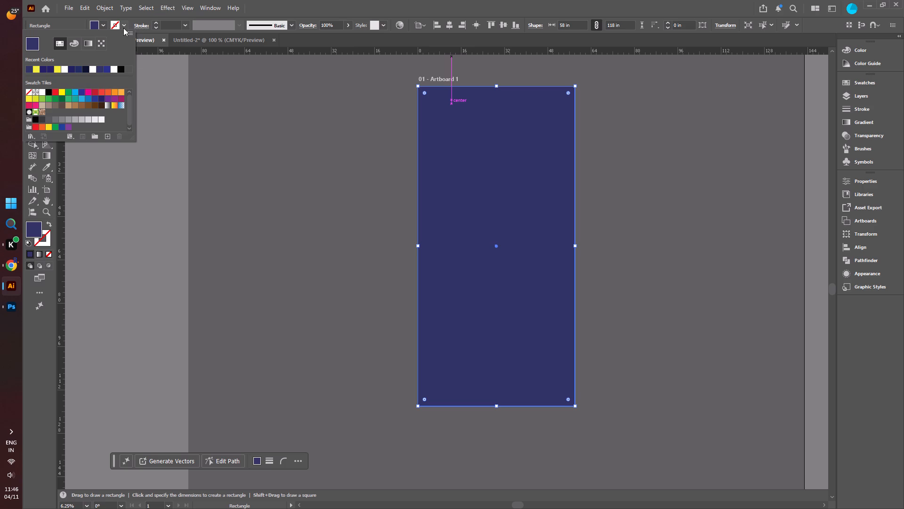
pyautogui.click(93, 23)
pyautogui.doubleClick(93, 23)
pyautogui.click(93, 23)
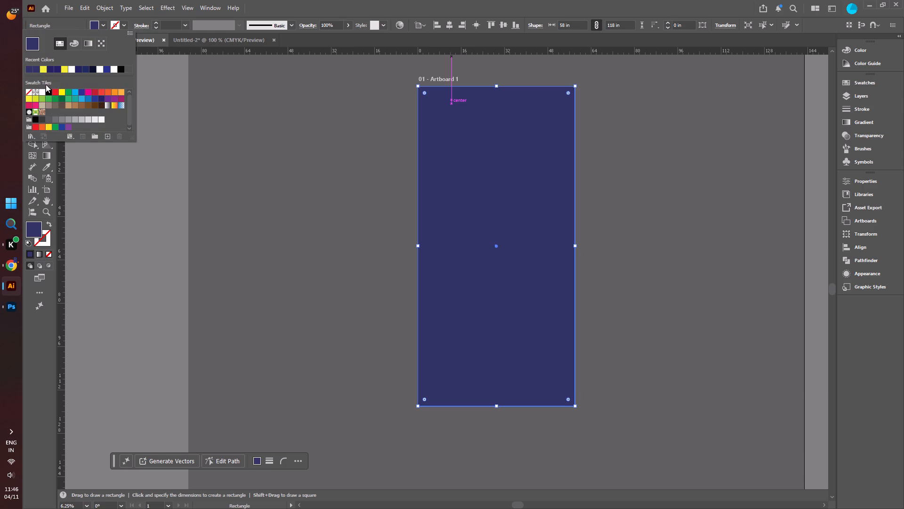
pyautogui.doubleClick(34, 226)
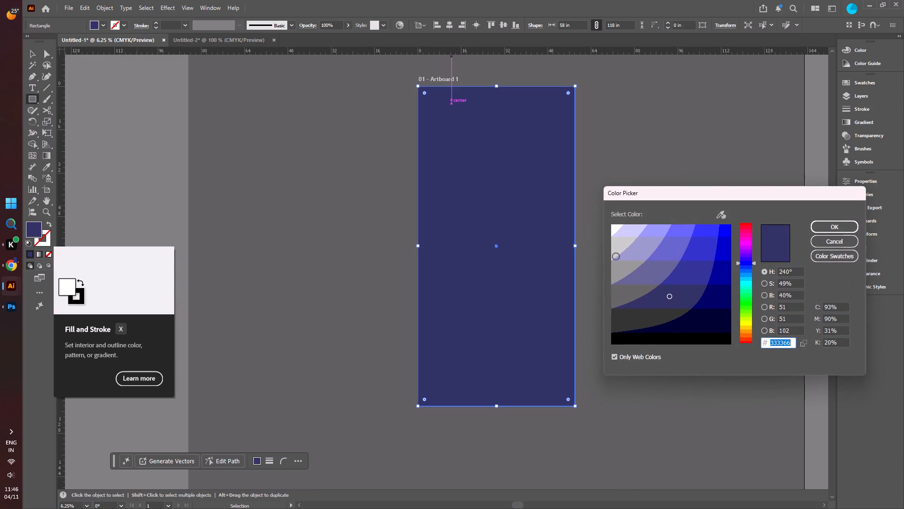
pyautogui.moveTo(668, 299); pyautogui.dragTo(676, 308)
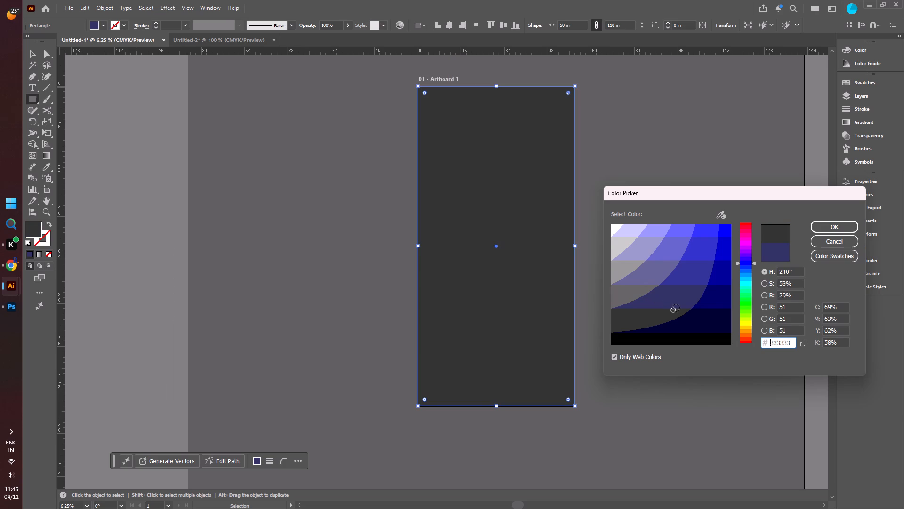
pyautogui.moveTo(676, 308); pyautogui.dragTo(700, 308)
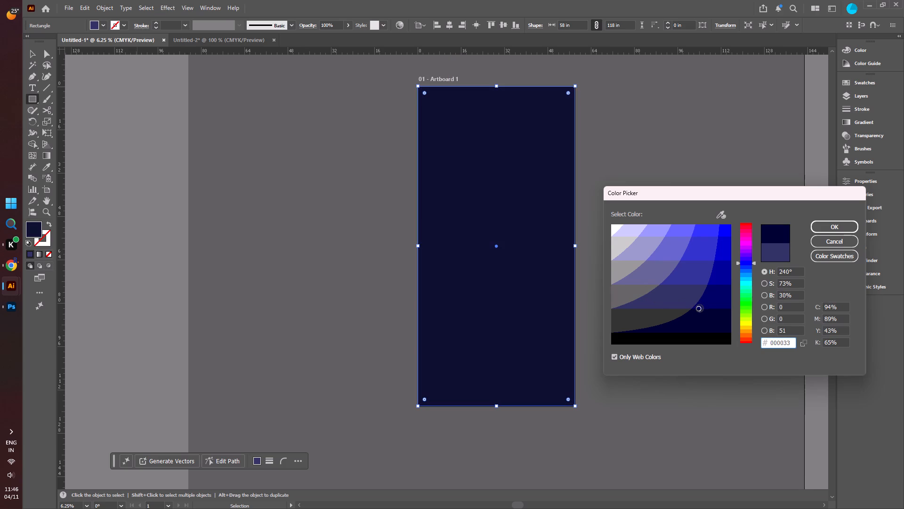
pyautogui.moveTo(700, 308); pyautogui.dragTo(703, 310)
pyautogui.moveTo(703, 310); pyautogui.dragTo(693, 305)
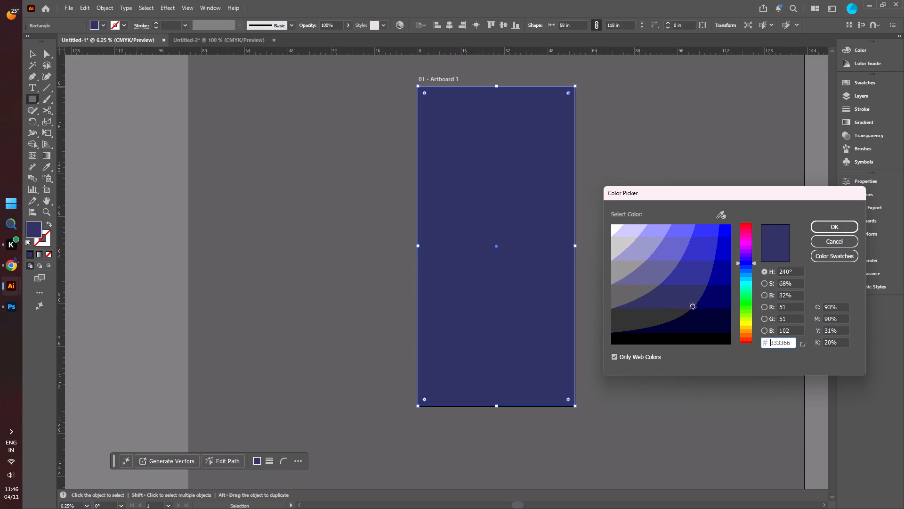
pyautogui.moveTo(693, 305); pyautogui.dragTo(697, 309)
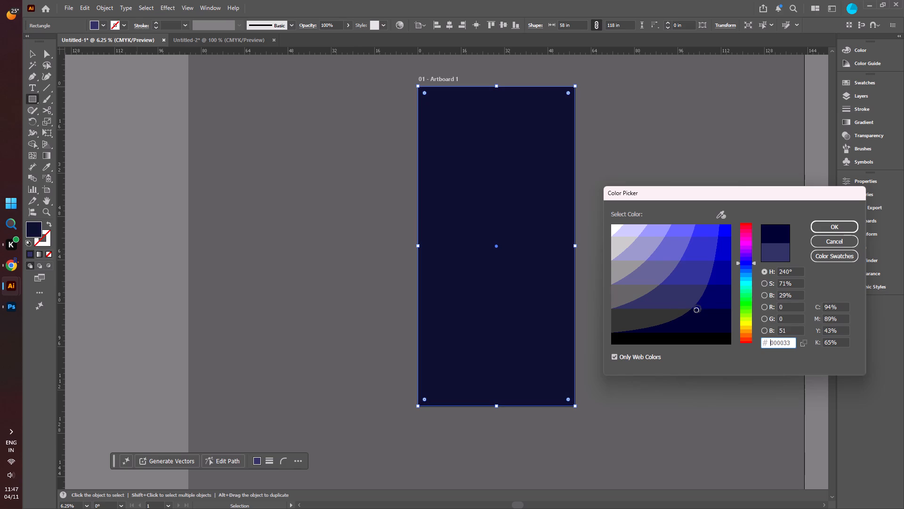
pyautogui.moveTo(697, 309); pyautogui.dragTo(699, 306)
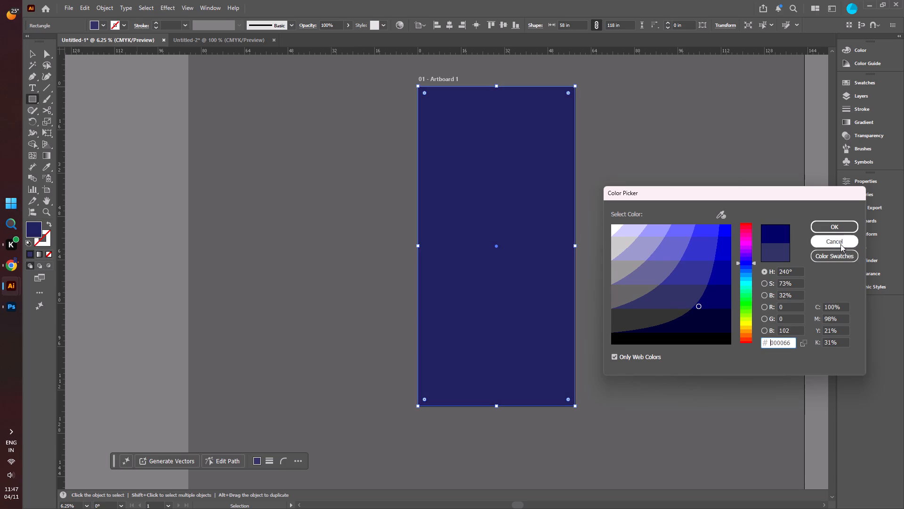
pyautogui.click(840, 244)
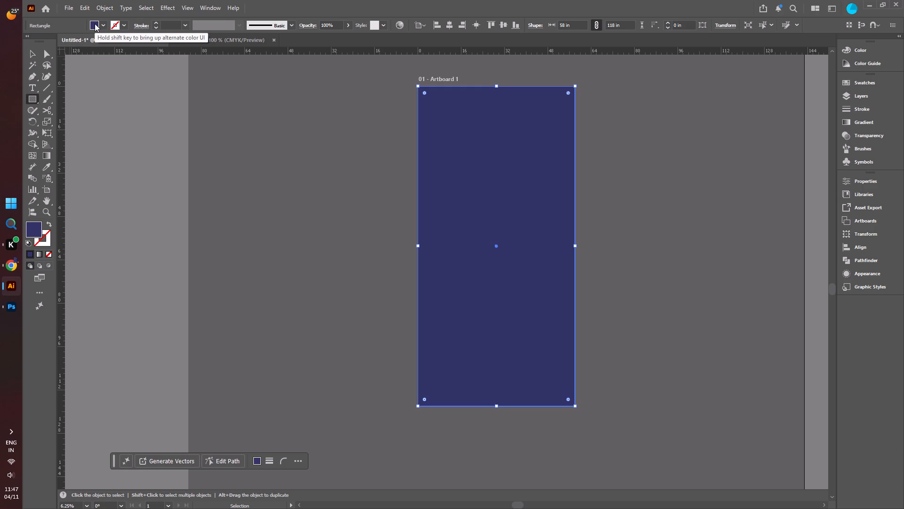
# Move the navy rectangle to the bottom of Layer 1's stacking order, beneath the background court image.
pyautogui.click(33, 51)
pyautogui.click(849, 183)
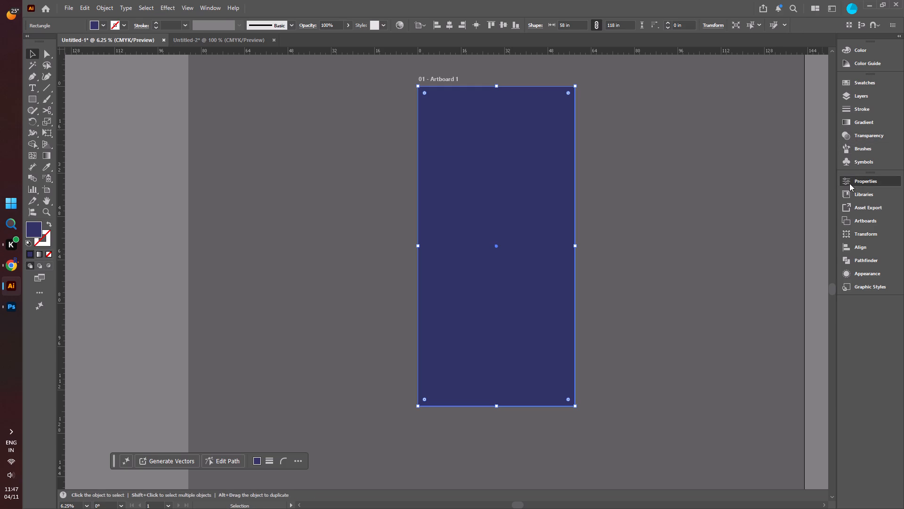
pyautogui.click(848, 97)
pyautogui.moveTo(722, 118); pyautogui.dragTo(733, 215)
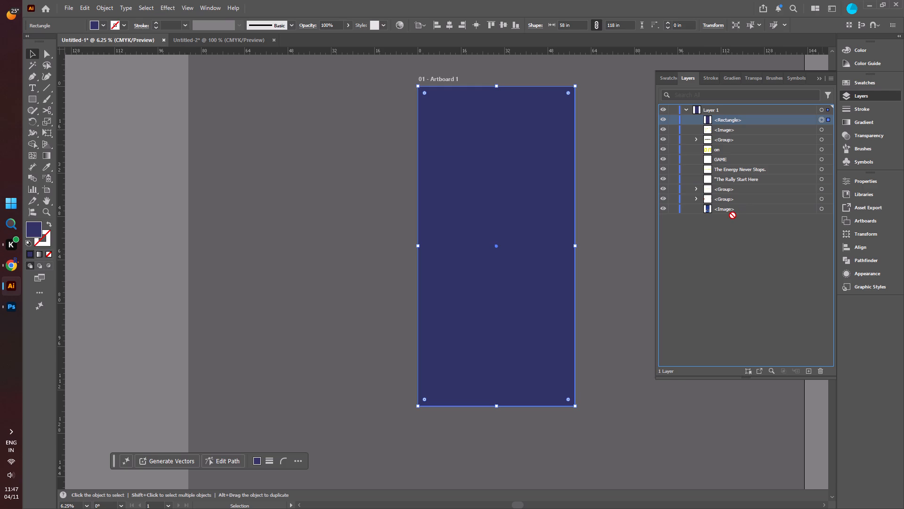
pyautogui.moveTo(733, 215); pyautogui.dragTo(734, 205)
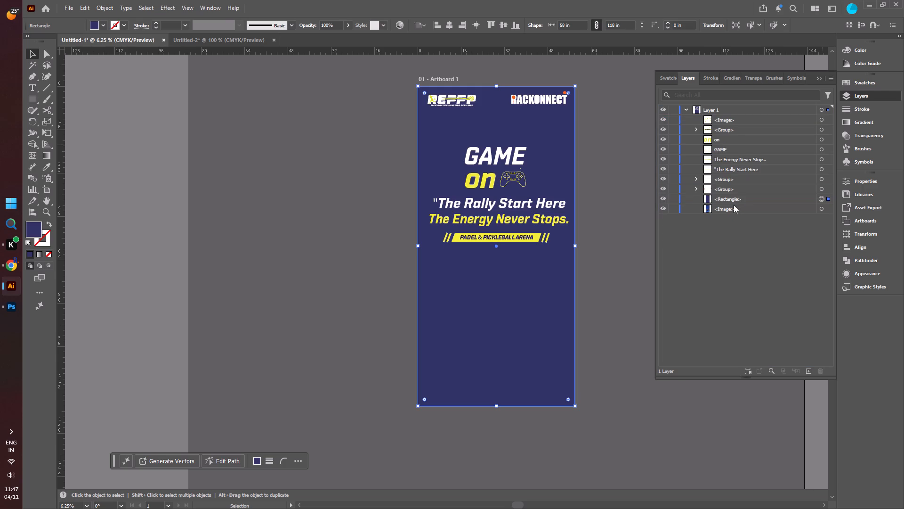
pyautogui.moveTo(737, 198); pyautogui.dragTo(744, 216)
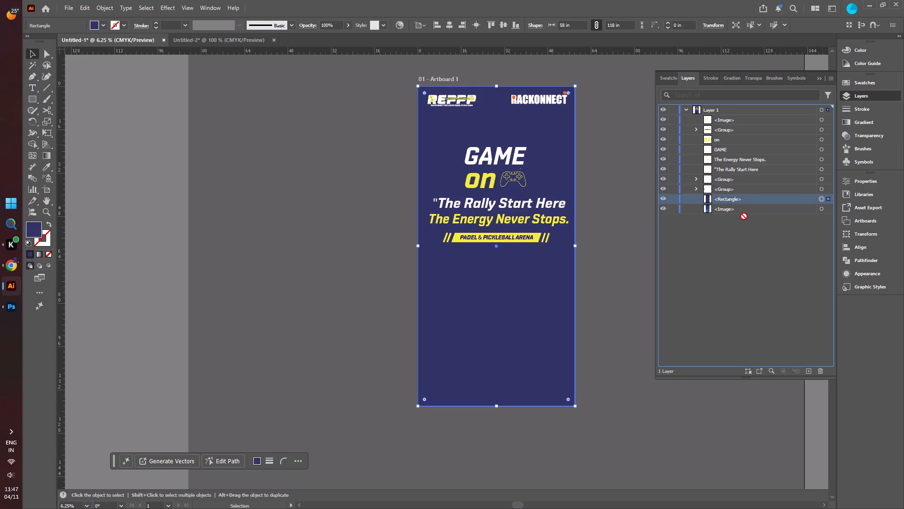
pyautogui.moveTo(744, 216); pyautogui.dragTo(743, 213)
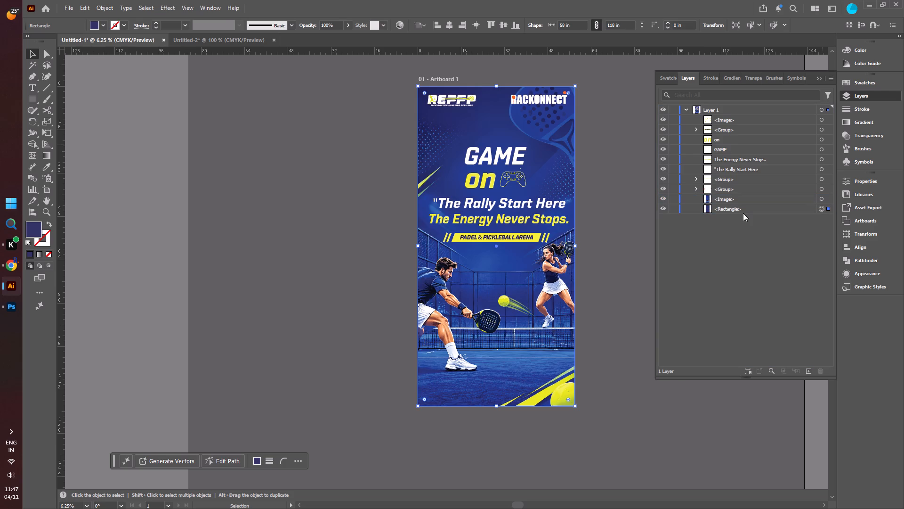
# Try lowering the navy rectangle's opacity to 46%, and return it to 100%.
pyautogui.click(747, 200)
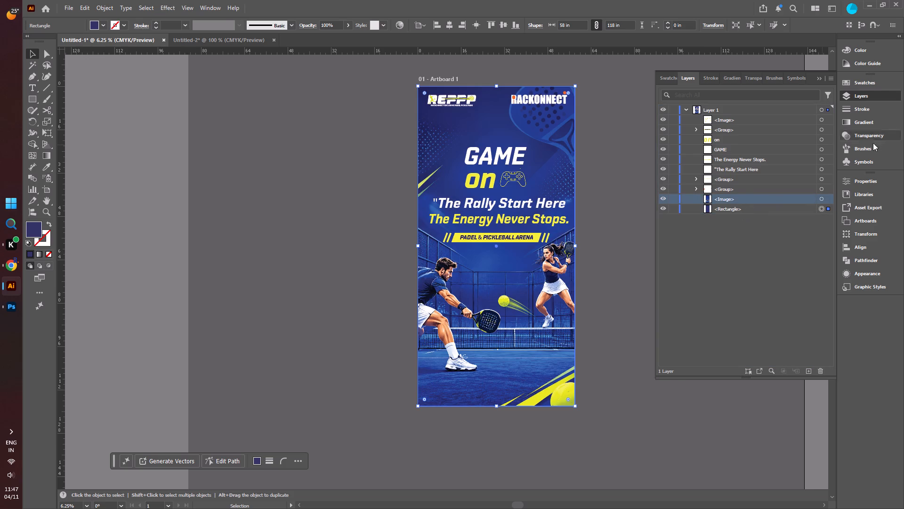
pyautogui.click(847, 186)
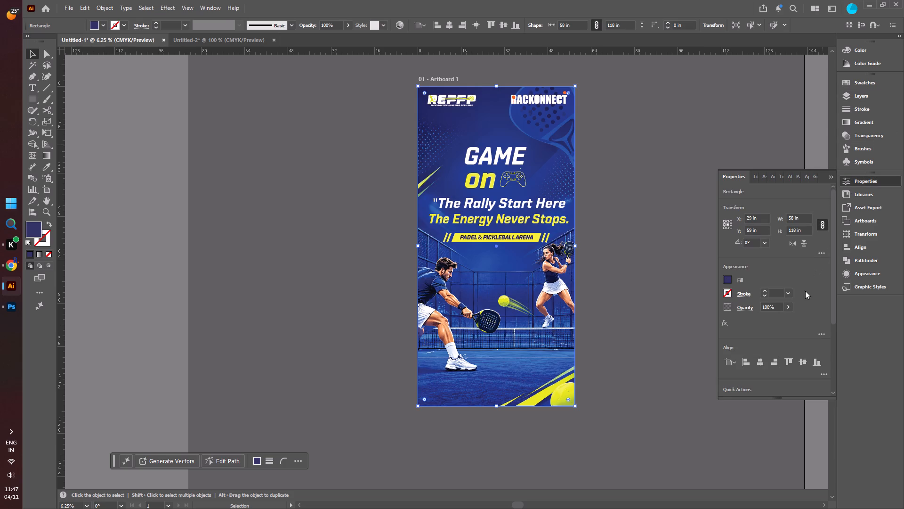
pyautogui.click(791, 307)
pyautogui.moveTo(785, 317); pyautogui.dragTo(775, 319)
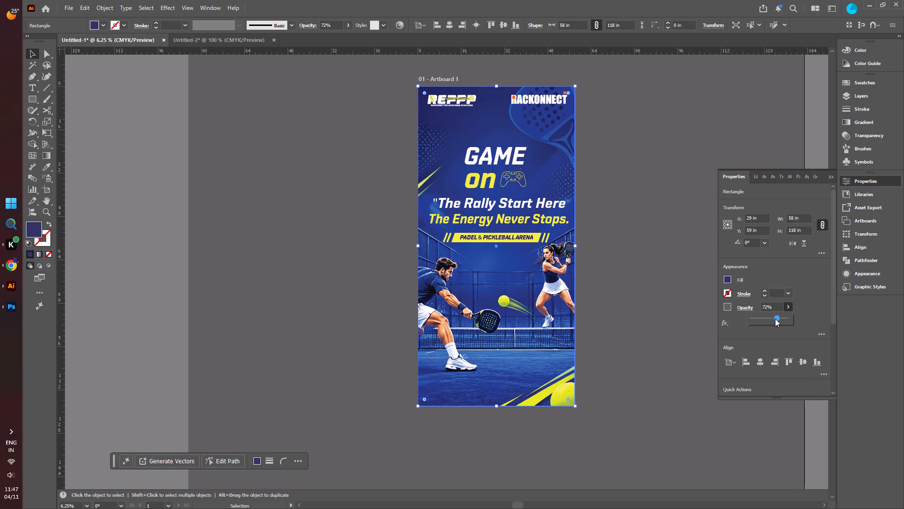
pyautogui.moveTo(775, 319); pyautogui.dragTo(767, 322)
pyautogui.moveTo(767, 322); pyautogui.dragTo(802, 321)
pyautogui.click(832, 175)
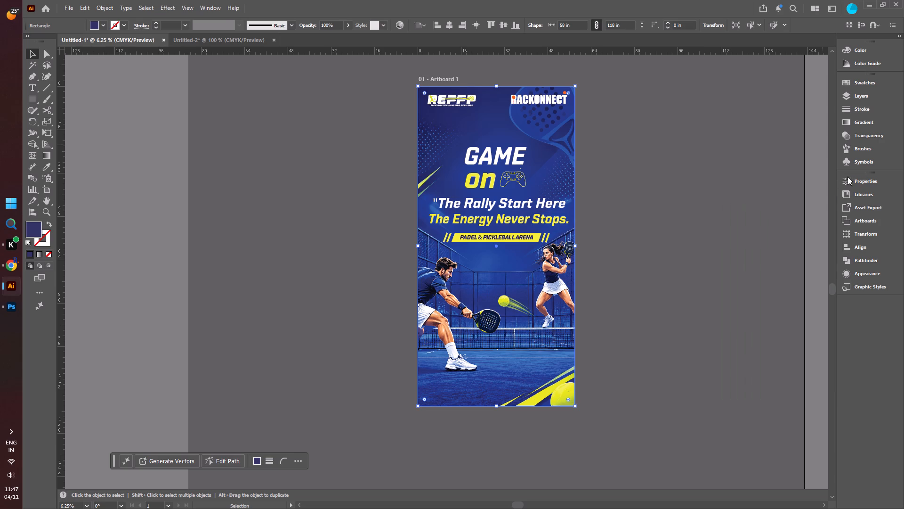
# Target the background court image just above the navy rectangle and reduce its opacity to 49%.
pyautogui.click(844, 94)
pyautogui.click(749, 201)
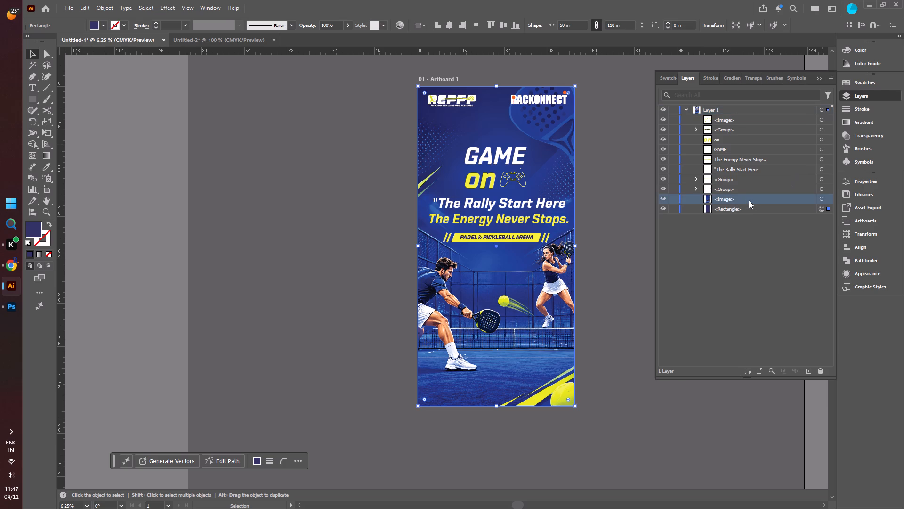
pyautogui.click(825, 199)
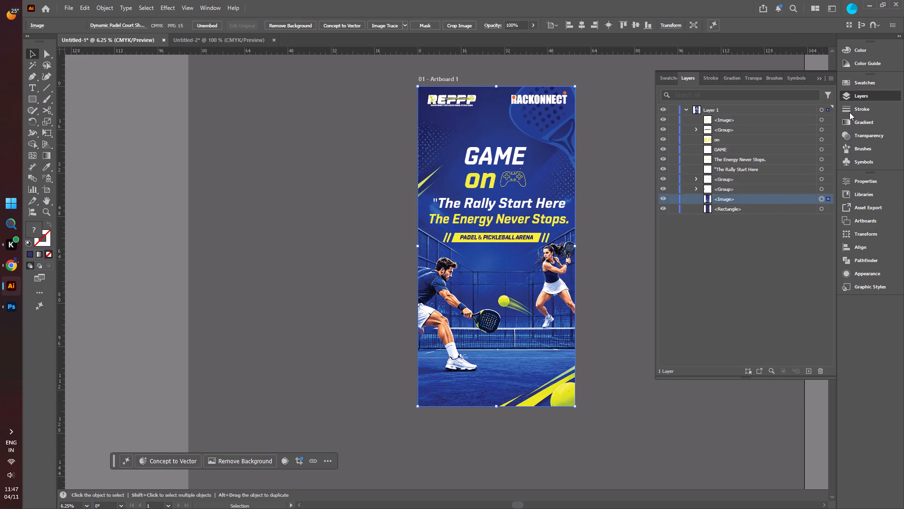
pyautogui.click(845, 181)
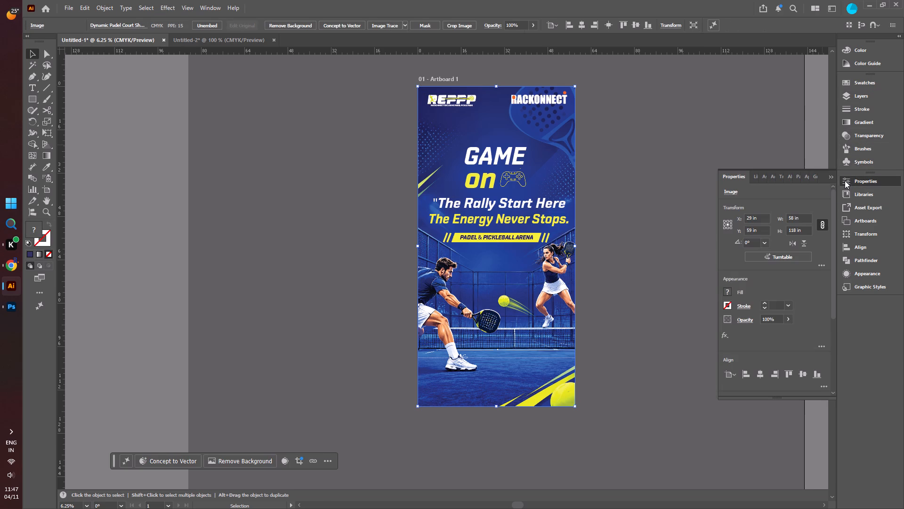
pyautogui.click(787, 318)
pyautogui.moveTo(785, 330); pyautogui.dragTo(768, 333)
pyautogui.click(834, 177)
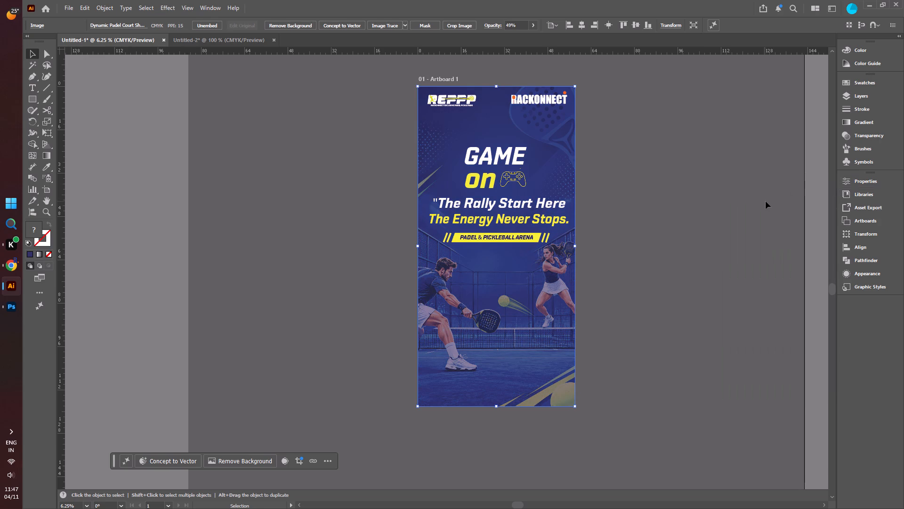
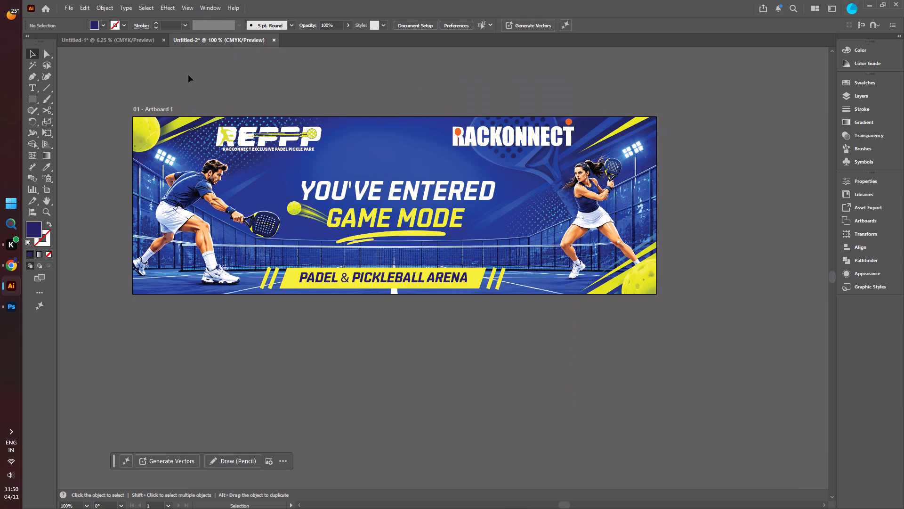
# Set up a Save As of the horizontal GAME MODE banner to the Desktop in Adobe PDF format.
pyautogui.click(68, 8)
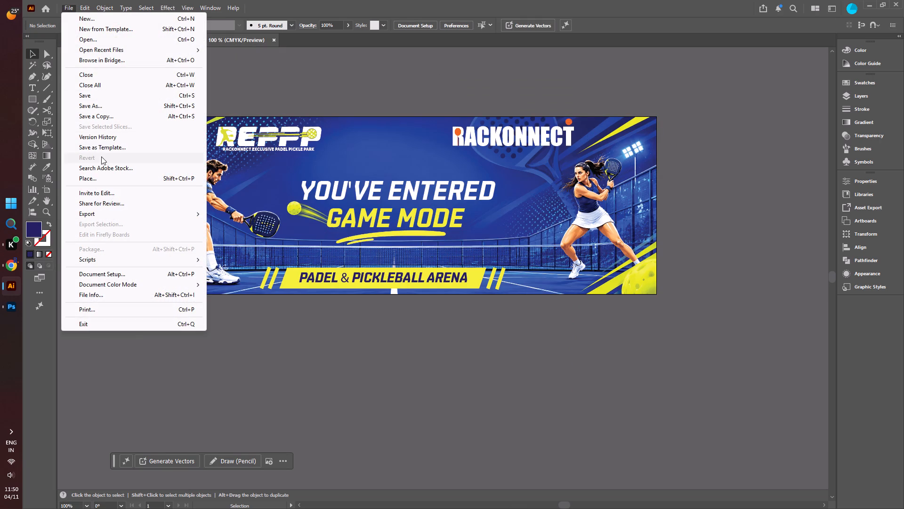
pyautogui.click(92, 105)
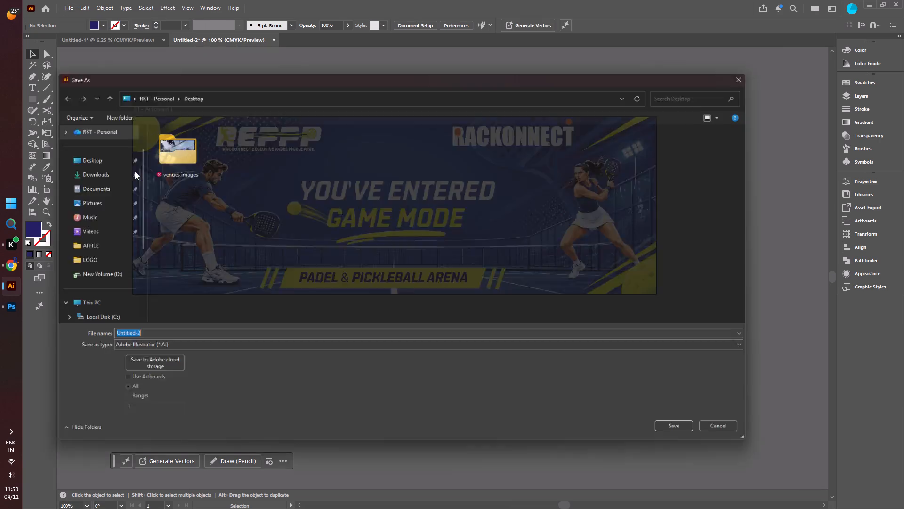
pyautogui.click(88, 158)
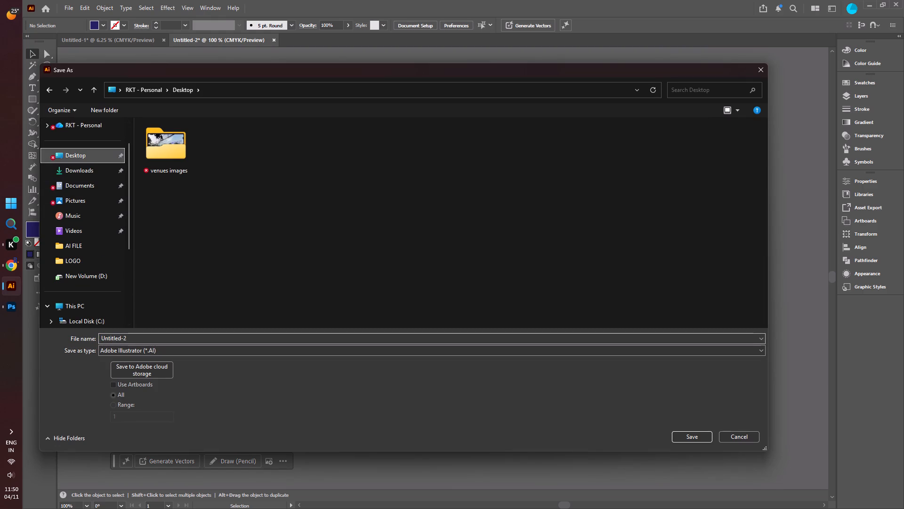
pyautogui.click(149, 353)
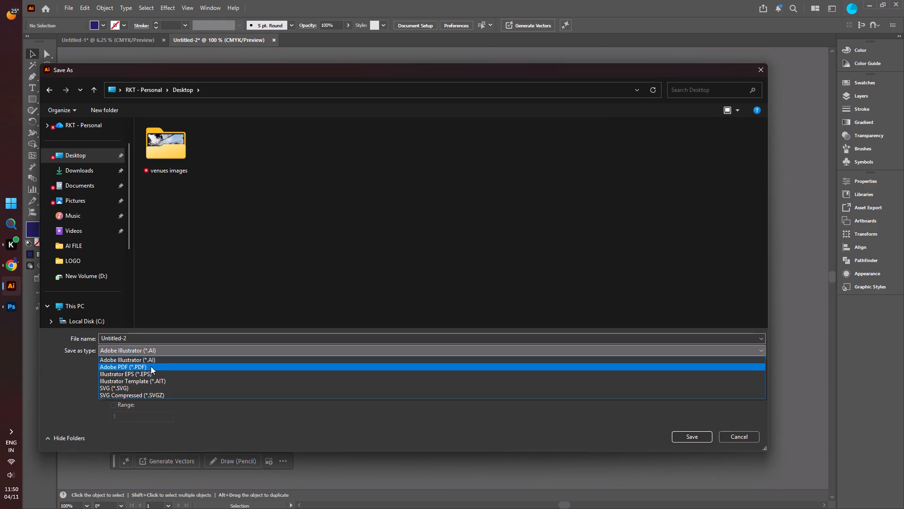
pyautogui.click(151, 366)
# Name the PDF "12.1W-4.1H INCHES DESIGN BY RAVI SIR" and save it.
pyautogui.click(134, 339)
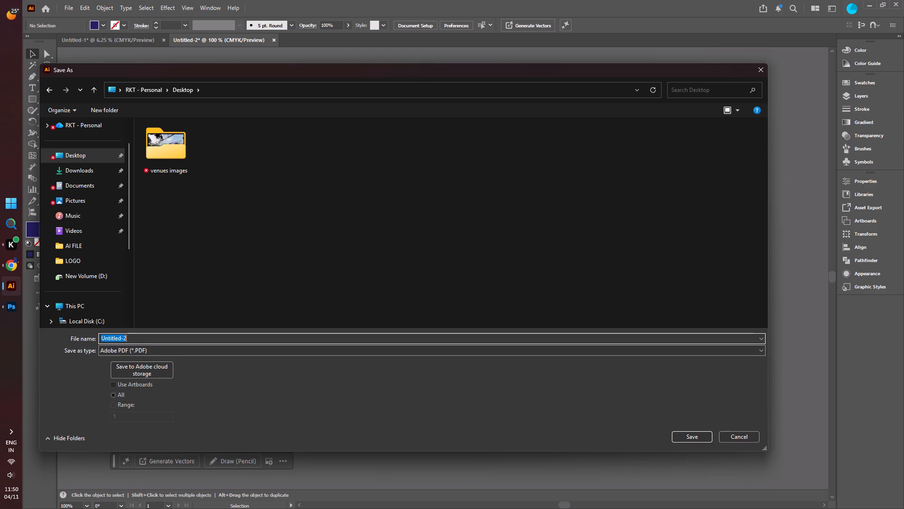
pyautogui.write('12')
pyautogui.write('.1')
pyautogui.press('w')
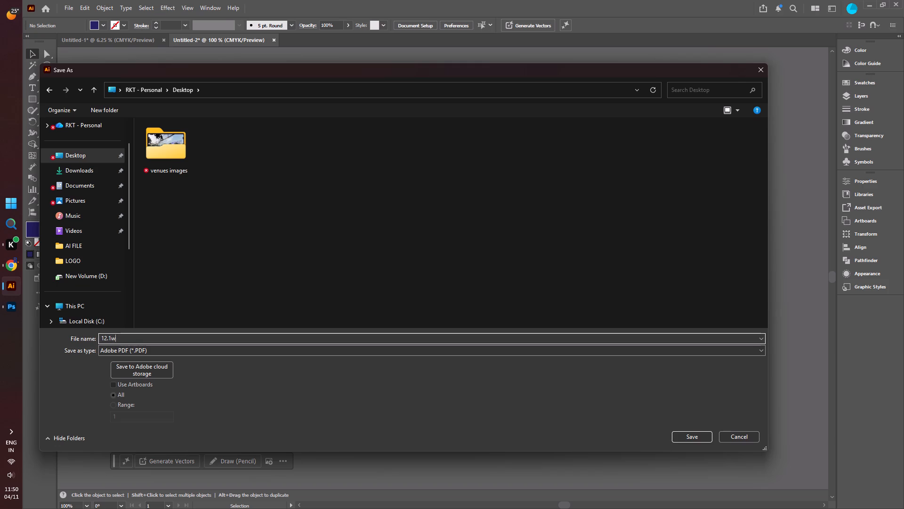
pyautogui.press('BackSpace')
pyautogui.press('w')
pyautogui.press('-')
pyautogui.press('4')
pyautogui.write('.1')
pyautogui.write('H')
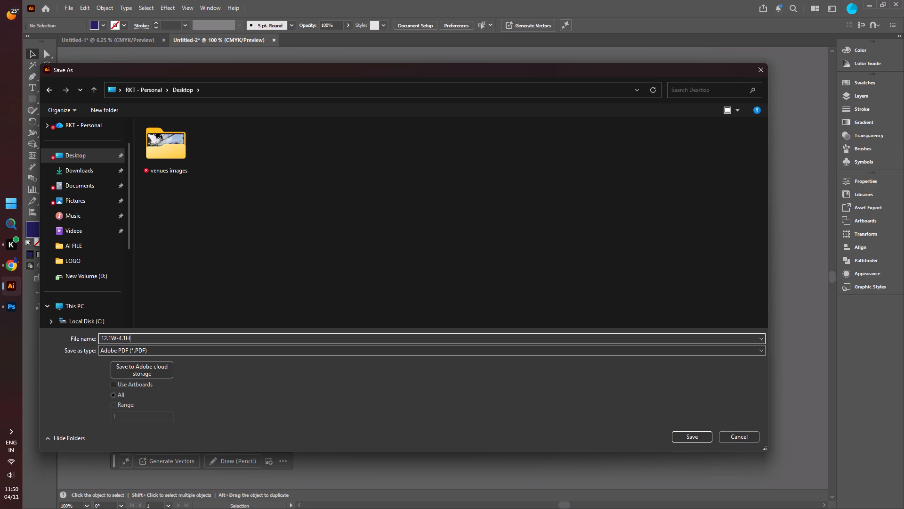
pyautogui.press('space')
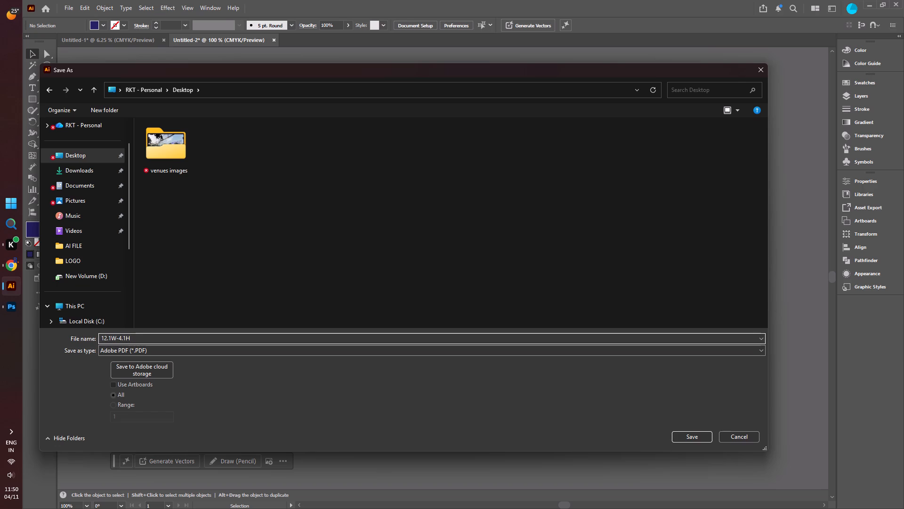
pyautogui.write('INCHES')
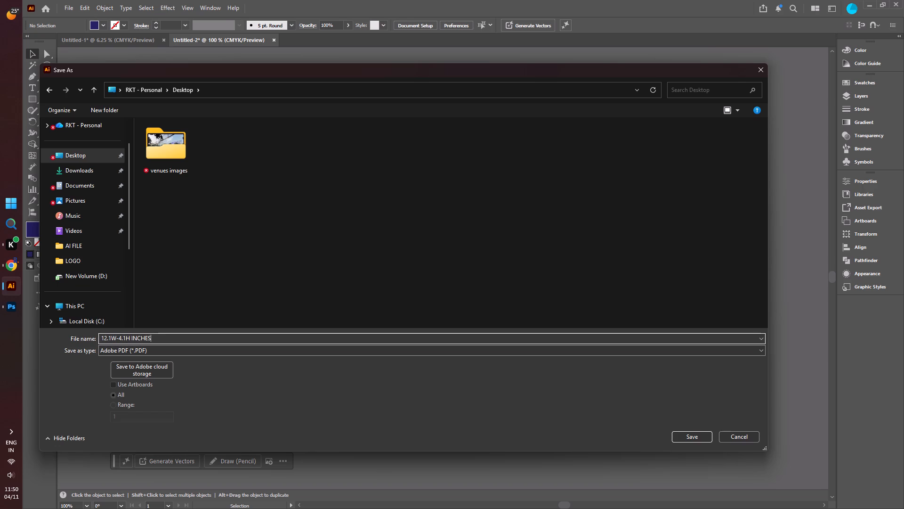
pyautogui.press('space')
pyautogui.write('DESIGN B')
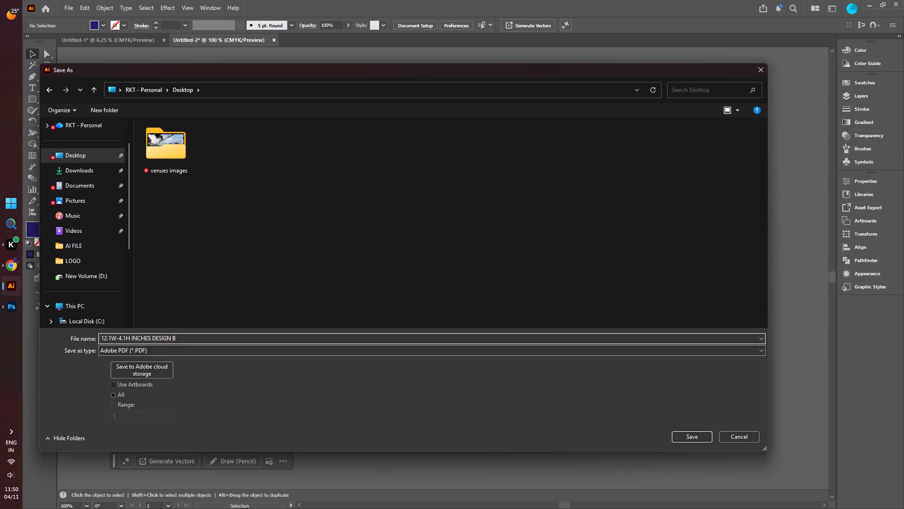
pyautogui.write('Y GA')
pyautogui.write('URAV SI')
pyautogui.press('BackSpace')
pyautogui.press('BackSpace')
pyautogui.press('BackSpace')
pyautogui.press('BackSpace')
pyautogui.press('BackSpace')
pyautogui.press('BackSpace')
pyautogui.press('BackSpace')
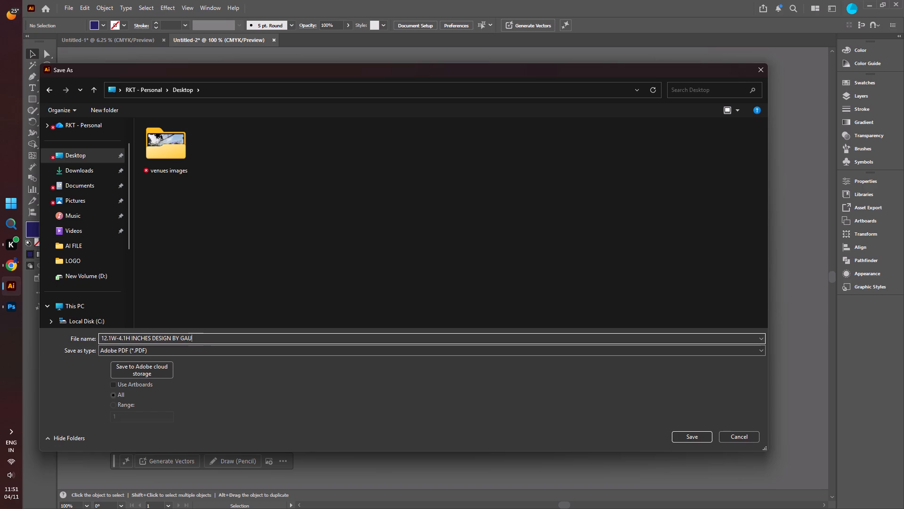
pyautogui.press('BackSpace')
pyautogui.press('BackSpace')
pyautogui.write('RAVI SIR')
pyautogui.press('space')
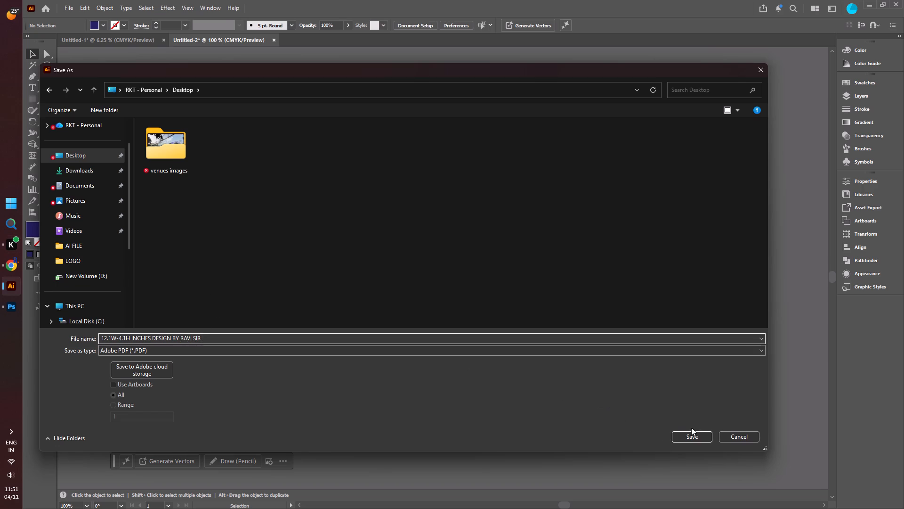
pyautogui.click(695, 439)
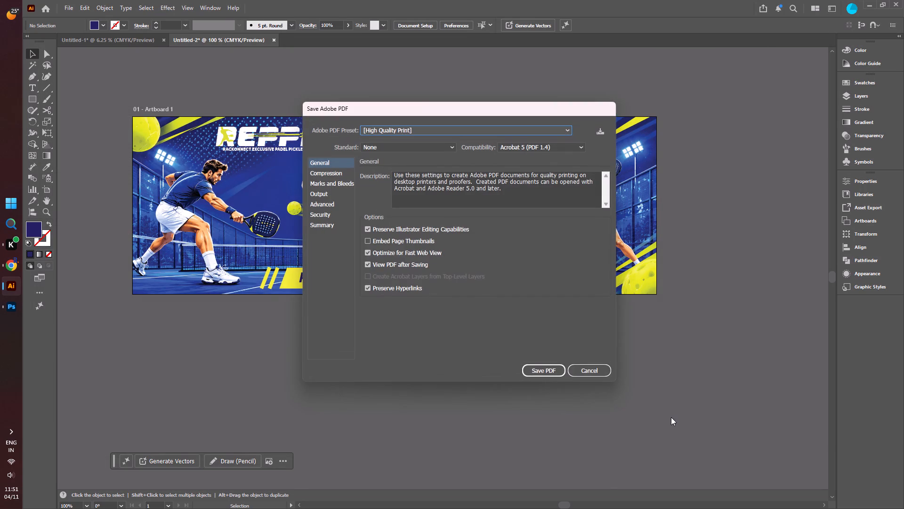
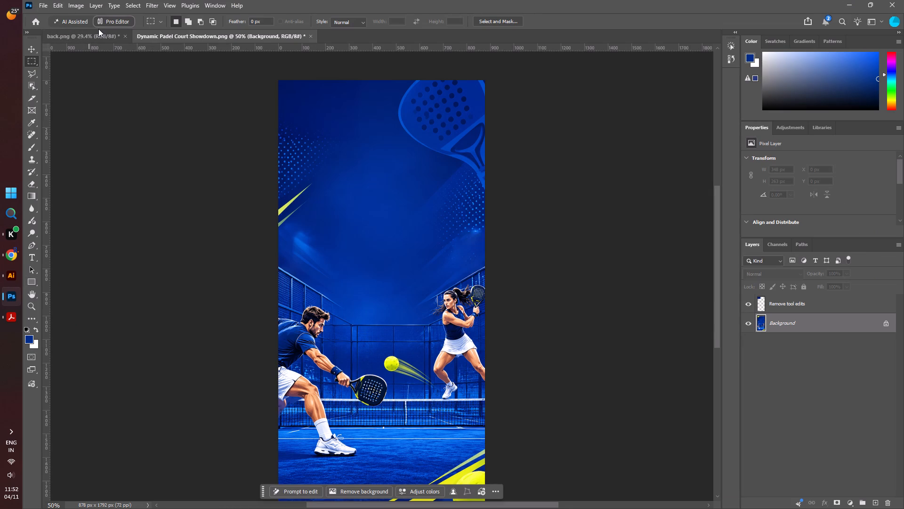
# Close back.png and Dynamic Padel Court Showdown.png without saving their changes.
pyautogui.click(98, 29)
pyautogui.click(99, 32)
pyautogui.click(123, 36)
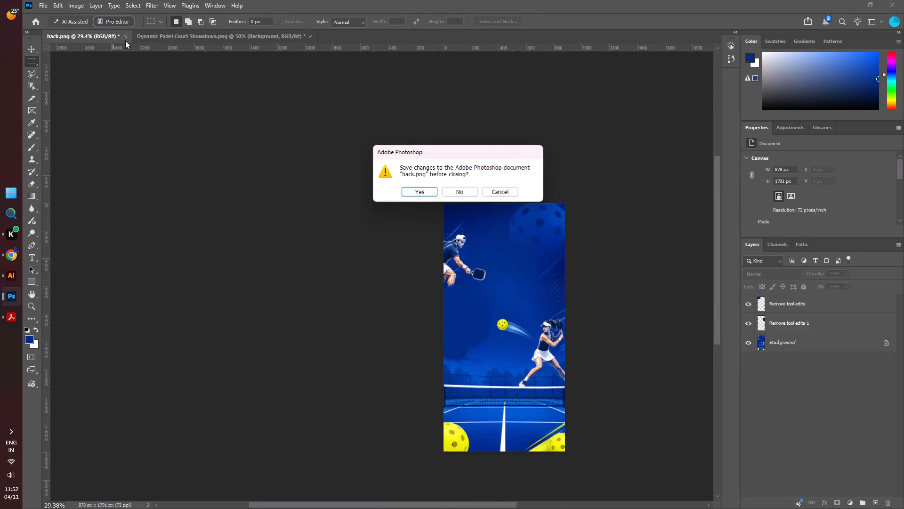
pyautogui.click(456, 191)
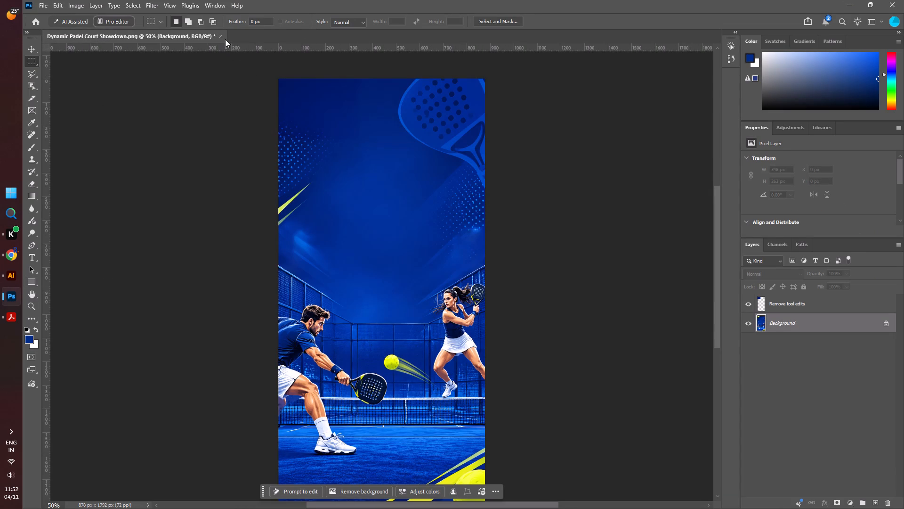
pyautogui.click(223, 38)
pyautogui.click(452, 197)
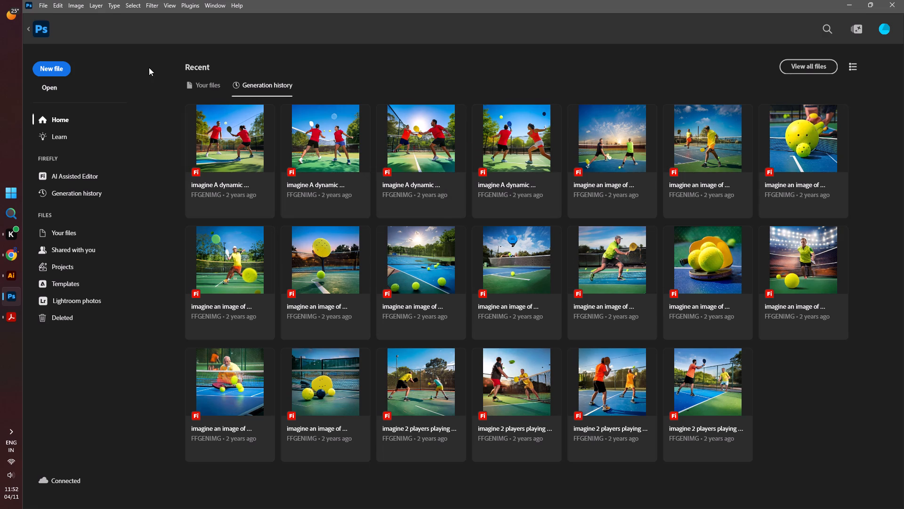
# Open the PDF "12.1W-4.1H INCHES DESIGN BY RAVI SIR" from the Desktop, keeping the default import settings.
pyautogui.click(41, 4)
pyautogui.click(52, 89)
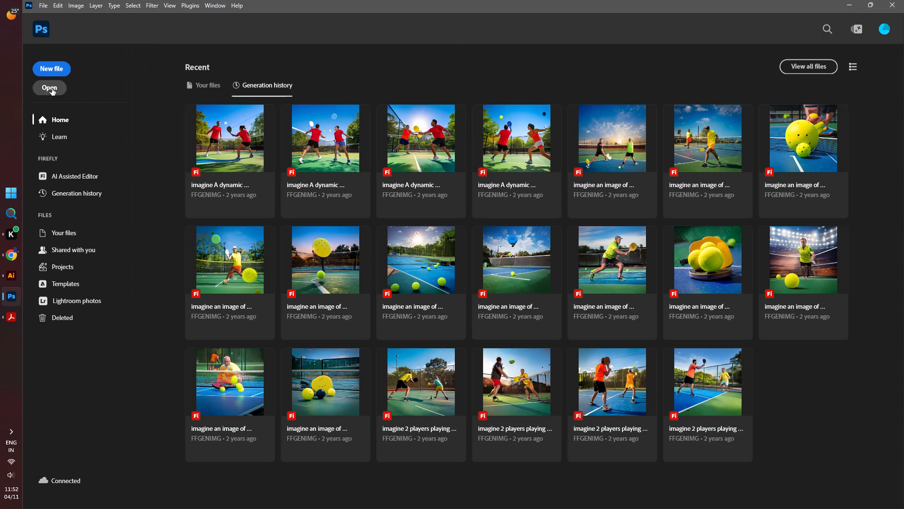
pyautogui.click(279, 100)
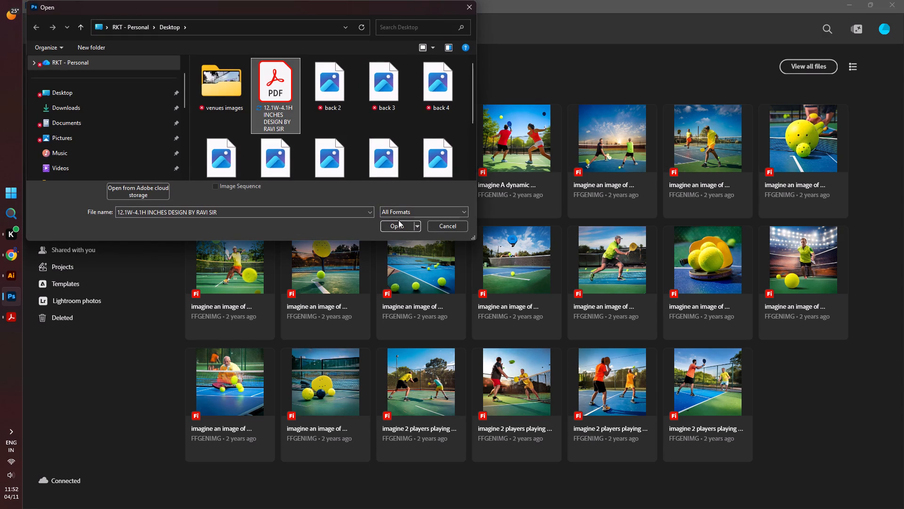
pyautogui.click(400, 225)
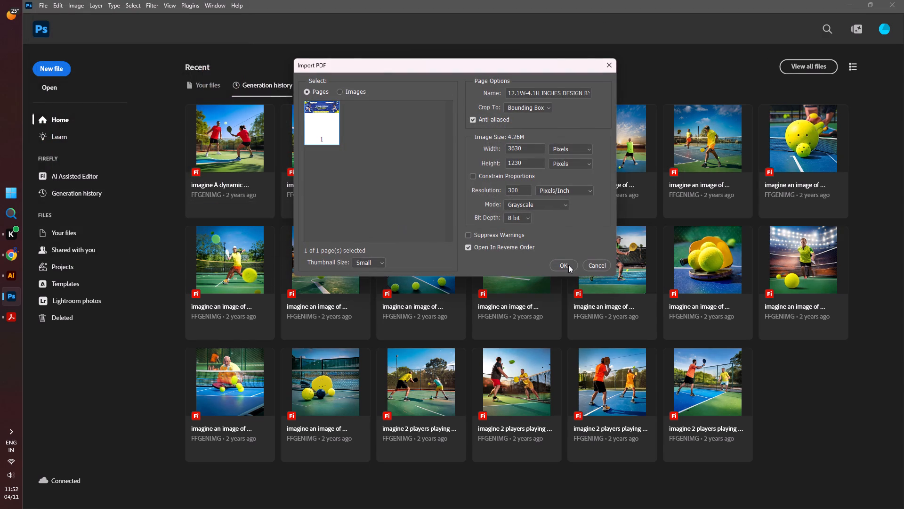
pyautogui.click(568, 265)
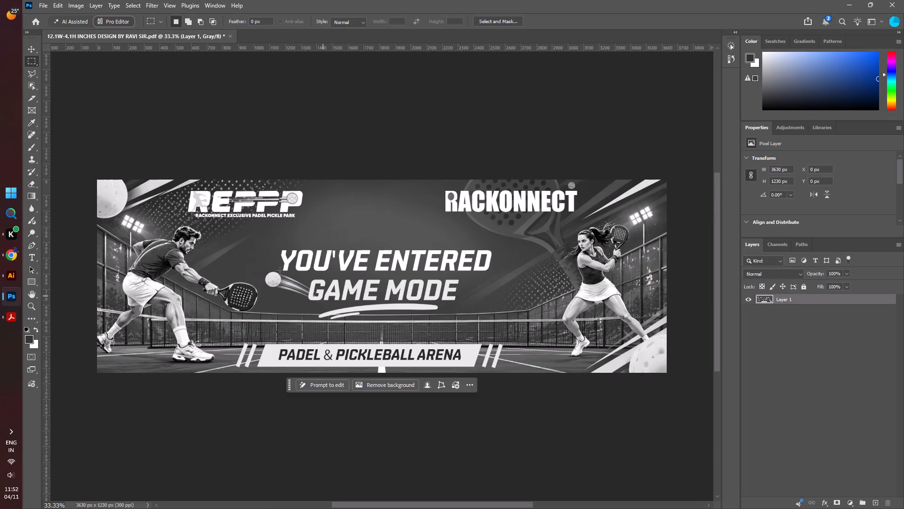
# With the Move tool, check whether the imported banner's headline can be selected separately and inspect the Auto-Select options.
pyautogui.click(37, 49)
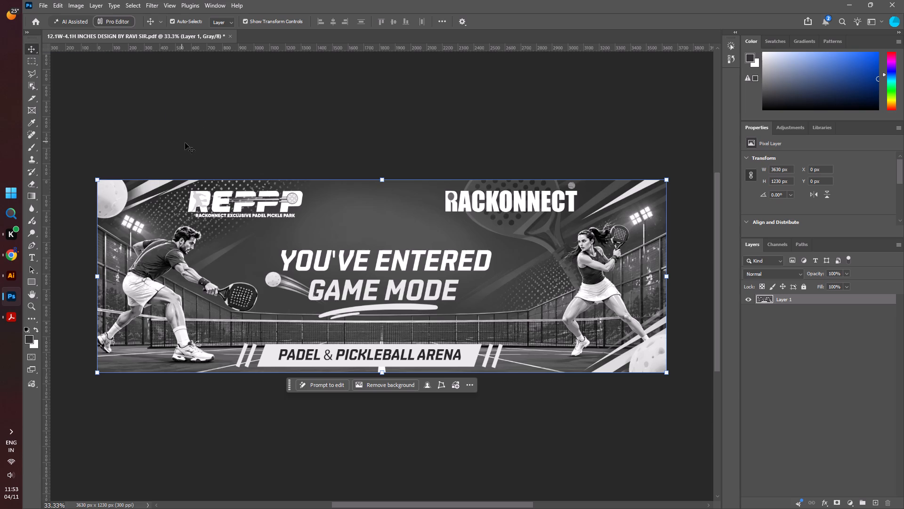
pyautogui.click(207, 126)
pyautogui.click(301, 271)
pyautogui.click(224, 18)
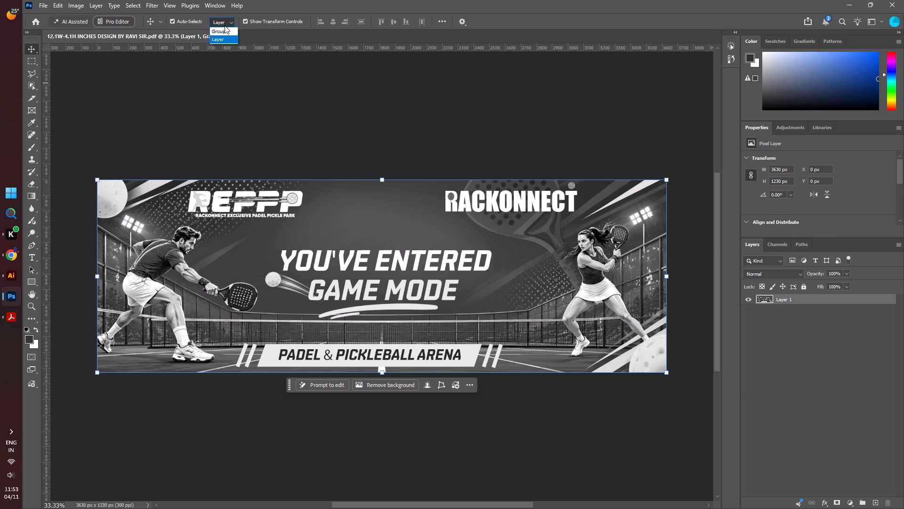
pyautogui.click(246, 95)
# View the banner in Illustrator and Acrobat to compare it with the imported version, and return to Photoshop.
pyautogui.click(851, 0)
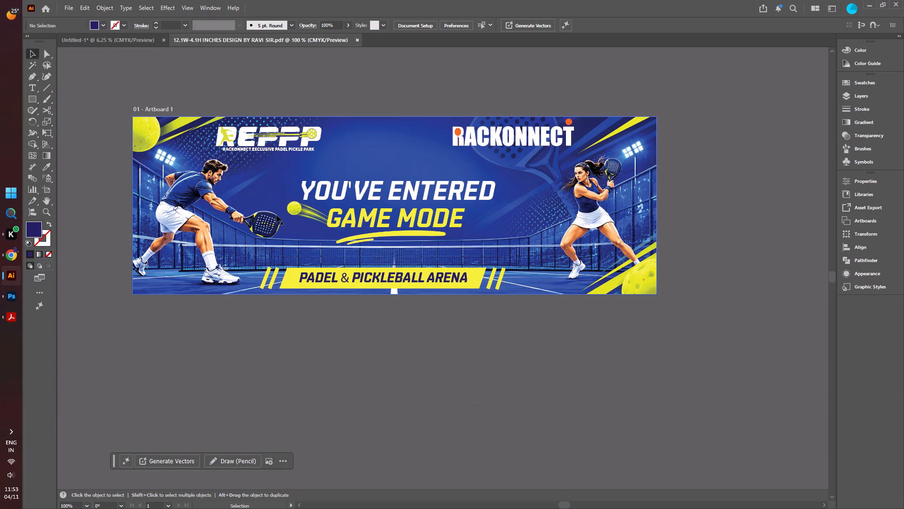
pyautogui.click(10, 317)
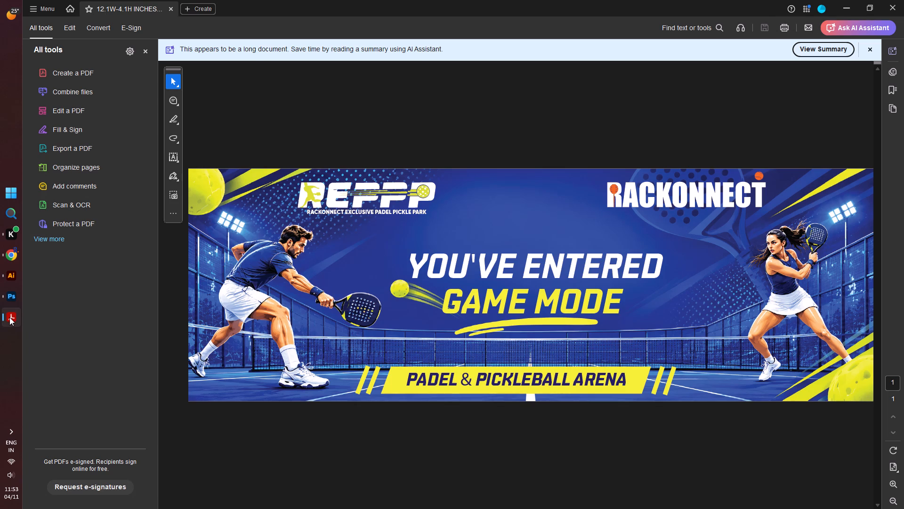
pyautogui.click(12, 293)
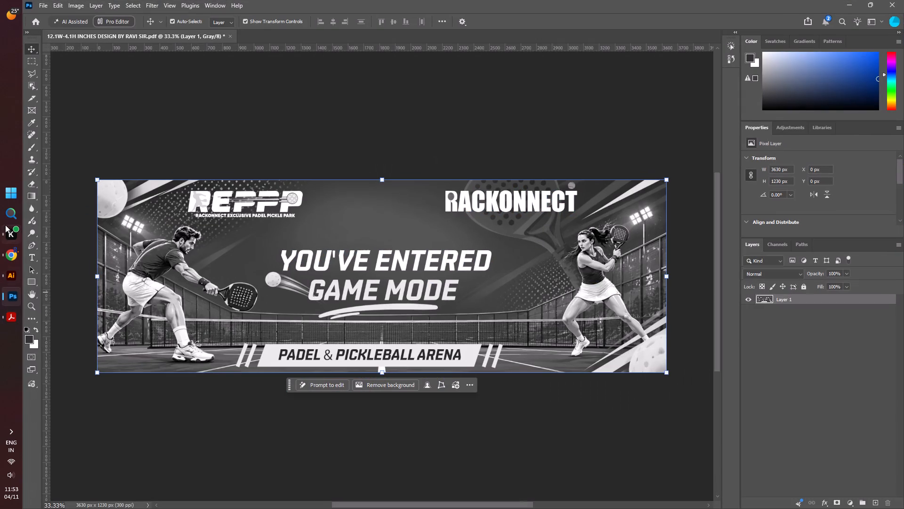
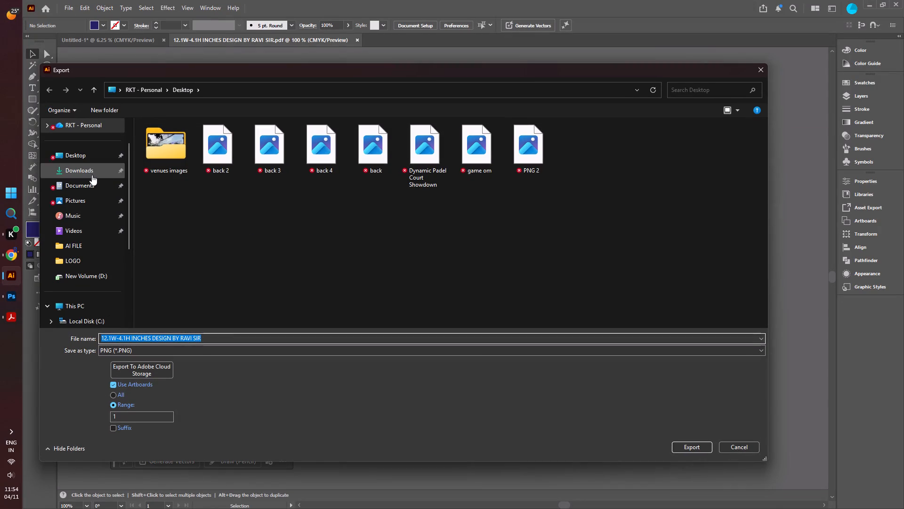
# Export the banner to the Desktop as a JPEG using artboards, with CMYK colour, Medium quality 5 and Screen (72 ppi) resolution.
pyautogui.click(161, 352)
pyautogui.click(134, 402)
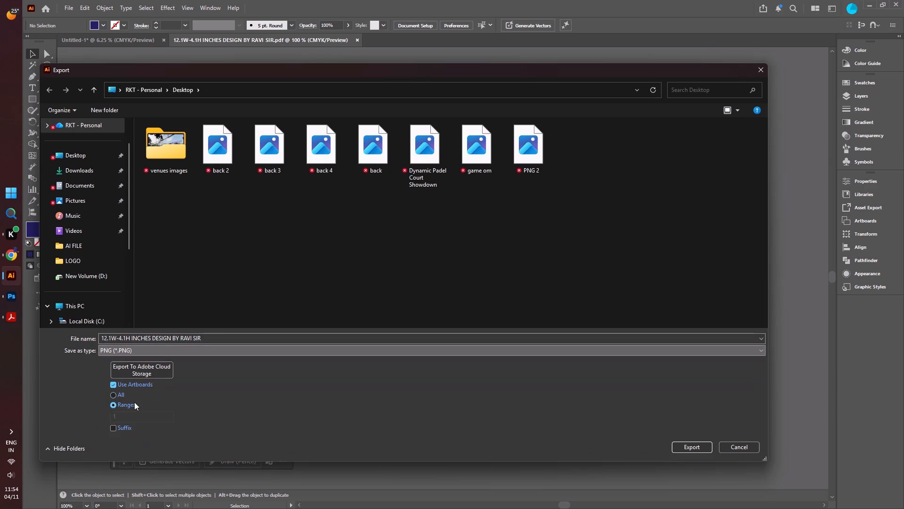
pyautogui.click(695, 447)
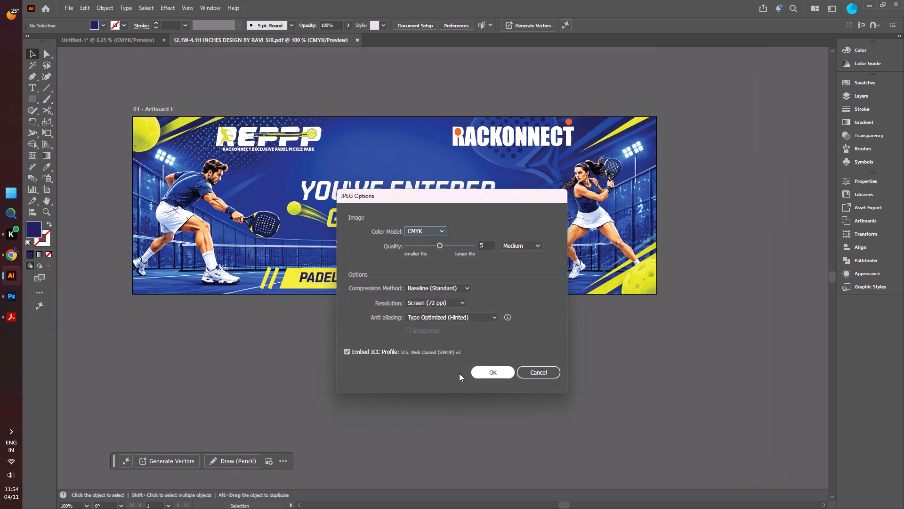
pyautogui.click(491, 371)
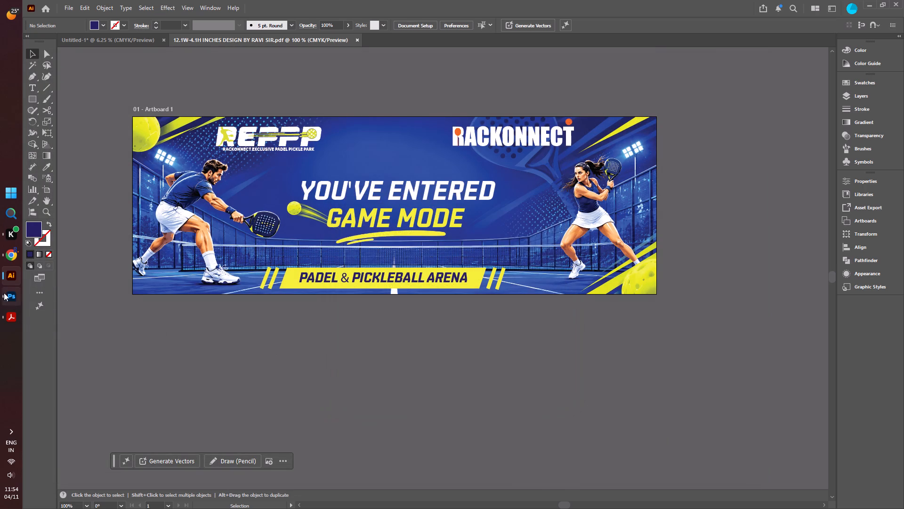
# Switch to Photoshop and open the exported JPEG "12.1W-4.1H INCHES DESIGN BY RAVI SIR" from the Desktop.
pyautogui.click(15, 300)
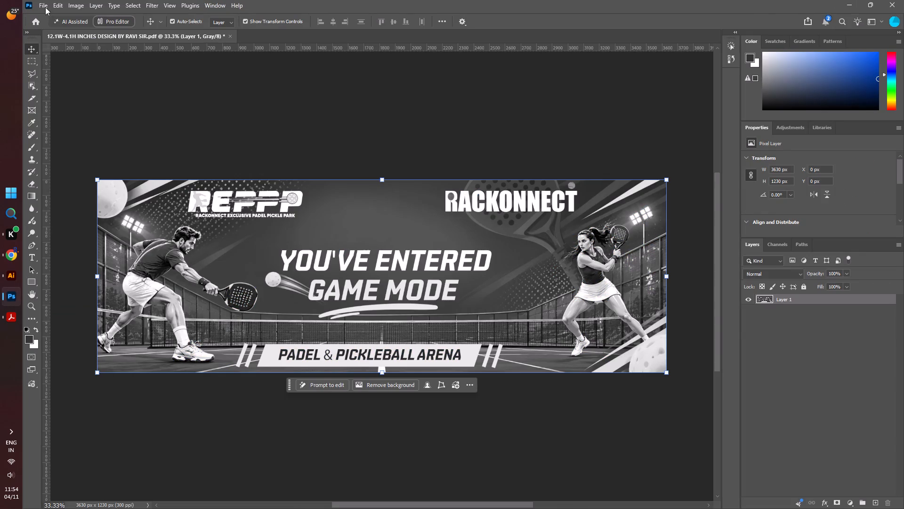
pyautogui.click(45, 7)
pyautogui.click(71, 26)
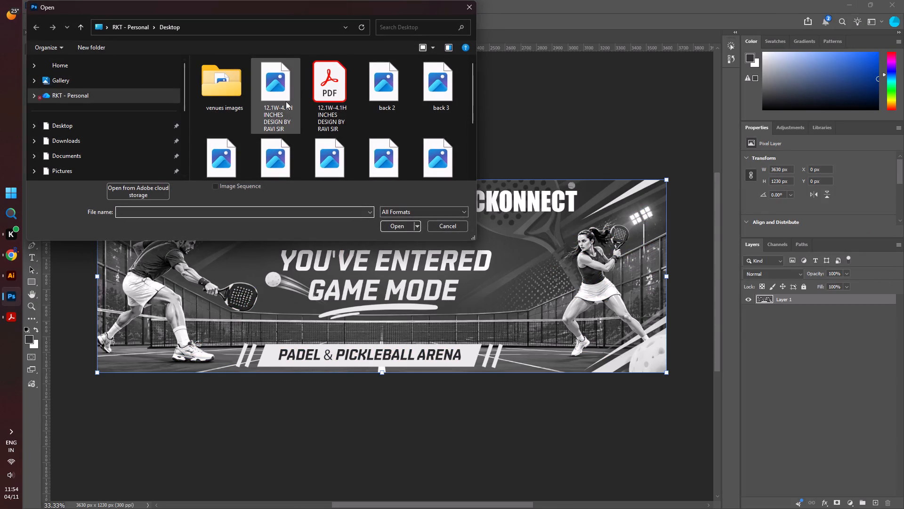
pyautogui.click(277, 86)
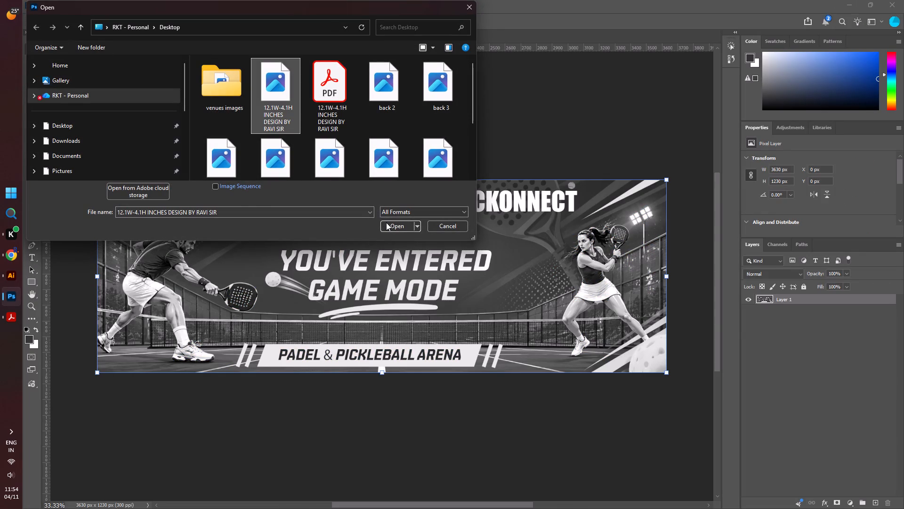
pyautogui.click(387, 224)
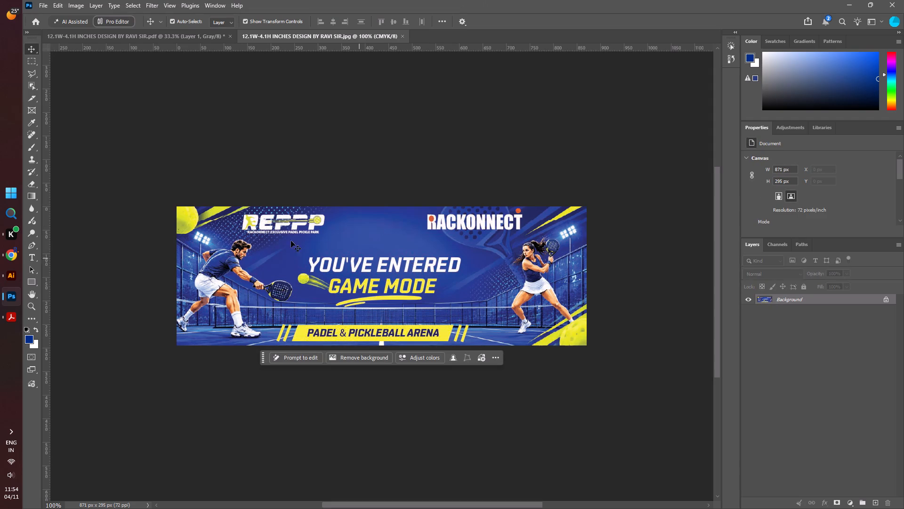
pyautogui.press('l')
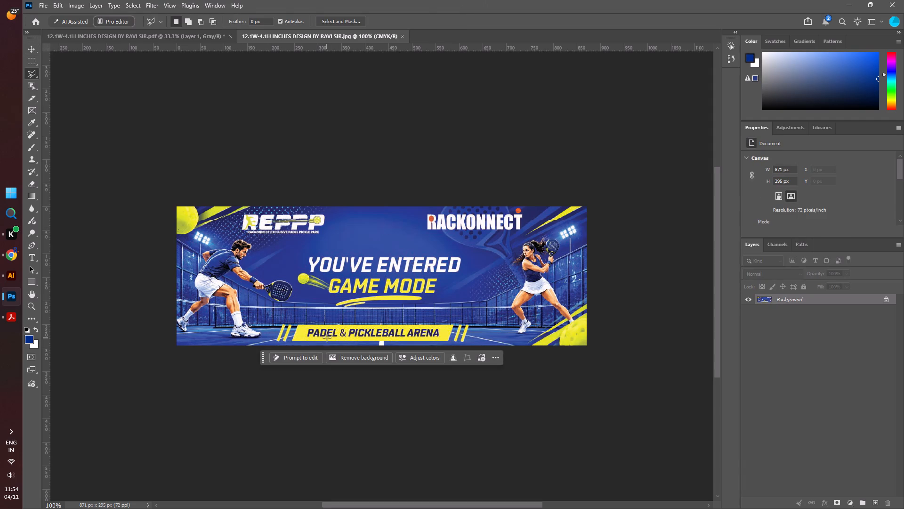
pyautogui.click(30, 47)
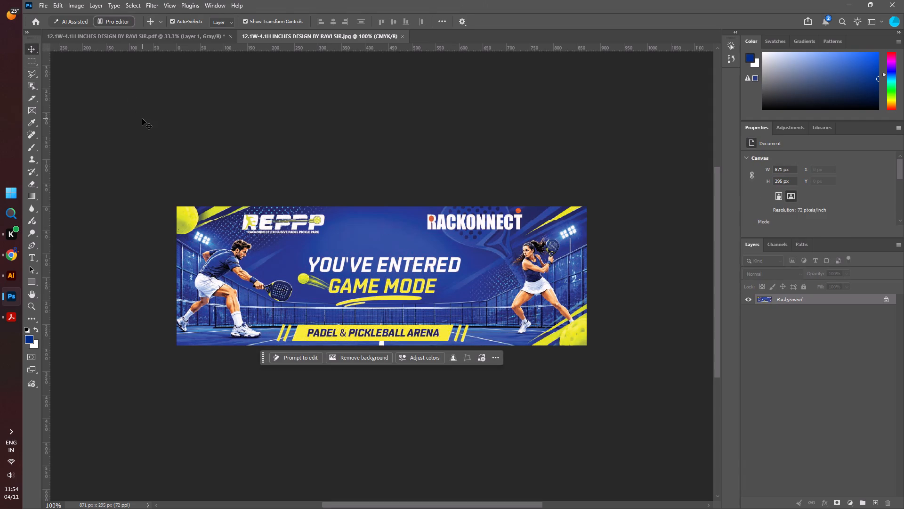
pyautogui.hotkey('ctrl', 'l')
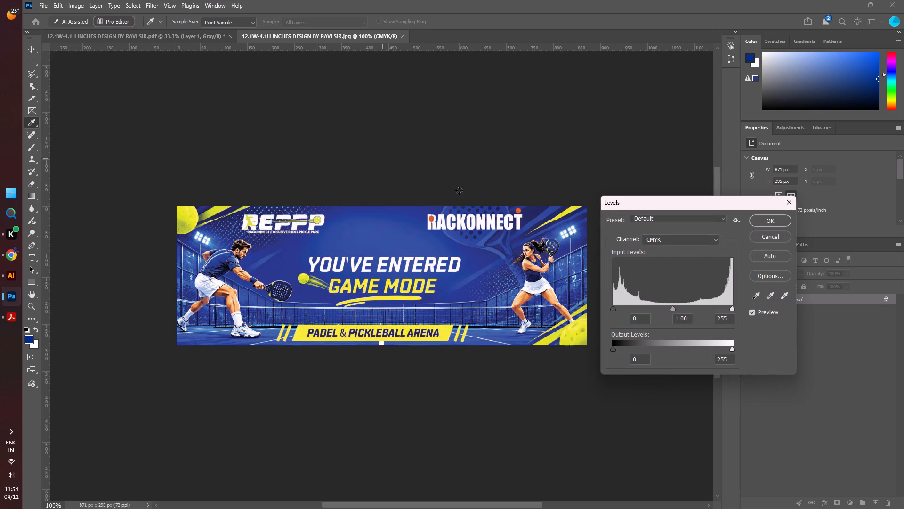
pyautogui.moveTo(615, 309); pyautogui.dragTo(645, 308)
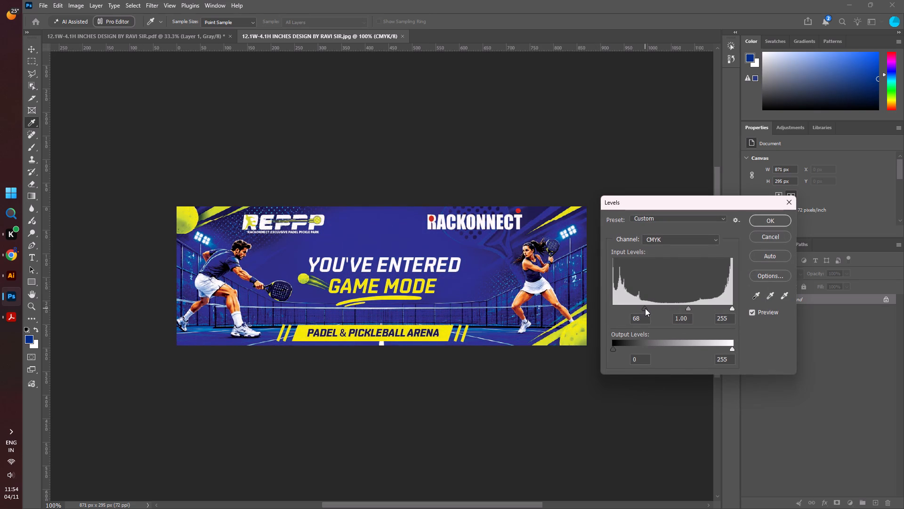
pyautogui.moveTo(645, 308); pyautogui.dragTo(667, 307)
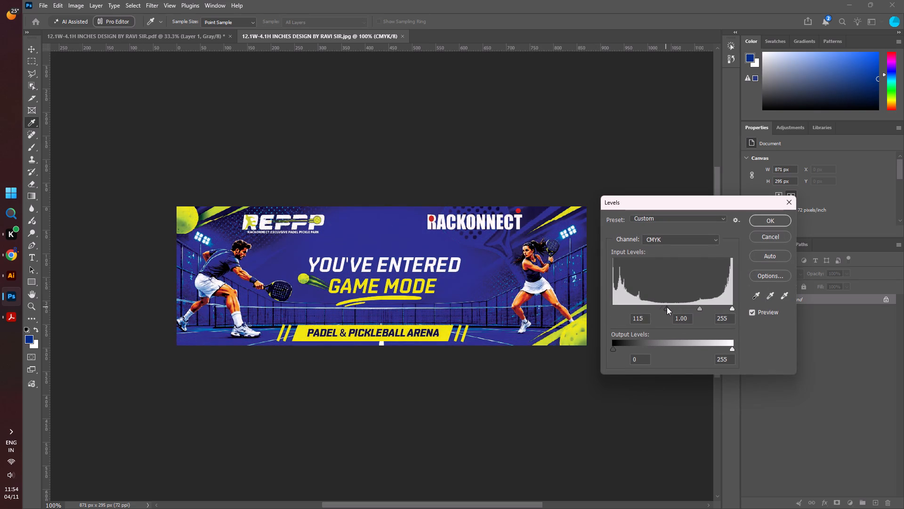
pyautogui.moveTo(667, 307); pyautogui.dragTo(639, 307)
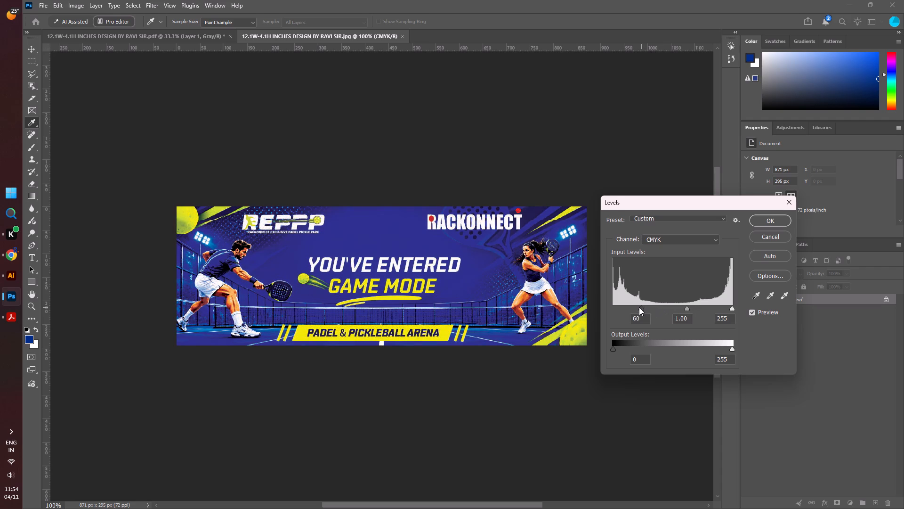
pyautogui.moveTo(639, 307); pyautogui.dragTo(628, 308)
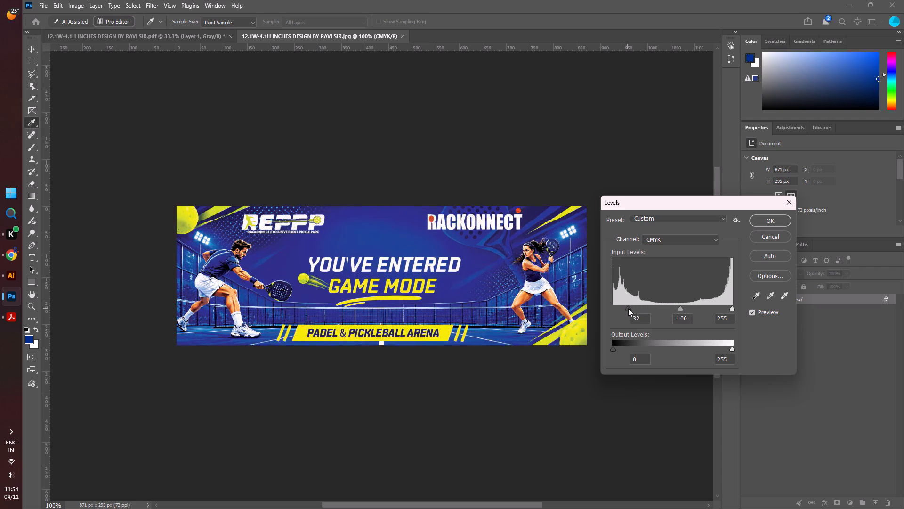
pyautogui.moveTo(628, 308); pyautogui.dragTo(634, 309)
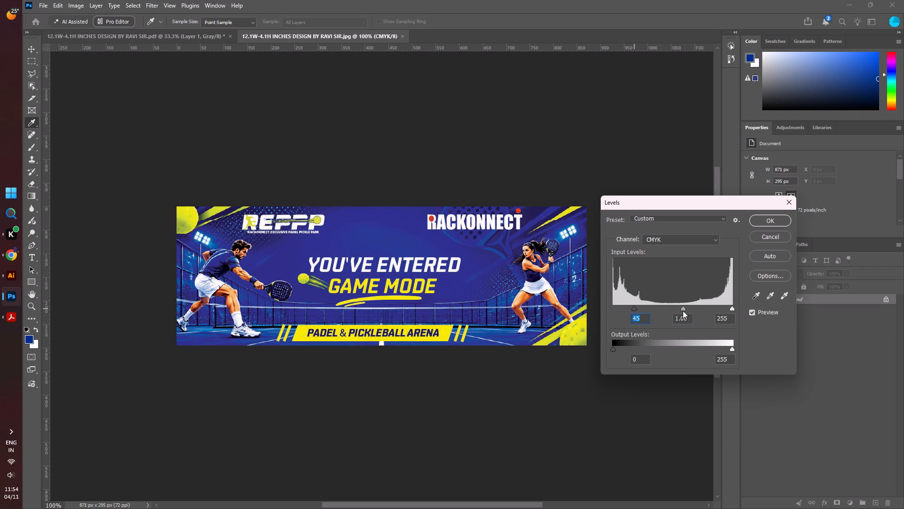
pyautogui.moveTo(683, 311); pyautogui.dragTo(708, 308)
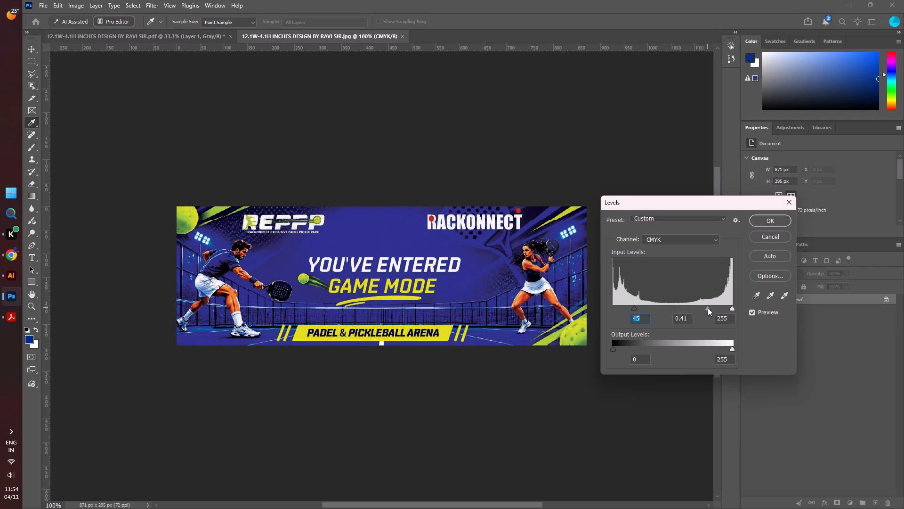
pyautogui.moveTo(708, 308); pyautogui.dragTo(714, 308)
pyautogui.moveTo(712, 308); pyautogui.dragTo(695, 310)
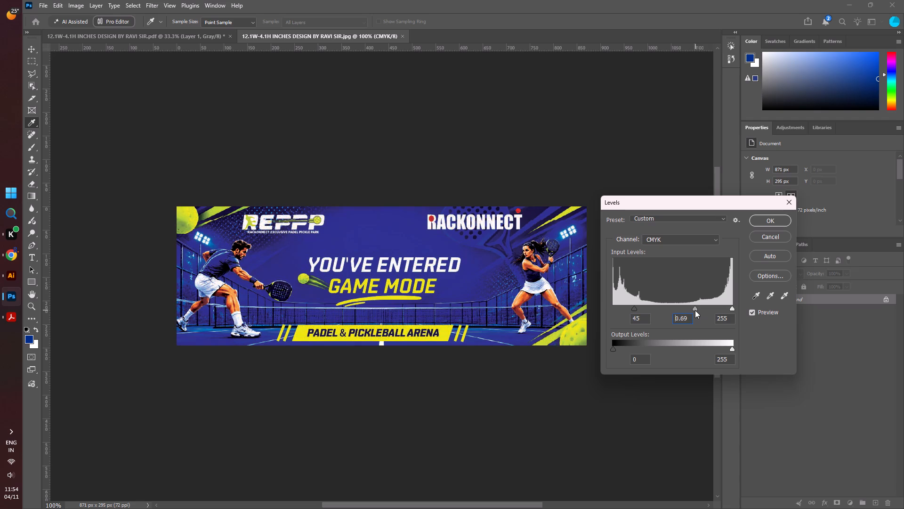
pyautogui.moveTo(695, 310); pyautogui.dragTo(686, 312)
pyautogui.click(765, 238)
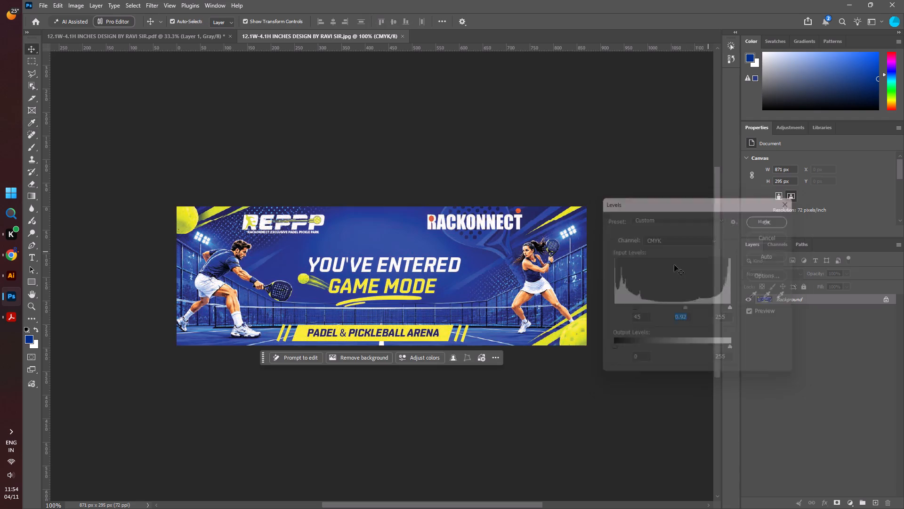
# Apply a Levels adjustment to the JPEG banner on the CMYK channel with the black input level at 52.
pyautogui.hotkey('ctrl', 'l')
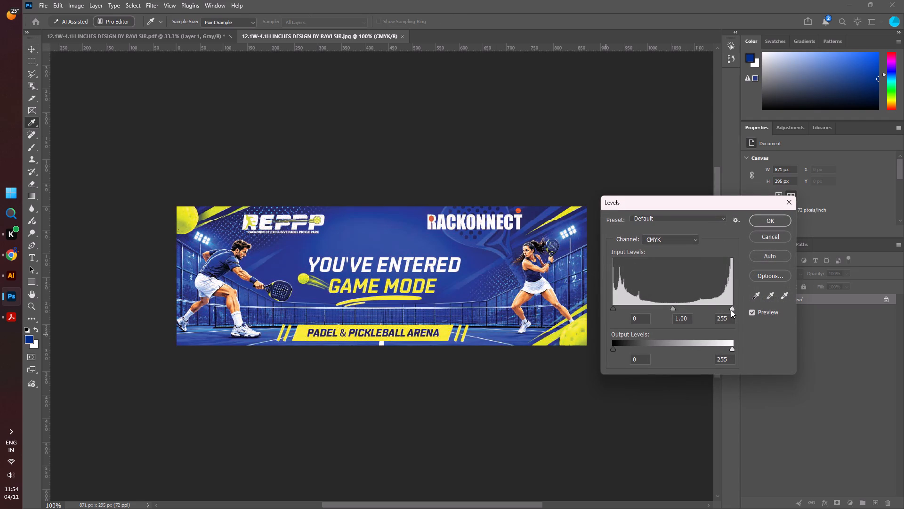
pyautogui.moveTo(733, 307); pyautogui.dragTo(782, 316)
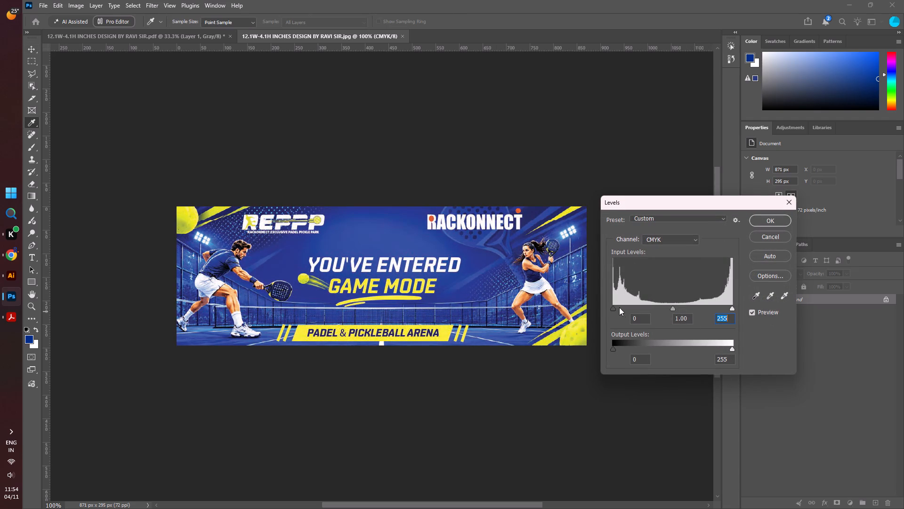
pyautogui.moveTo(612, 309); pyautogui.dragTo(635, 310)
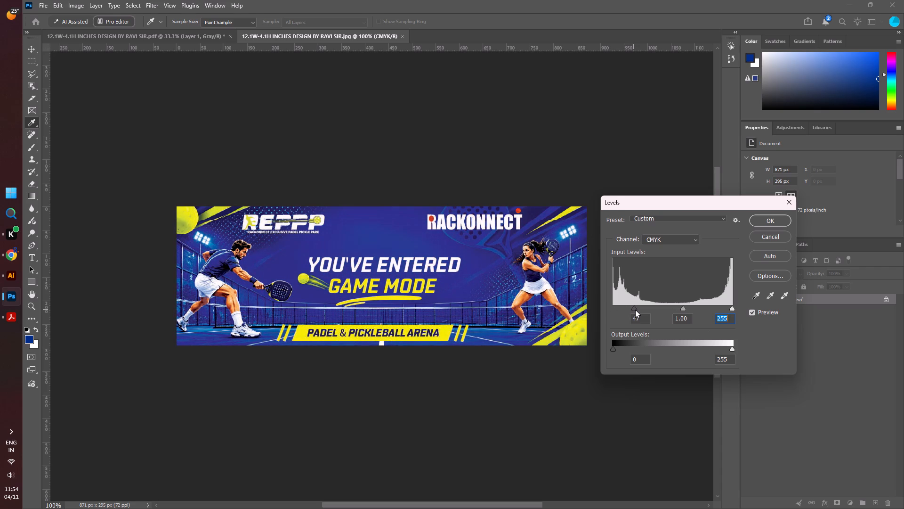
pyautogui.moveTo(635, 310); pyautogui.dragTo(638, 309)
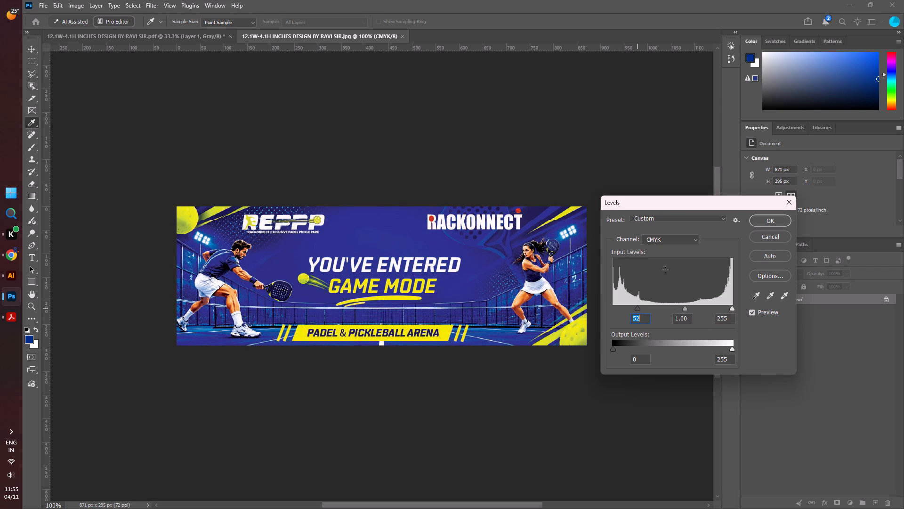
pyautogui.click(768, 223)
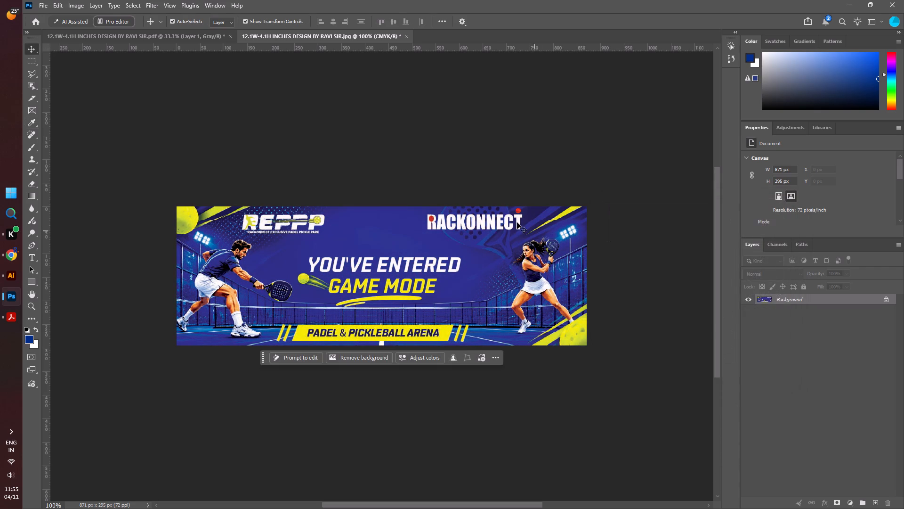
# Examine the adjusted JPEG banner's logos, headline and players up close for image quality.
pyautogui.scroll(3, 504, 217)
pyautogui.keyDown('alt'); pyautogui.scroll(4, 488, 226); pyautogui.keyUp('alt')
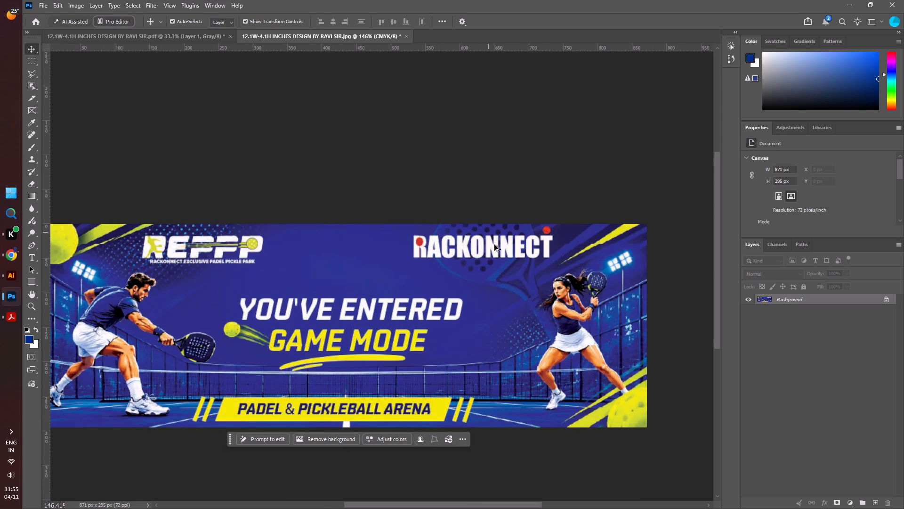
pyautogui.keyDown('alt'); pyautogui.scroll(4, 495, 246); pyautogui.keyUp('alt')
pyautogui.keyDown('alt'); pyautogui.scroll(3, 444, 252); pyautogui.keyUp('alt')
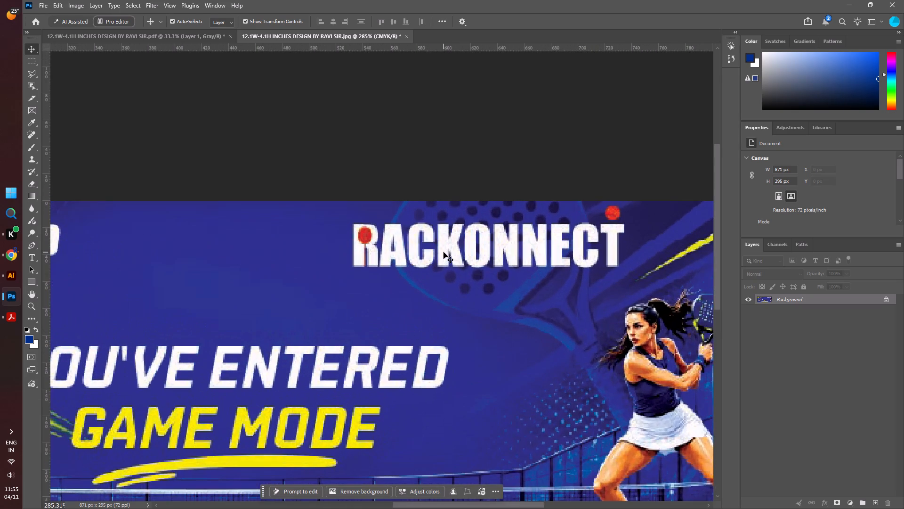
pyautogui.keyDown('alt'); pyautogui.scroll(-7, 391, 250); pyautogui.keyUp('alt')
pyautogui.keyDown('alt'); pyautogui.scroll(7, 193, 332); pyautogui.keyUp('alt')
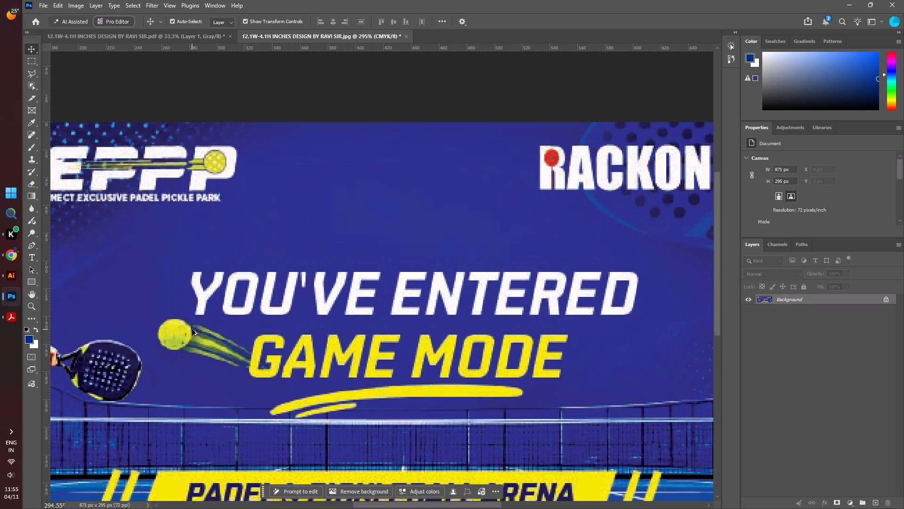
pyautogui.keyDown('alt'); pyautogui.scroll(-10, 192, 329); pyautogui.keyUp('alt')
pyautogui.scroll(-3, 216, 325)
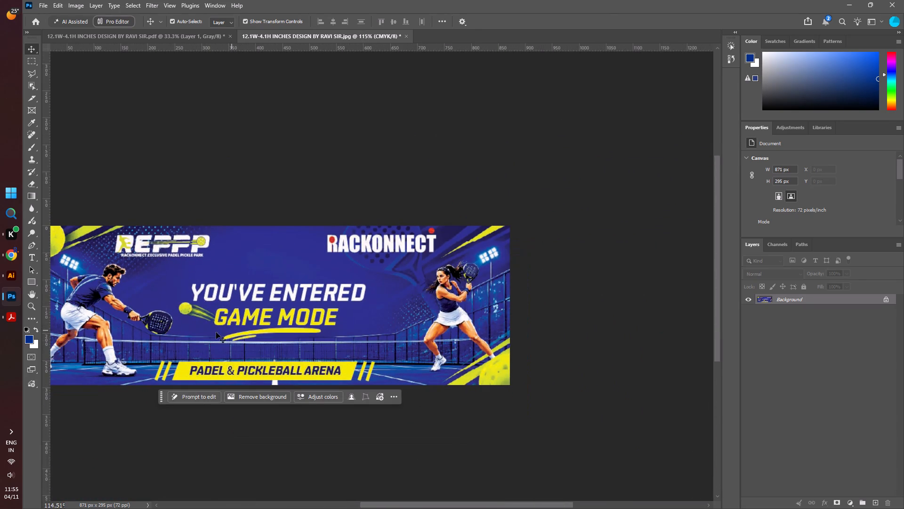
pyautogui.keyDown('alt'); pyautogui.scroll(11, 153, 332); pyautogui.keyUp('alt')
pyautogui.keyDown('alt'); pyautogui.scroll(-10, 153, 332); pyautogui.keyUp('alt')
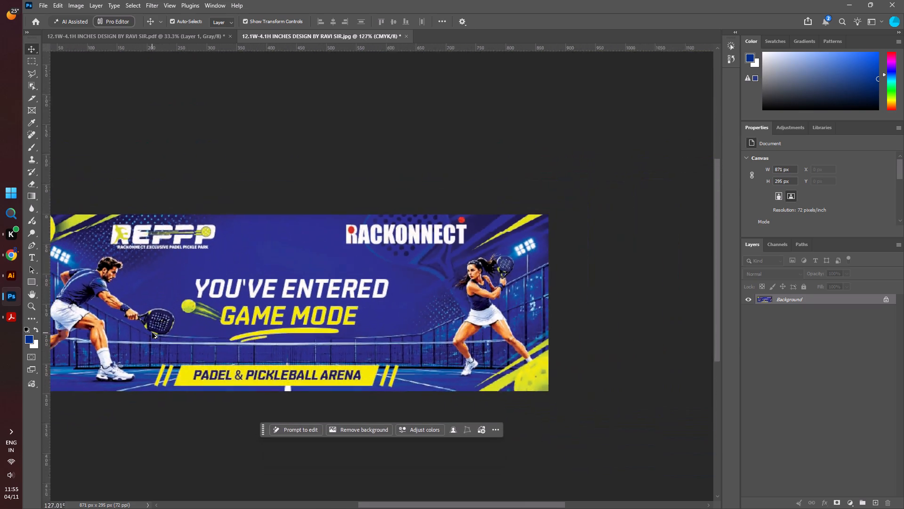
pyautogui.keyDown('alt'); pyautogui.scroll(-5, 152, 333); pyautogui.keyUp('alt')
pyautogui.click(264, 189)
# Go to the grayscale PDF version of the banner and inspect its headline and male player up close for comparison.
pyautogui.click(168, 34)
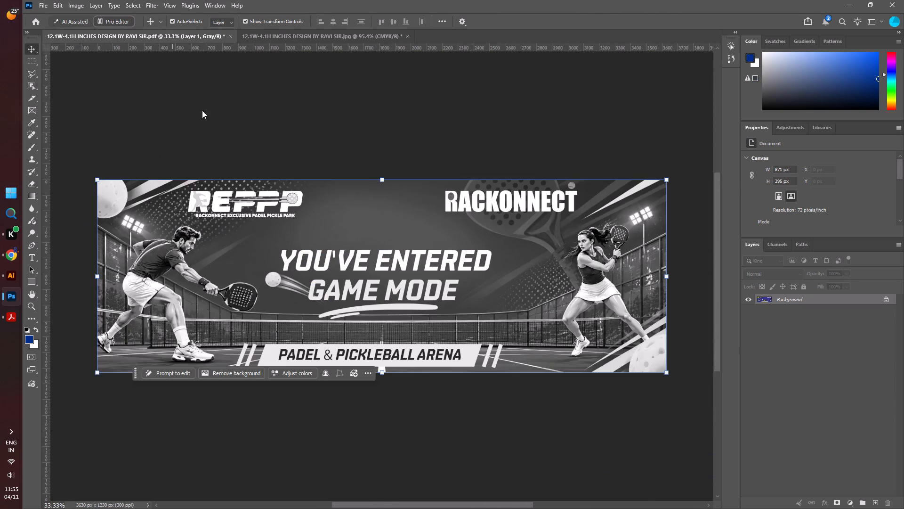
pyautogui.keyDown('alt'); pyautogui.scroll(11, 295, 283); pyautogui.keyUp('alt')
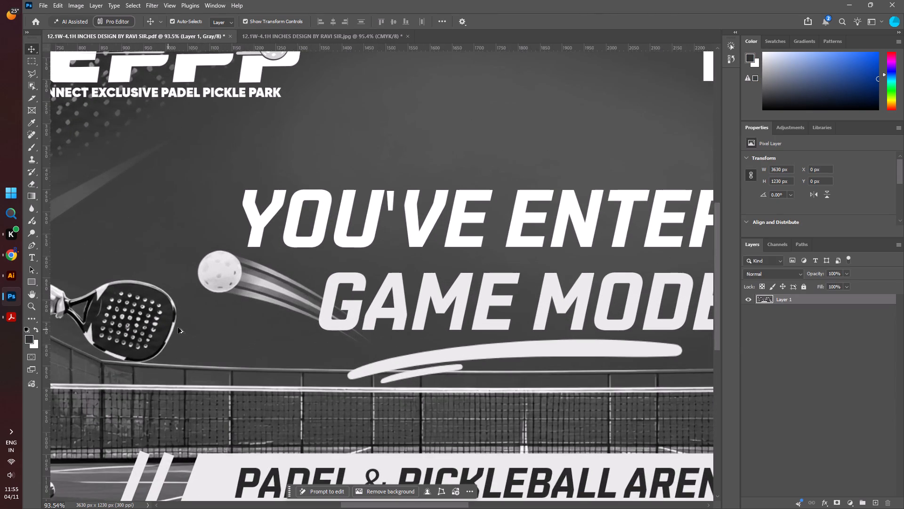
pyautogui.keyDown('alt'); pyautogui.scroll(3, 178, 328); pyautogui.keyUp('alt')
pyautogui.keyDown('alt'); pyautogui.scroll(-11, 269, 332); pyautogui.keyUp('alt')
pyautogui.keyDown('alt'); pyautogui.scroll(13, 137, 295); pyautogui.keyUp('alt')
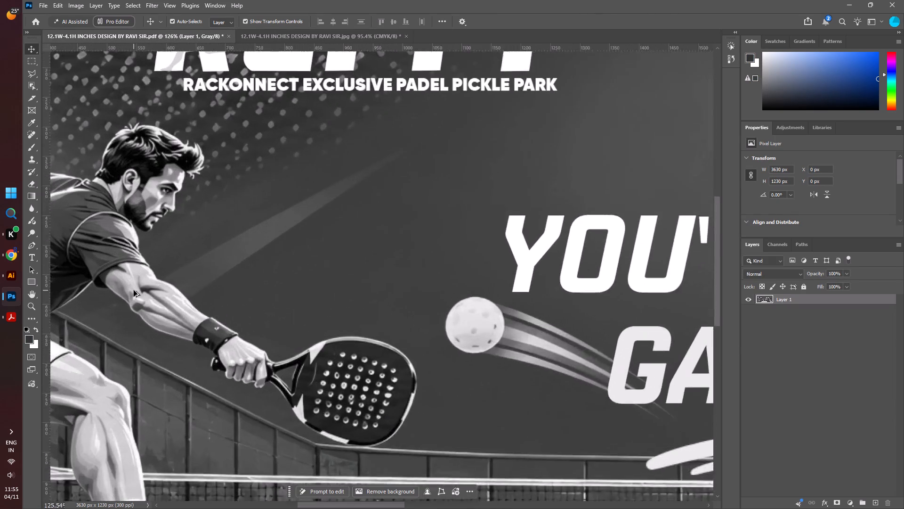
pyautogui.keyDown('alt'); pyautogui.scroll(-16, 134, 290); pyautogui.keyUp('alt')
pyautogui.click(273, 155)
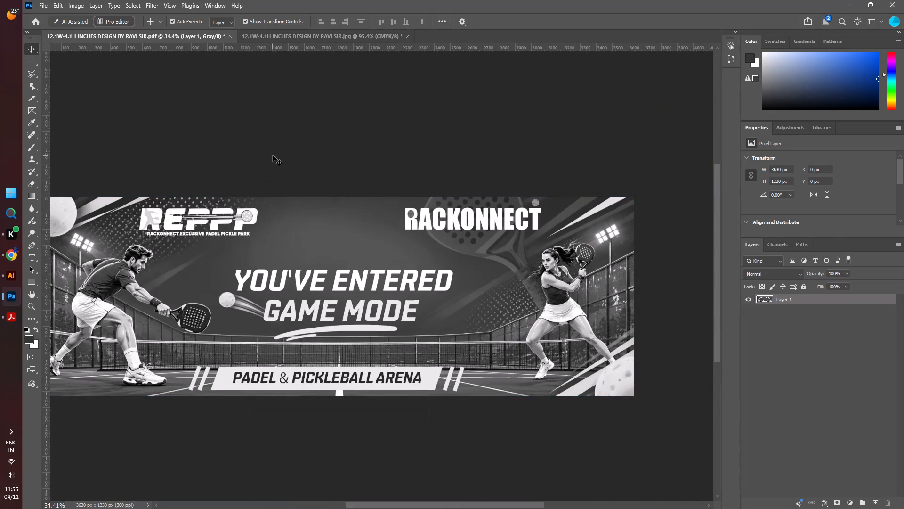
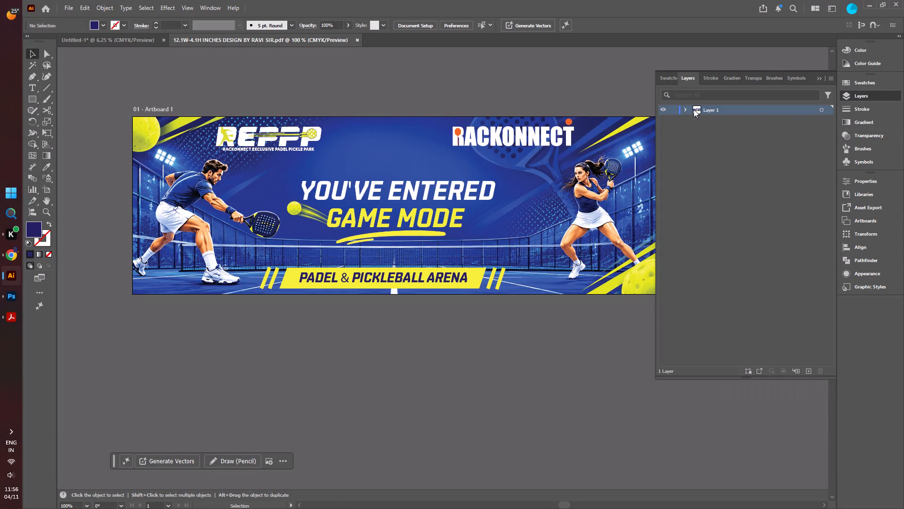
# Expand Layer 1 of the GAME MODE banner PDF to view the objects it contains.
pyautogui.click(686, 111)
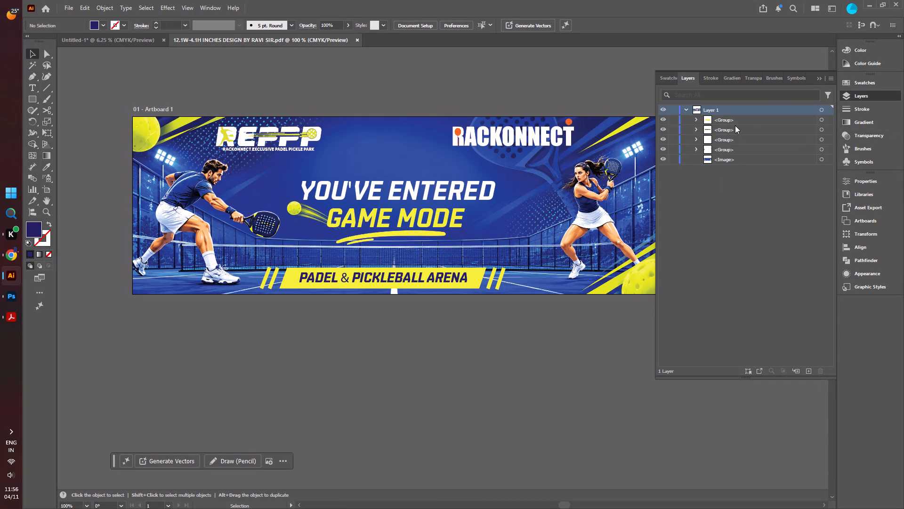
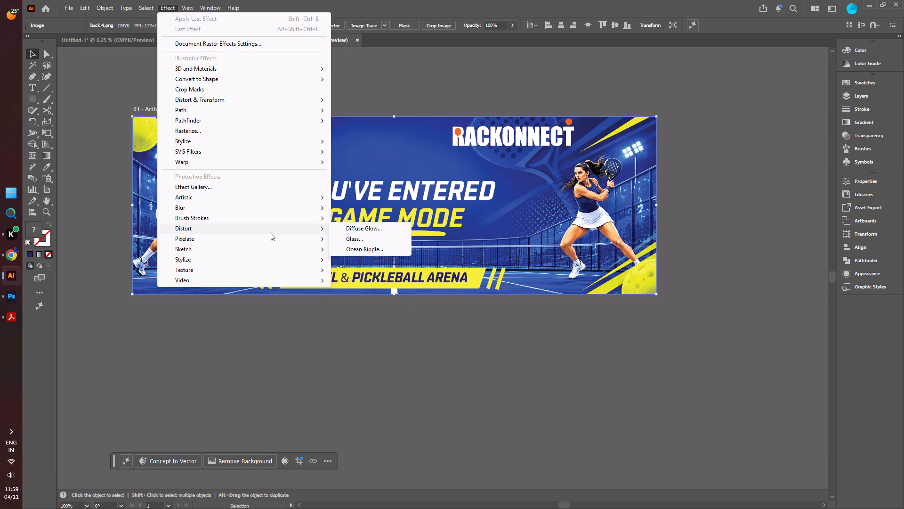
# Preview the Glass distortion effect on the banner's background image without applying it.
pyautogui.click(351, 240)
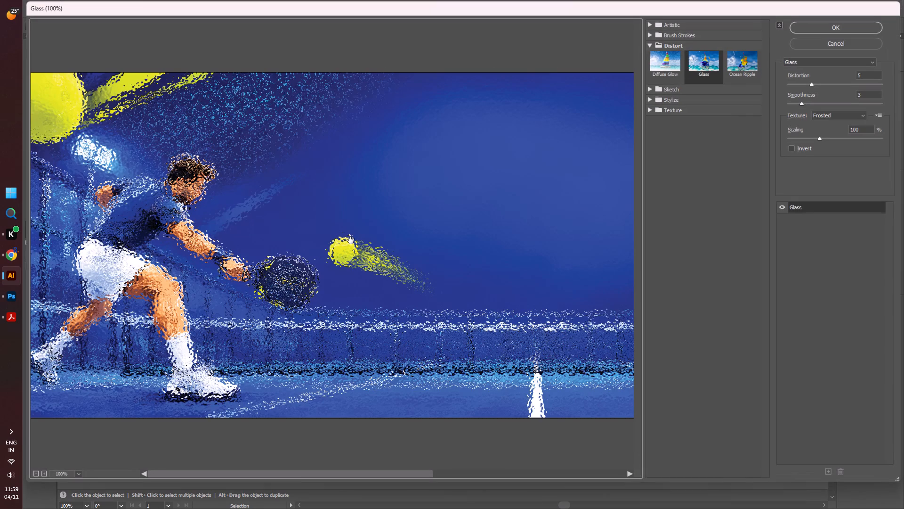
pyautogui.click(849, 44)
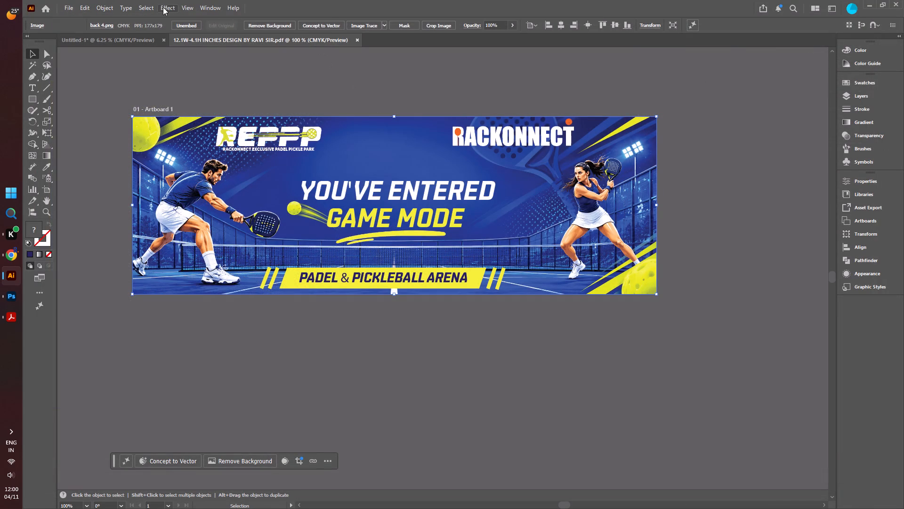
# Apply the Soft Mix Pathfinder effect to the banner's background image at a 50% mixing rate, and deselect the image.
pyautogui.click(163, 7)
pyautogui.click(128, 79)
pyautogui.click(179, 128)
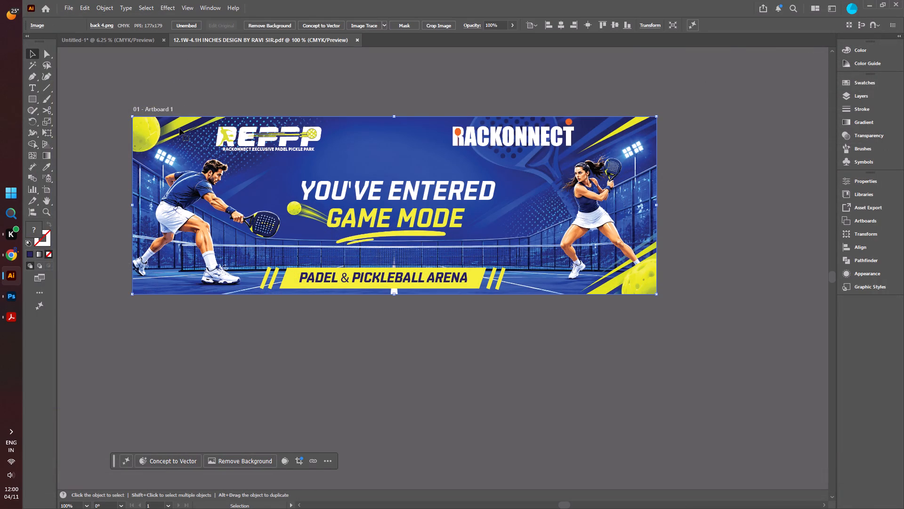
pyautogui.click(168, 8)
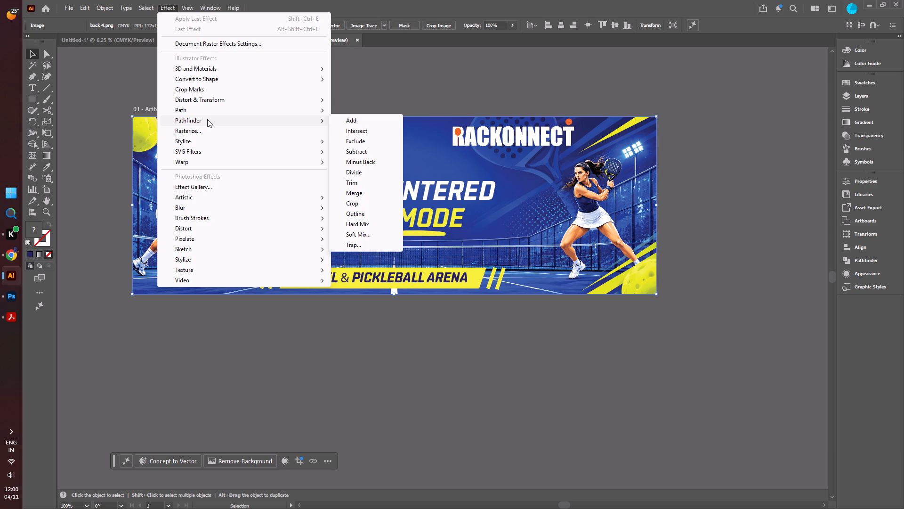
pyautogui.click(367, 235)
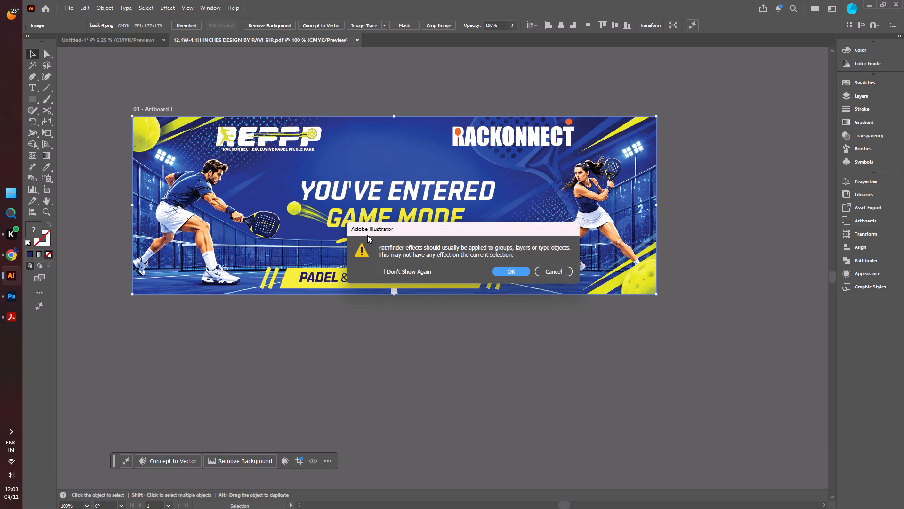
pyautogui.click(507, 269)
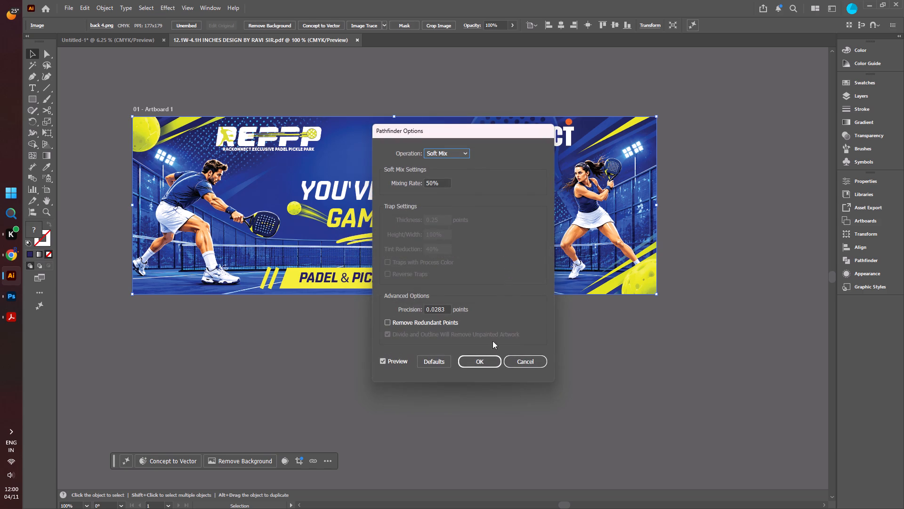
pyautogui.click(483, 358)
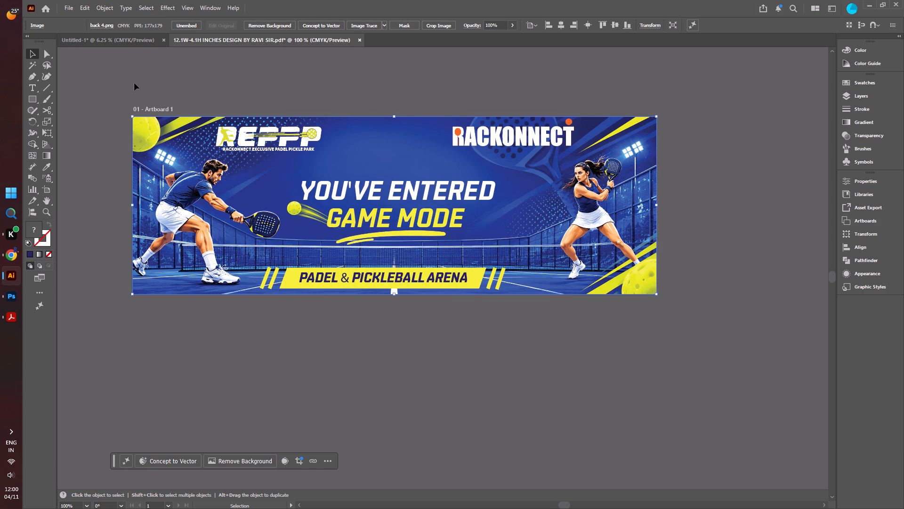
pyautogui.click(130, 80)
pyautogui.press('z')
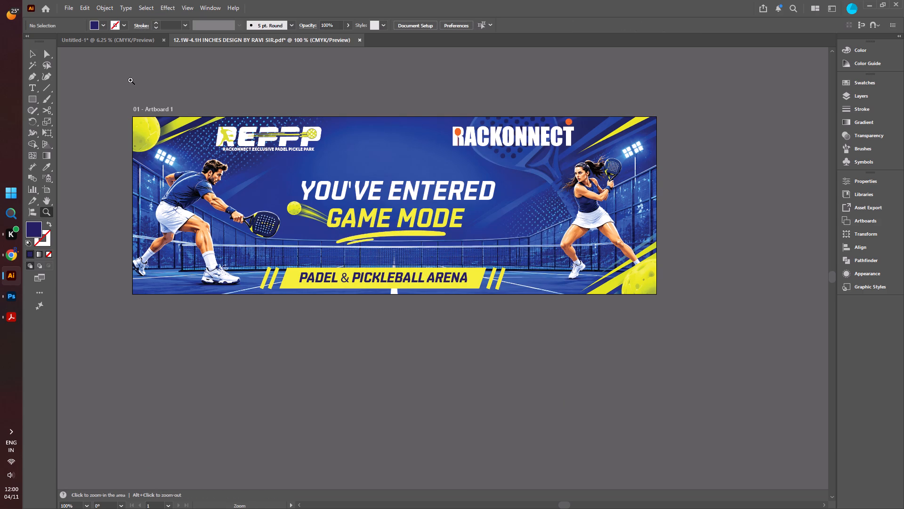
pyautogui.click(35, 49)
pyautogui.click(178, 85)
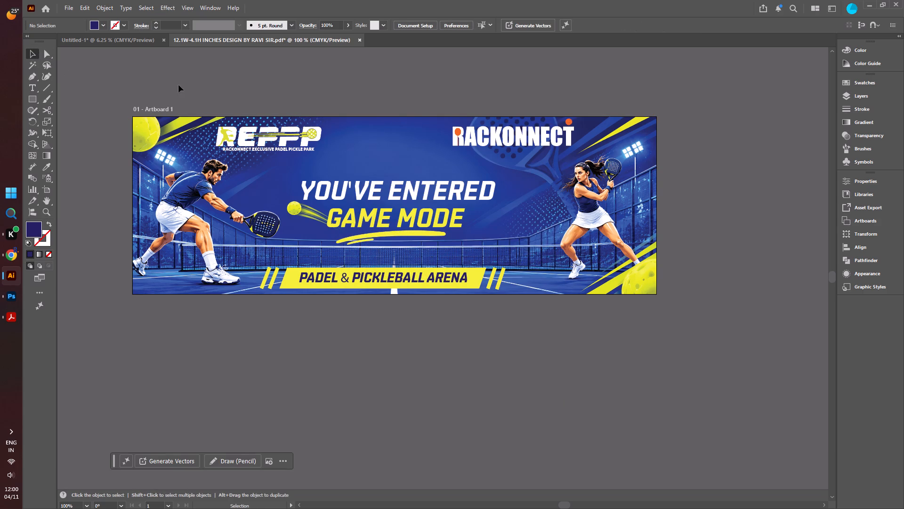
# Try gradient presets from the Fades set on the banner's background image, ending with the sixth preset as its fill.
pyautogui.click(197, 125)
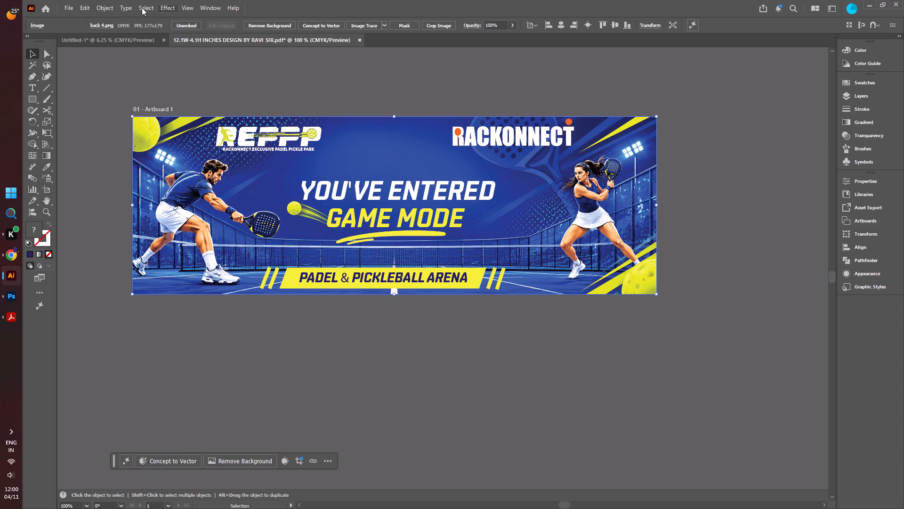
pyautogui.click(177, 7)
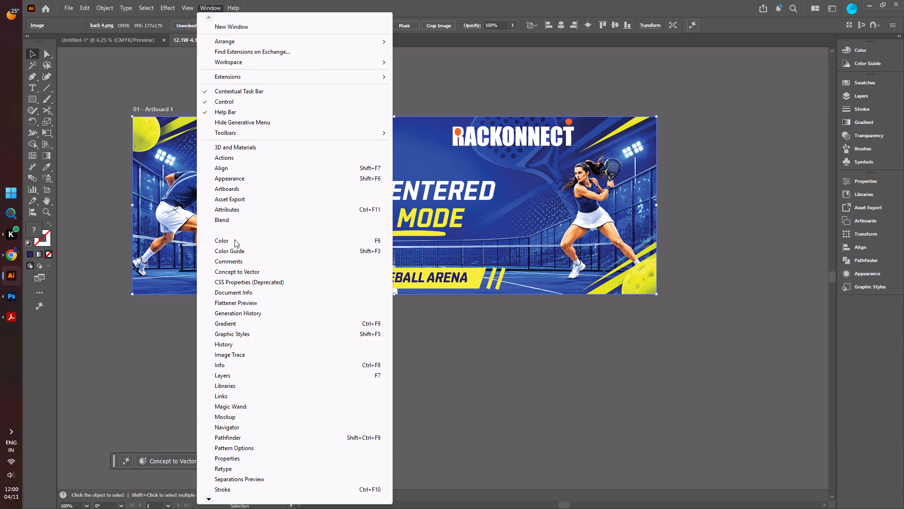
pyautogui.click(246, 326)
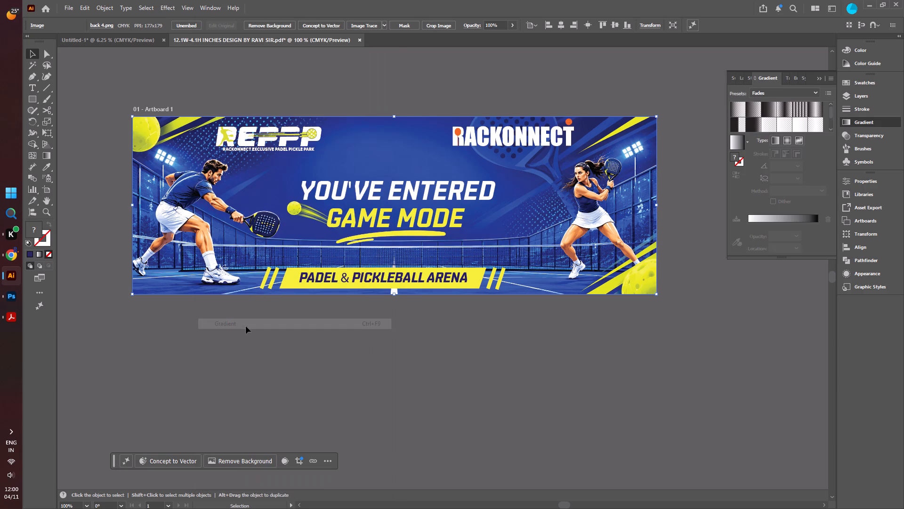
pyautogui.click(768, 109)
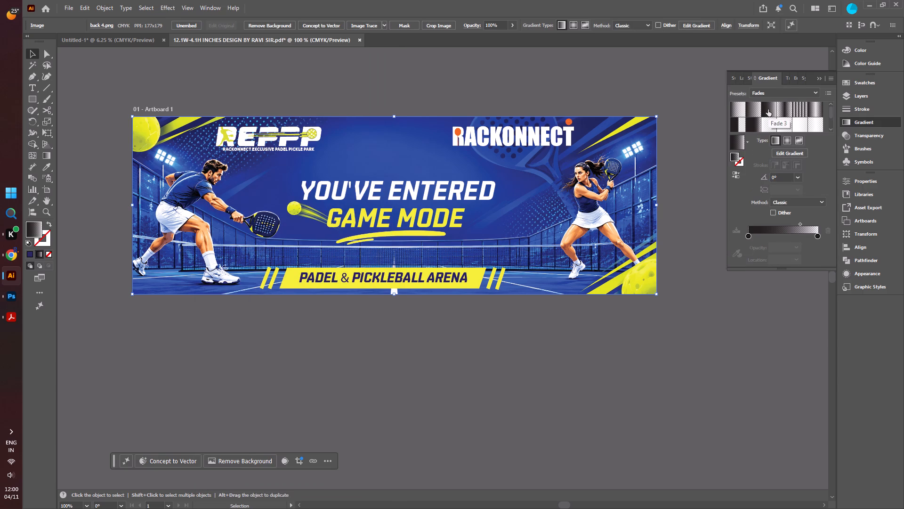
pyautogui.click(805, 111)
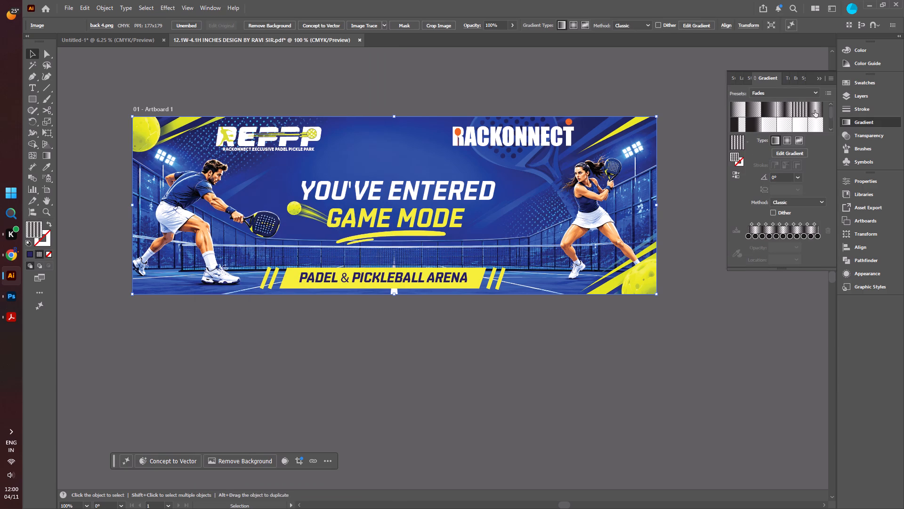
pyautogui.click(815, 110)
pyautogui.click(820, 78)
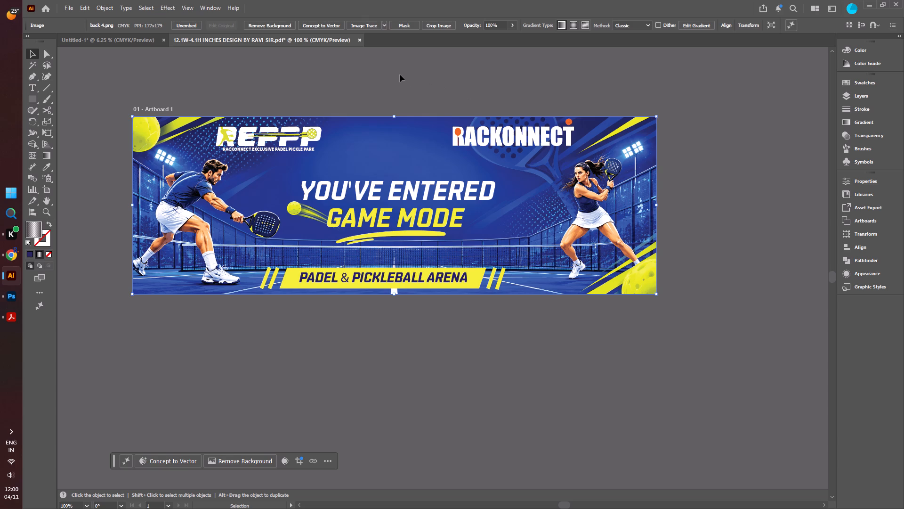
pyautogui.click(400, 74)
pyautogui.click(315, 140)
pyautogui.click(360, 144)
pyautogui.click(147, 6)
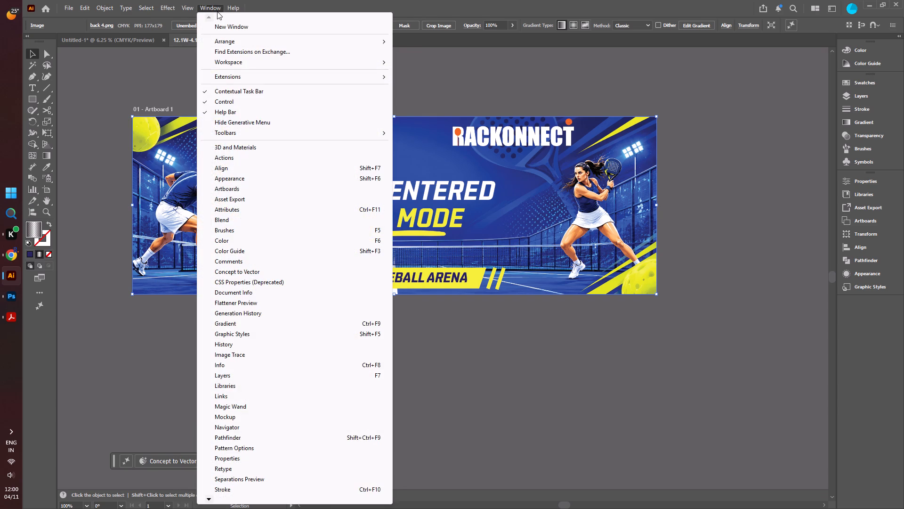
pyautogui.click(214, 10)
# Set the fill of the banner's background image to the recent dark navy colour 22205F.
pyautogui.click(236, 240)
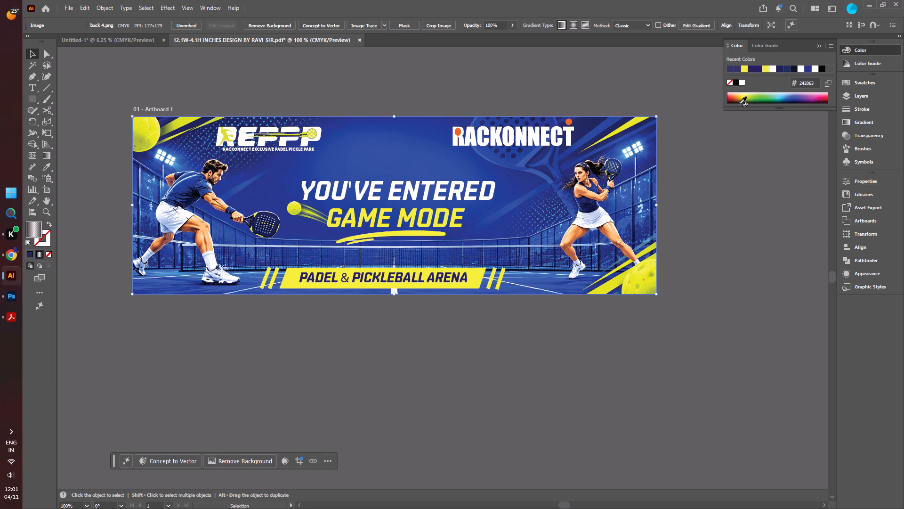
pyautogui.click(780, 69)
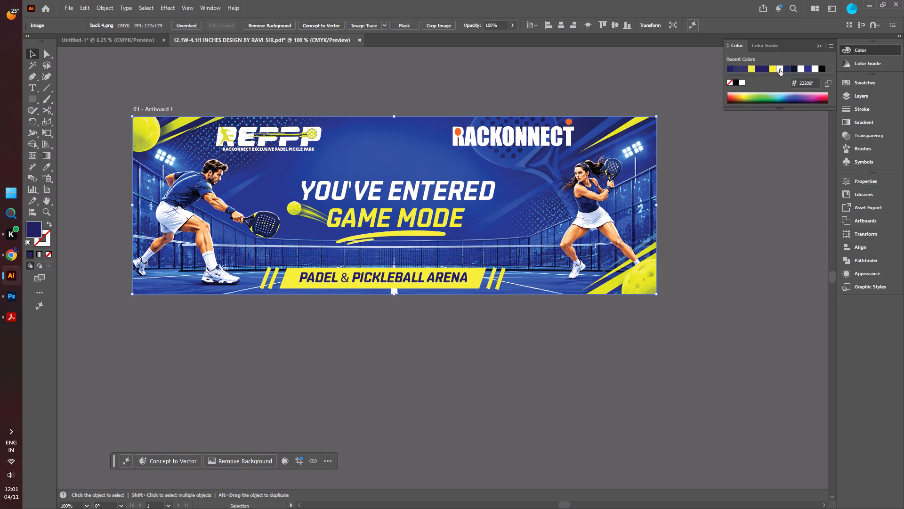
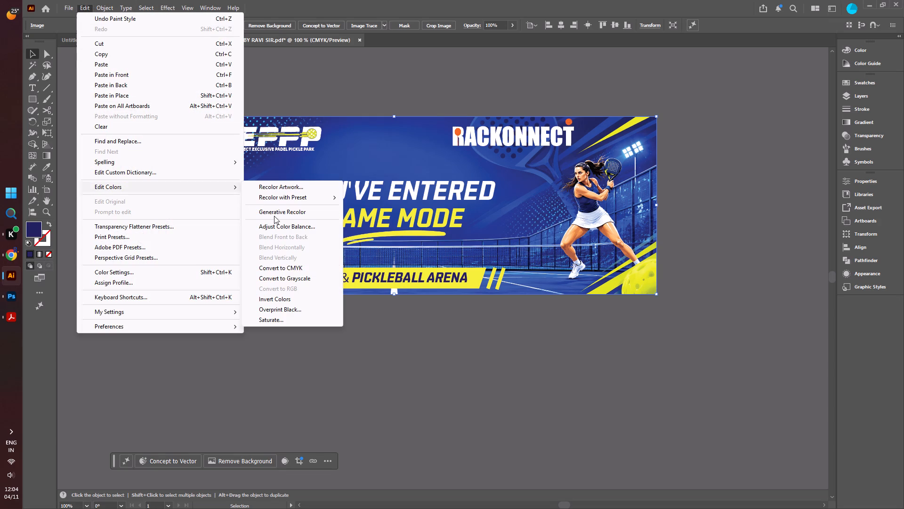
pyautogui.click(291, 225)
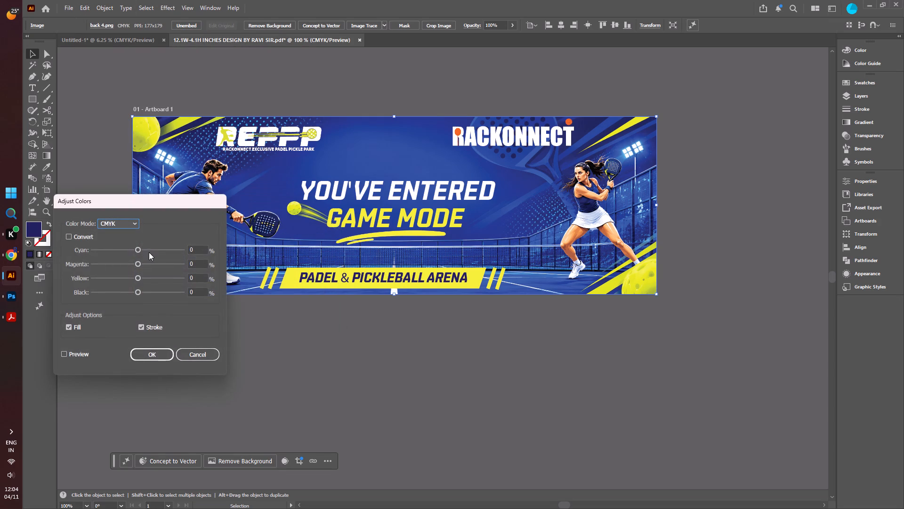
pyautogui.moveTo(137, 249); pyautogui.dragTo(155, 248)
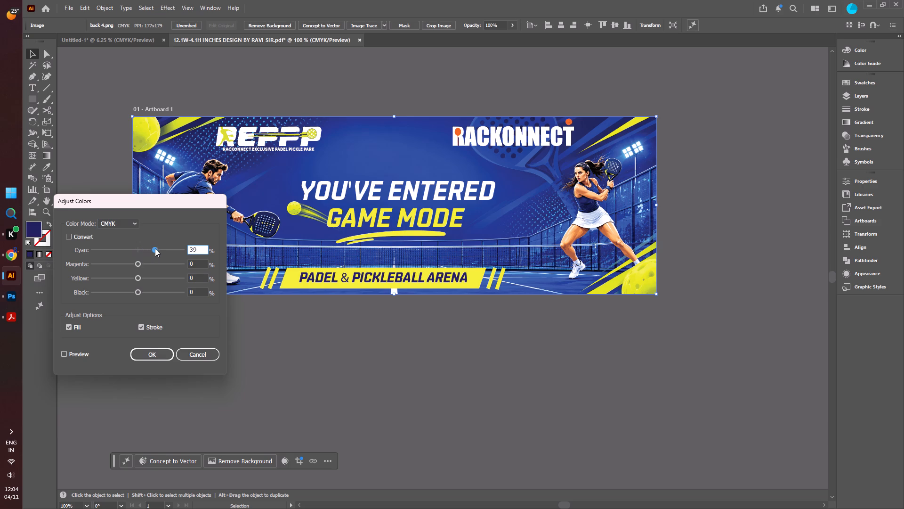
pyautogui.moveTo(155, 248); pyautogui.dragTo(182, 248)
pyautogui.moveTo(138, 263); pyautogui.dragTo(78, 266)
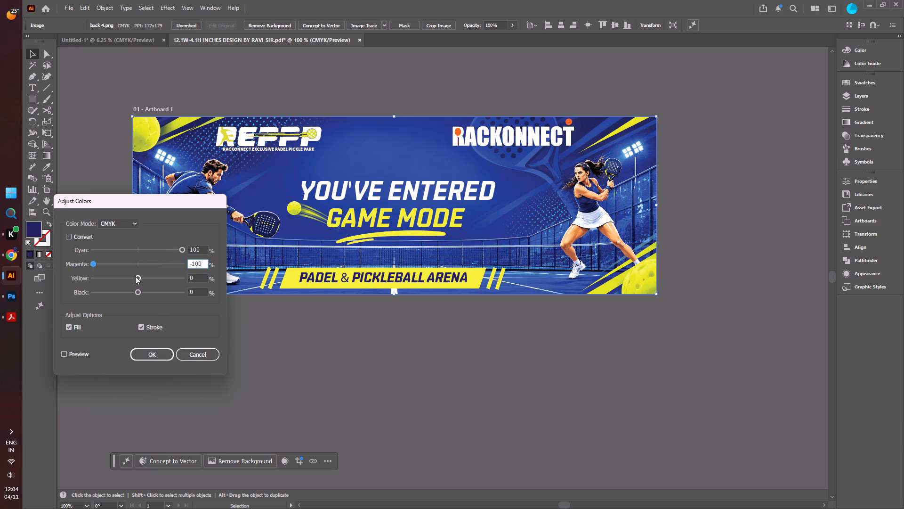
pyautogui.moveTo(137, 277); pyautogui.dragTo(295, 277)
pyautogui.moveTo(139, 289); pyautogui.dragTo(51, 287)
pyautogui.click(66, 355)
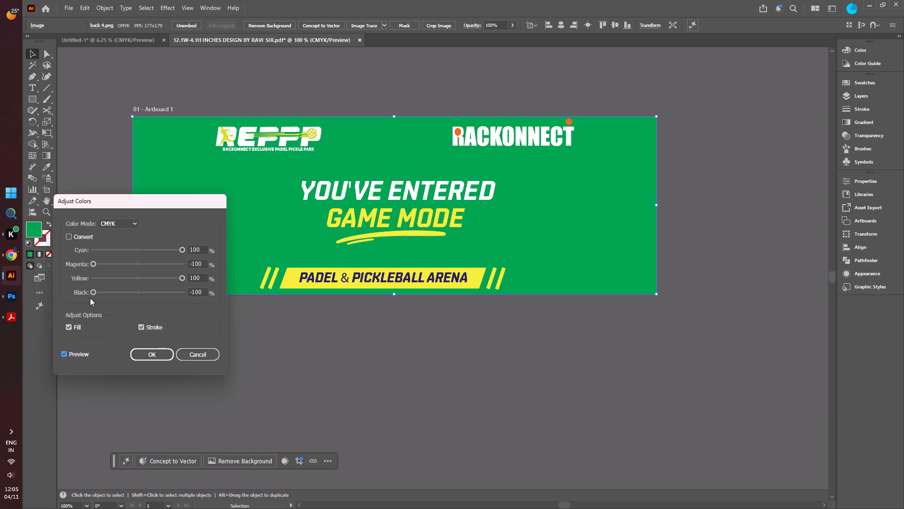
# Rebalance the background image's colours to Black 25%, Magenta 5%, Cyan 6% and Yellow -1%.
pyautogui.moveTo(93, 292); pyautogui.dragTo(149, 294)
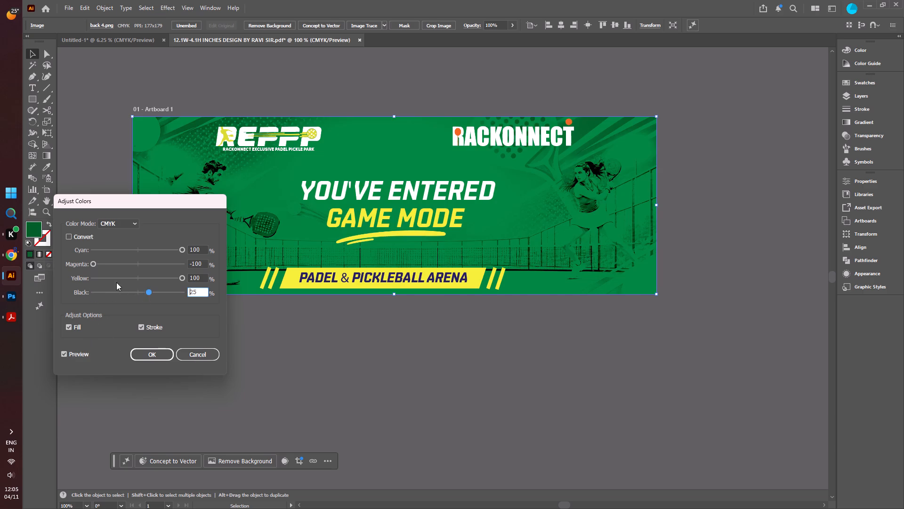
pyautogui.moveTo(93, 266); pyautogui.dragTo(139, 267)
pyautogui.moveTo(180, 251); pyautogui.dragTo(138, 254)
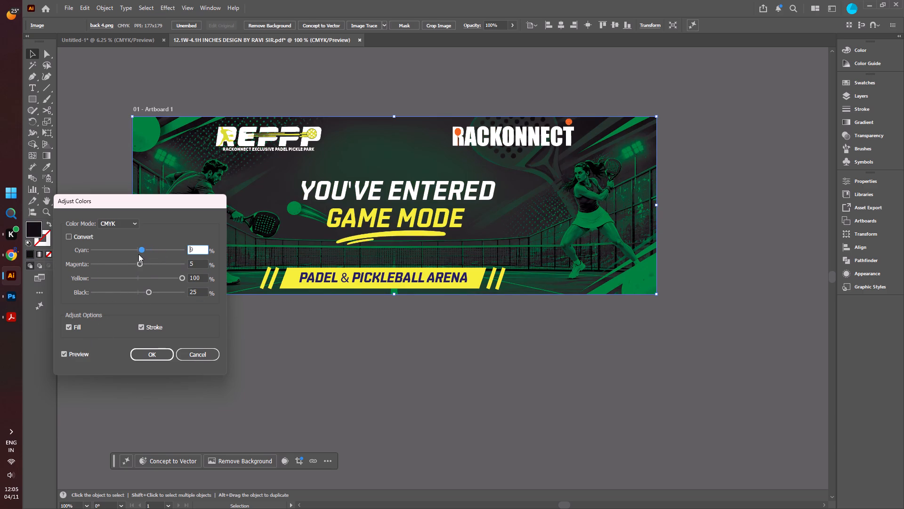
pyautogui.moveTo(138, 254); pyautogui.dragTo(138, 254)
pyautogui.moveTo(181, 276); pyautogui.dragTo(173, 276)
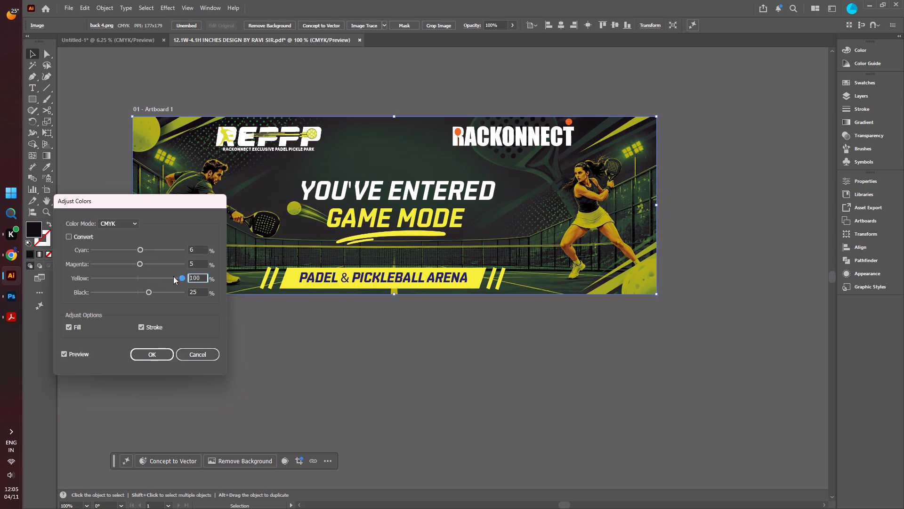
pyautogui.moveTo(173, 276); pyautogui.dragTo(137, 276)
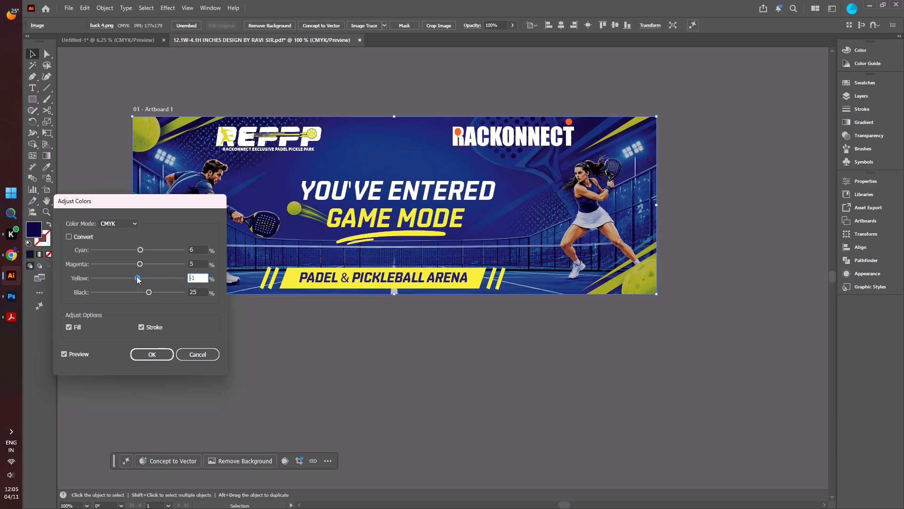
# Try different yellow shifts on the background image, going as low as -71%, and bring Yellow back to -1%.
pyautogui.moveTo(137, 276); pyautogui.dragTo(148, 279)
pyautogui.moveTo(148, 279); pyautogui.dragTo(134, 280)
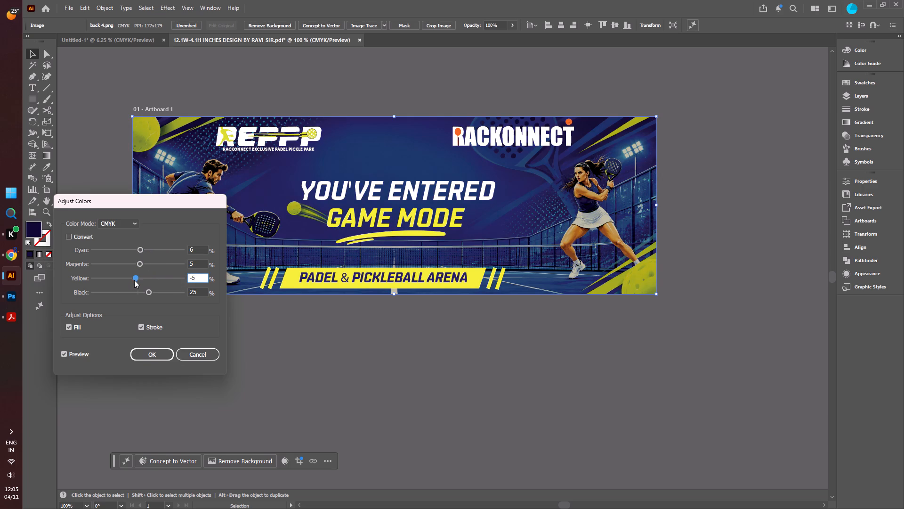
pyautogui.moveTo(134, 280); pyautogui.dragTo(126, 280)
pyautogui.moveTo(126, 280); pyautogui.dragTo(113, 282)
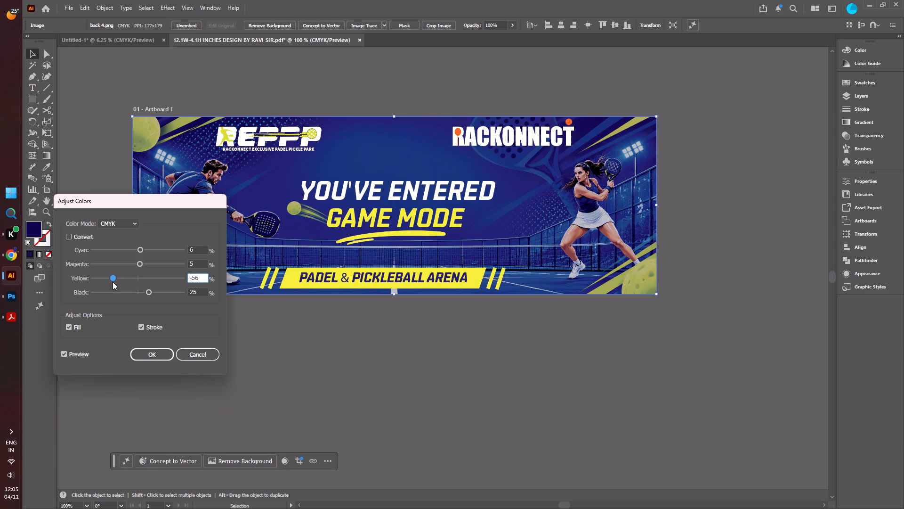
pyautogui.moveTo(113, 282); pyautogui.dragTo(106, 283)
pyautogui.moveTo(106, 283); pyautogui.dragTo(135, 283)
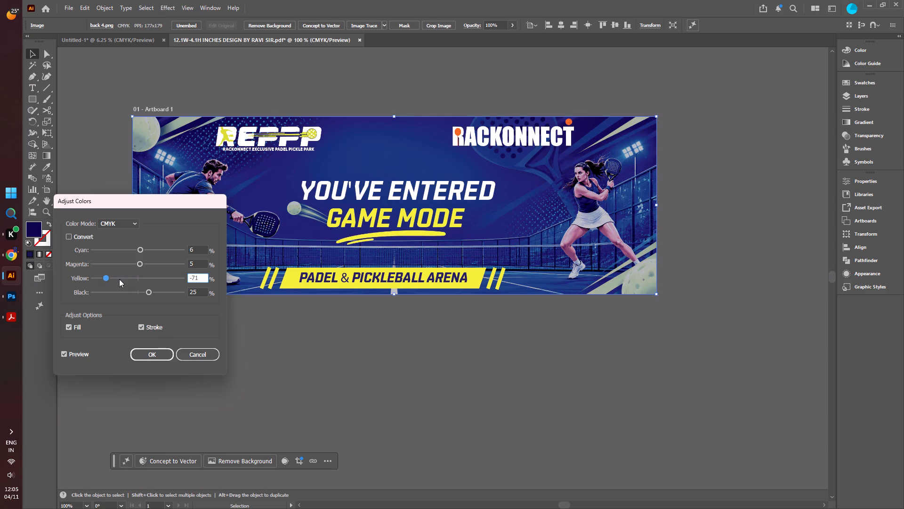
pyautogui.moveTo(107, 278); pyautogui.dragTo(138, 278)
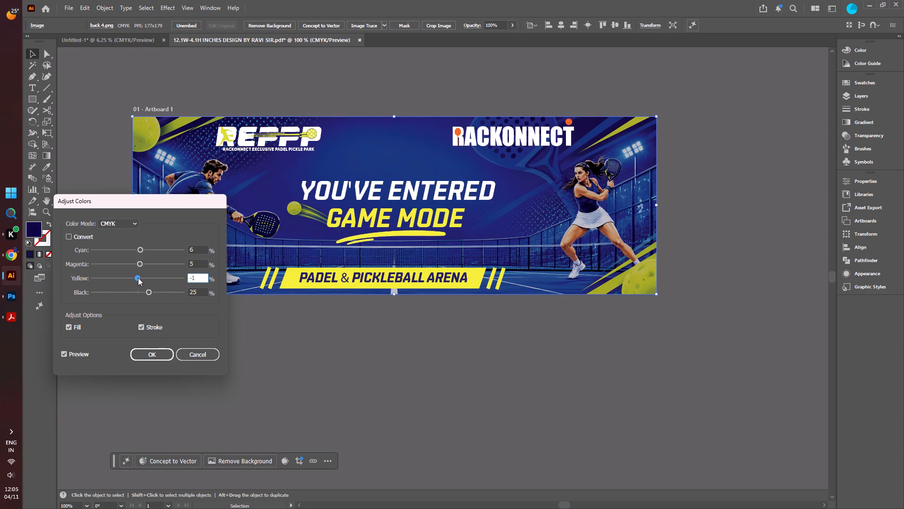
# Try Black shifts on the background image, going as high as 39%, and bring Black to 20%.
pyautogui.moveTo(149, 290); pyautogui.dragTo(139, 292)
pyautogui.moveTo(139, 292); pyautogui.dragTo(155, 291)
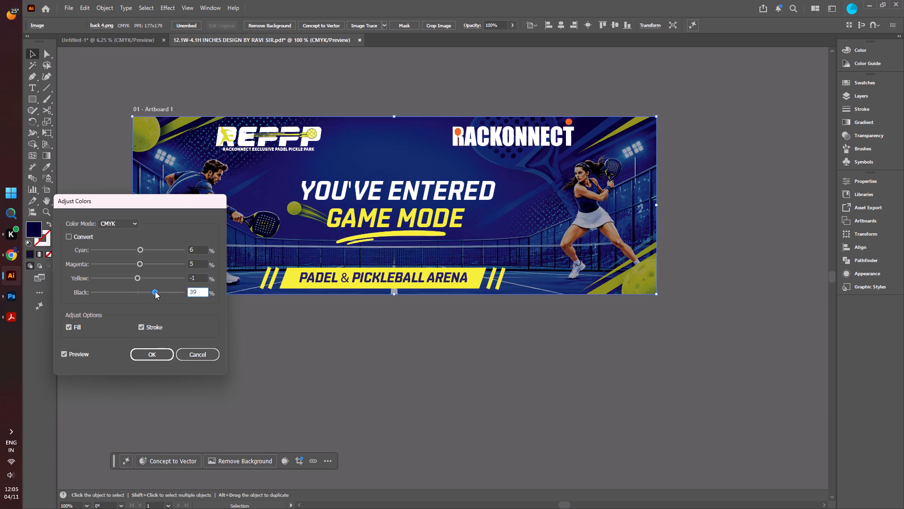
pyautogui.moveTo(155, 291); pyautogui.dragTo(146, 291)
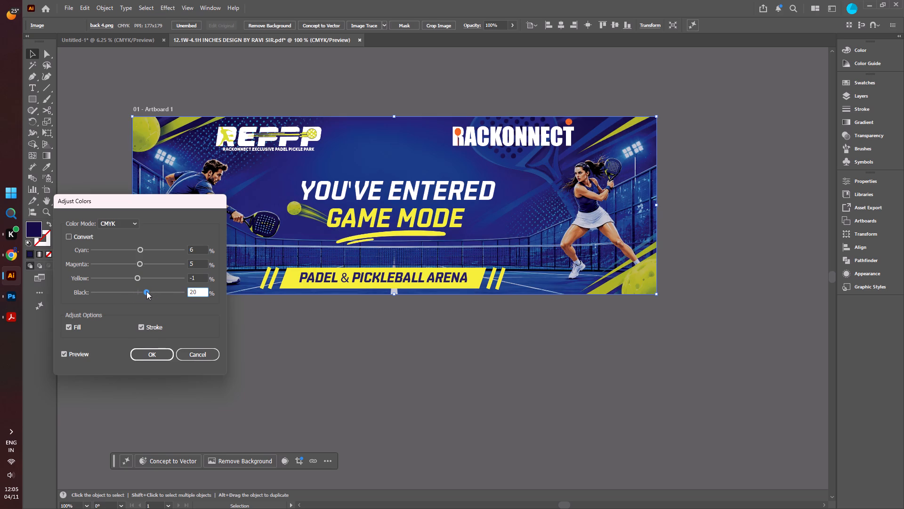
# Try stronger cyan shifts up to 52% on the background image, then settle on Cyan 1% and Magenta 0%.
pyautogui.moveTo(140, 254); pyautogui.dragTo(153, 253)
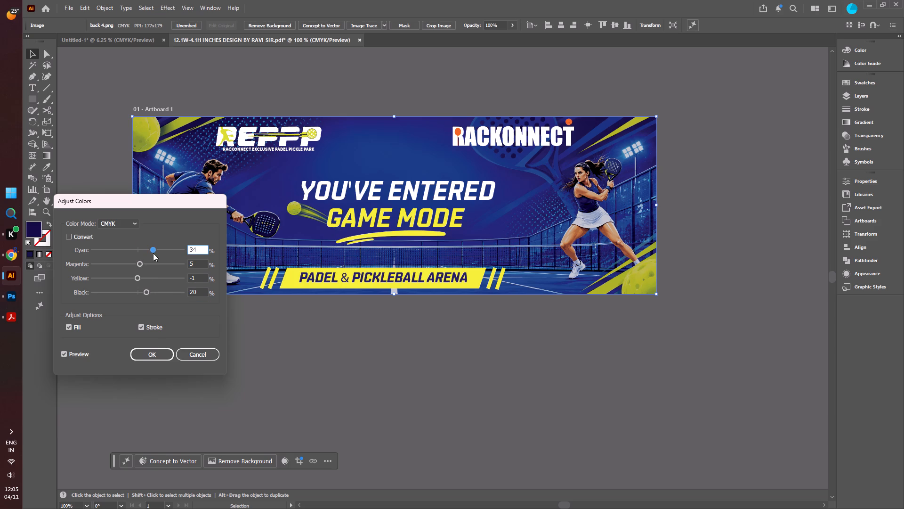
pyautogui.moveTo(153, 253); pyautogui.dragTo(161, 253)
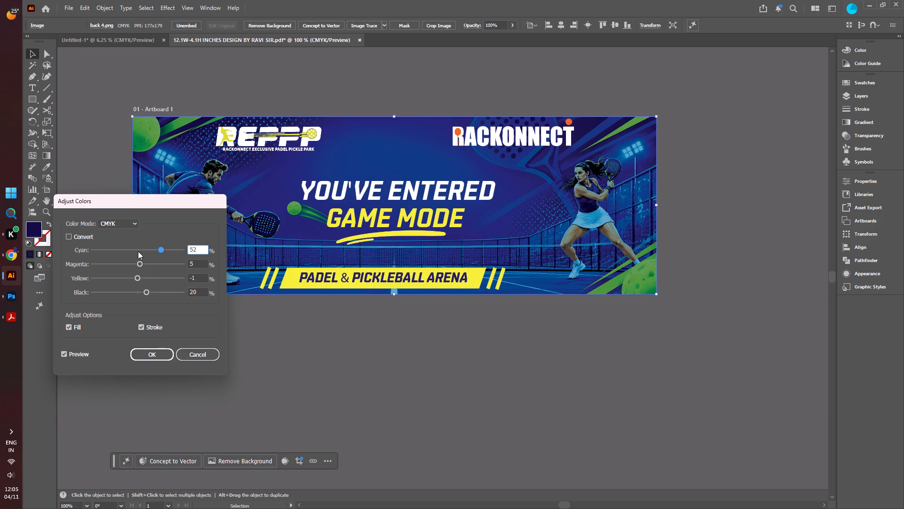
pyautogui.click(138, 251)
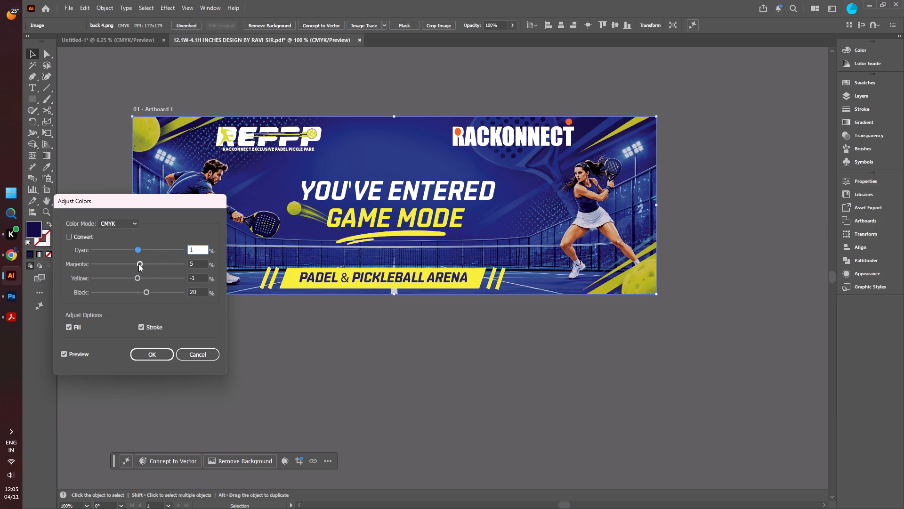
pyautogui.click(138, 264)
pyautogui.click(138, 264)
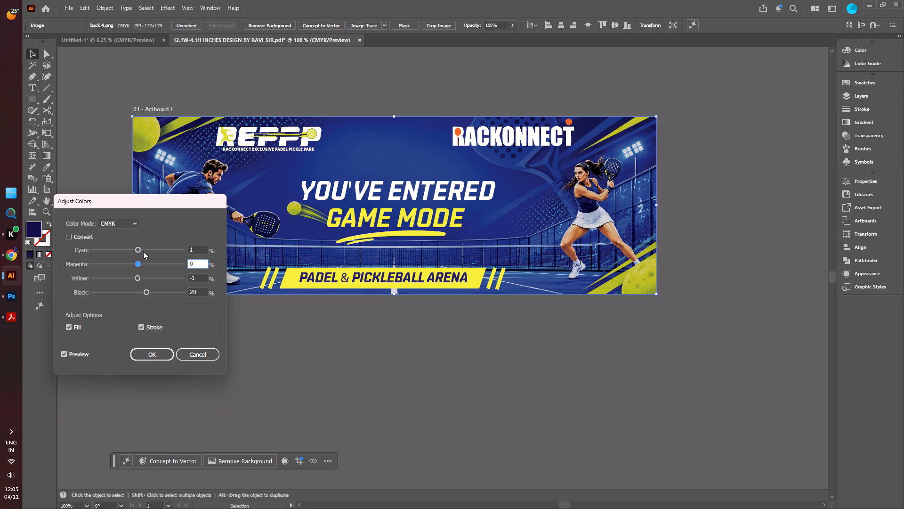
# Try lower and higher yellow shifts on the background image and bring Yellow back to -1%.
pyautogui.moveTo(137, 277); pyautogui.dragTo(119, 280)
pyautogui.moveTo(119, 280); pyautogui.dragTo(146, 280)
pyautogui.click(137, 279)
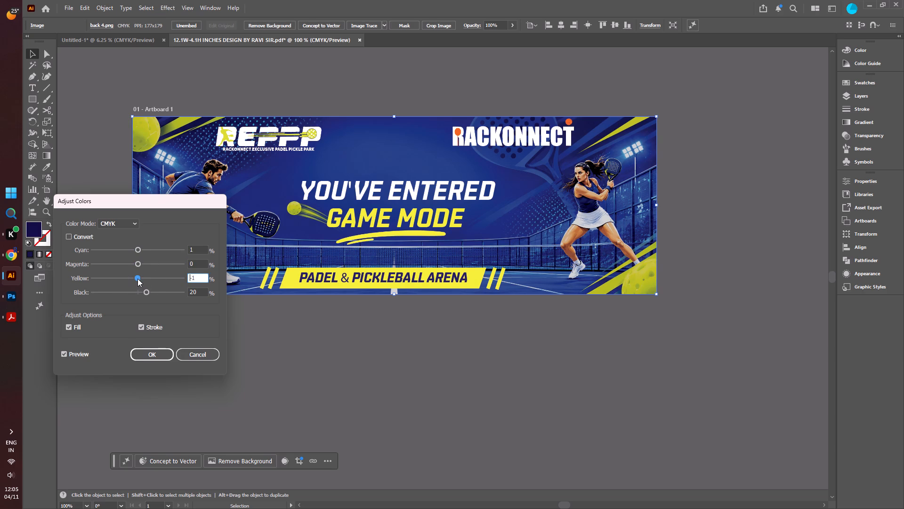
# Try Black up to 64%, settle on Black 28%, and apply the colour adjustment to the GAME MODE background image.
pyautogui.moveTo(146, 290); pyautogui.dragTo(164, 292)
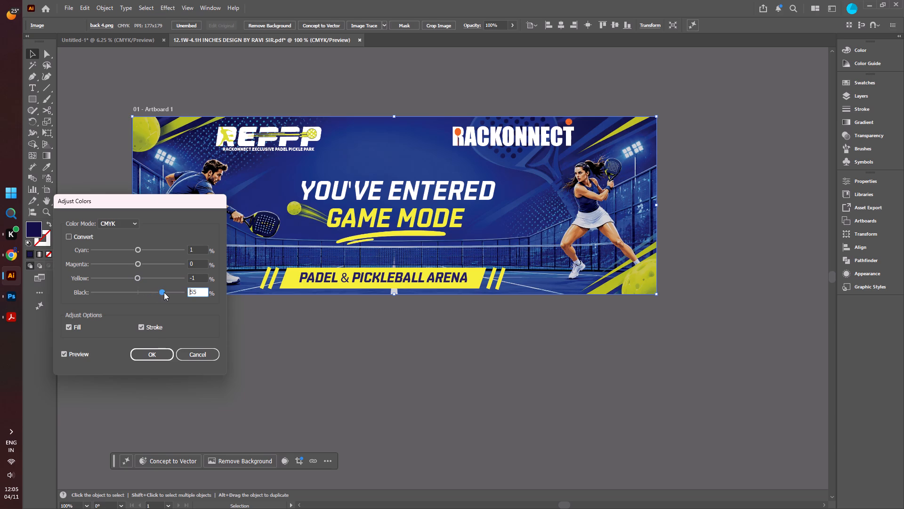
pyautogui.moveTo(164, 292); pyautogui.dragTo(166, 292)
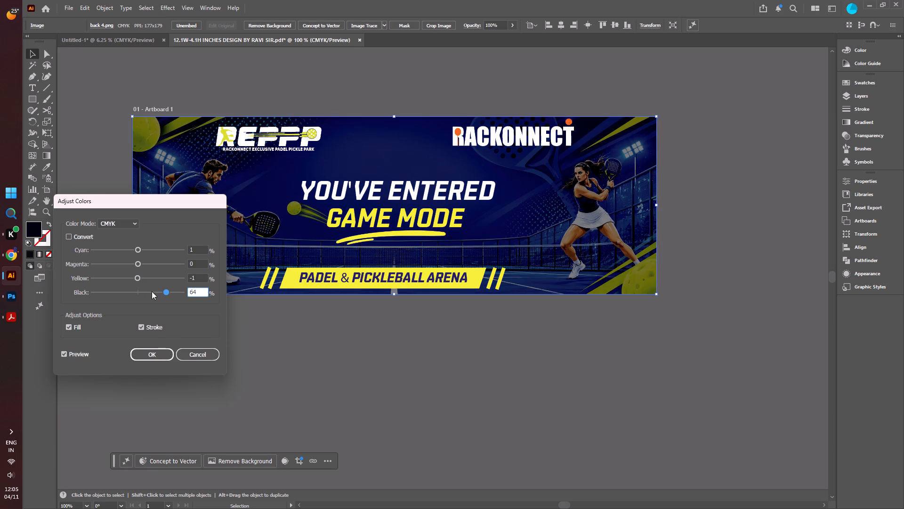
pyautogui.click(152, 291)
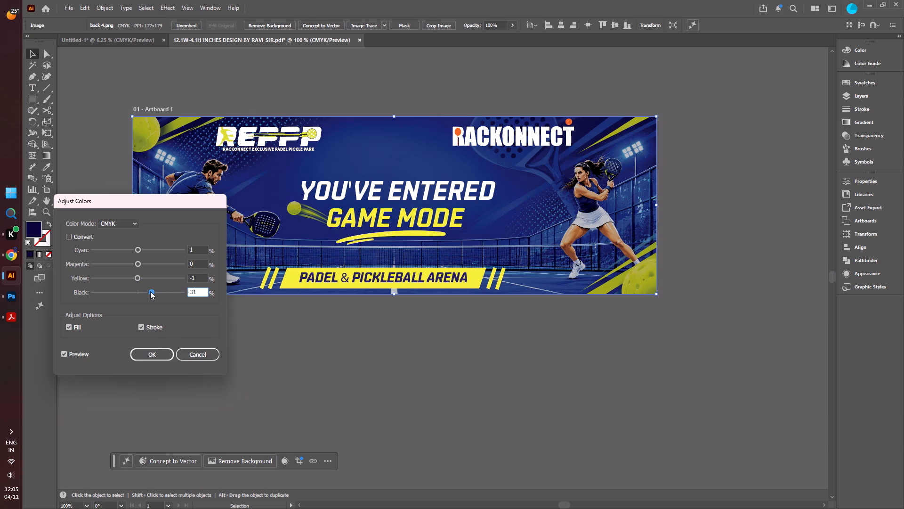
pyautogui.click(150, 291)
pyautogui.click(150, 352)
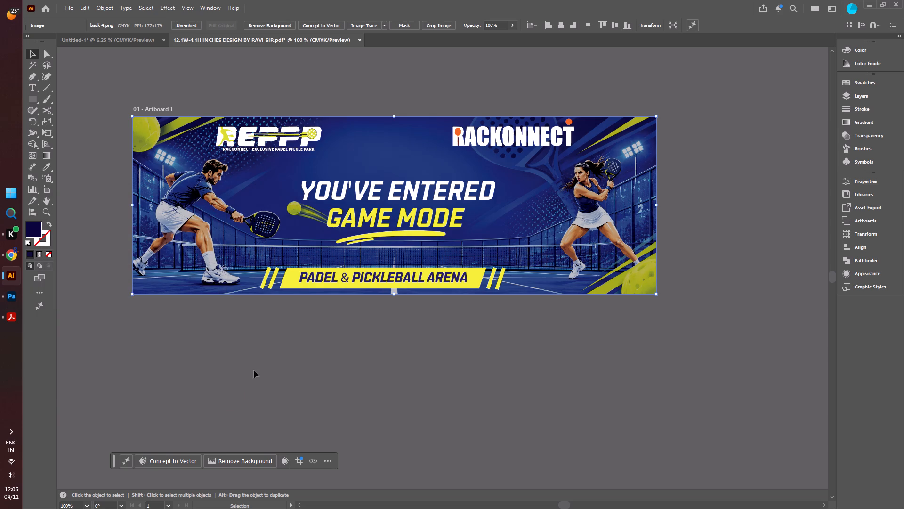
pyautogui.click(260, 323)
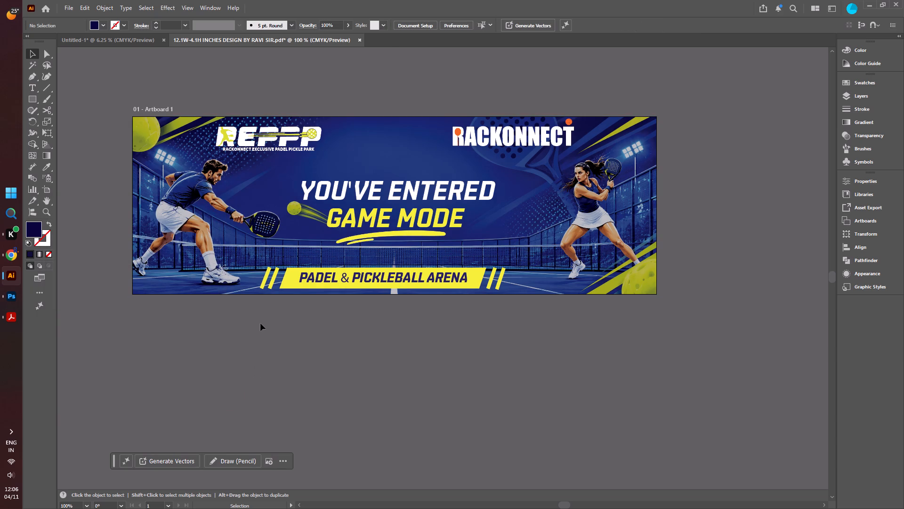
# In the Untitled-1 document, adjust the GAME ON banner's background image colour balance to Black 30%.
pyautogui.click(145, 40)
pyautogui.click(475, 136)
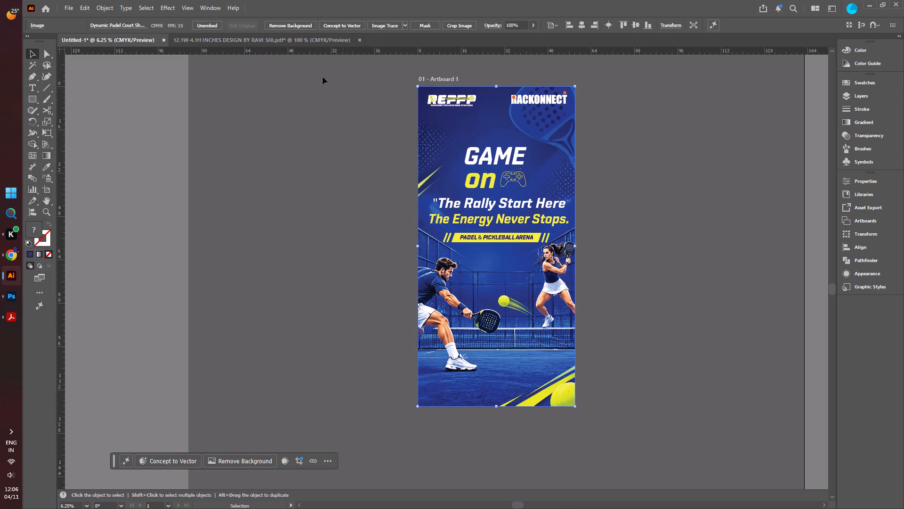
pyautogui.click(85, 9)
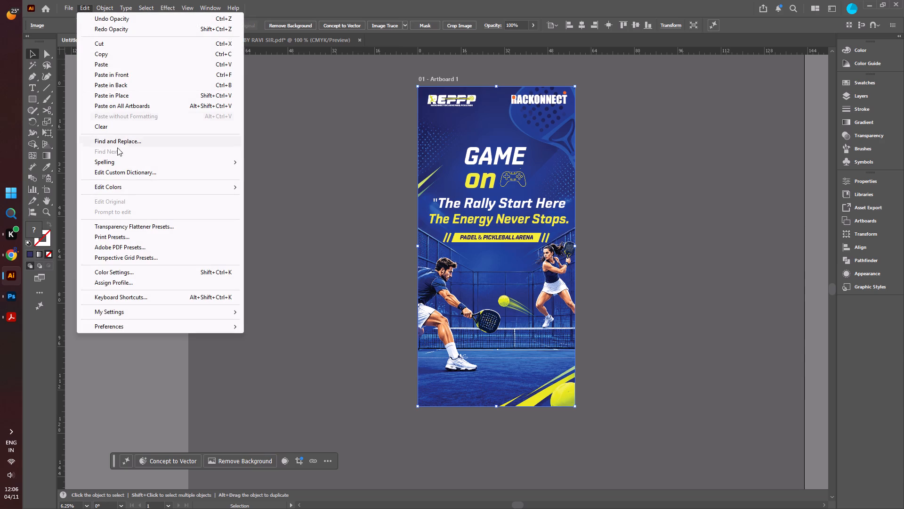
pyautogui.click(129, 189)
pyautogui.click(275, 225)
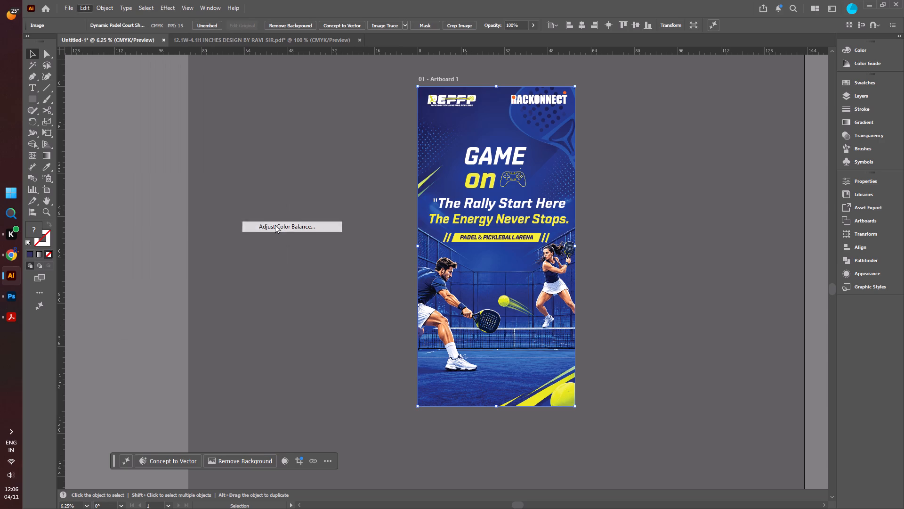
pyautogui.click(189, 290)
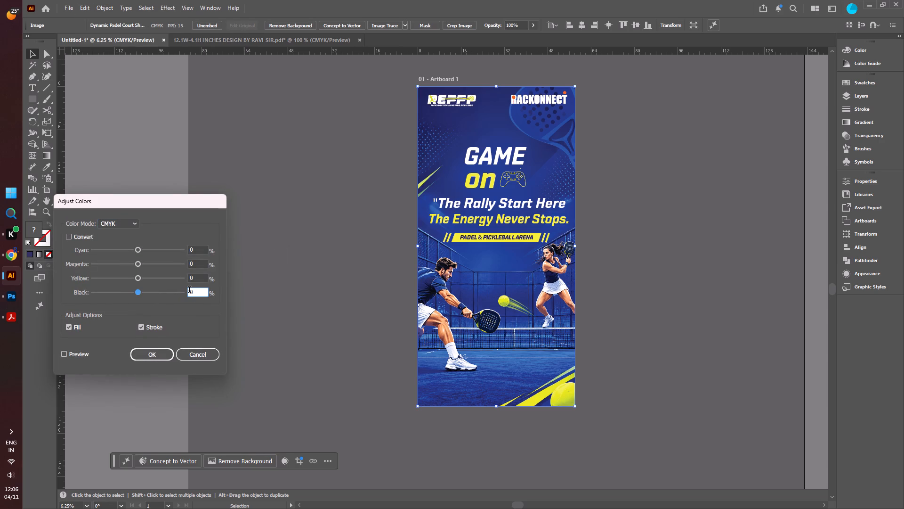
pyautogui.write('30')
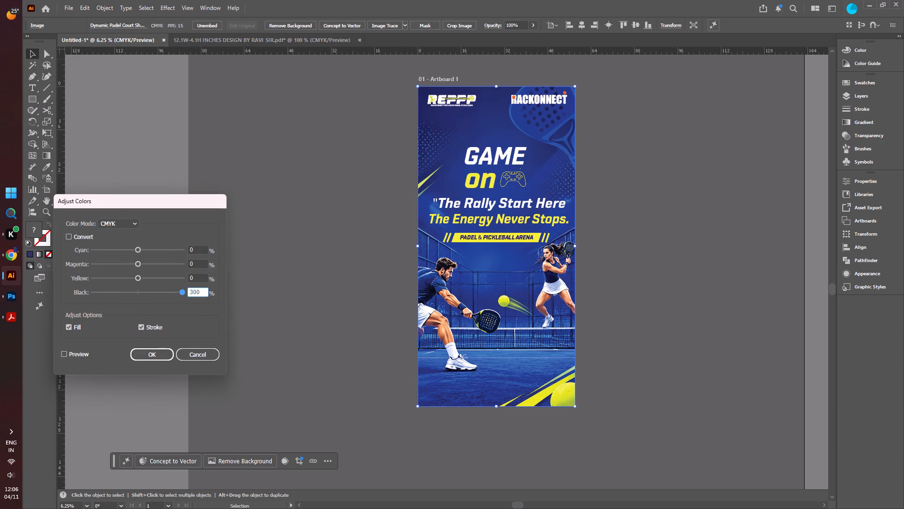
pyautogui.click(203, 297)
pyautogui.click(198, 287)
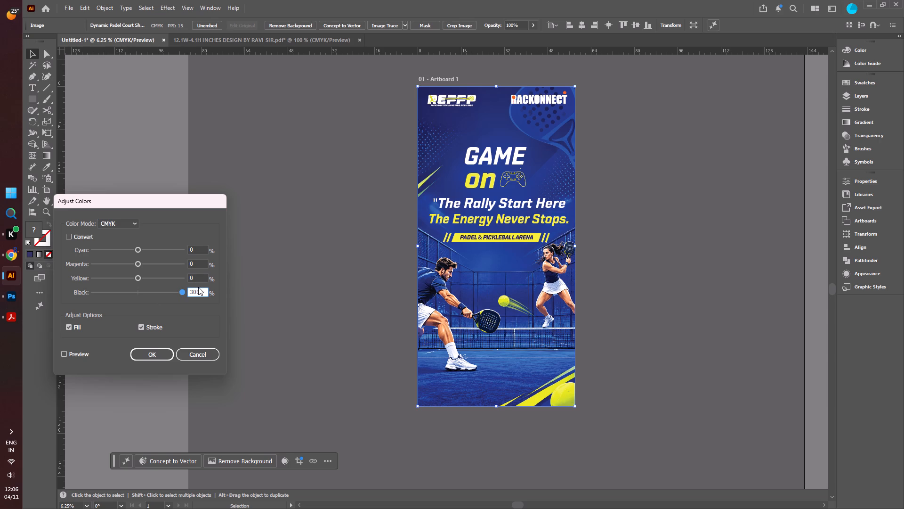
pyautogui.click(200, 291)
pyautogui.press('BackSpace')
pyautogui.press('Return')
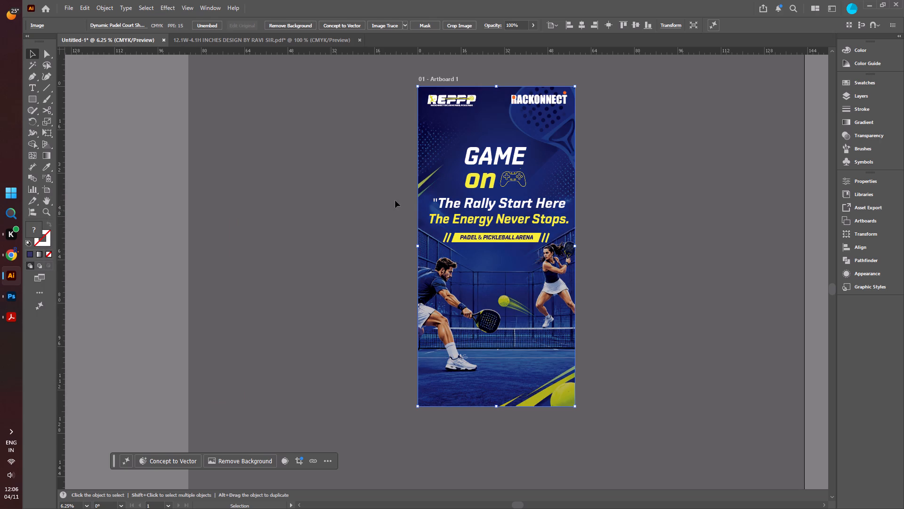
pyautogui.click(324, 165)
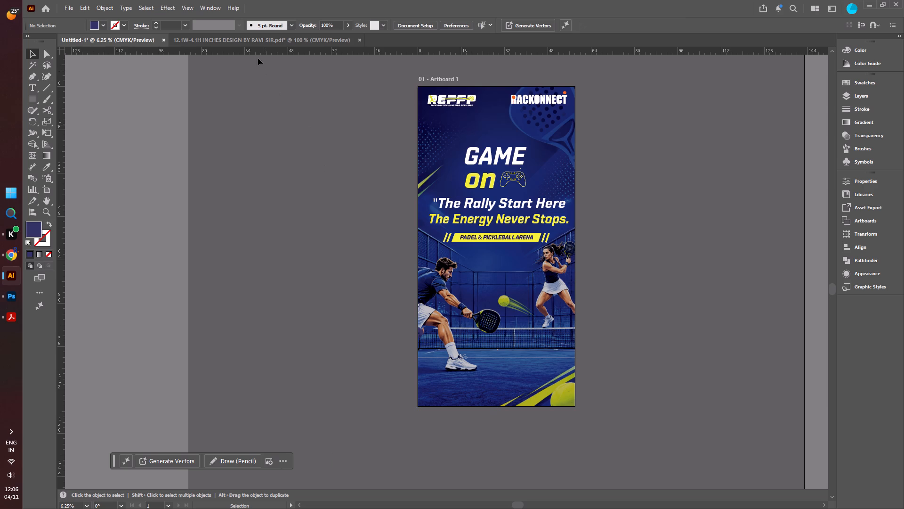
# Compare the colours of the GAME MODE and GAME ON banners and inspect the GAME ON artwork up close.
pyautogui.click(258, 36)
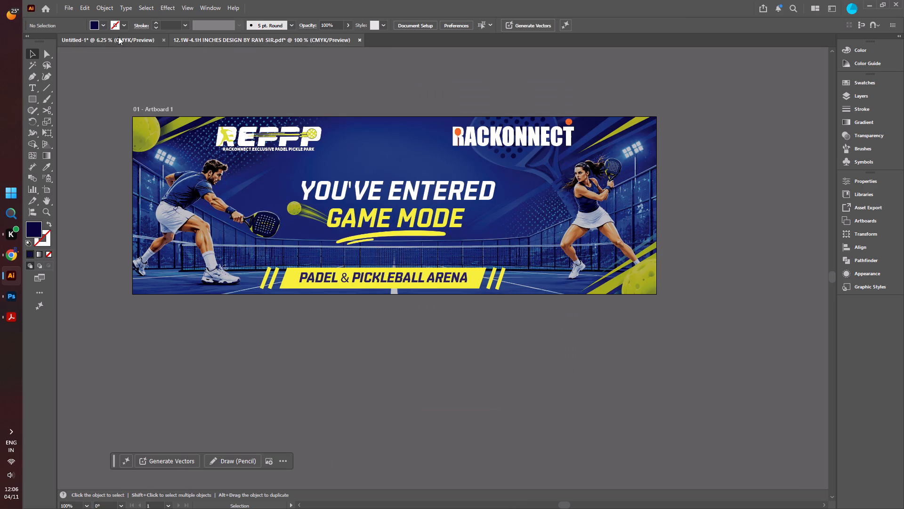
pyautogui.click(118, 37)
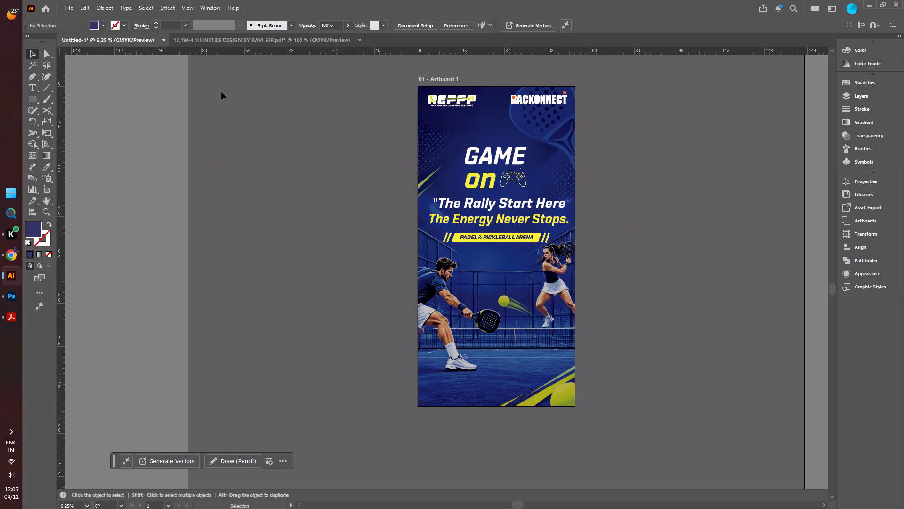
pyautogui.keyDown('ctrl'); pyautogui.scroll(3, 514, 274); pyautogui.keyUp('ctrl')
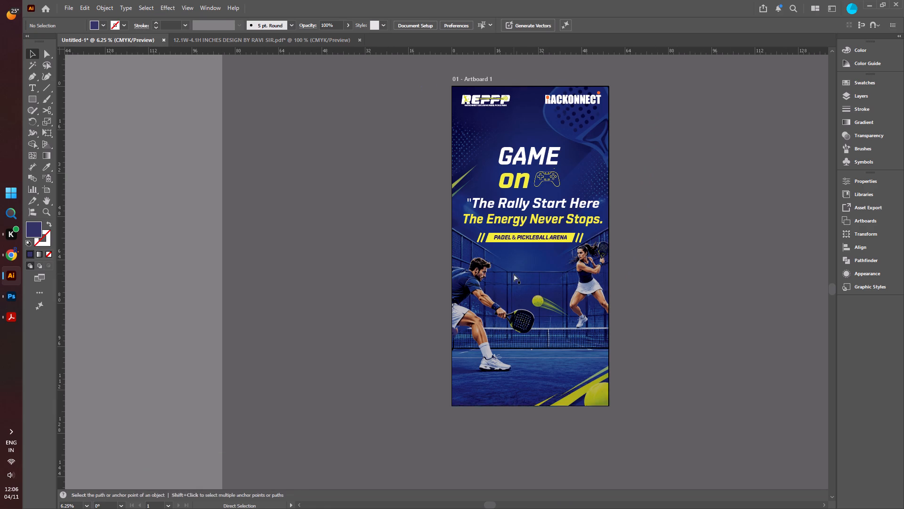
pyautogui.keyDown('alt'); pyautogui.scroll(2, 514, 274); pyautogui.keyUp('alt')
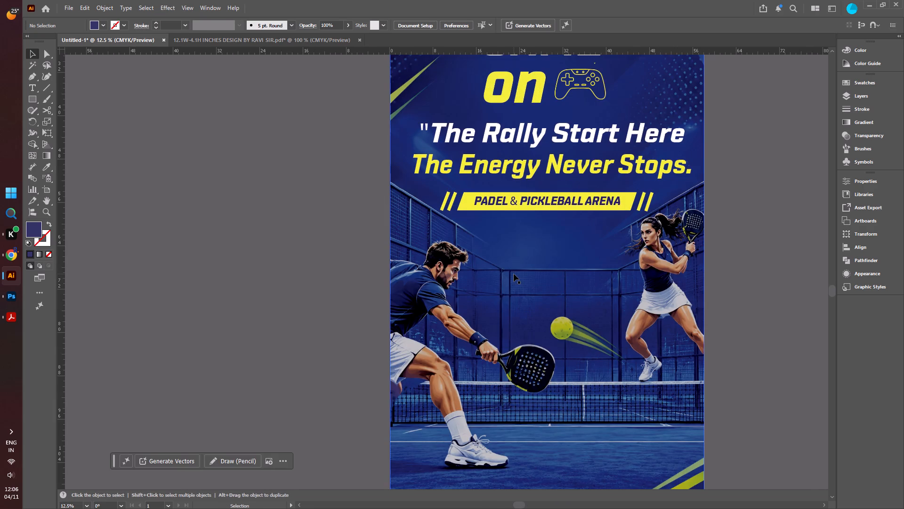
pyautogui.keyDown('alt'); pyautogui.scroll(-2, 514, 274); pyautogui.keyUp('alt')
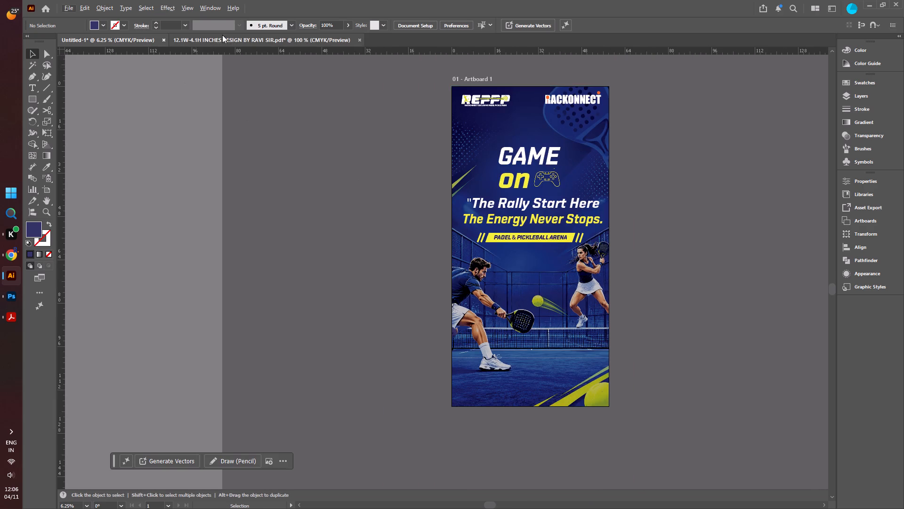
# Take a screen snip of the whole GAME MODE banner and copy it to the clipboard.
pyautogui.click(225, 36)
pyautogui.click(109, 303)
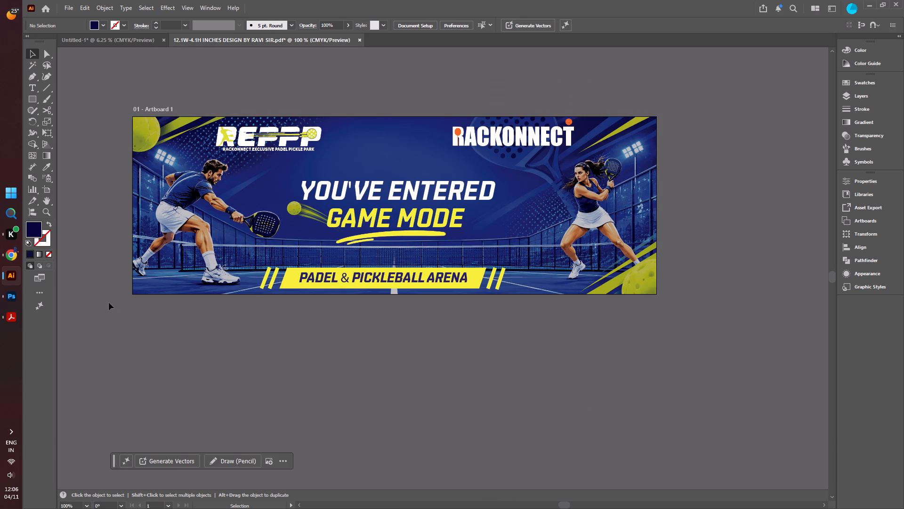
pyautogui.press('shift+super+s')
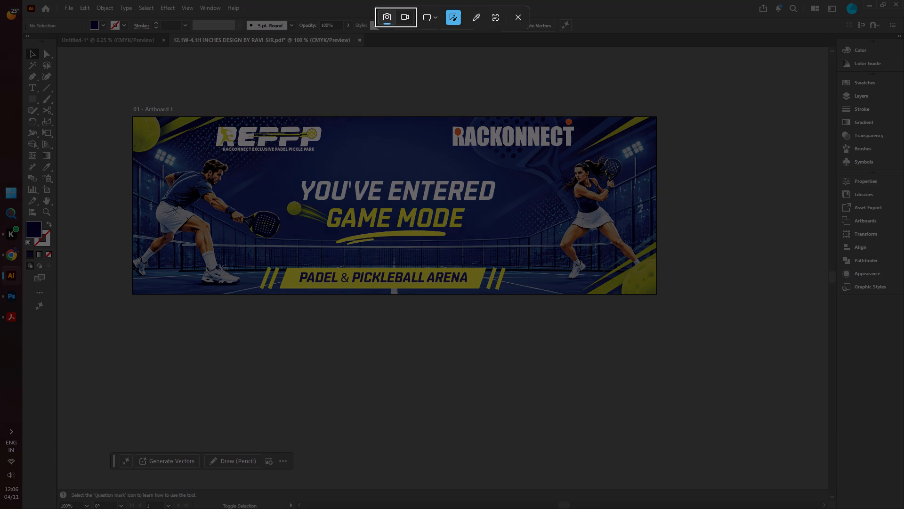
pyautogui.moveTo(132, 115); pyautogui.dragTo(353, 302)
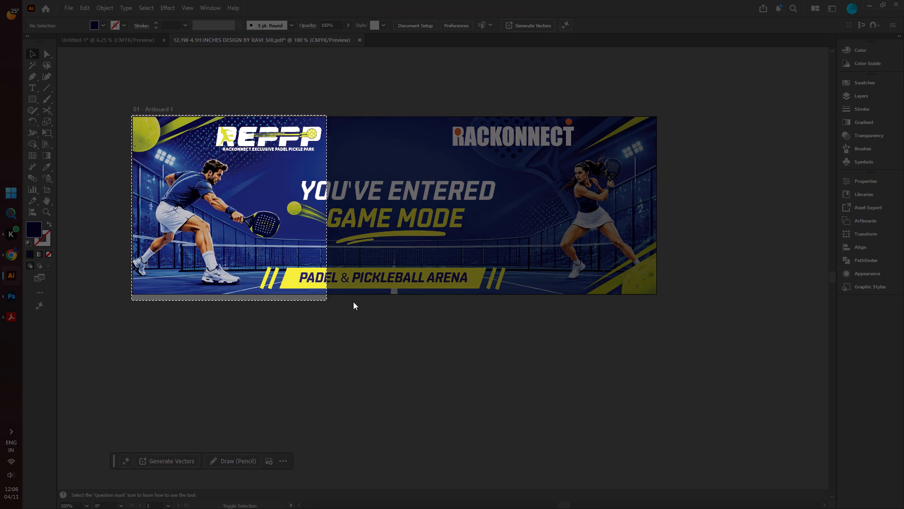
pyautogui.moveTo(353, 302); pyautogui.dragTo(658, 294)
pyautogui.hotkey('ctrl', 'c')
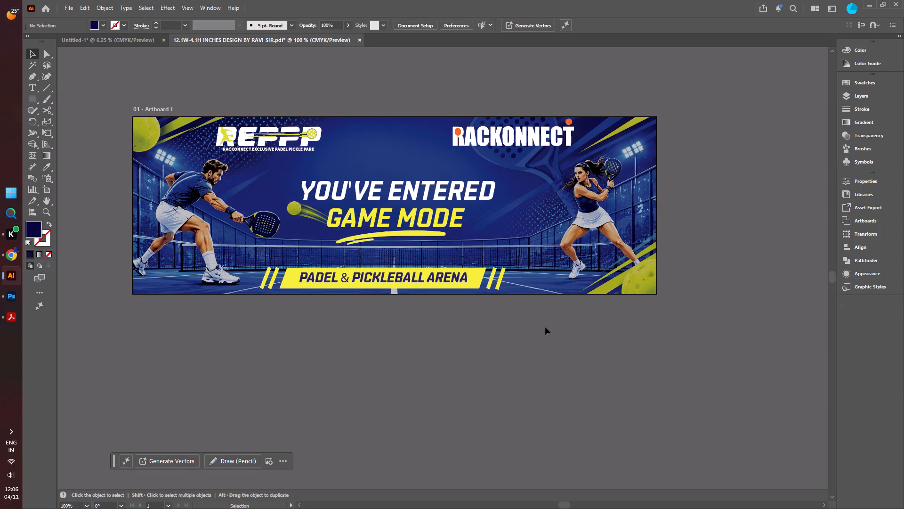
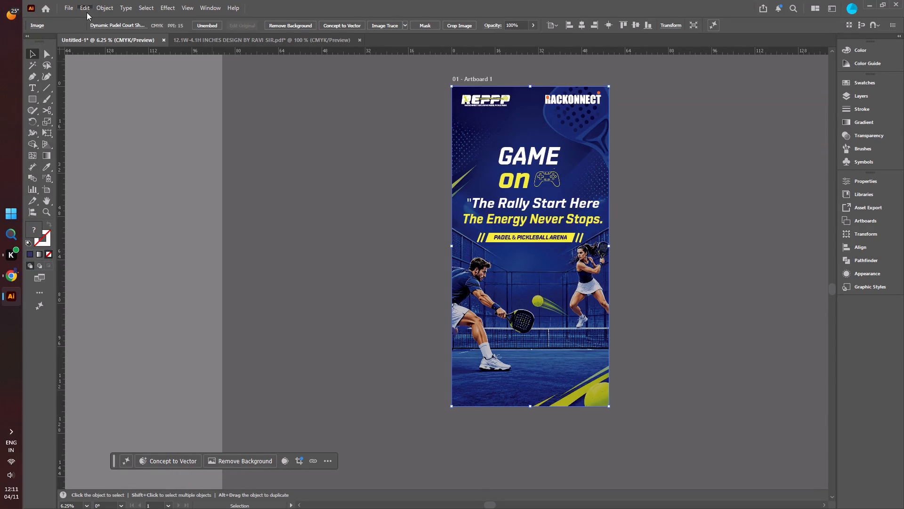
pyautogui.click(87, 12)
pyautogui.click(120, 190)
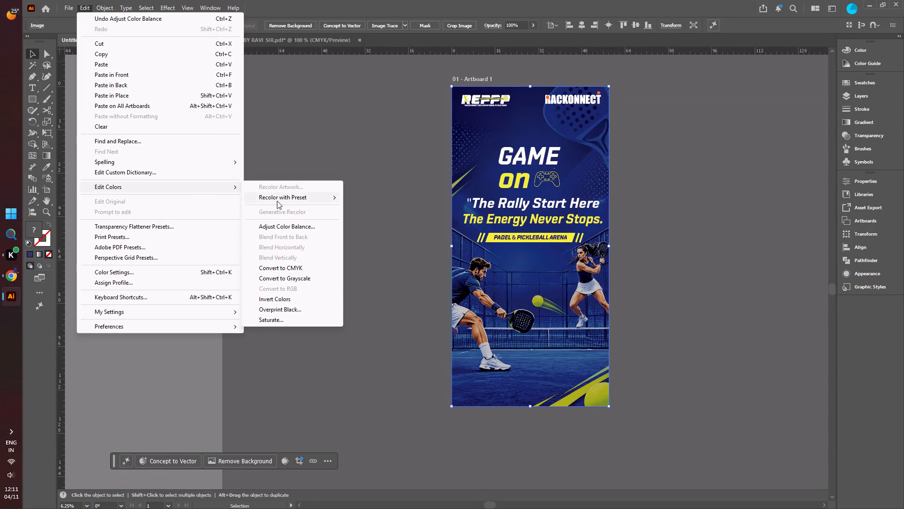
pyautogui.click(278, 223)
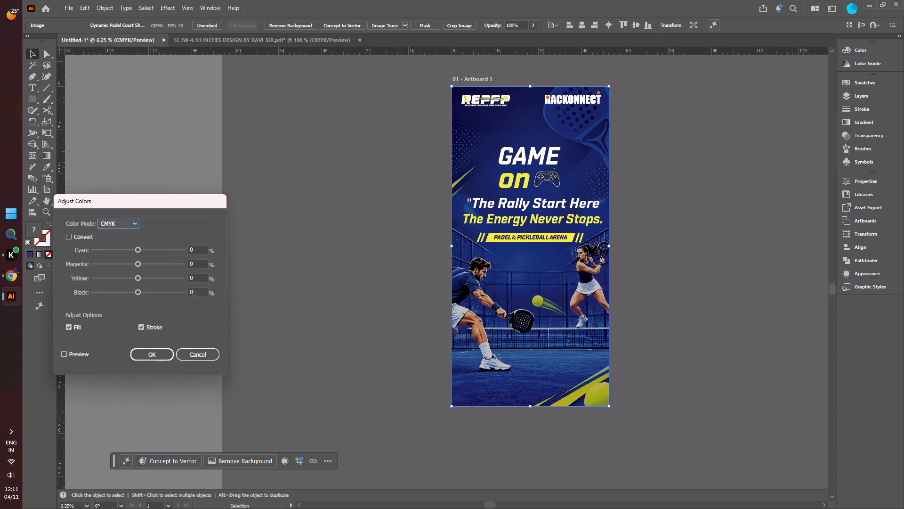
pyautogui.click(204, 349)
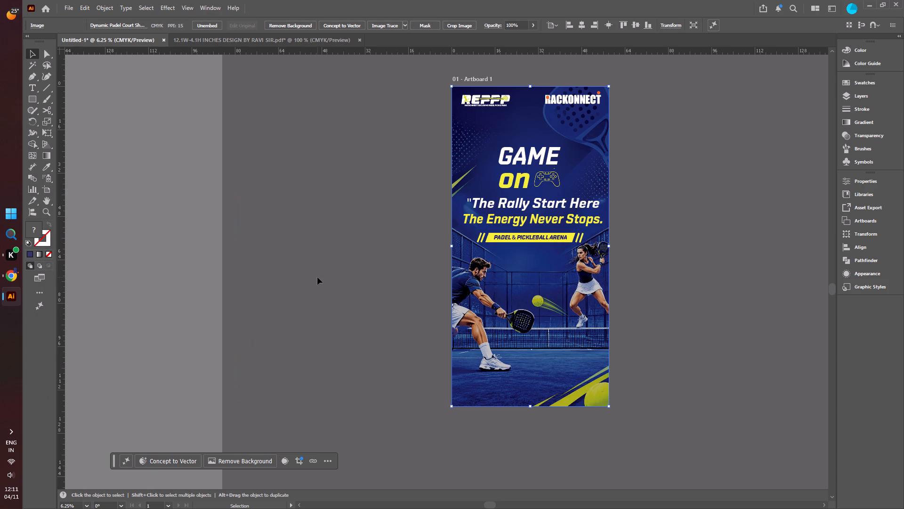
# Undo the GAME ON background image's last colour adjustment and reapply its colour balance at Black 20%.
pyautogui.click(317, 277)
pyautogui.hotkey('ctrl', 'z')
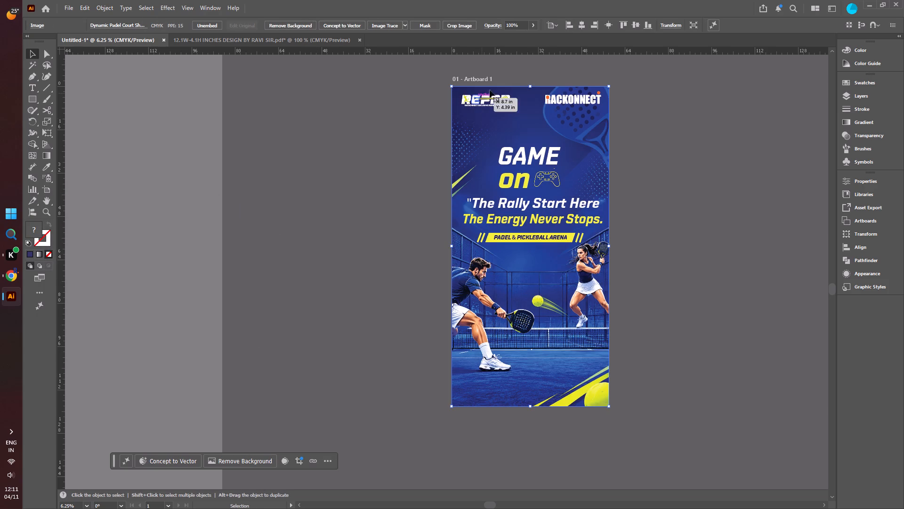
pyautogui.click(85, 9)
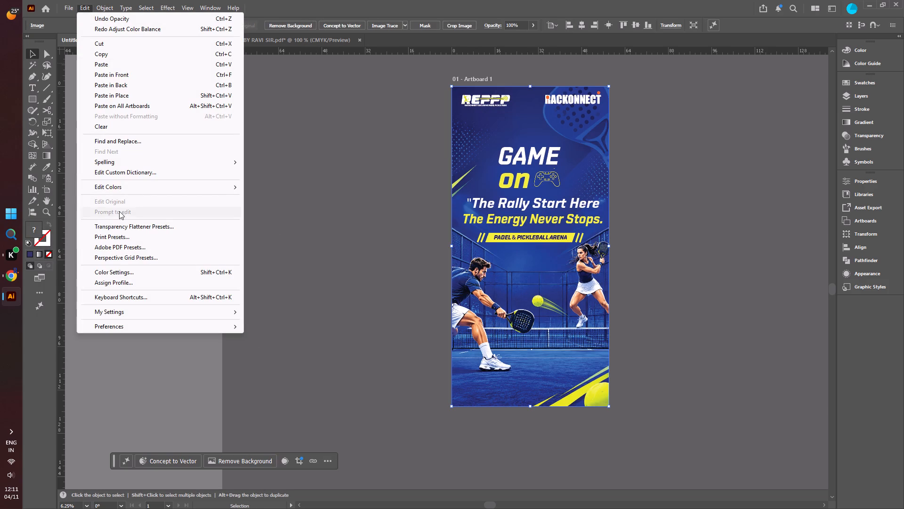
pyautogui.click(121, 188)
pyautogui.click(277, 225)
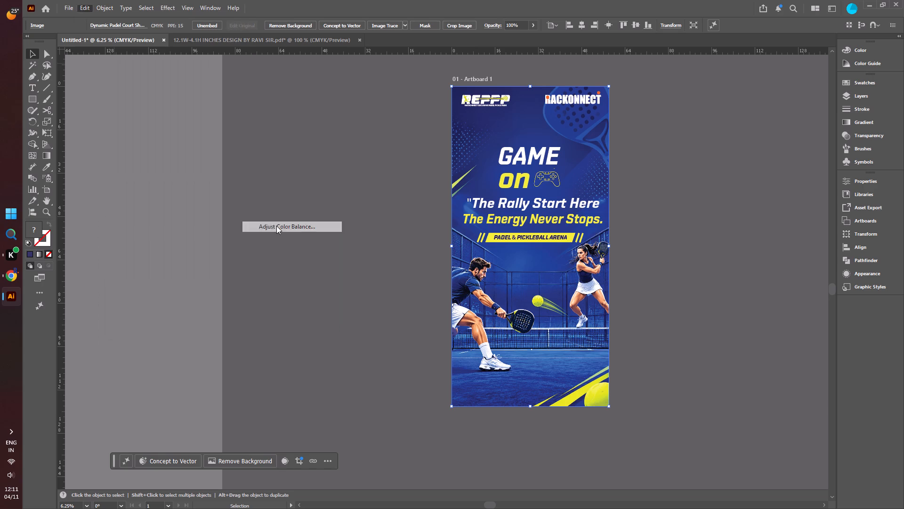
pyautogui.click(192, 290)
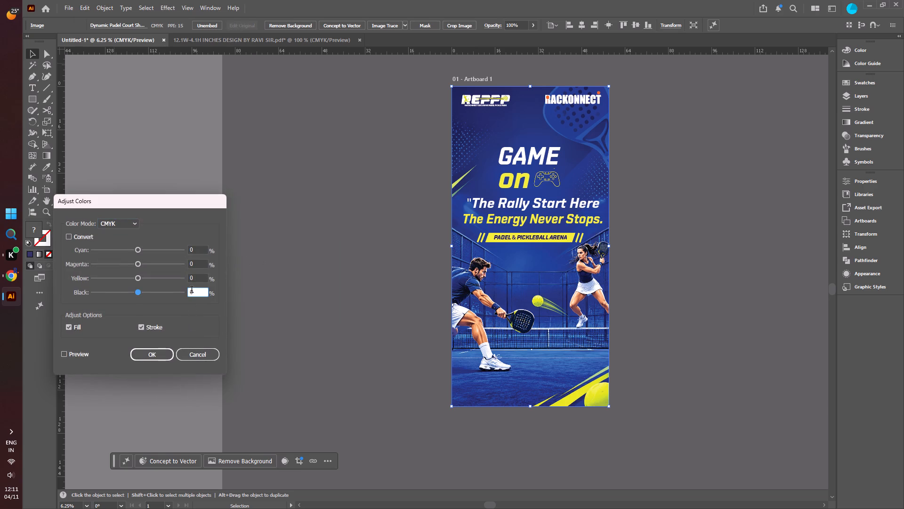
pyautogui.press('BackSpace')
pyautogui.write('20')
pyautogui.press('Return')
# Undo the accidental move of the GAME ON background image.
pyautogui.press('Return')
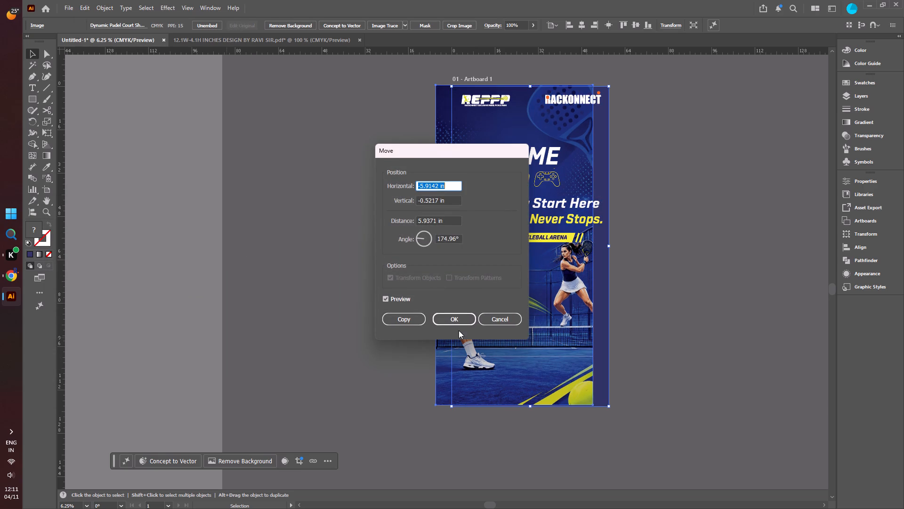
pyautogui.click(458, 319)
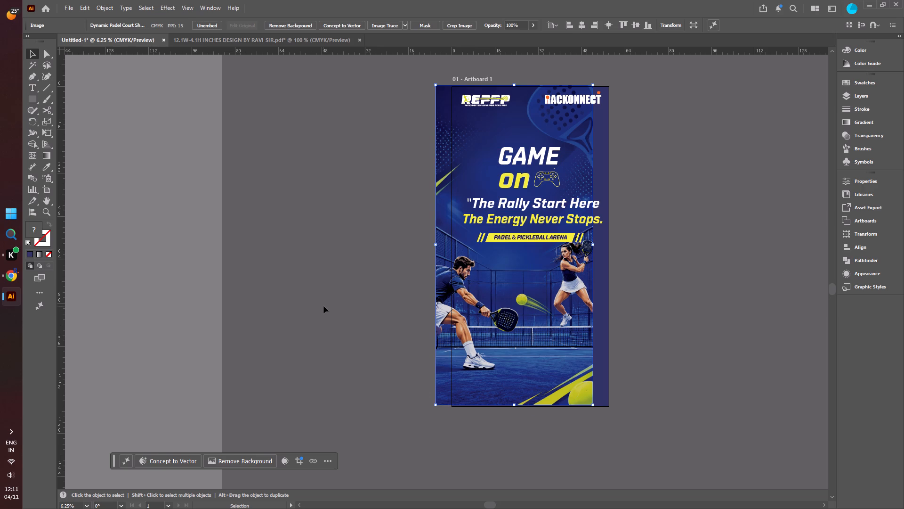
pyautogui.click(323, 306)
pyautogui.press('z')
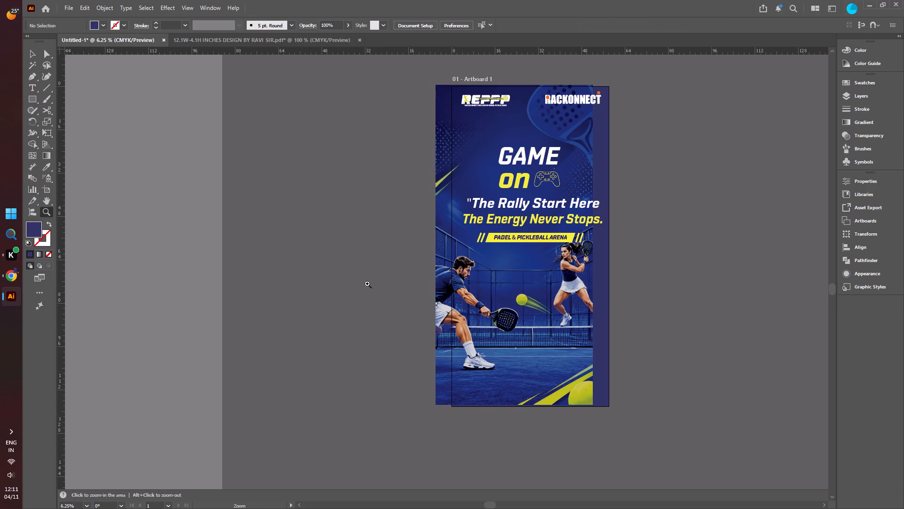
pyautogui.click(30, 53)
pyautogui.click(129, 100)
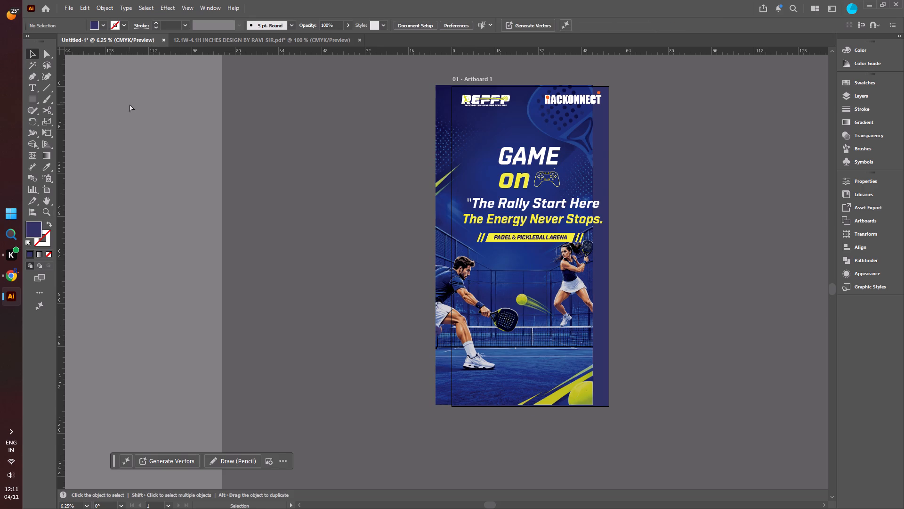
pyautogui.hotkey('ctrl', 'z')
# Delete the solid dark blue rectangle behind the GAME ON background image and move the image back over the artboard.
pyautogui.moveTo(582, 114); pyautogui.dragTo(578, 115)
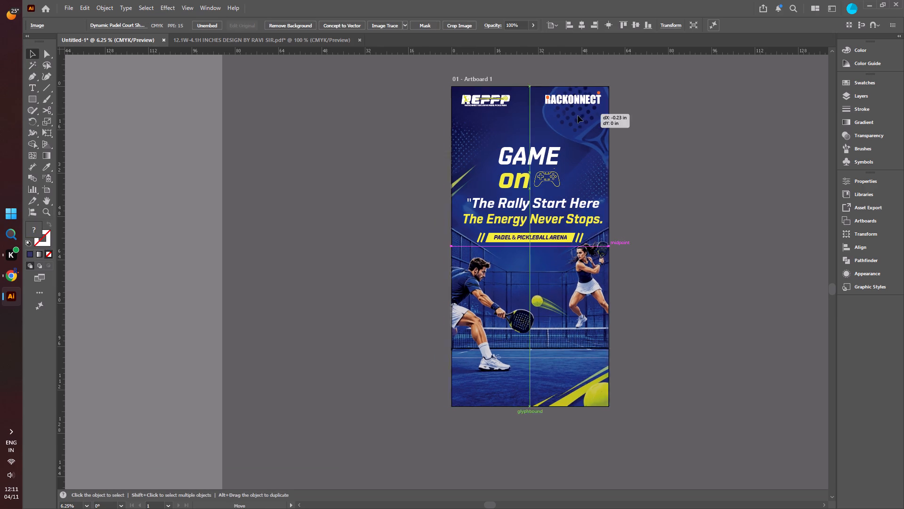
pyautogui.moveTo(578, 115); pyautogui.dragTo(576, 116)
pyautogui.click(606, 131)
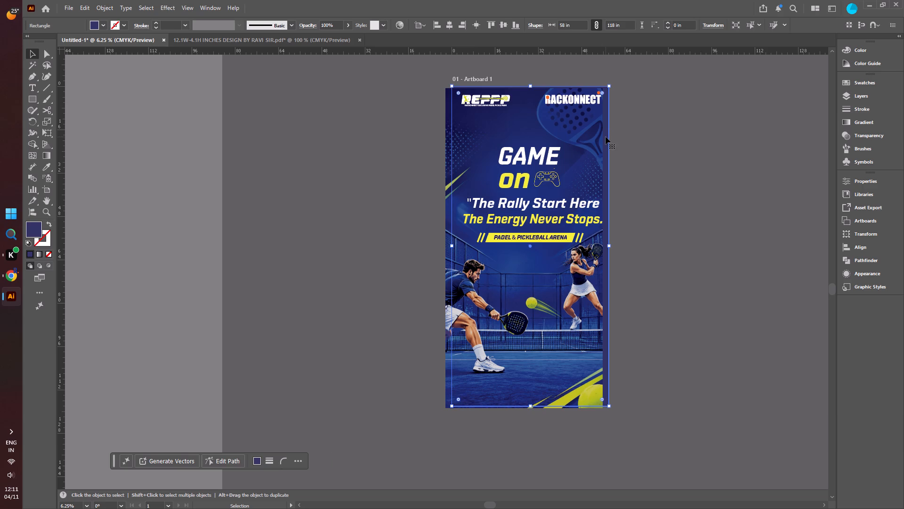
pyautogui.press('Delete')
pyautogui.moveTo(451, 131); pyautogui.dragTo(457, 130)
pyautogui.click(380, 143)
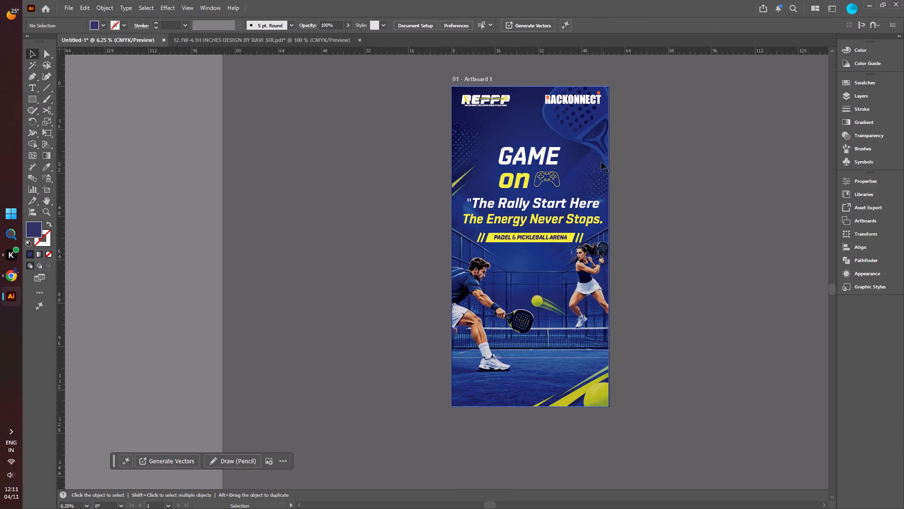
# Stretch the GAME ON background image's right edge to the artboard's right edge, making the image about 58.2 in wide.
pyautogui.keyDown('alt'); pyautogui.scroll(6, 594, 168); pyautogui.keyUp('alt')
pyautogui.keyDown('alt'); pyautogui.scroll(-4, 589, 210); pyautogui.keyUp('alt')
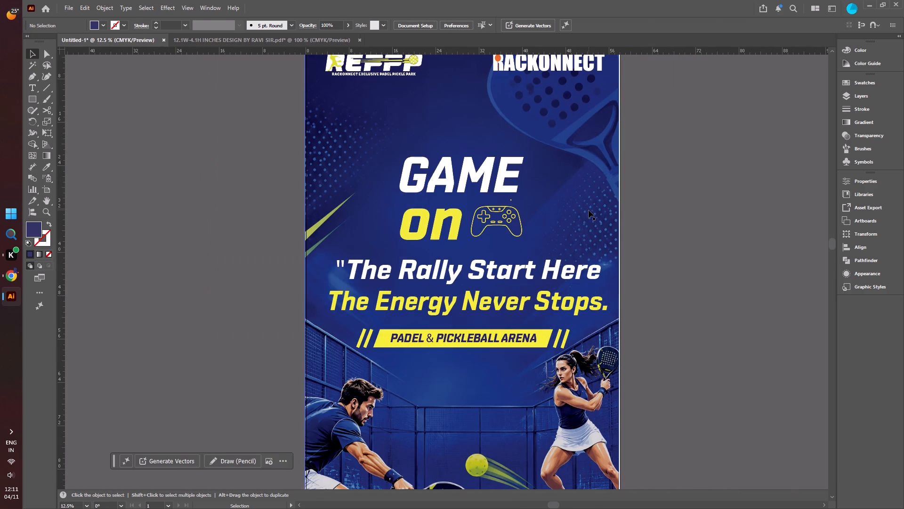
pyautogui.click(589, 210)
pyautogui.keyDown('alt'); pyautogui.scroll(6, 613, 358); pyautogui.keyUp('alt')
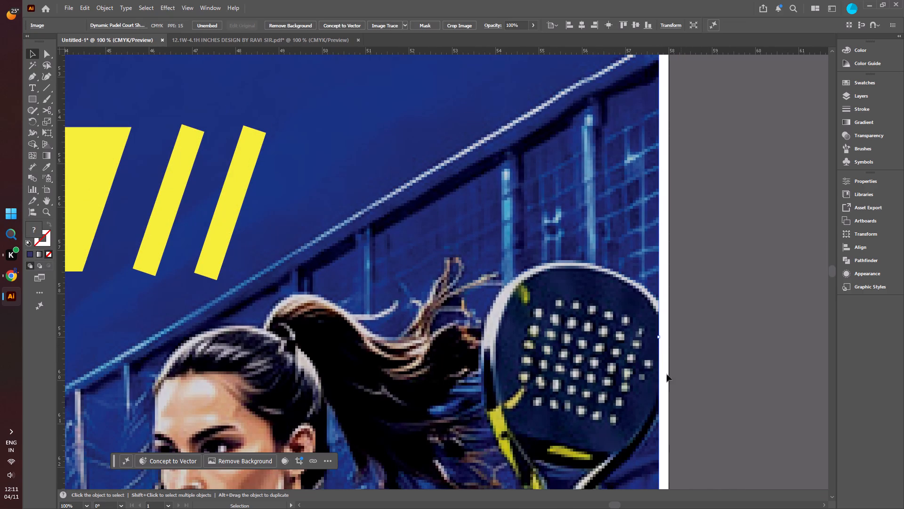
pyautogui.moveTo(659, 339); pyautogui.dragTo(668, 336)
pyautogui.keyDown('alt'); pyautogui.scroll(-5, 663, 273); pyautogui.keyUp('alt')
pyautogui.keyDown('alt'); pyautogui.scroll(1, 662, 273); pyautogui.keyUp('alt')
pyautogui.keyDown('alt'); pyautogui.scroll(-6, 662, 273); pyautogui.keyUp('alt')
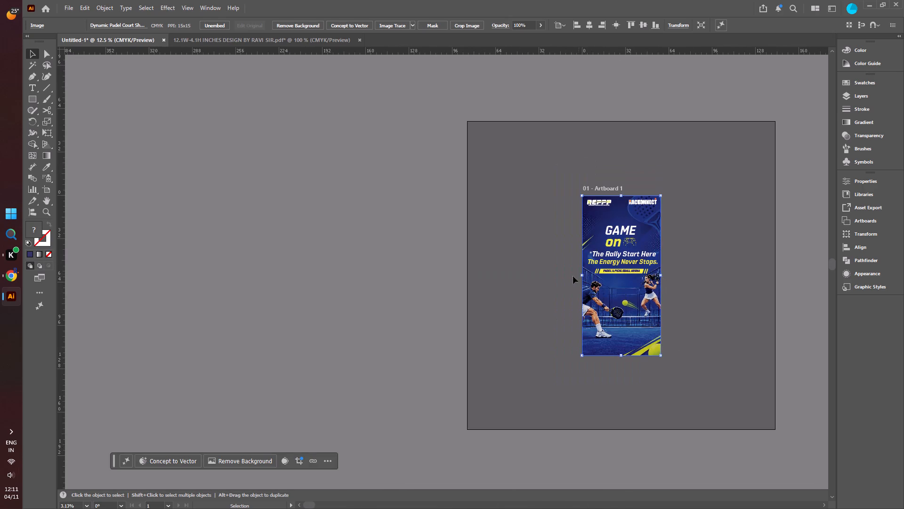
pyautogui.click(525, 271)
pyautogui.keyDown('alt'); pyautogui.scroll(2, 710, 315); pyautogui.keyUp('alt')
pyautogui.click(679, 217)
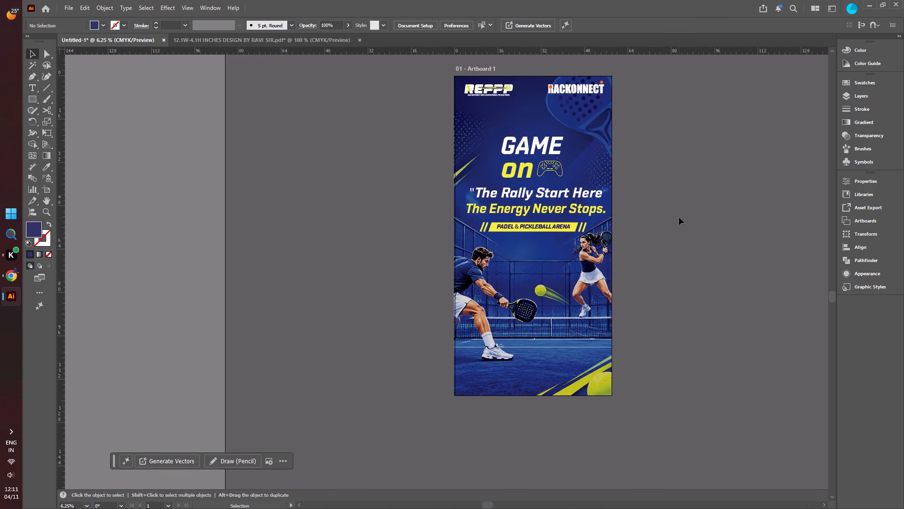
pyautogui.scroll(1, 678, 217)
# Check the size and position of the GAME ON background image in its properties.
pyautogui.click(586, 165)
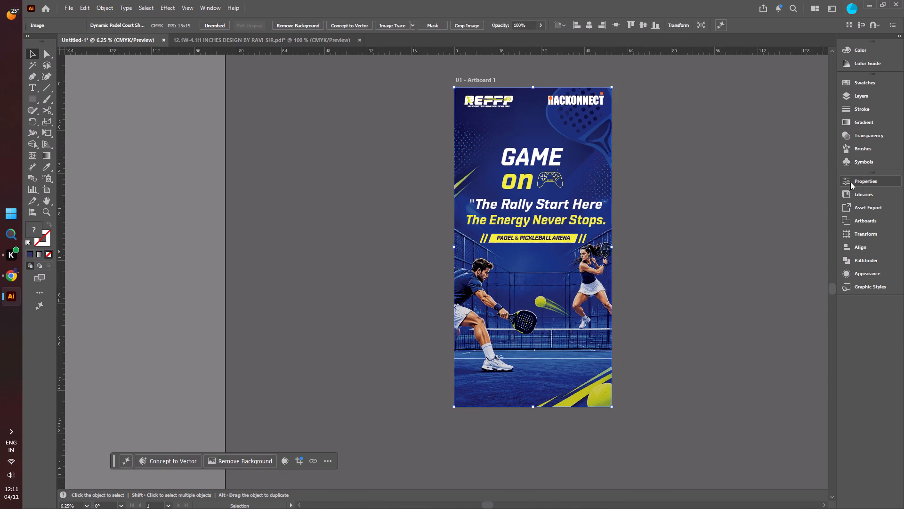
pyautogui.click(846, 186)
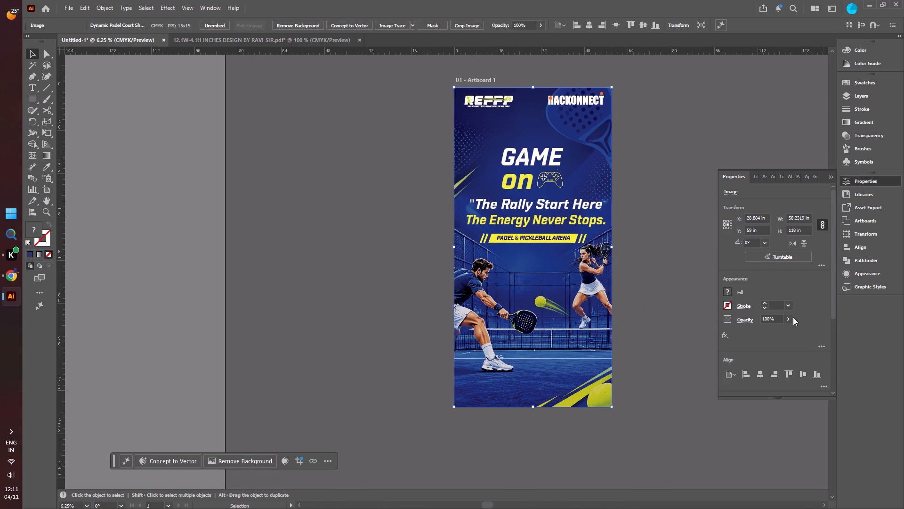
pyautogui.click(691, 127)
# In the 12.1W-4.1H INCHES DESIGN document, undo the last colour adjustment of the GAME MODE background image.
pyautogui.click(280, 33)
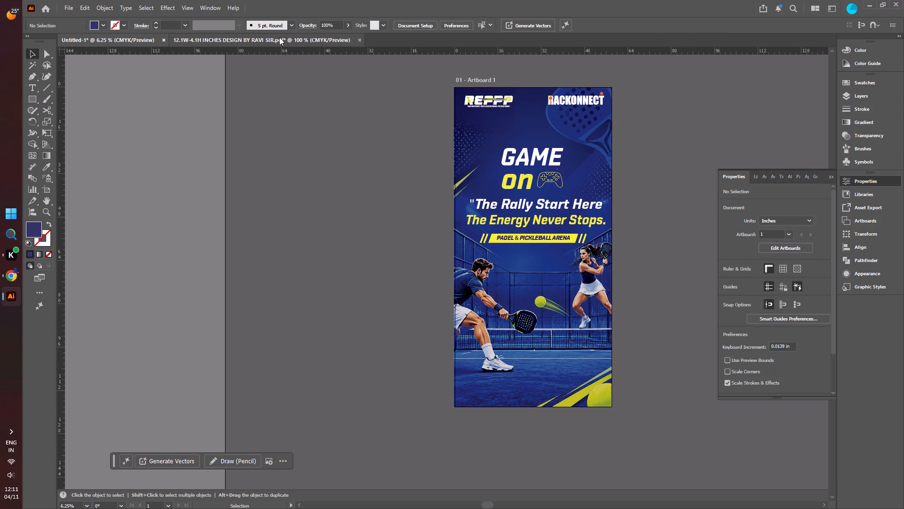
pyautogui.click(279, 38)
pyautogui.click(394, 129)
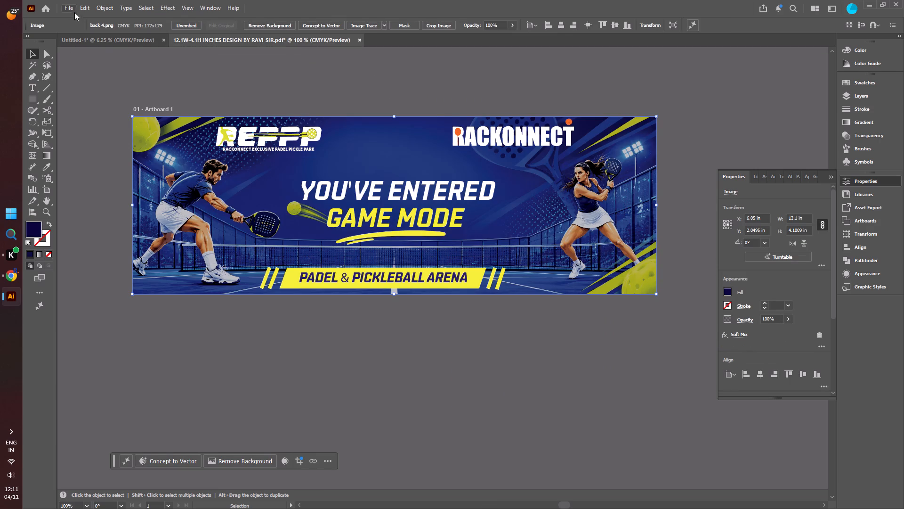
pyautogui.click(82, 7)
pyautogui.click(299, 92)
pyautogui.click(333, 78)
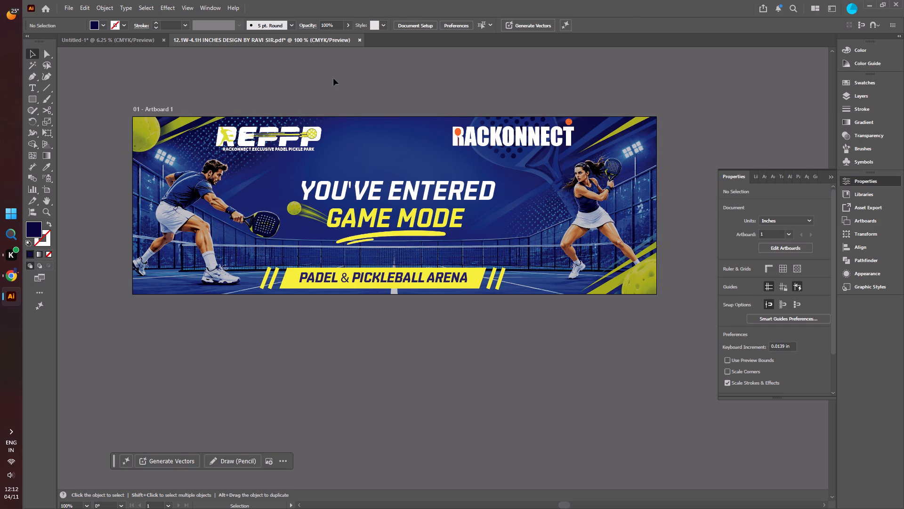
pyautogui.press('z')
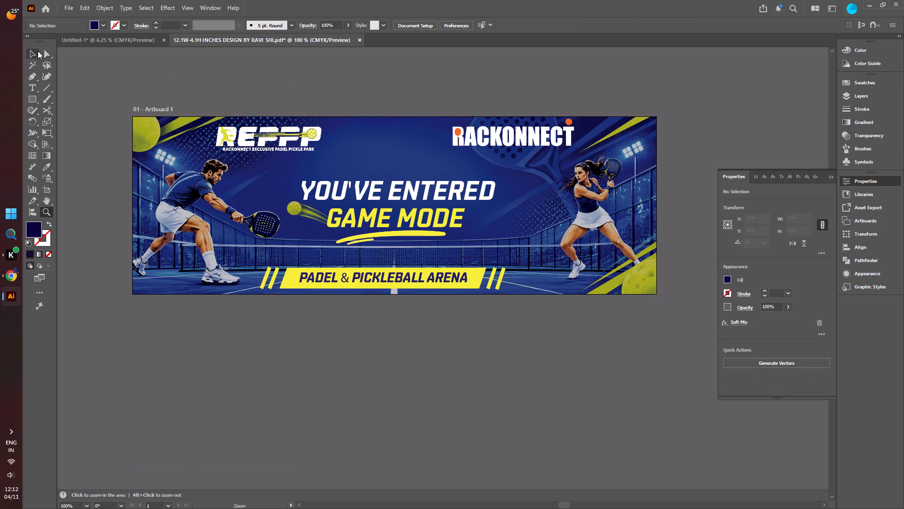
pyautogui.click(34, 53)
pyautogui.click(103, 65)
pyautogui.hotkey('ctrl', 'z')
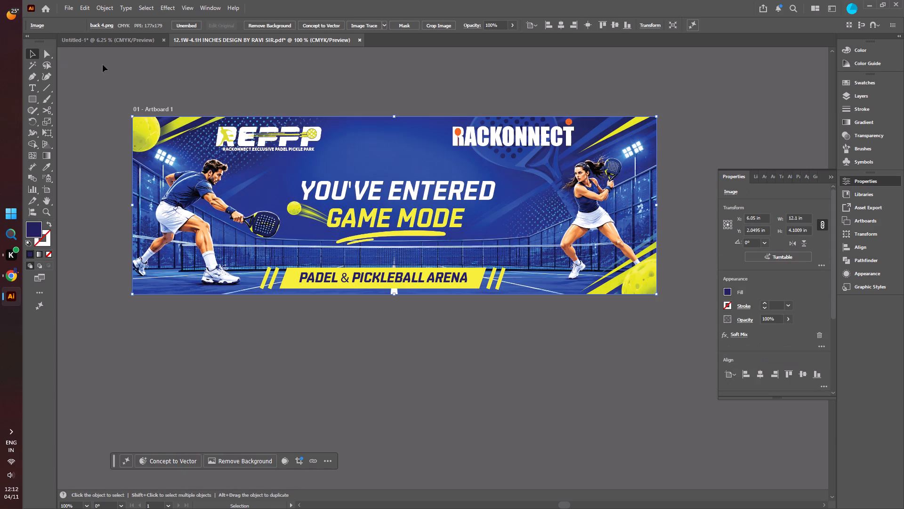
# Adjust the GAME MODE background image's colour balance to Black 20%.
pyautogui.click(81, 7)
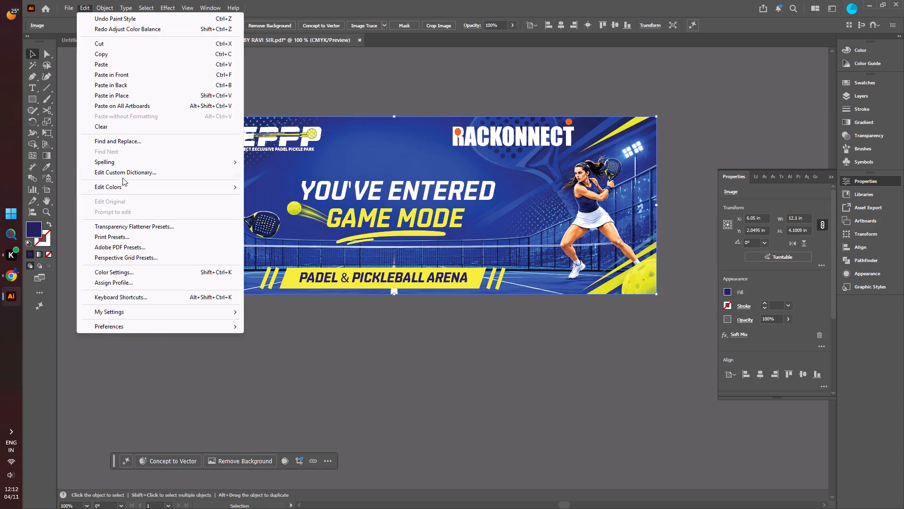
pyautogui.click(120, 188)
pyautogui.click(271, 226)
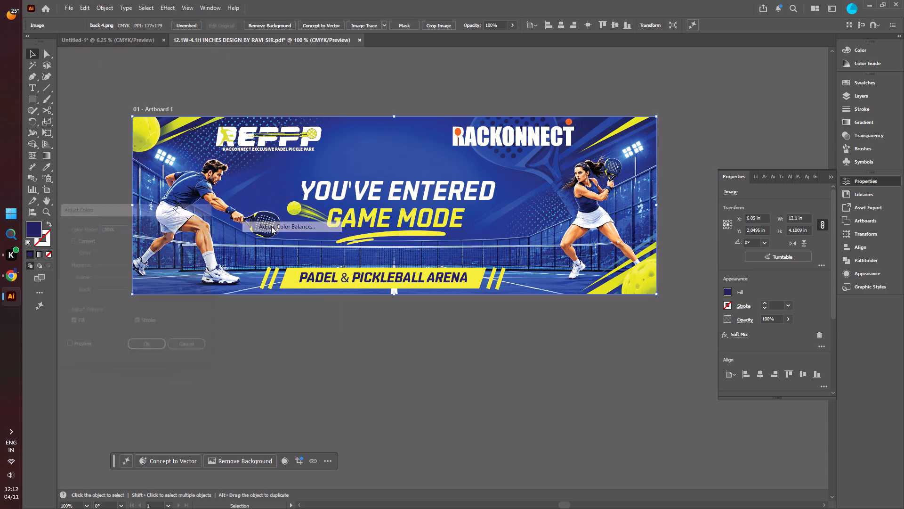
pyautogui.click(194, 290)
pyautogui.doubleClick(194, 290)
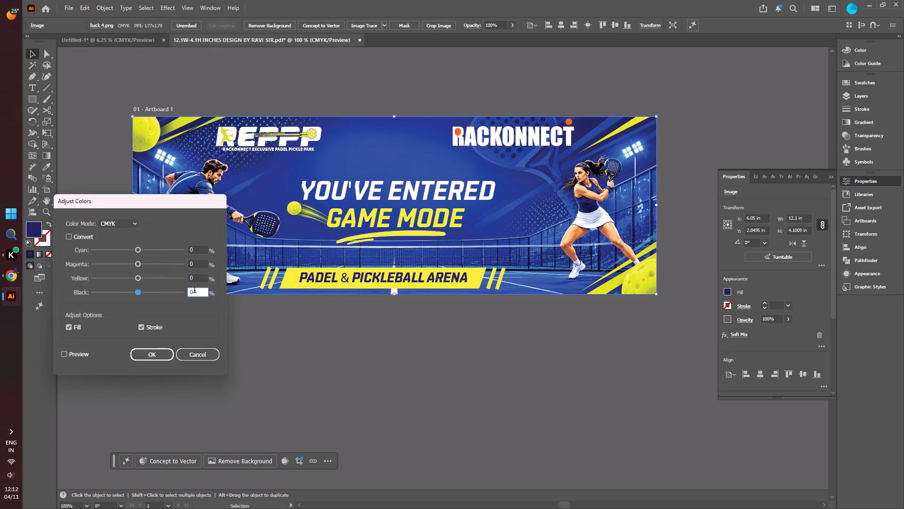
pyautogui.write('20')
pyautogui.press('Return')
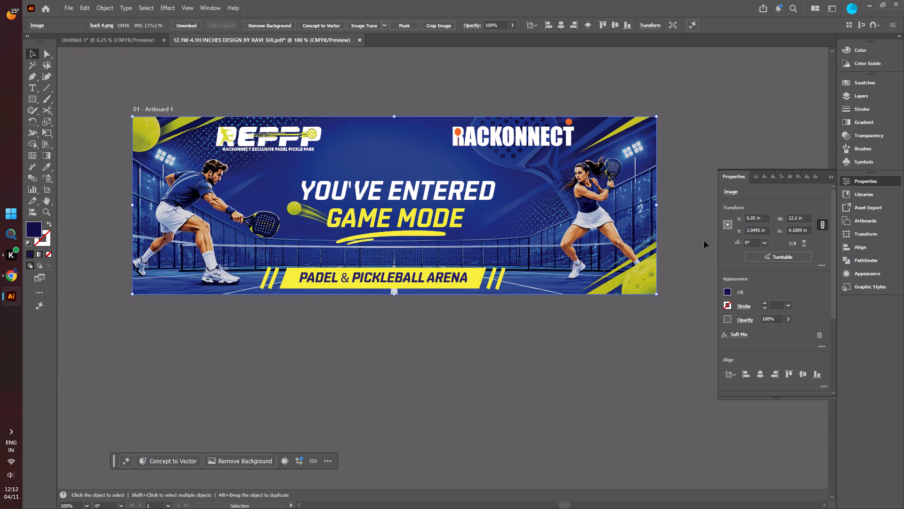
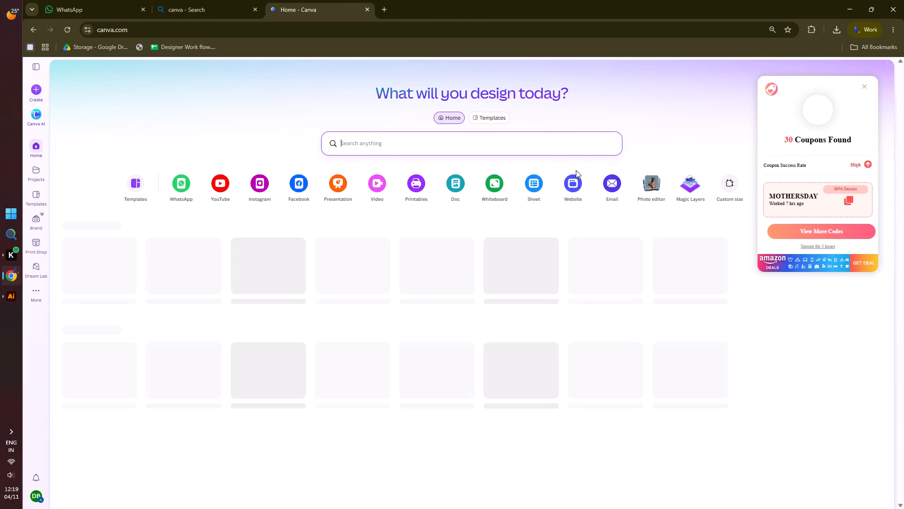
# In Canva, expand the list of recent designs and open the REPPP VASANT KUNJ photo collage design.
pyautogui.click(868, 83)
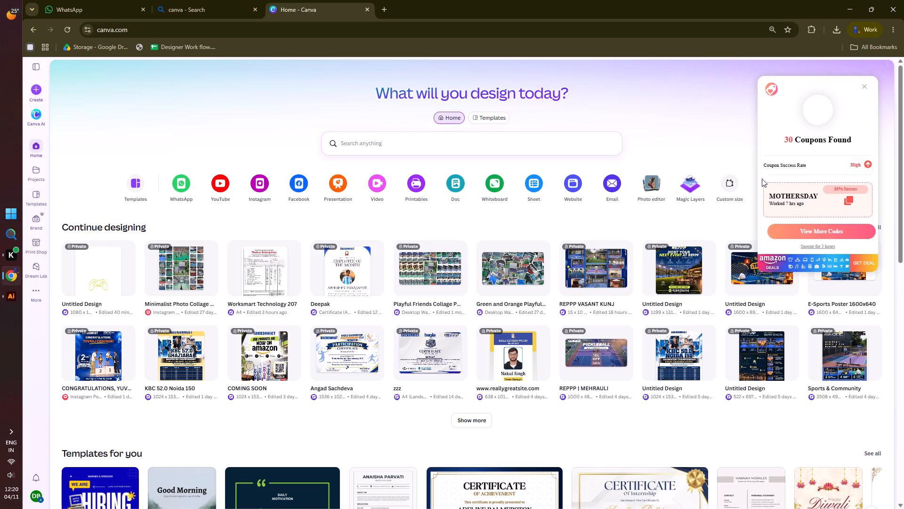
pyautogui.click(481, 420)
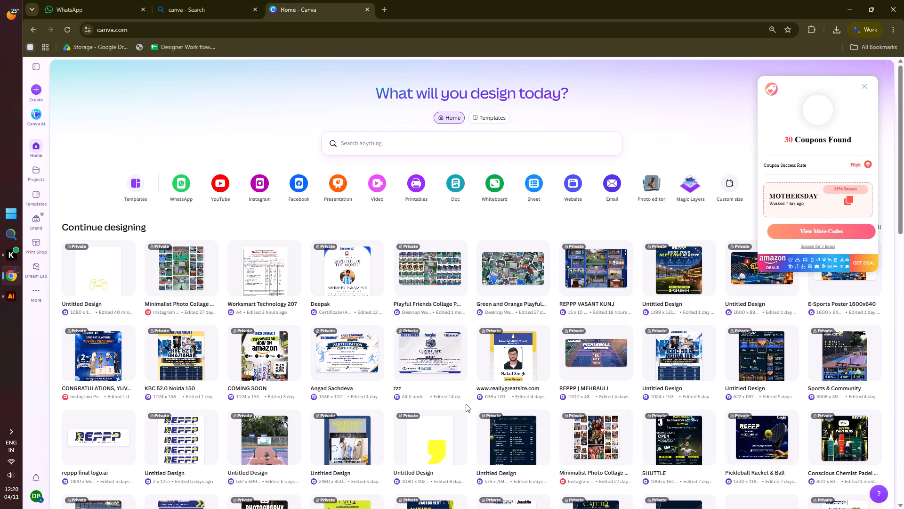
pyautogui.scroll(-2, 466, 404)
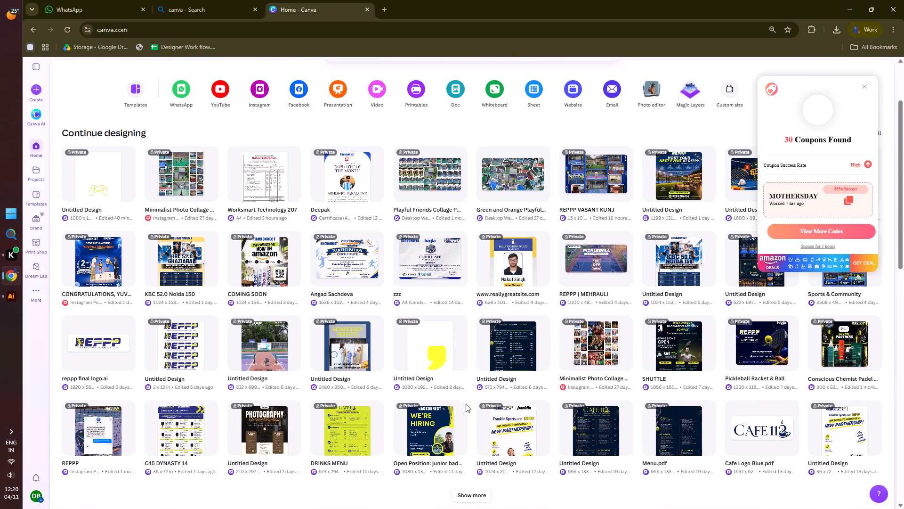
pyautogui.scroll(2, 466, 404)
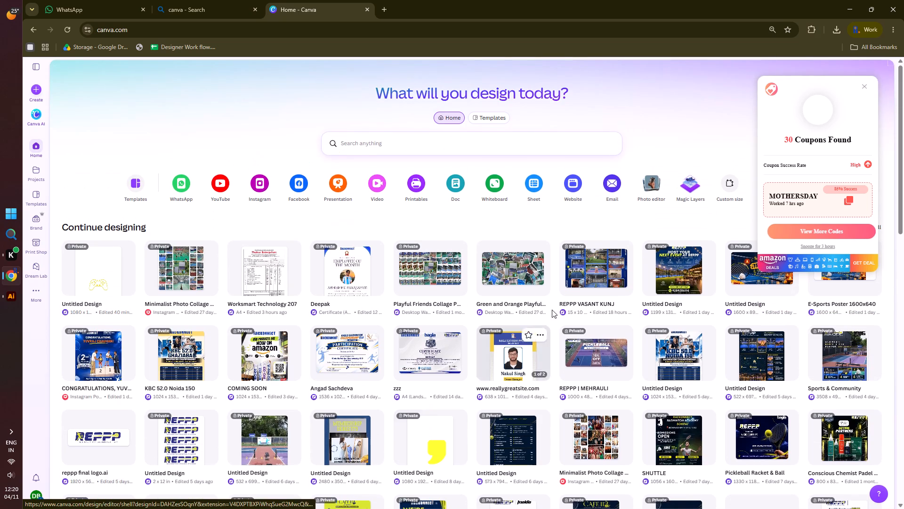
pyautogui.click(595, 271)
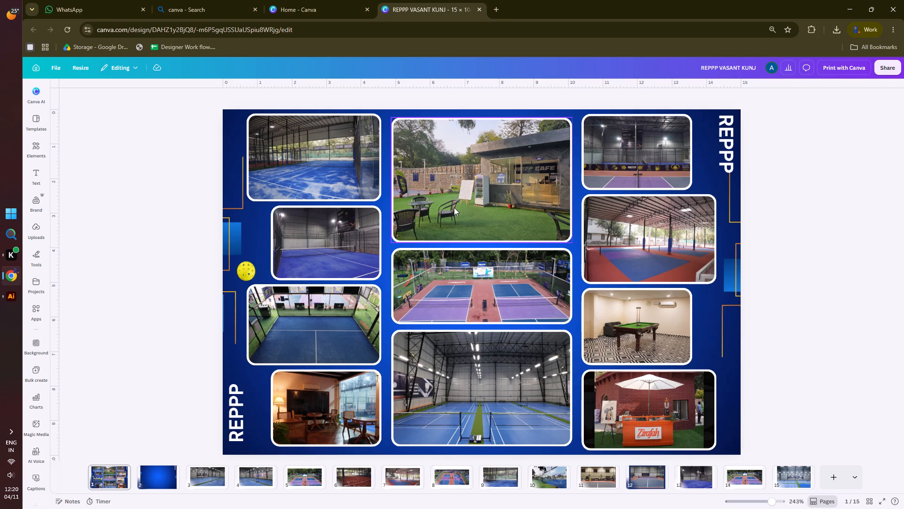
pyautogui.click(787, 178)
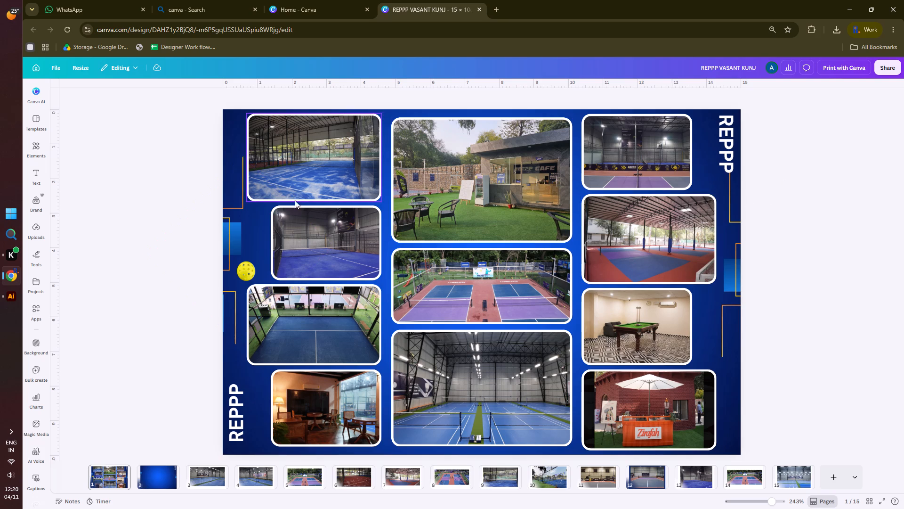
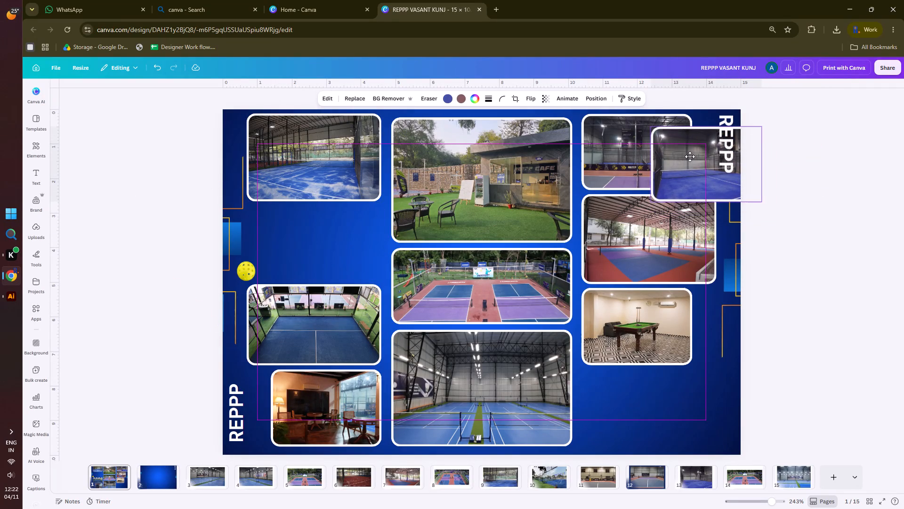
# Reposition the indoor blue-court photo at the collage's upper-right corner, overlapping the adjacent court photo and the vertical REPPP text.
pyautogui.moveTo(690, 156); pyautogui.dragTo(691, 153)
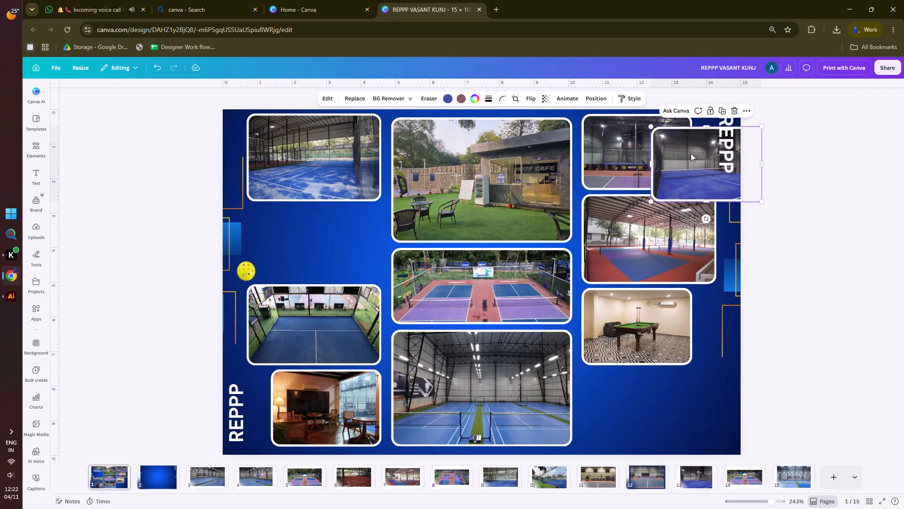
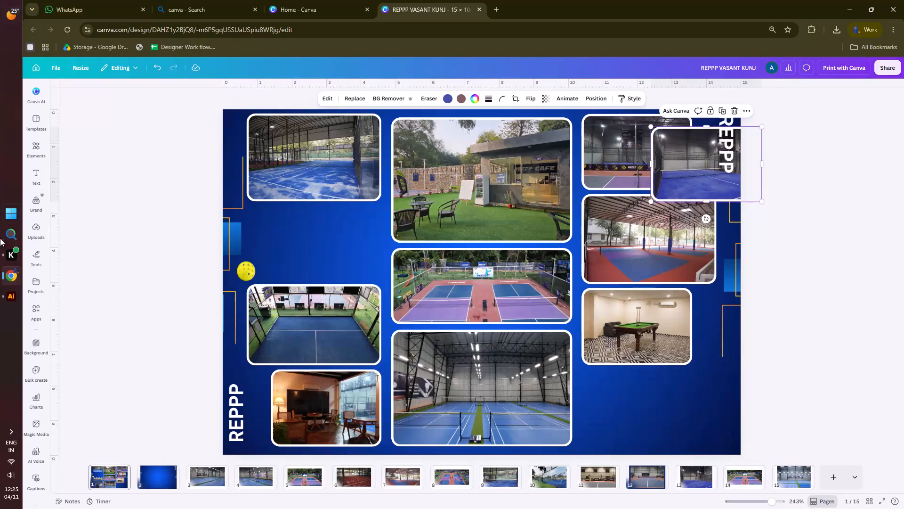
# In the vertical GAME on banner in Illustrator, correct "Start" to "Starts" in the Rally tagline and shift the line slightly left.
pyautogui.click(6, 298)
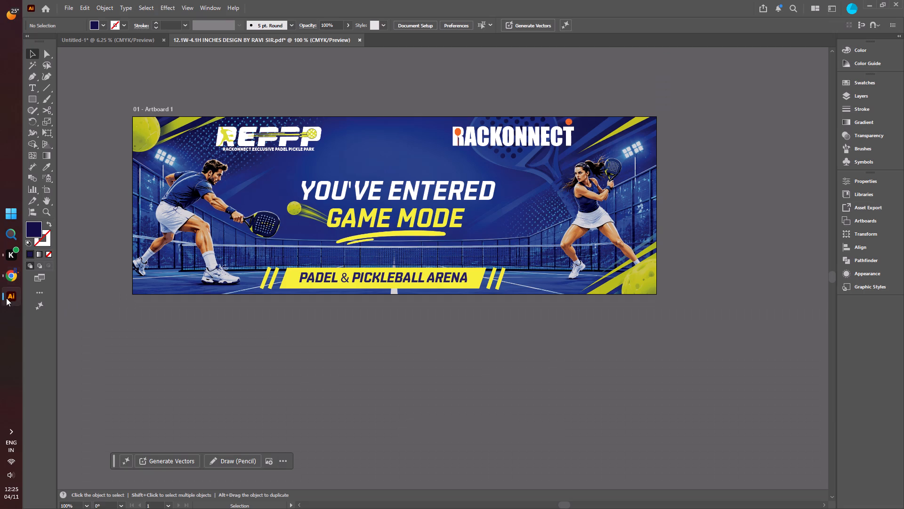
pyautogui.click(117, 42)
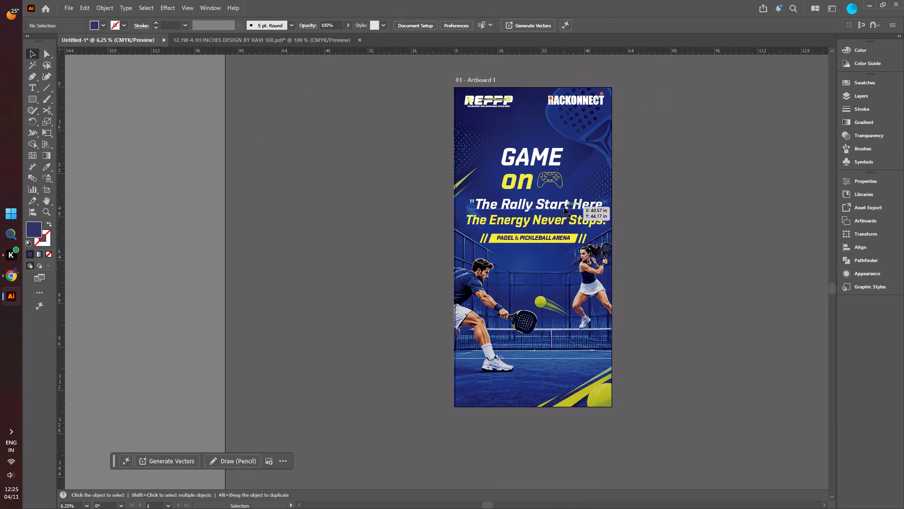
pyautogui.click(564, 207)
pyautogui.doubleClick(569, 206)
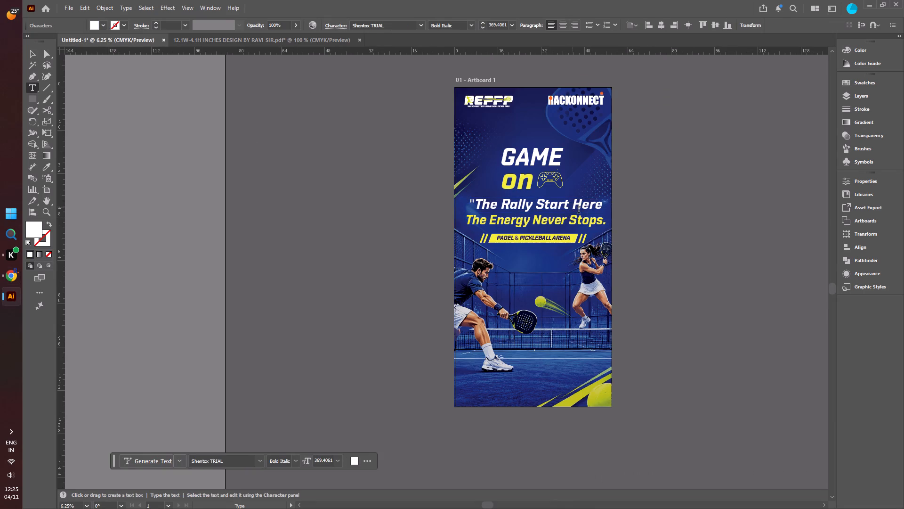
pyautogui.press('s')
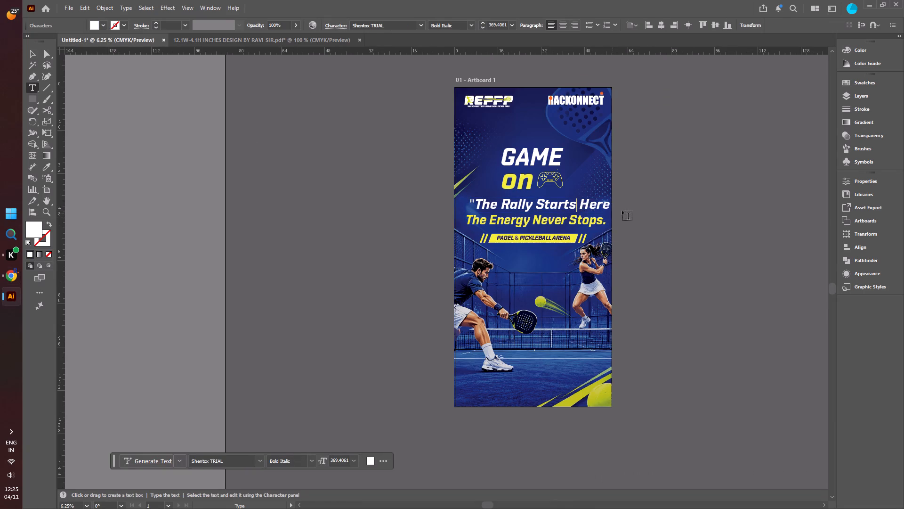
pyautogui.click(32, 50)
pyautogui.click(105, 130)
pyautogui.moveTo(544, 206); pyautogui.dragTo(540, 207)
pyautogui.click(269, 231)
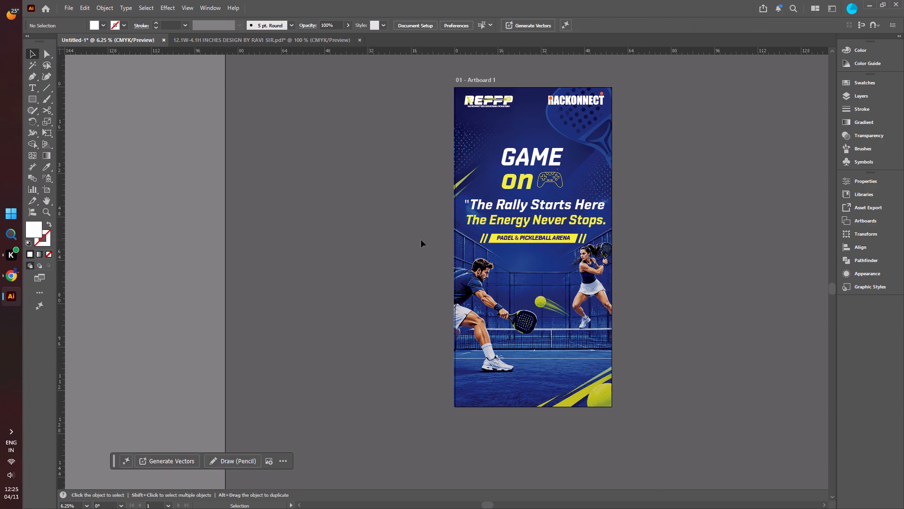
# Delete the game controller icon beside the word "on" in the banner headline.
pyautogui.keyDown('ctrl'); pyautogui.scroll(2, 584, 197); pyautogui.keyUp('ctrl')
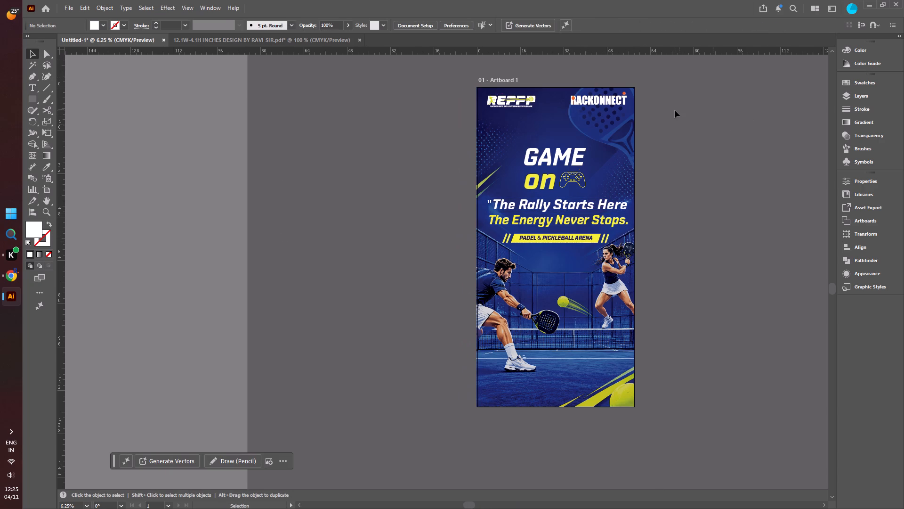
pyautogui.click(579, 187)
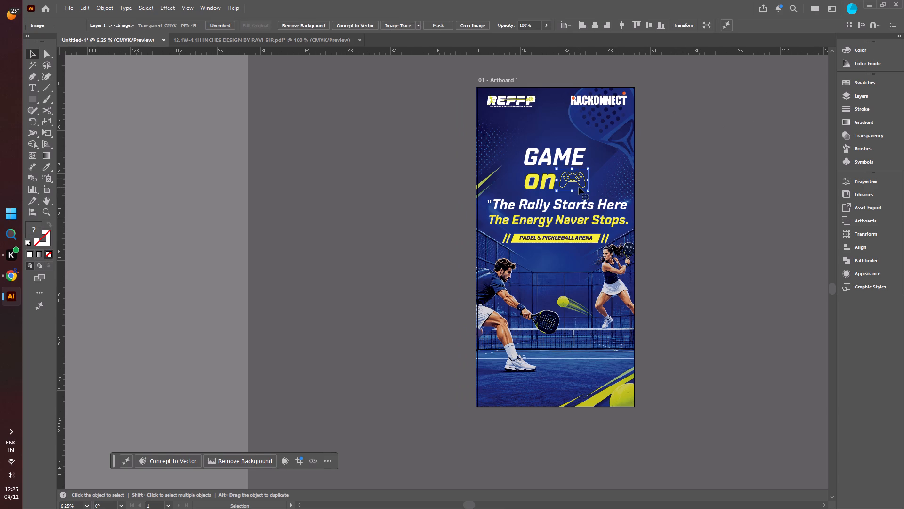
pyautogui.press('Delete')
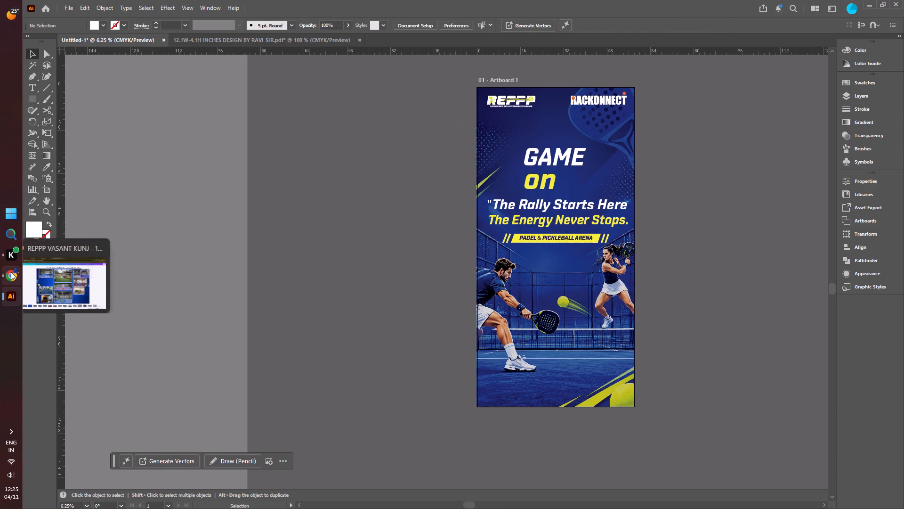
# Switch to Chrome, open the untitled 1080 × 1920 Canva design, and delete its yellow game controller graphic.
pyautogui.click(11, 272)
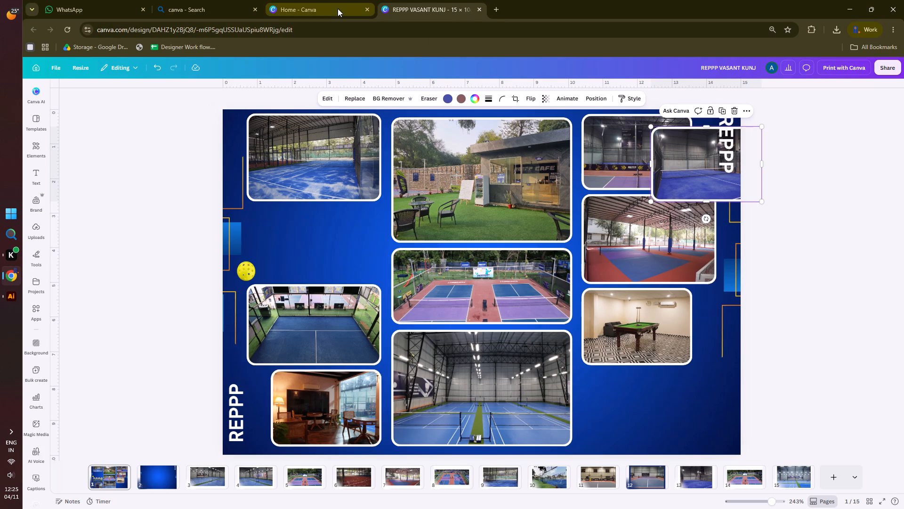
pyautogui.click(338, 8)
pyautogui.click(108, 283)
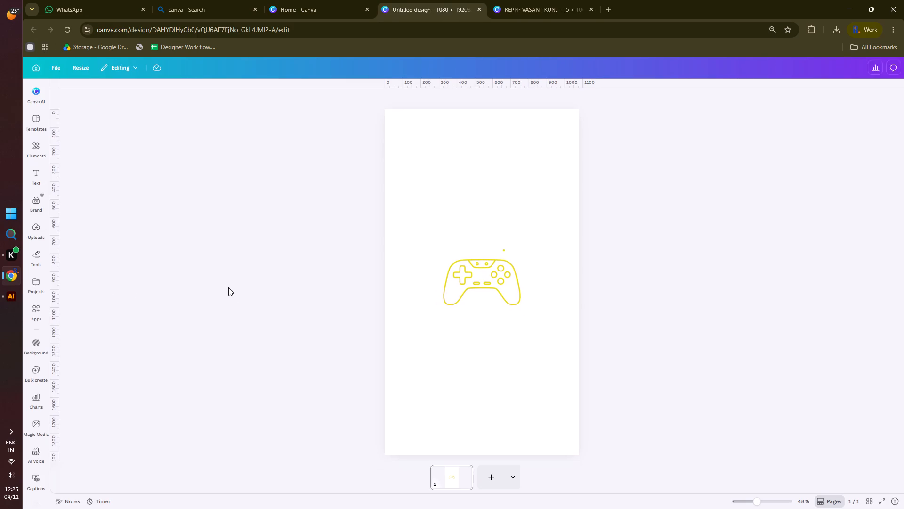
pyautogui.click(504, 291)
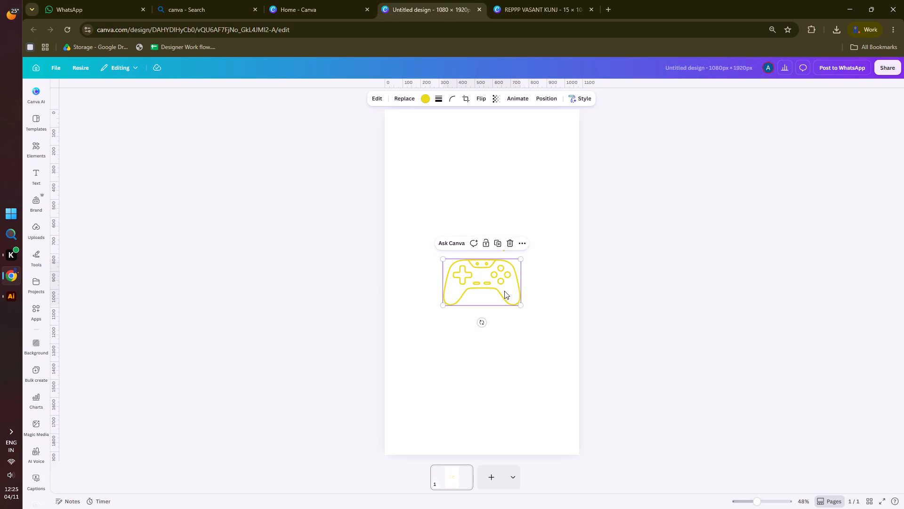
pyautogui.press('Delete')
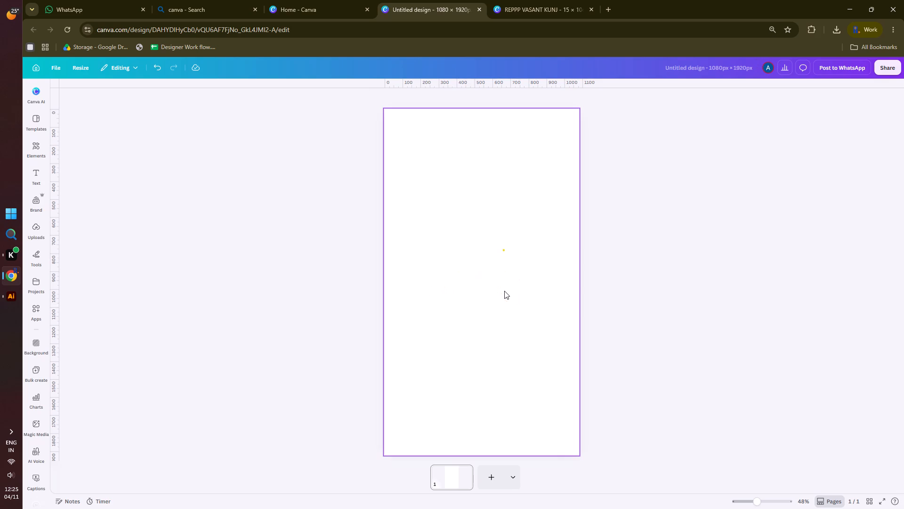
# Search the Canva elements for "trophy" and add the solid black trophy graphic with a star to the page.
pyautogui.click(26, 146)
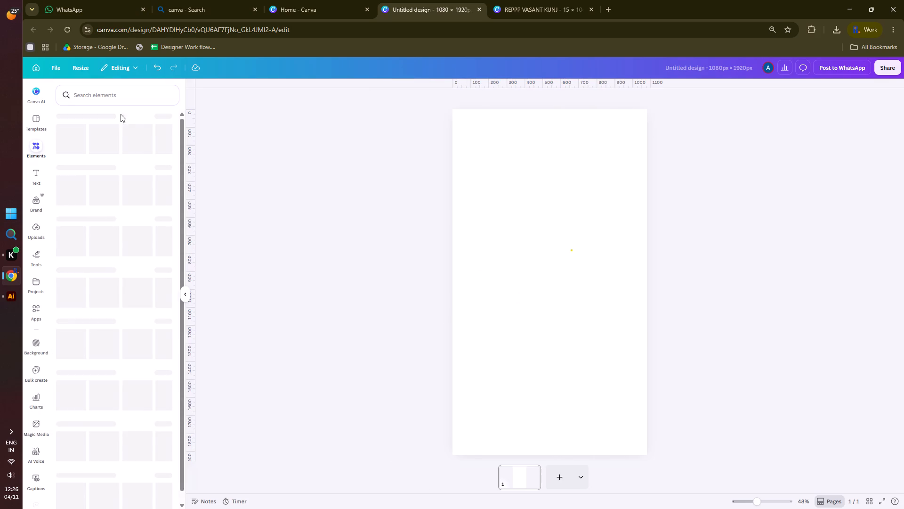
pyautogui.click(128, 97)
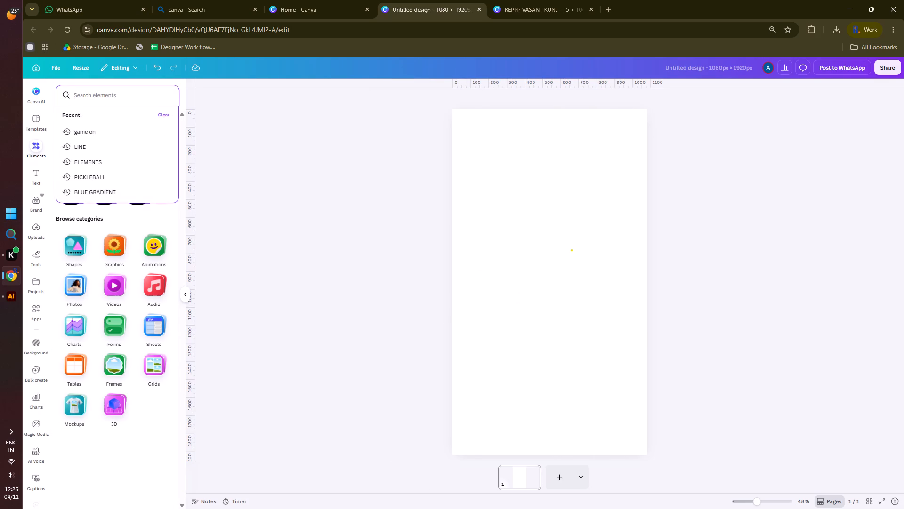
pyautogui.write('tr')
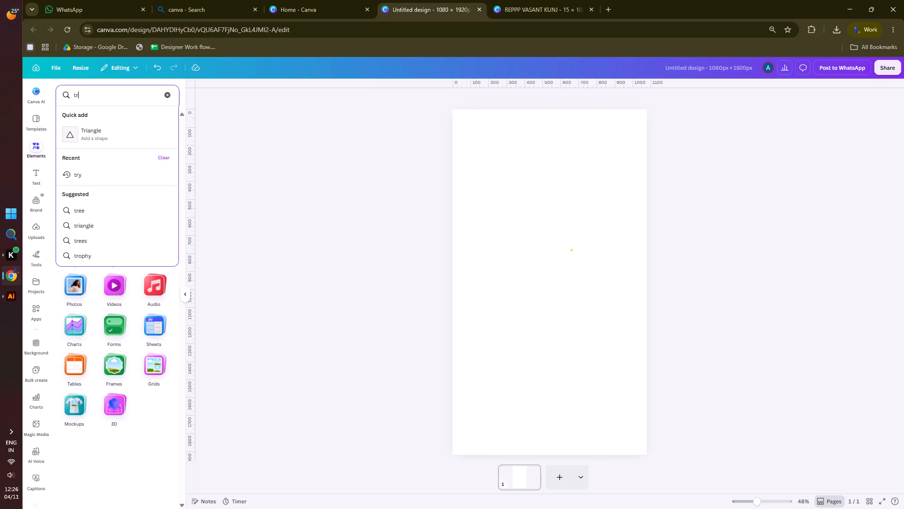
pyautogui.press('o')
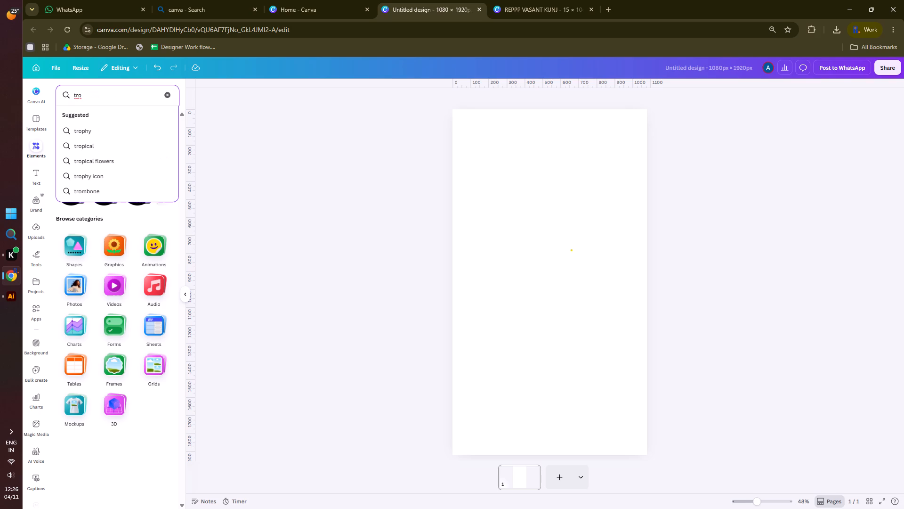
pyautogui.write('phy')
pyautogui.press('Return')
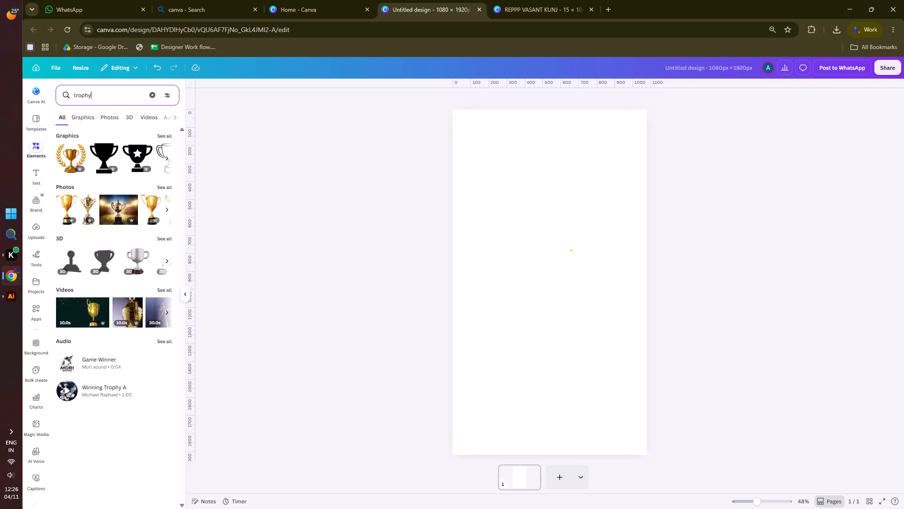
pyautogui.click(166, 132)
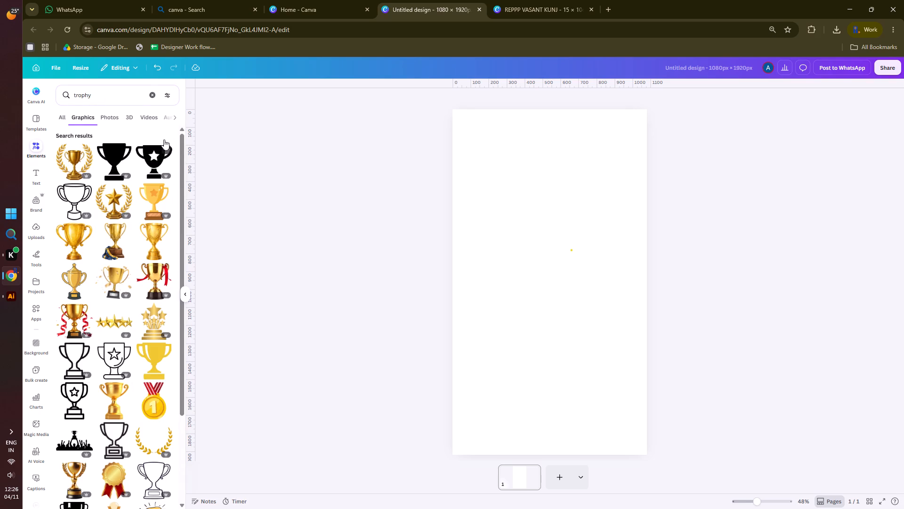
pyautogui.click(156, 152)
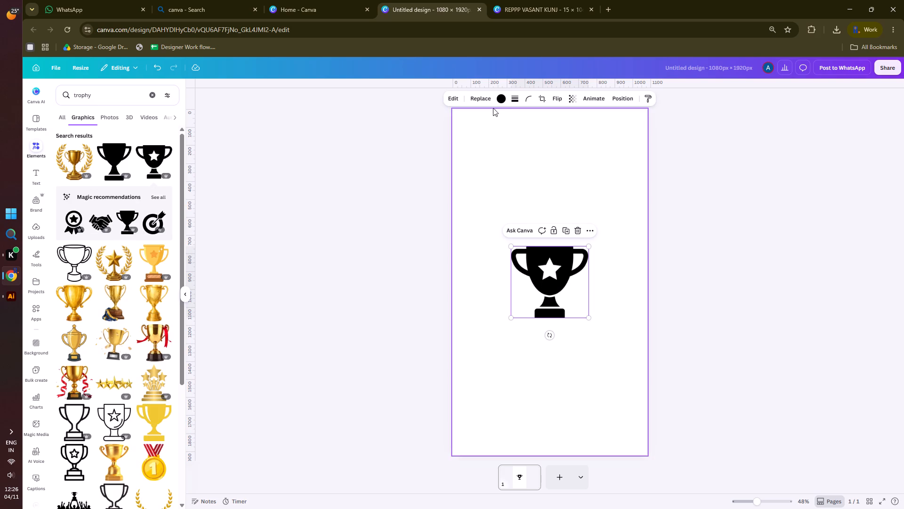
# Recolour the trophy graphic with the yellow already listed among the graphic colours.
pyautogui.click(491, 94)
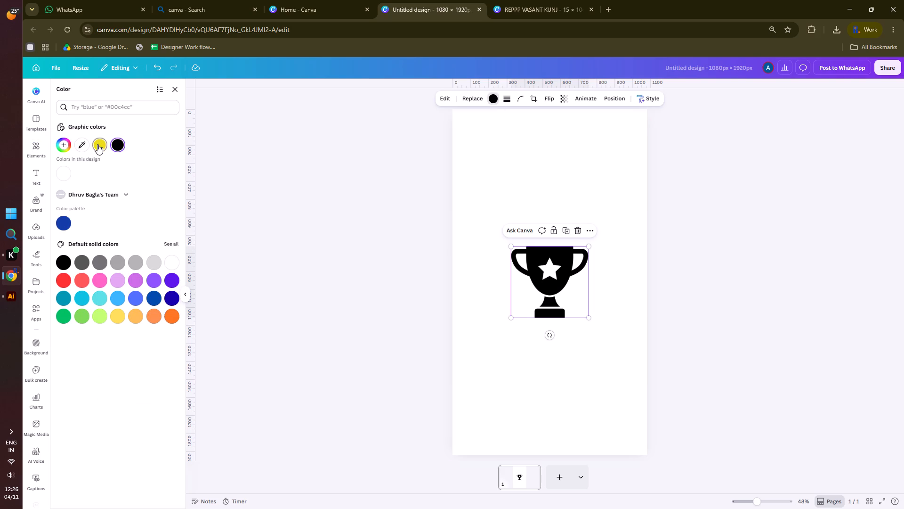
pyautogui.click(97, 144)
pyautogui.doubleClick(363, 176)
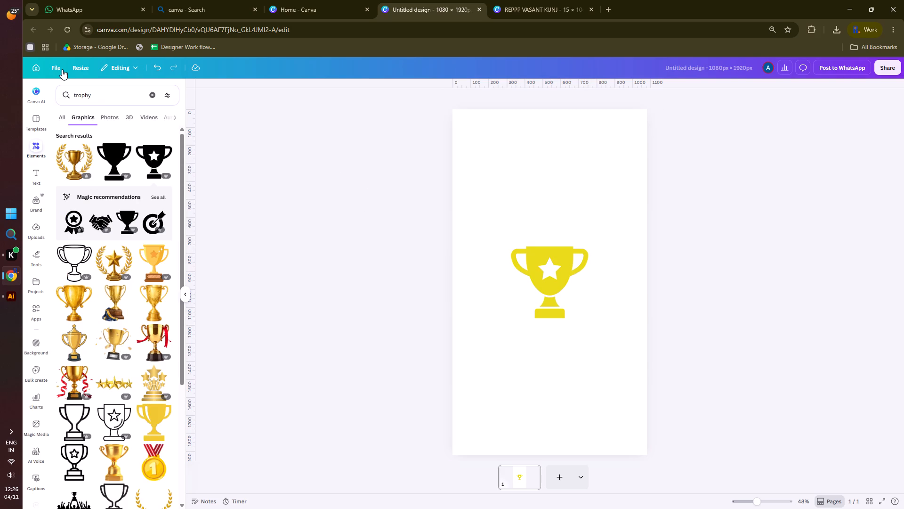
# Download the trophy design as a PNG with a transparent background, naming the file "trophy" on the Desktop.
pyautogui.click(62, 69)
pyautogui.click(90, 244)
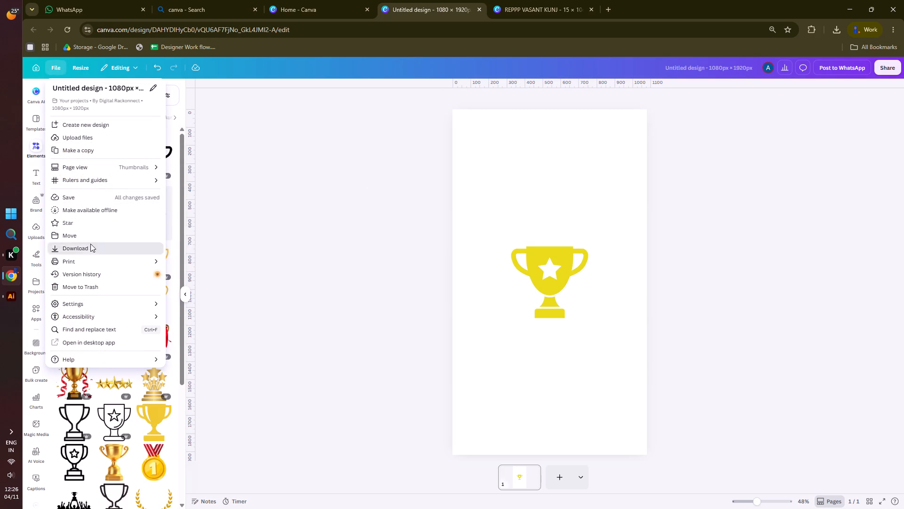
pyautogui.click(888, 198)
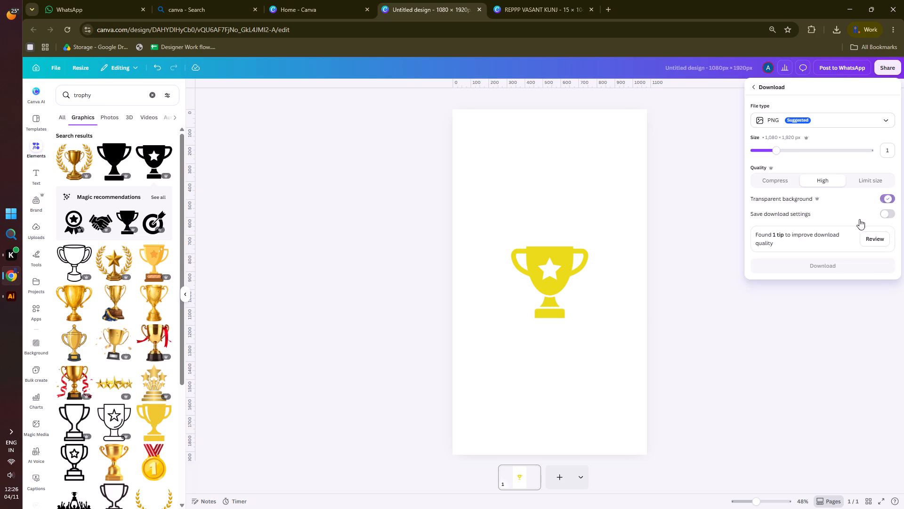
pyautogui.click(844, 263)
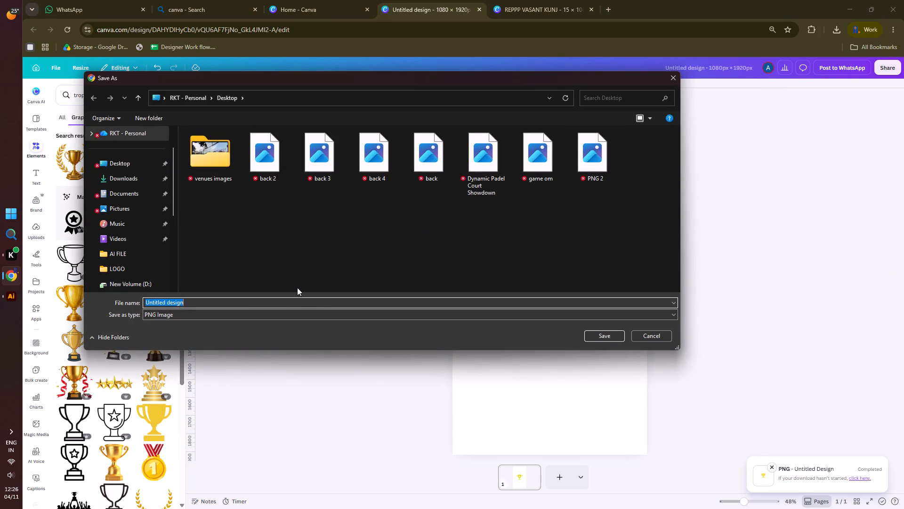
pyautogui.write('trophy')
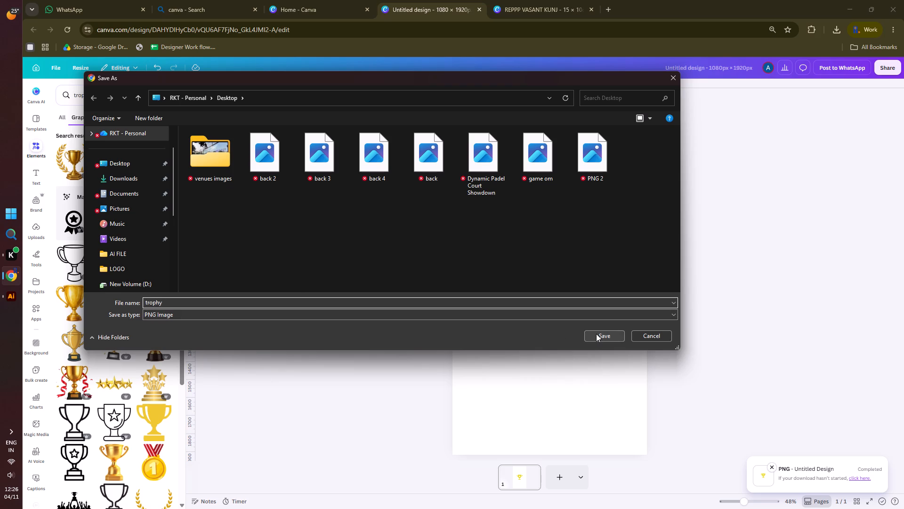
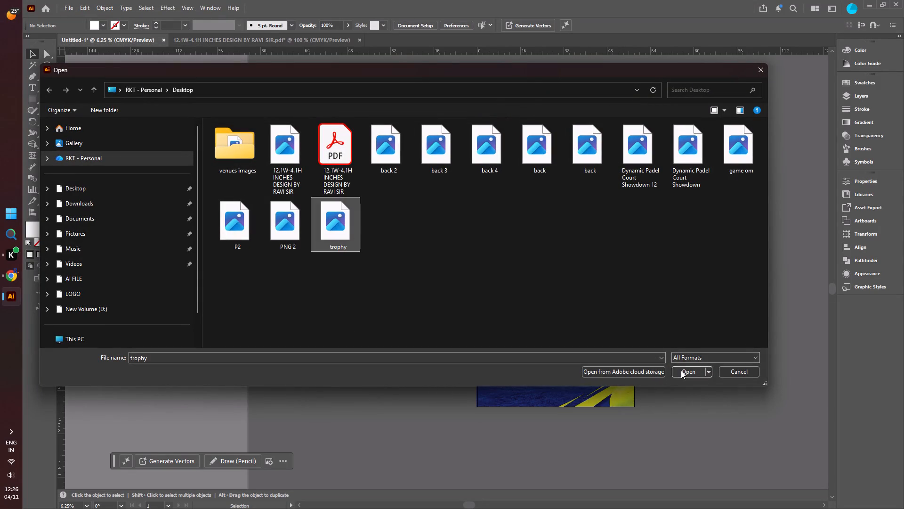
# Open the trophy image from the Desktop and paste a copy of it into the Untitled-1 poster document.
pyautogui.click(681, 371)
pyautogui.click(438, 230)
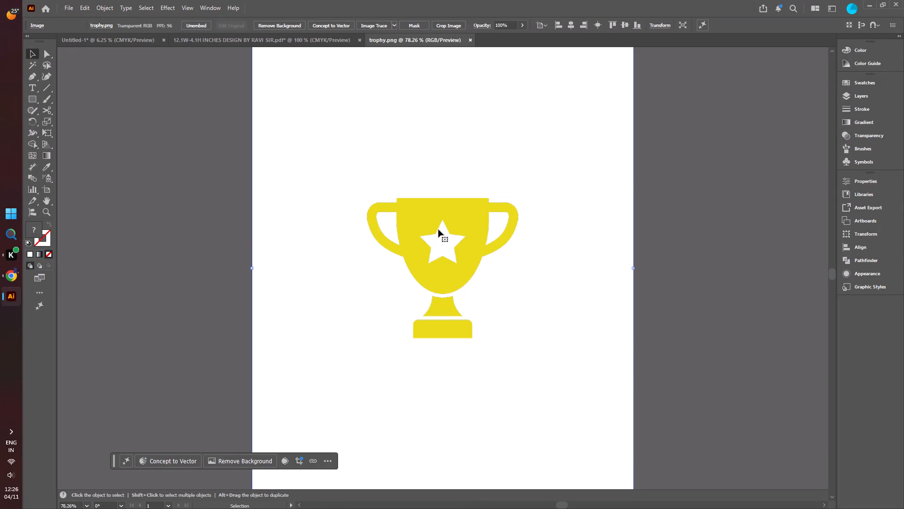
pyautogui.hotkey('ctrl', 'c')
pyautogui.click(113, 46)
pyautogui.hotkey('ctrl', 'v')
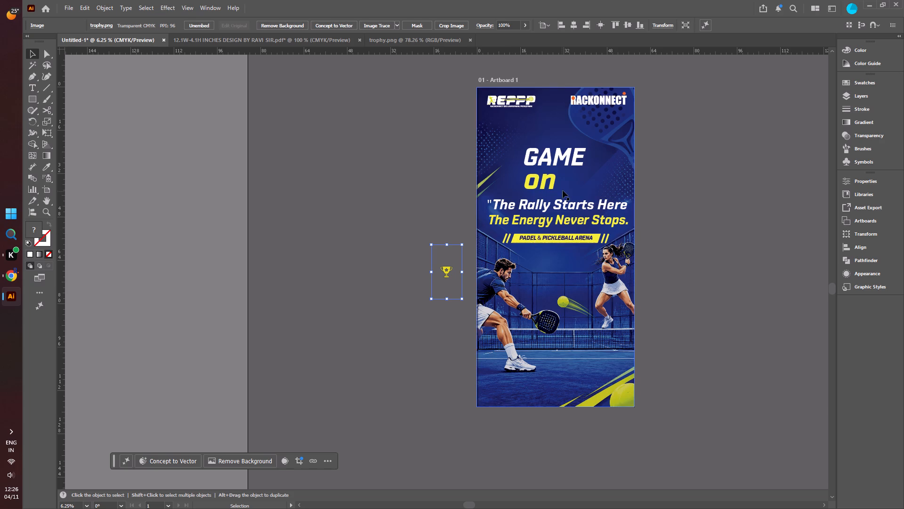
# Crop the pasted trophy image closely around the cup, to about 5.18 by 5.16 in.
pyautogui.click(454, 25)
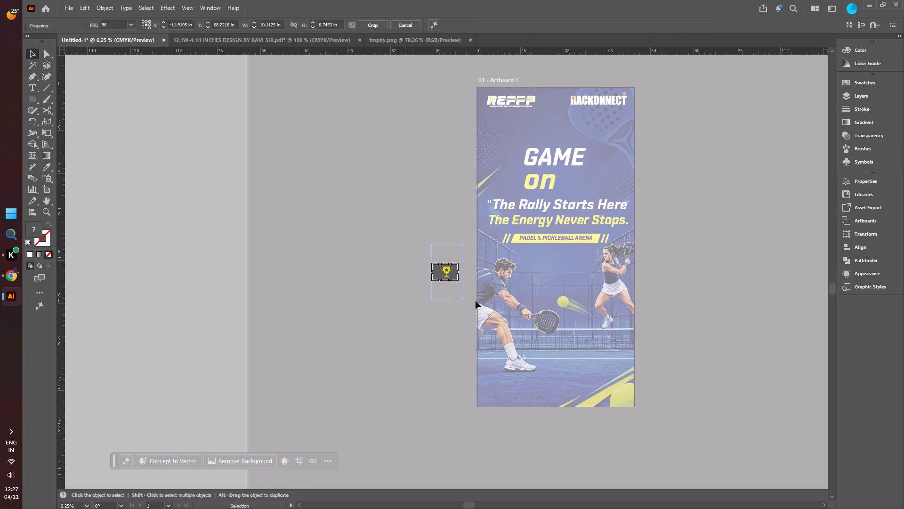
pyautogui.keyDown('ctrl'); pyautogui.scroll(4, 458, 276); pyautogui.keyUp('ctrl')
pyautogui.scroll(-1, 458, 276)
pyautogui.keyDown('alt'); pyautogui.scroll(4, 485, 267); pyautogui.keyUp('alt')
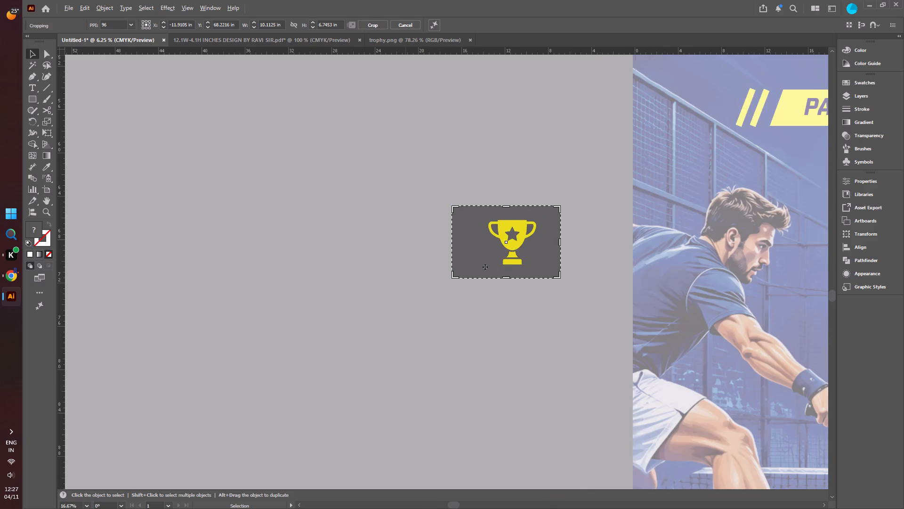
pyautogui.keyDown('alt'); pyautogui.scroll(2, 505, 261); pyautogui.keyUp('alt')
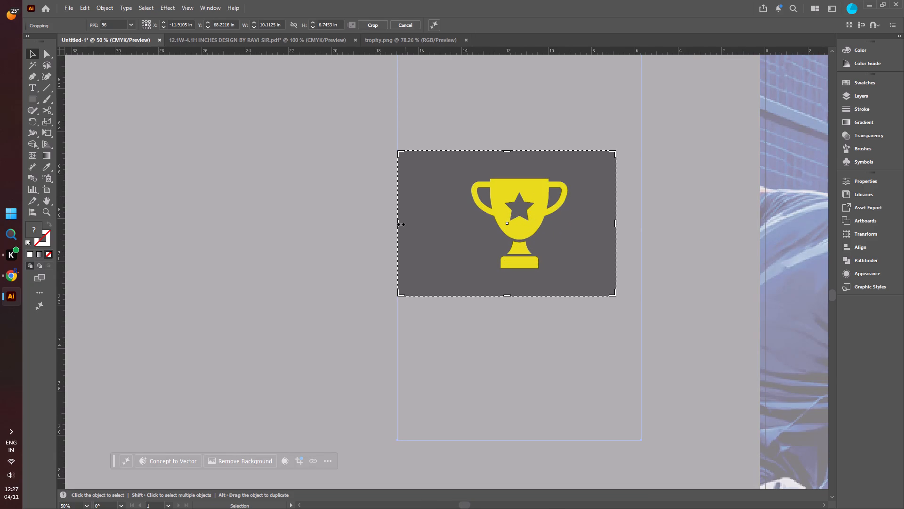
pyautogui.moveTo(400, 223); pyautogui.dragTo(466, 222)
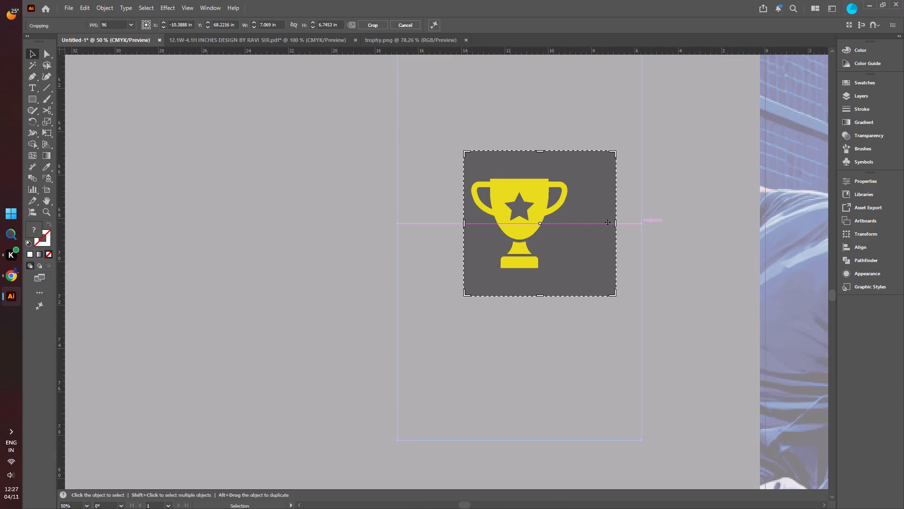
pyautogui.moveTo(615, 222); pyautogui.dragTo(574, 224)
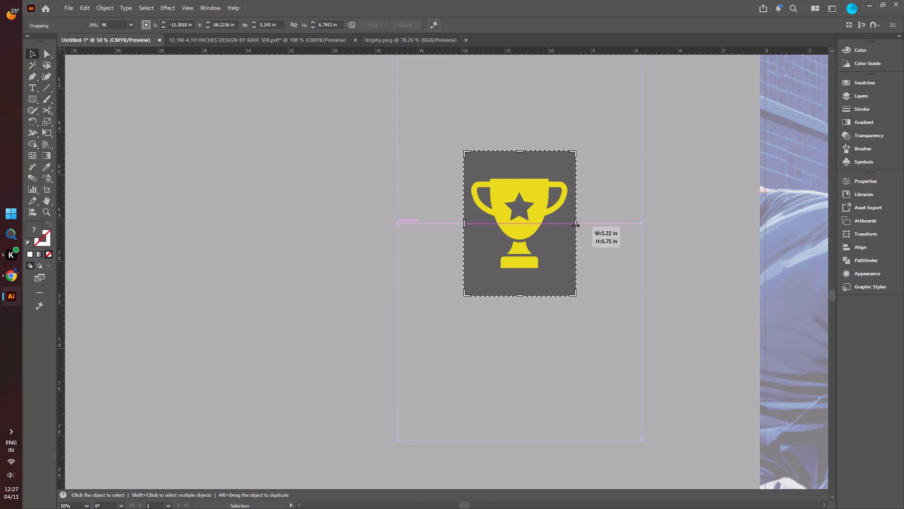
pyautogui.moveTo(574, 224); pyautogui.dragTo(574, 224)
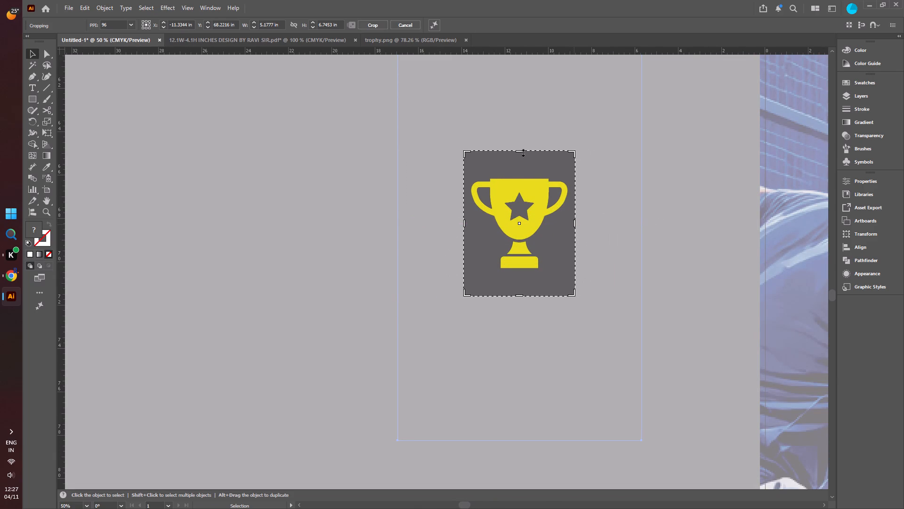
pyautogui.moveTo(519, 153); pyautogui.dragTo(520, 172)
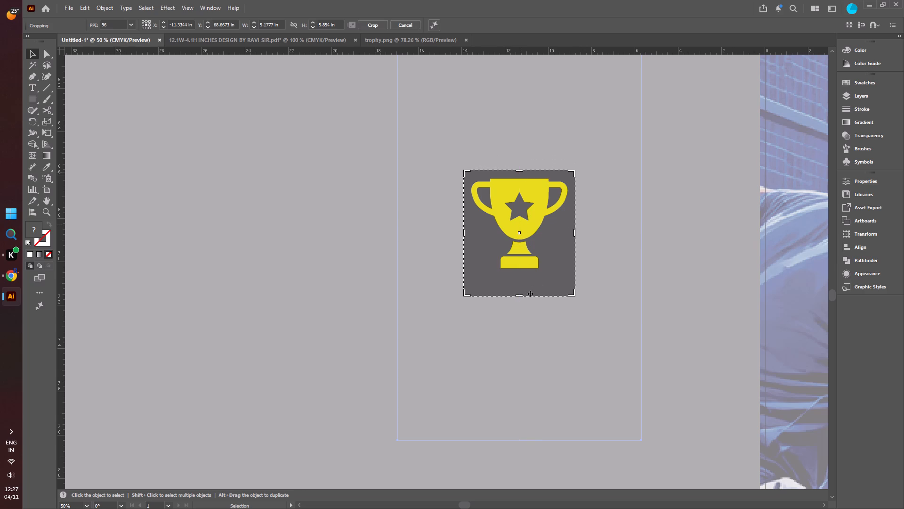
pyautogui.moveTo(521, 295); pyautogui.dragTo(524, 280)
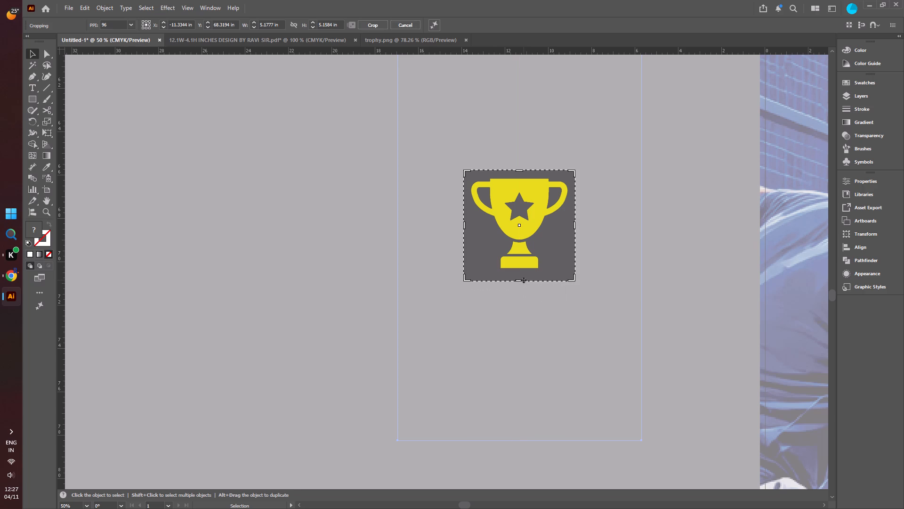
pyautogui.keyDown('alt'); pyautogui.scroll(-1, 434, 227); pyautogui.keyUp('alt')
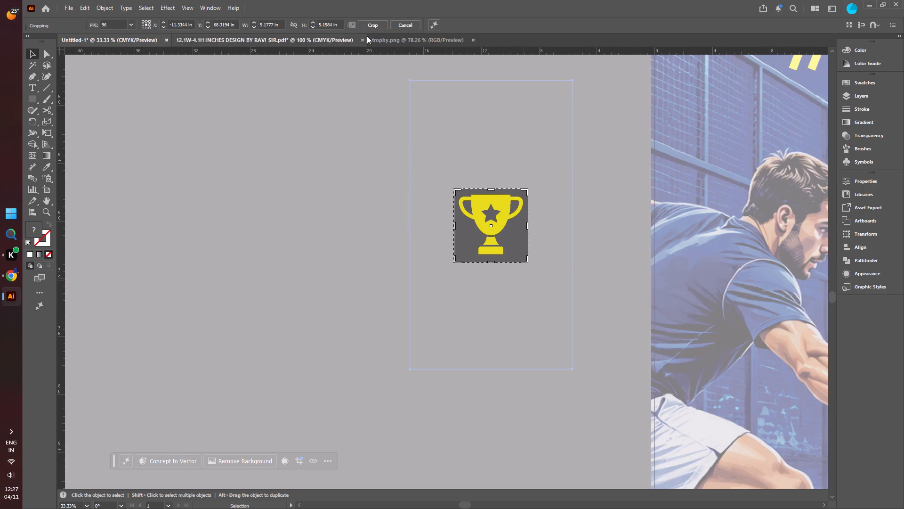
pyautogui.click(371, 25)
# Move the cropped trophy onto the poster, just after the yellow word "on" in the headline.
pyautogui.keyDown('alt'); pyautogui.scroll(-4, 292, 216); pyautogui.keyUp('alt')
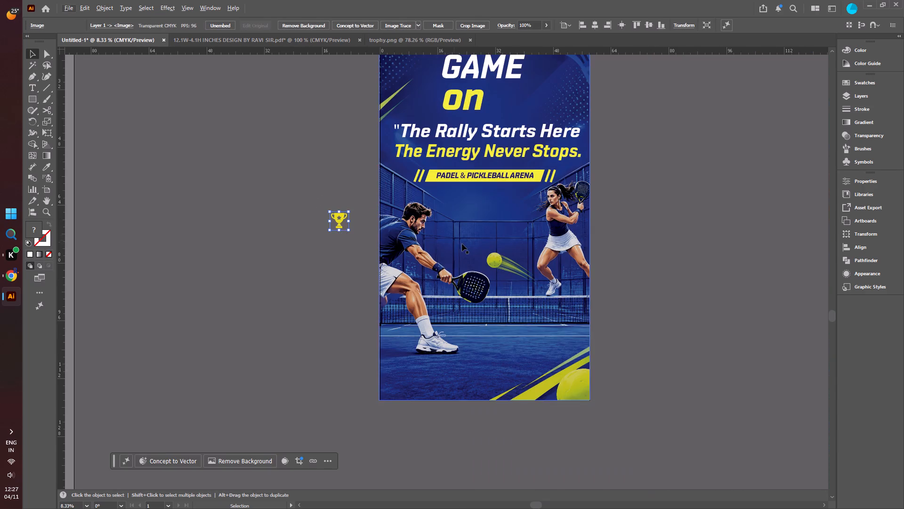
pyautogui.keyDown('alt'); pyautogui.scroll(1, 463, 244); pyautogui.keyUp('alt')
pyautogui.scroll(4, 331, 242)
pyautogui.moveTo(280, 253); pyautogui.dragTo(536, 98)
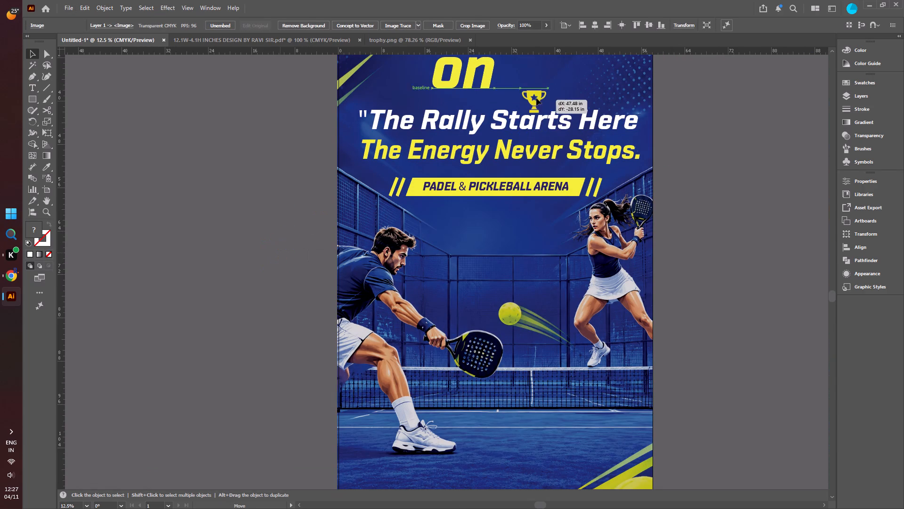
pyautogui.moveTo(536, 98); pyautogui.dragTo(522, 84)
# Enlarge the trophy proportionally to about the height of "on" and line it up beside that word with a small gap.
pyautogui.keyDown('alt'); pyautogui.scroll(3, 522, 85); pyautogui.keyUp('alt')
pyautogui.keyDown('alt'); pyautogui.scroll(-5, 518, 131); pyautogui.keyUp('alt')
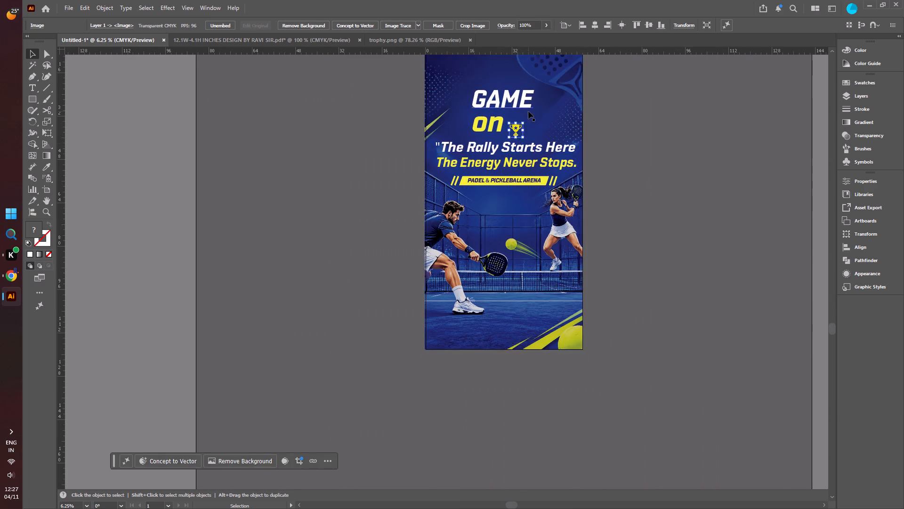
pyautogui.scroll(4, 528, 111)
pyautogui.keyDown('alt'); pyautogui.scroll(4, 526, 181); pyautogui.keyUp('alt')
pyautogui.scroll(-1, 526, 181)
pyautogui.click(484, 143)
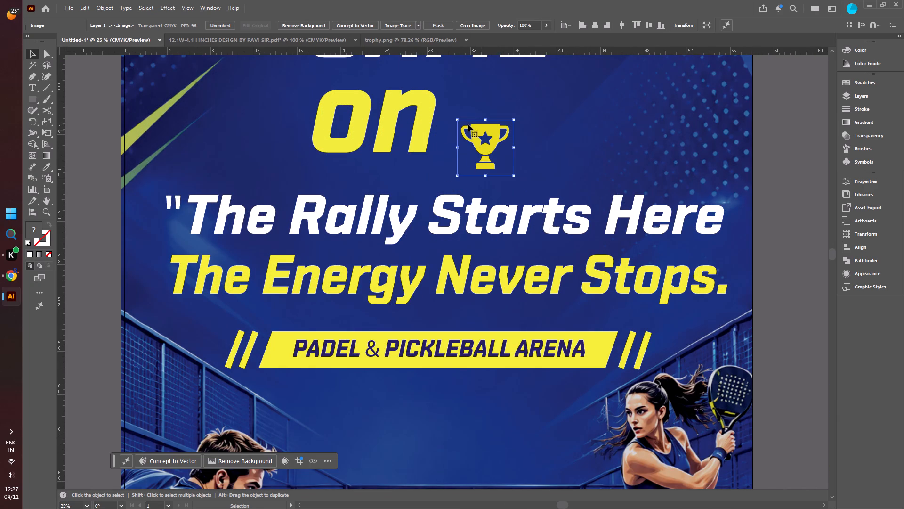
pyautogui.keyDown('shift'); pyautogui.moveTo(456, 118); pyautogui.dragTo(446, 111); pyautogui.keyUp('shift')
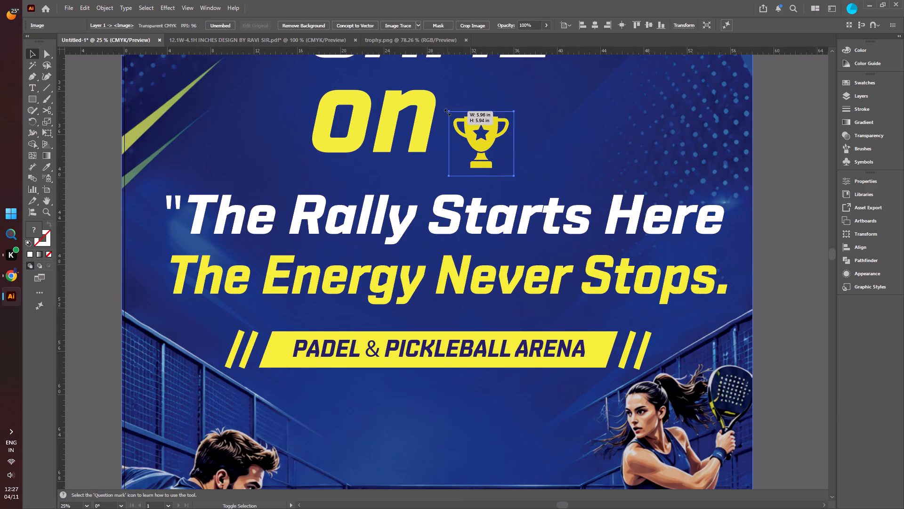
pyautogui.keyDown('shift'); pyautogui.moveTo(446, 111); pyautogui.dragTo(428, 99); pyautogui.keyUp('shift')
pyautogui.keyDown('alt'); pyautogui.scroll(-2, 496, 181); pyautogui.keyUp('alt')
pyautogui.scroll(3, 525, 170)
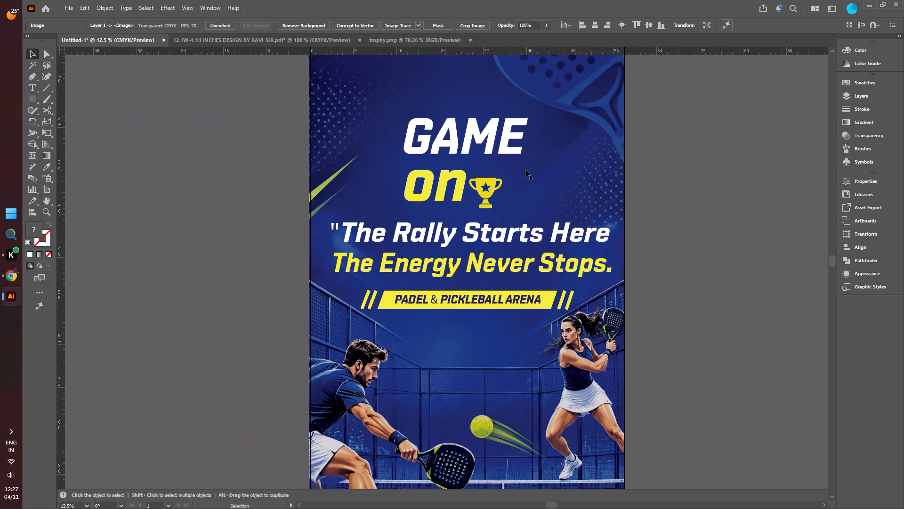
pyautogui.moveTo(480, 186); pyautogui.dragTo(486, 180)
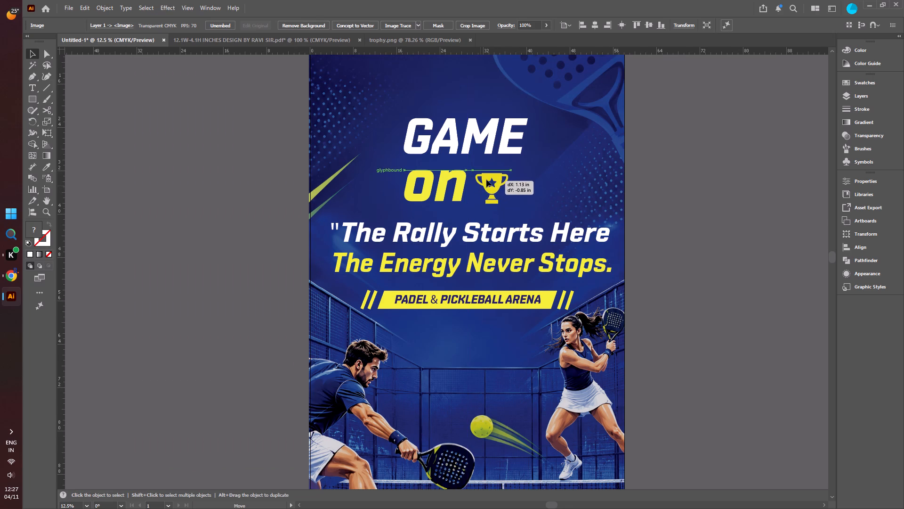
pyautogui.moveTo(486, 180); pyautogui.dragTo(489, 179)
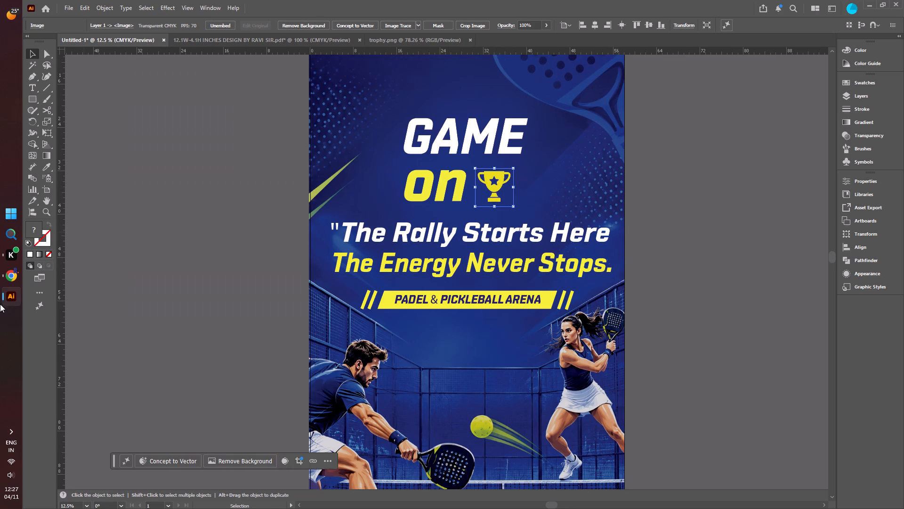
pyautogui.click(214, 205)
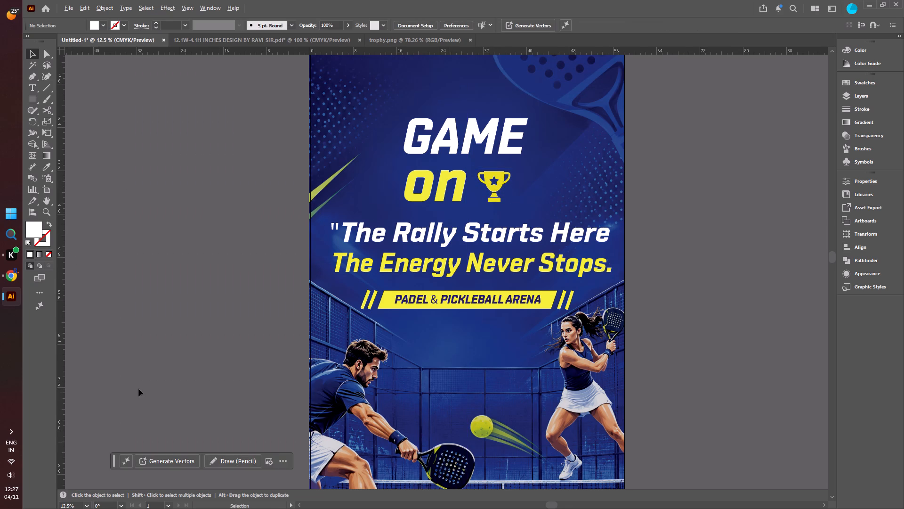
# Swap the two header logos, placing RACKONNECT in the poster's top-left corner and REPPP in its top-right corner, aligned with each other.
pyautogui.keyDown('alt'); pyautogui.scroll(-3, 159, 315); pyautogui.keyUp('alt')
pyautogui.keyDown('alt'); pyautogui.scroll(1, 174, 299); pyautogui.keyUp('alt')
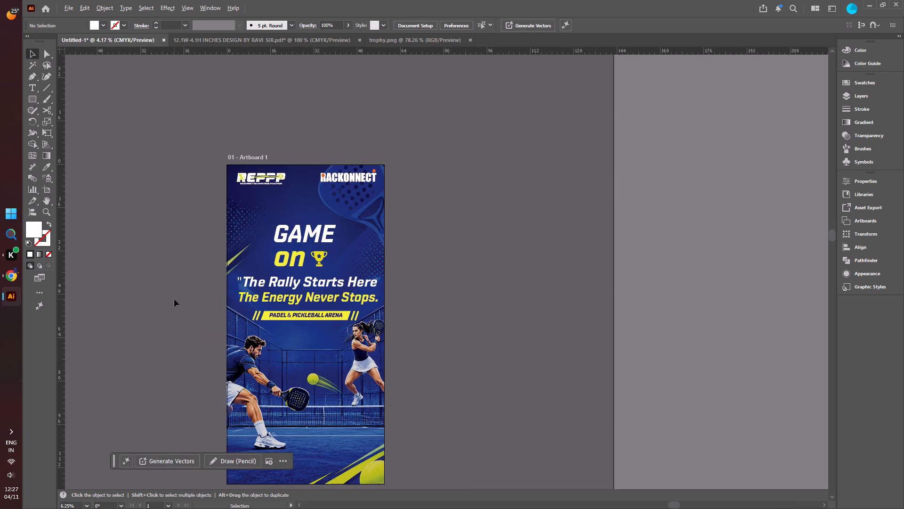
pyautogui.keyDown('alt'); pyautogui.scroll(1, 193, 284); pyautogui.keyUp('alt')
pyautogui.keyDown('alt'); pyautogui.scroll(1, 253, 197); pyautogui.keyUp('alt')
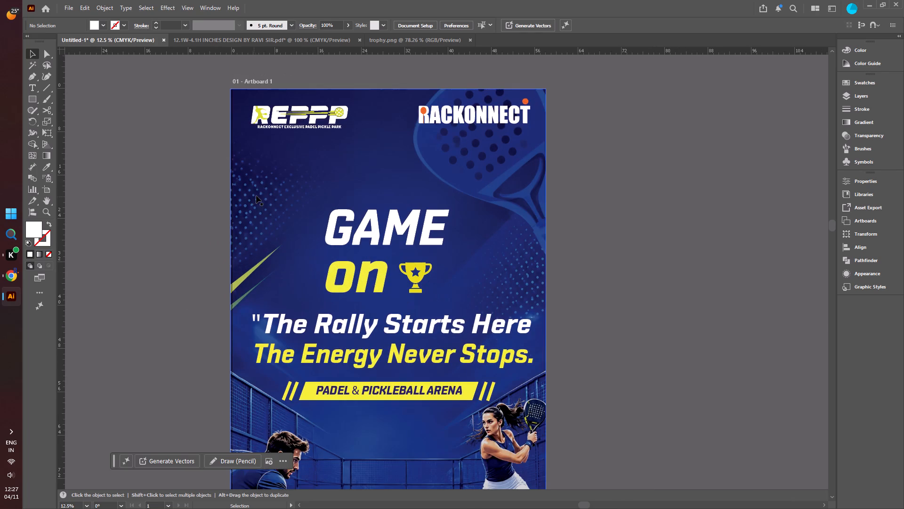
pyautogui.moveTo(473, 115); pyautogui.dragTo(213, 178)
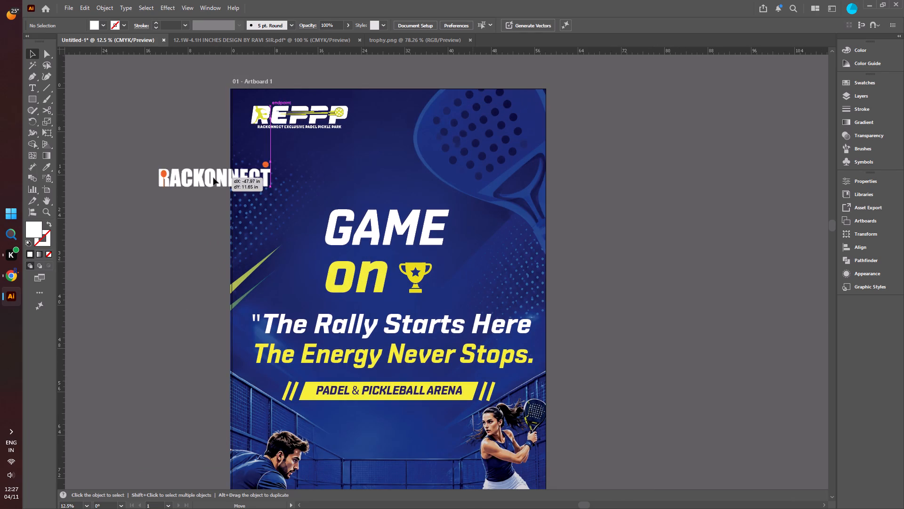
pyautogui.moveTo(213, 178); pyautogui.dragTo(295, 155)
pyautogui.moveTo(287, 116); pyautogui.dragTo(431, 125)
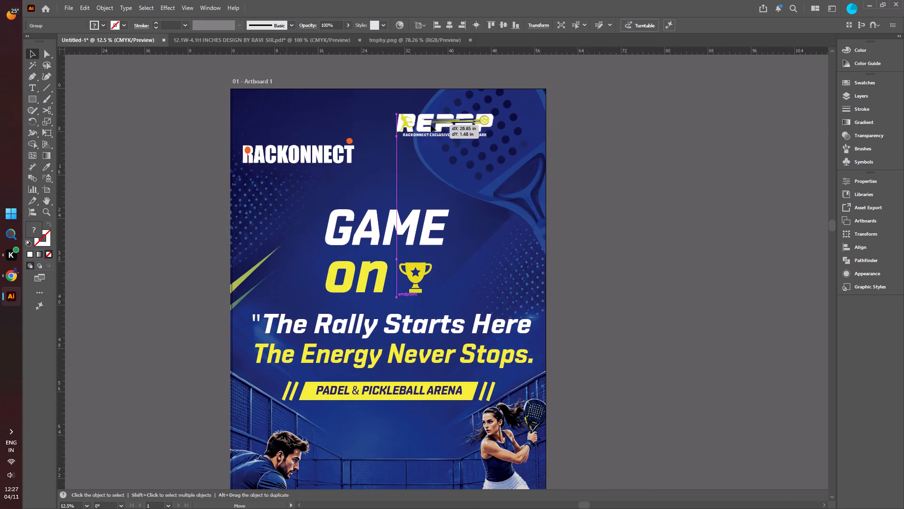
pyautogui.moveTo(431, 125); pyautogui.dragTo(472, 116)
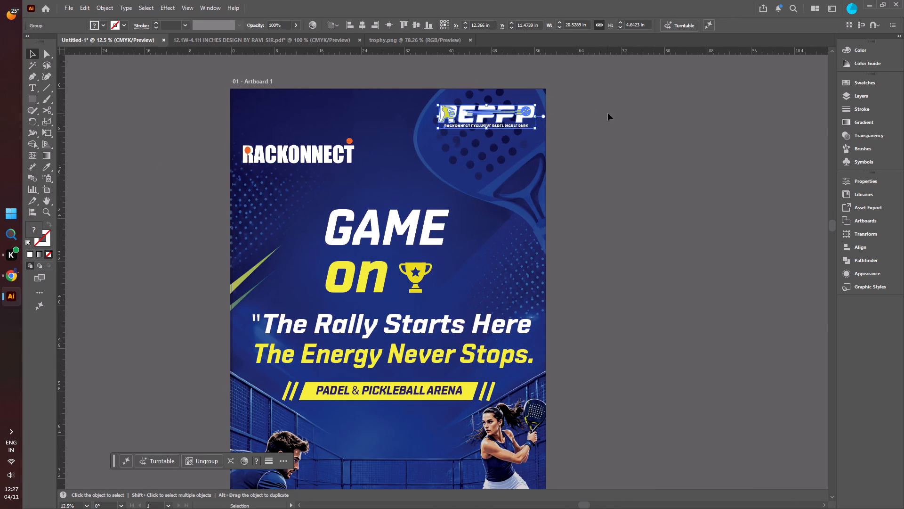
pyautogui.click(608, 113)
pyautogui.moveTo(281, 158); pyautogui.dragTo(277, 119)
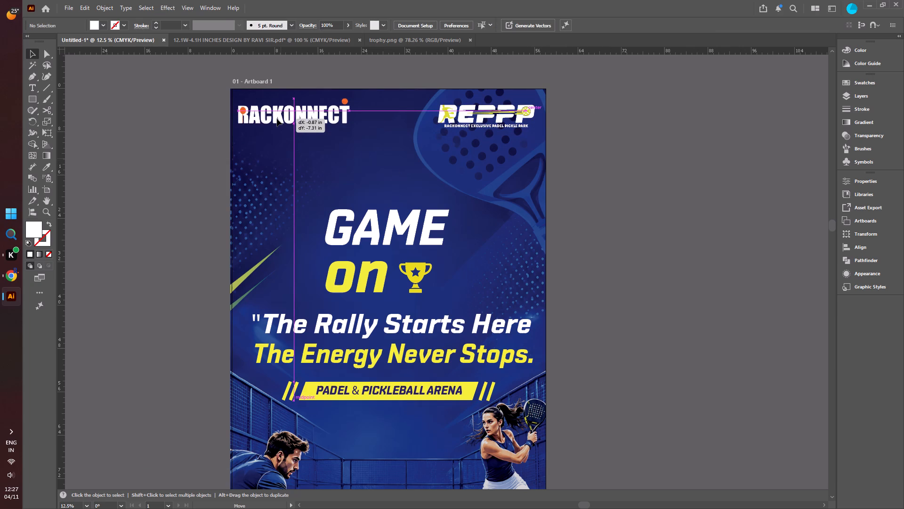
pyautogui.moveTo(277, 119); pyautogui.dragTo(278, 119)
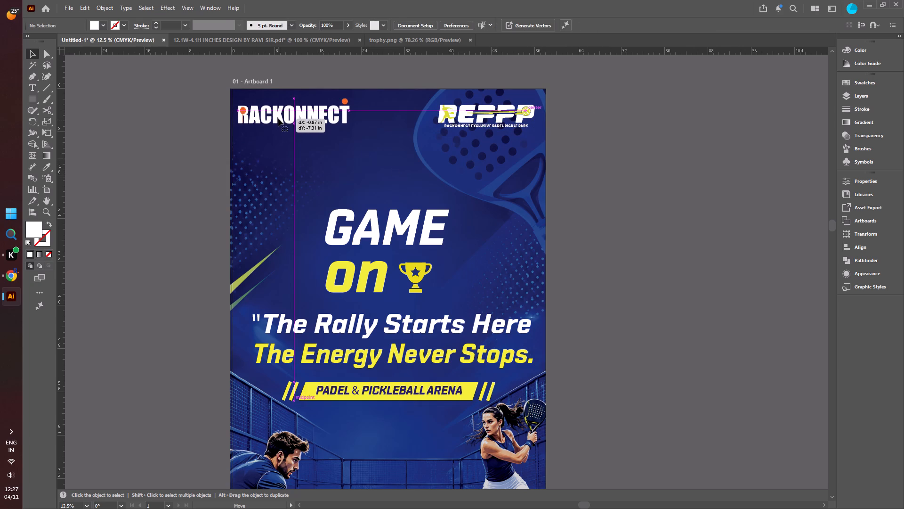
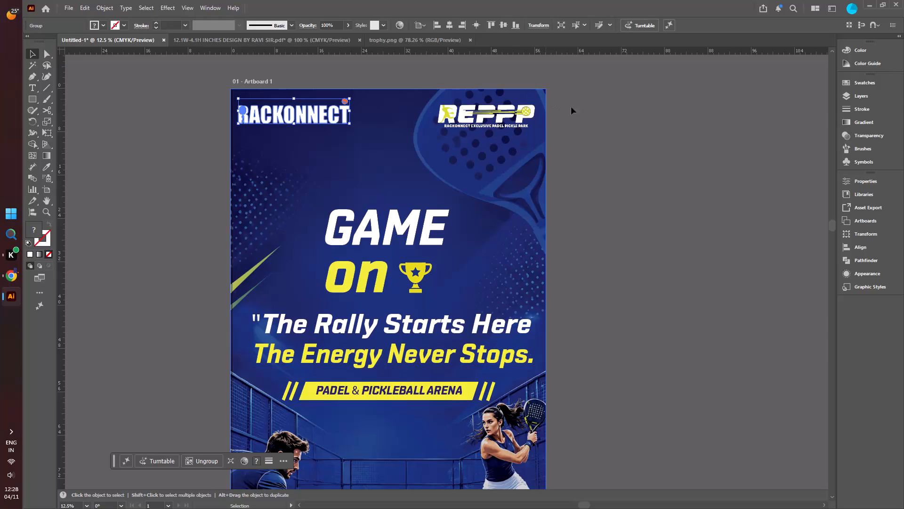
# Add a horizontal guide along the top of the RACKONNECT lettering and nudge the REPPP logo down to line up with it.
pyautogui.click(584, 113)
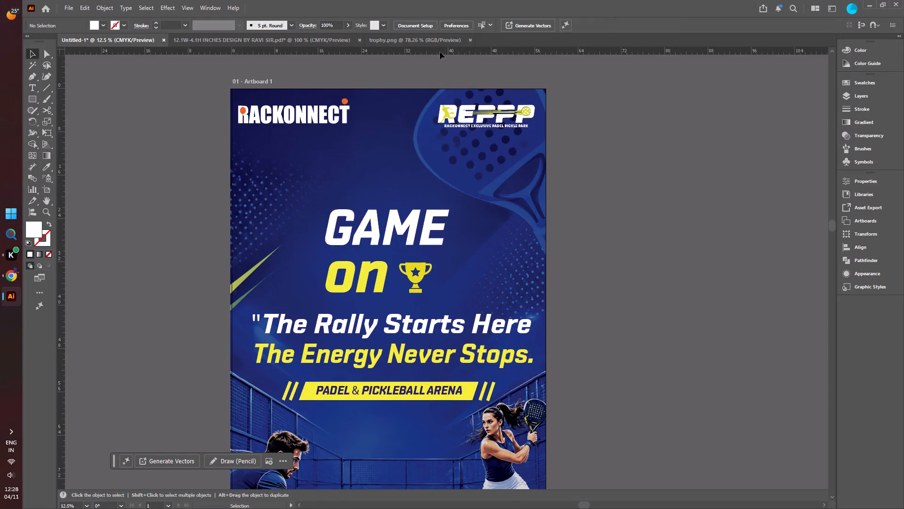
pyautogui.moveTo(437, 51); pyautogui.dragTo(351, 107)
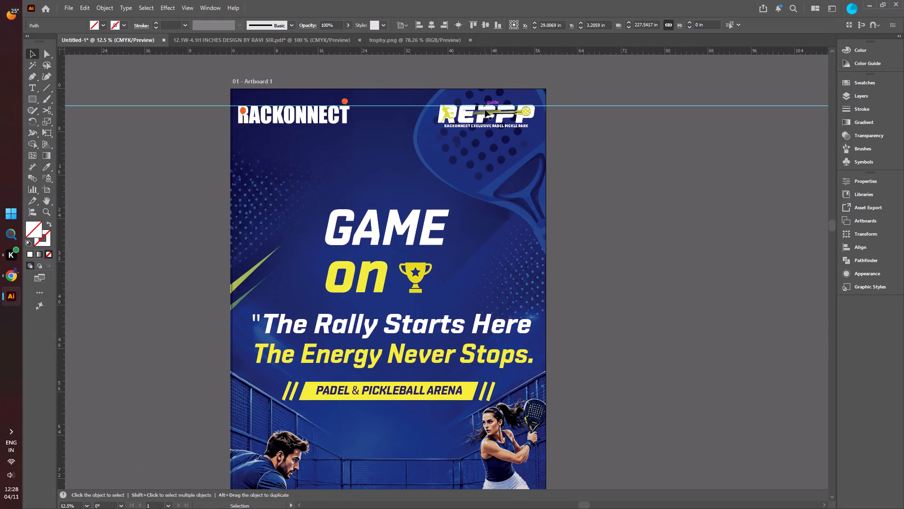
pyautogui.keyDown('ctrl'); pyautogui.scroll(4, 488, 114); pyautogui.keyUp('ctrl')
pyautogui.click(524, 112)
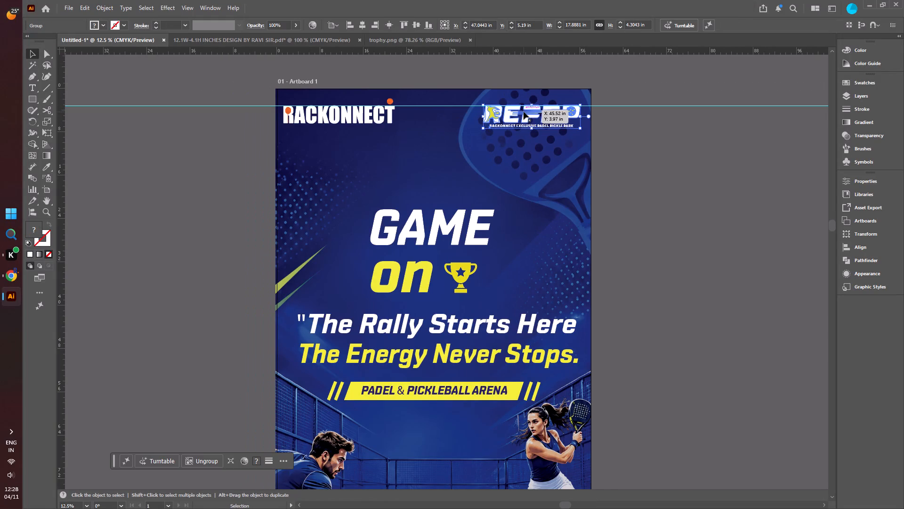
pyautogui.press('Down')
pyautogui.press('Down')
pyautogui.press('Down')
pyautogui.press('Down')
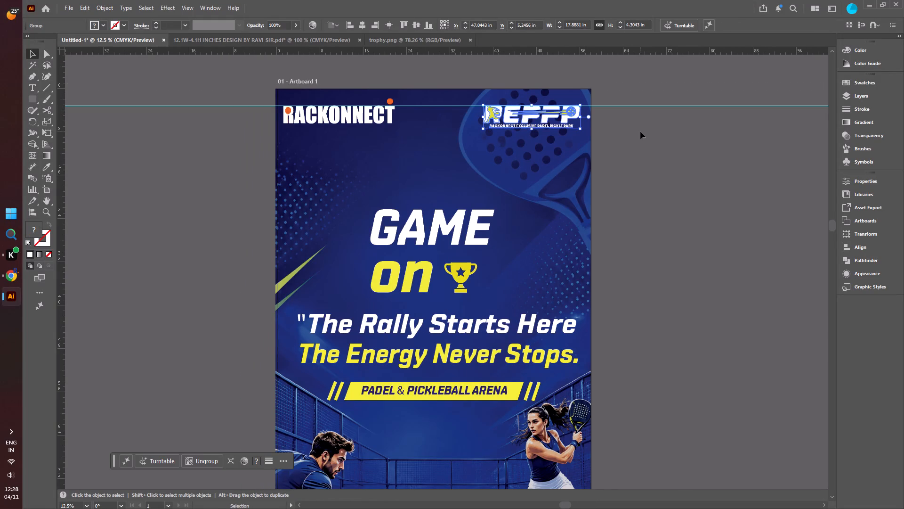
pyautogui.click(640, 131)
pyautogui.click(549, 117)
pyautogui.press('Down')
pyautogui.press('Down')
pyautogui.press('Down')
pyautogui.press('Down')
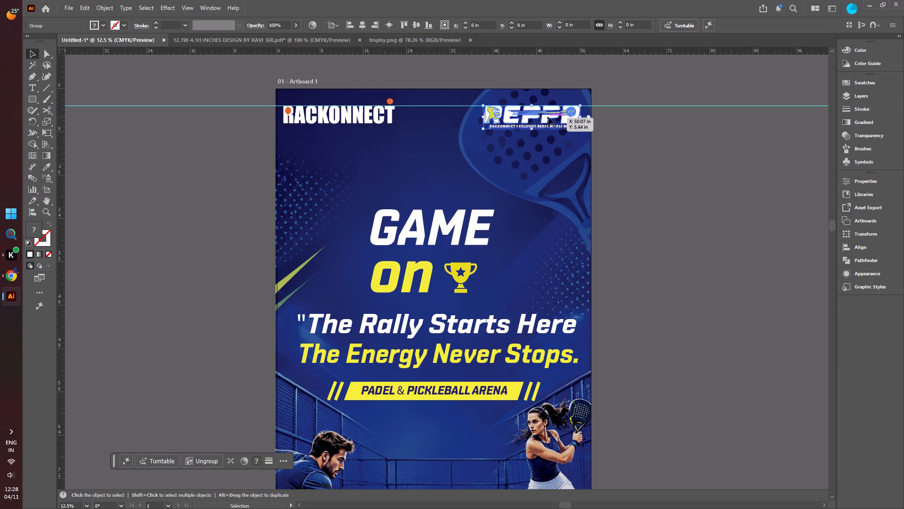
pyautogui.press('Down')
pyautogui.press('Down')
pyautogui.press('Down')
pyautogui.click(638, 135)
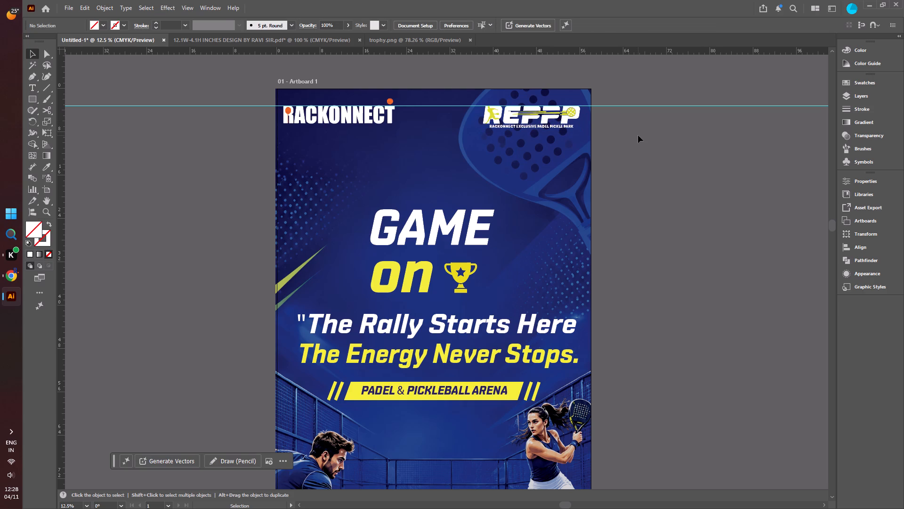
# Check the logos' lower edges against a second horizontal guide, and clear both guides from the poster.
pyautogui.moveTo(513, 52); pyautogui.dragTo(410, 127)
pyautogui.moveTo(410, 127); pyautogui.dragTo(415, 6)
pyautogui.moveTo(431, 128); pyautogui.dragTo(437, 59)
pyautogui.press('Delete')
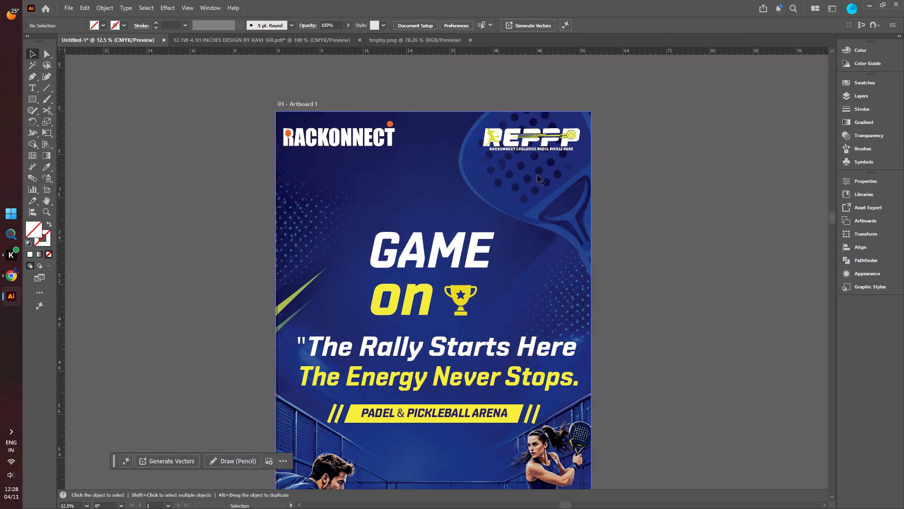
# Nudge the RACKONNECT logo slightly right so its side margin on the poster matches the REPPP logo's.
pyautogui.keyDown('ctrl'); pyautogui.scroll(-4, 537, 181); pyautogui.keyUp('ctrl')
pyautogui.keyDown('alt'); pyautogui.scroll(-3, 552, 205); pyautogui.keyUp('alt')
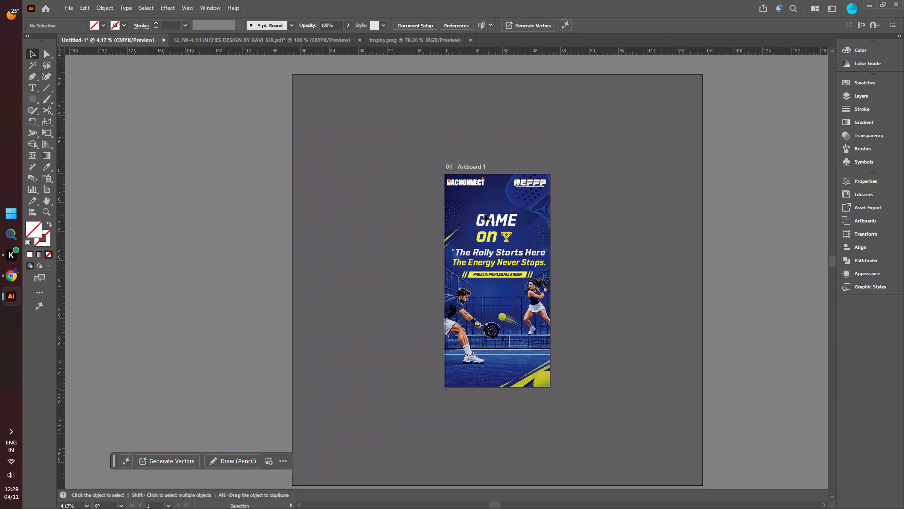
pyautogui.keyDown('alt'); pyautogui.scroll(4, 484, 205); pyautogui.keyUp('alt')
pyautogui.click(447, 142)
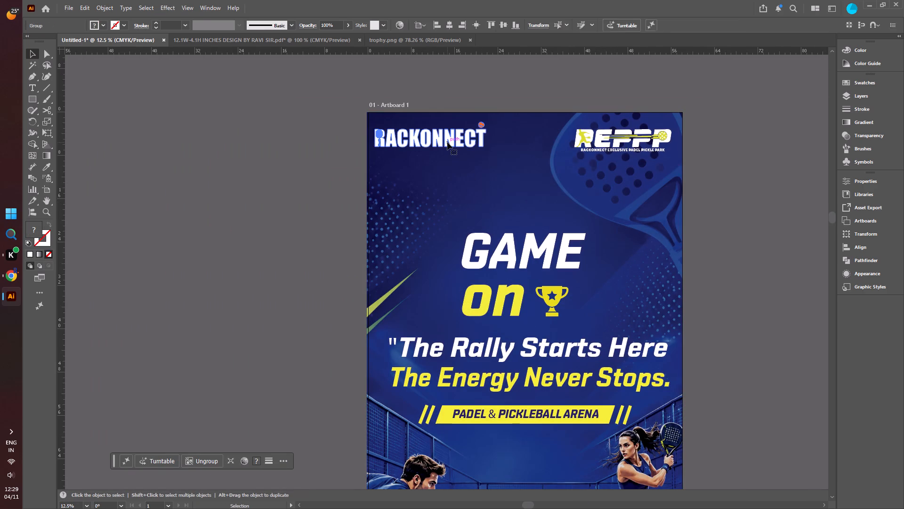
pyautogui.press('Right')
pyautogui.press('Right')
pyautogui.press('Right')
pyautogui.press('Right')
pyautogui.press('Right')
pyautogui.press('Right')
pyautogui.press('Right')
pyautogui.press('Right')
pyautogui.press('Right')
pyautogui.press('Right')
pyautogui.press('Right')
pyautogui.press('Right')
pyautogui.press('Right')
pyautogui.press('Right')
pyautogui.press('Right')
pyautogui.press('Right')
pyautogui.press('Right')
pyautogui.press('Right')
pyautogui.press('Right')
pyautogui.press('Right')
pyautogui.press('Right')
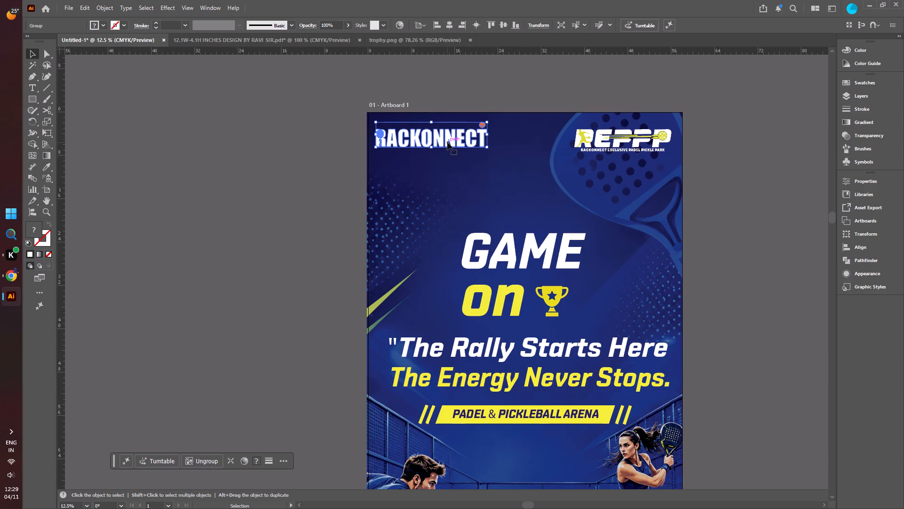
pyautogui.click(271, 180)
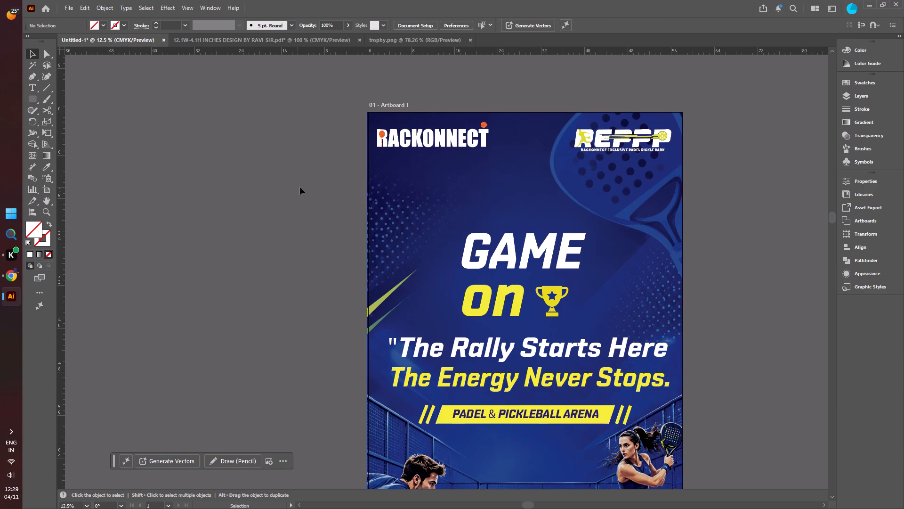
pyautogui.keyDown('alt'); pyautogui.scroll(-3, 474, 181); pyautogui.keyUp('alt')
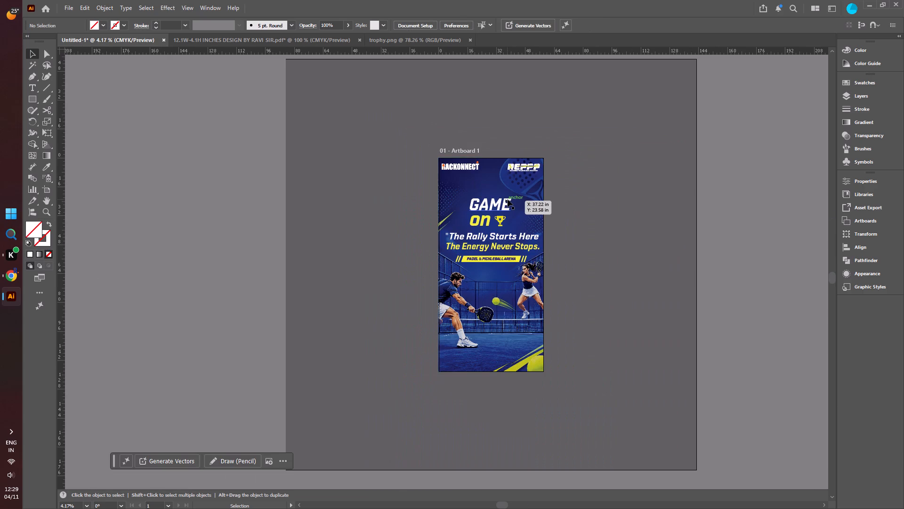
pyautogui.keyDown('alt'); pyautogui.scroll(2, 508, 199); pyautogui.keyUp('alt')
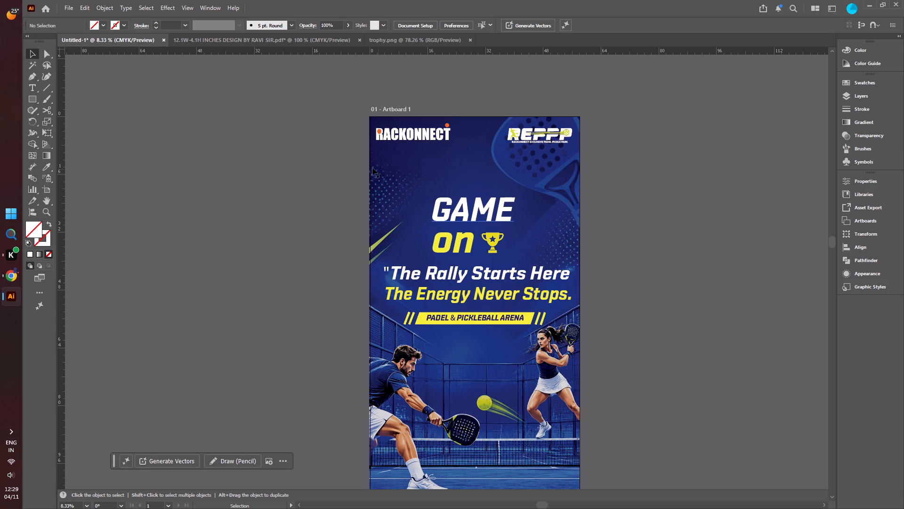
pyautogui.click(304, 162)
# In the 12.1W-4.1H INCHES banner document, swap the logos, with RACKONNECT above the male player's side and REPPP above the female player's.
pyautogui.click(284, 38)
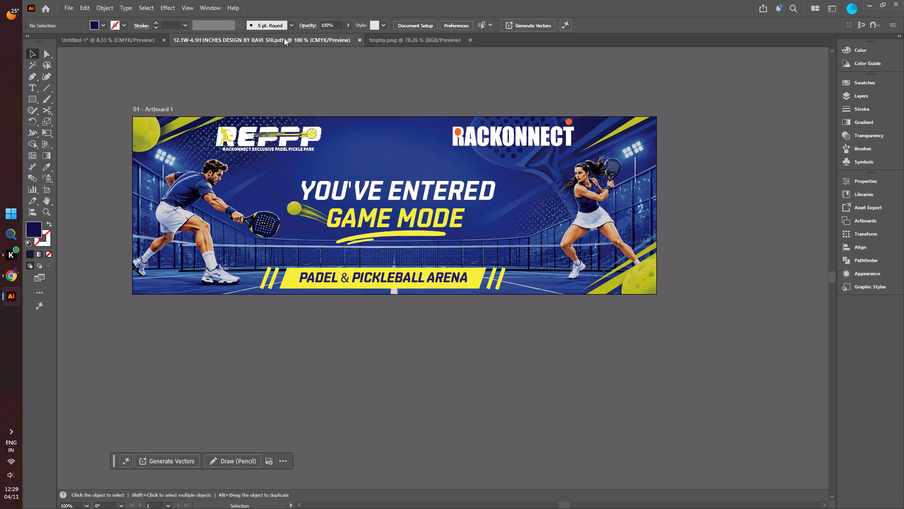
pyautogui.click(518, 144)
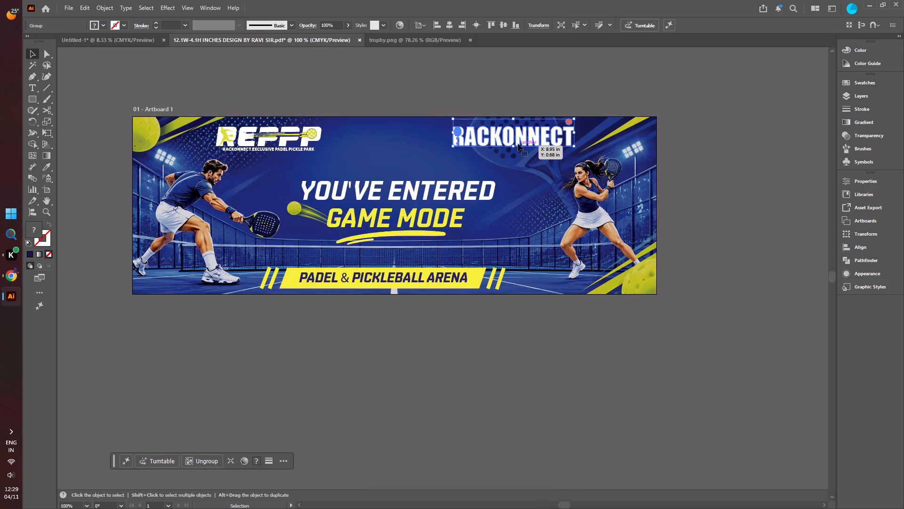
pyautogui.click(295, 142)
pyautogui.click(293, 140)
pyautogui.moveTo(288, 140); pyautogui.dragTo(430, 161)
pyautogui.moveTo(492, 139); pyautogui.dragTo(250, 139)
pyautogui.moveTo(421, 155); pyautogui.dragTo(509, 135)
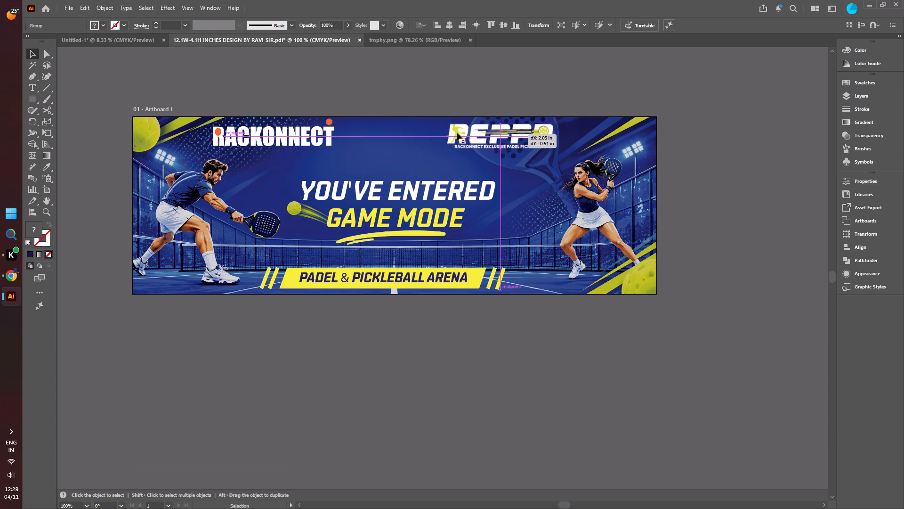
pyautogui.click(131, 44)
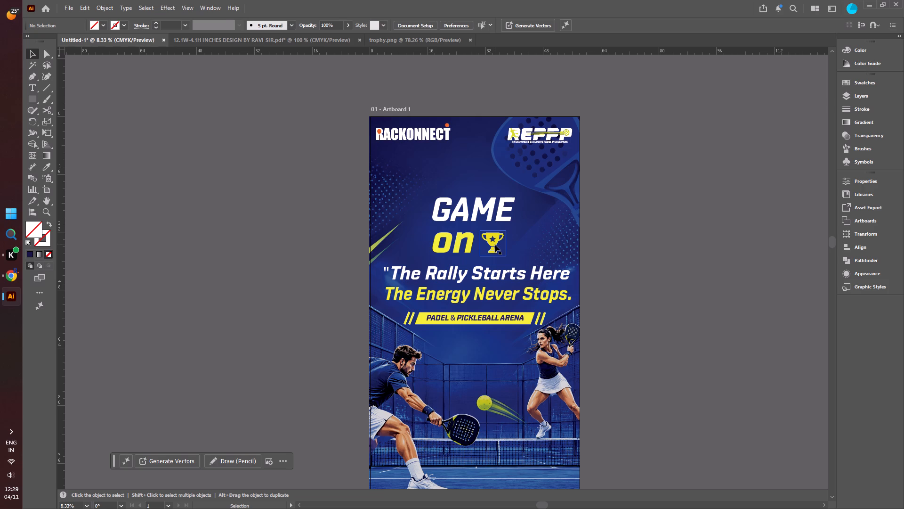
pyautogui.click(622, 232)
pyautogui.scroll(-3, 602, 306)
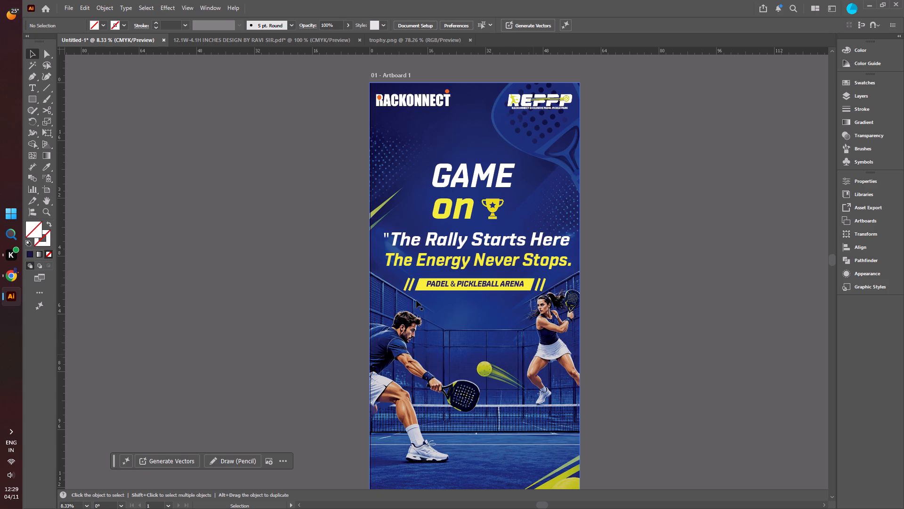
# On the banner, add a horizontal guide at the top of the RACKONNECT lettering and nudge REPPP down to it, at Y about 0.53 in.
pyautogui.click(268, 45)
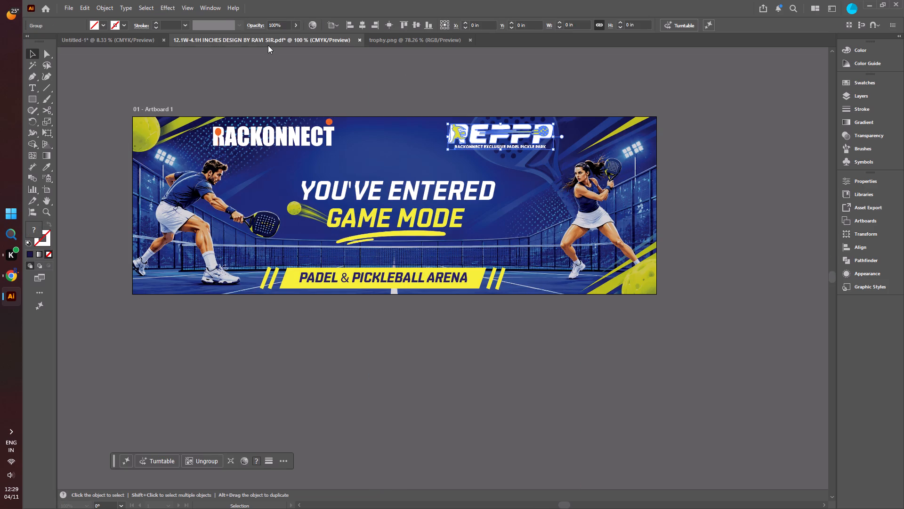
pyautogui.click(395, 71)
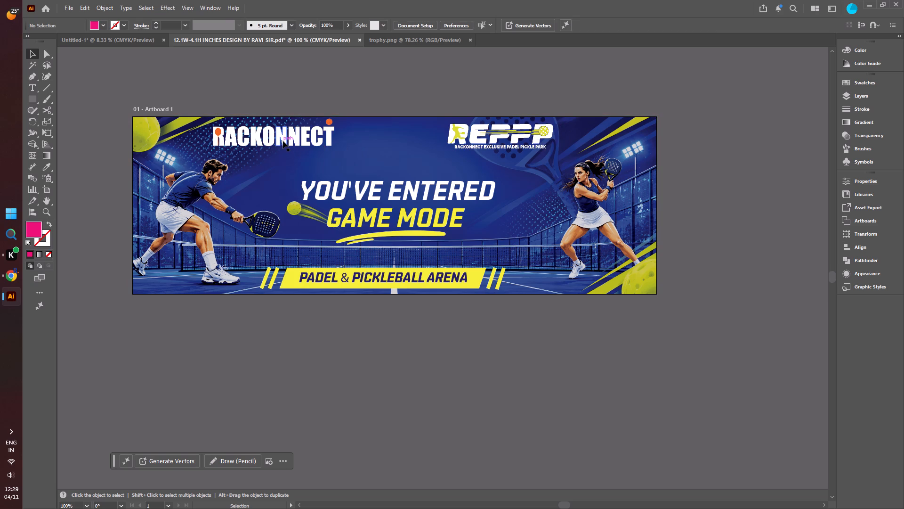
pyautogui.hotkey('ctrl', 'r')
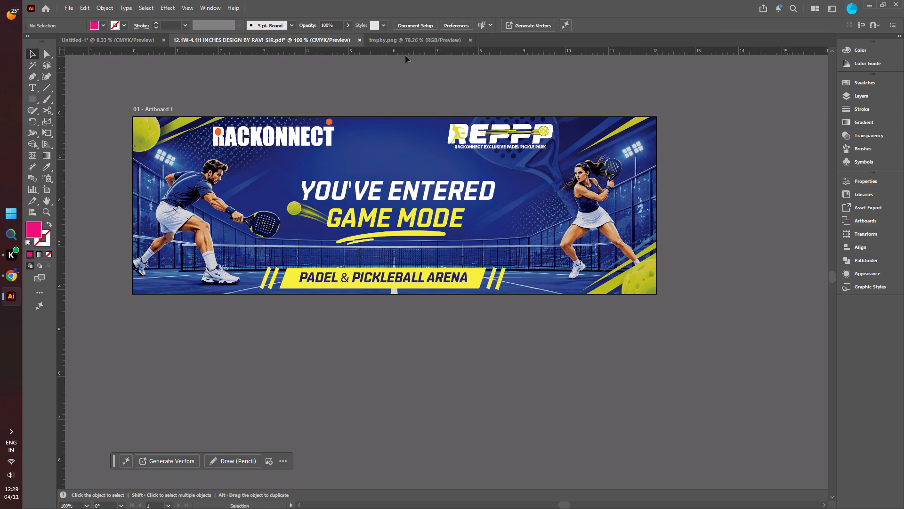
pyautogui.moveTo(411, 50); pyautogui.dragTo(332, 127)
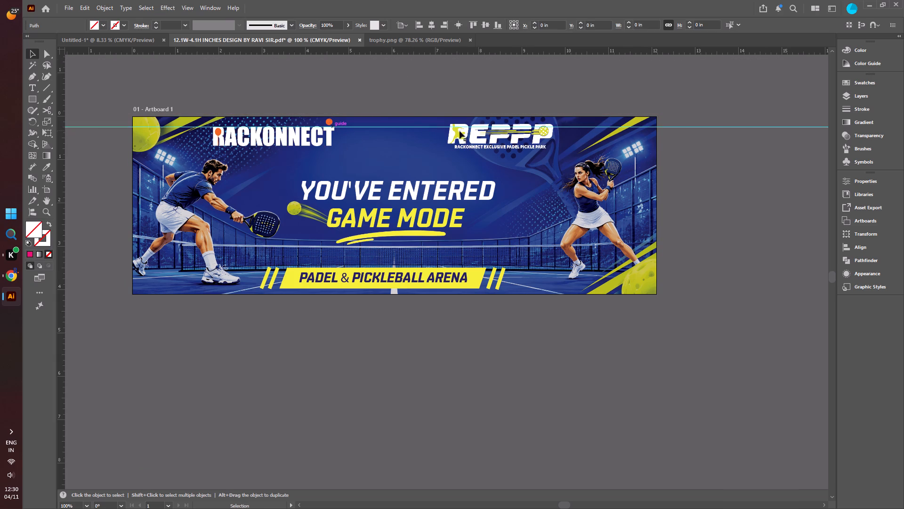
pyautogui.click(480, 136)
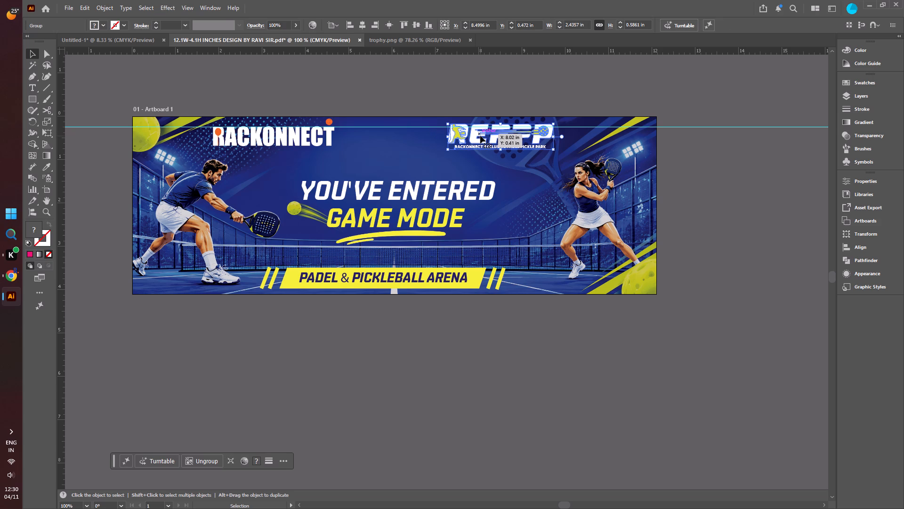
pyautogui.press('Down')
pyautogui.press('Down')
pyautogui.press('Down')
pyautogui.press('Down')
pyautogui.press('Down')
pyautogui.press('Up')
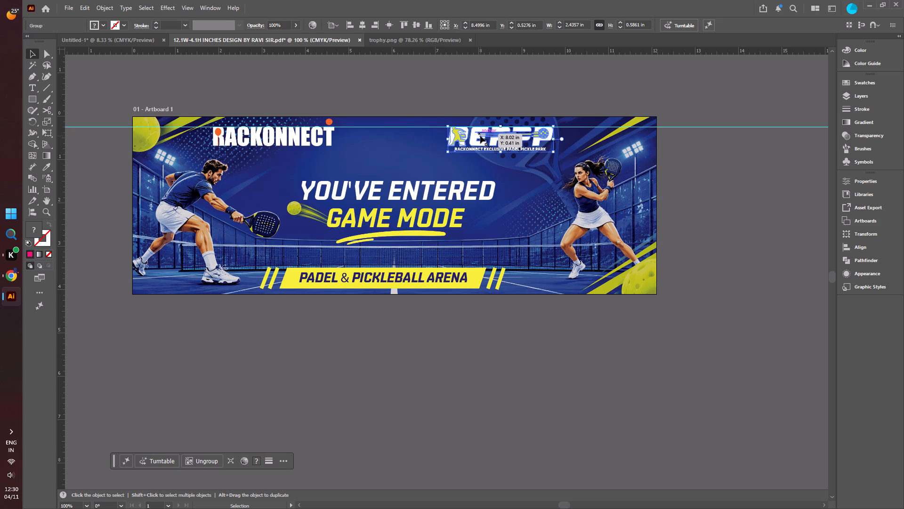
# Nudge the banner's REPPP logo right, outward toward the female player, to X about 8.99 in.
pyautogui.press('Right')
pyautogui.press('Right')
pyautogui.press('Right')
pyautogui.press('Right')
pyautogui.press('Right')
pyautogui.press('Right')
pyautogui.press('Right')
pyautogui.press('Right')
pyautogui.press('Right')
pyautogui.press('Right')
pyautogui.press('Right')
pyautogui.press('Right')
pyautogui.press('Right')
pyautogui.press('Right')
pyautogui.press('Right')
pyautogui.press('Right')
pyautogui.press('Right')
pyautogui.press('Right')
pyautogui.press('Right')
pyautogui.press('Right')
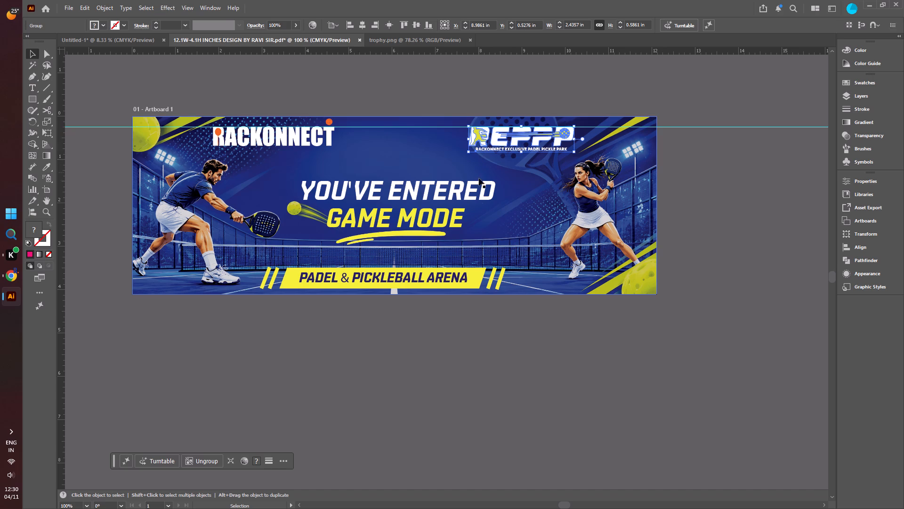
pyautogui.click(695, 169)
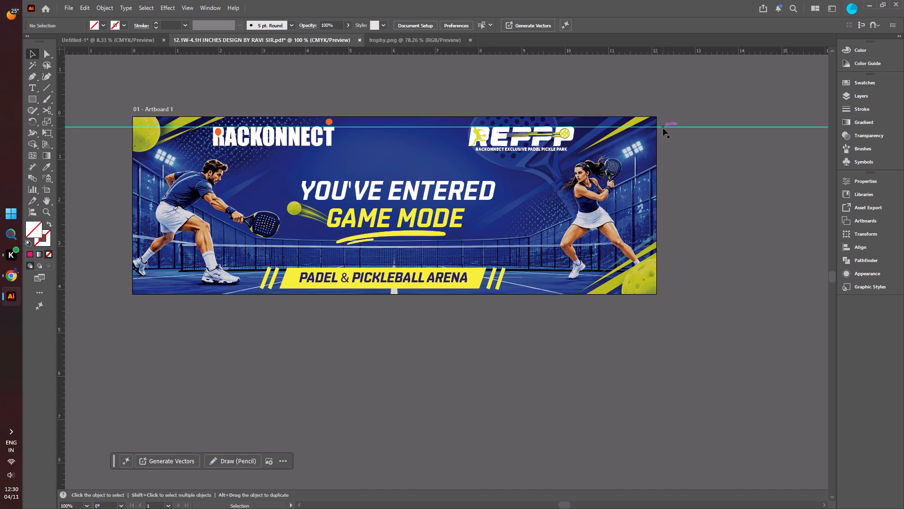
# Delete the horizontal alignment guide from the banner.
pyautogui.click(663, 128)
pyautogui.press('Delete')
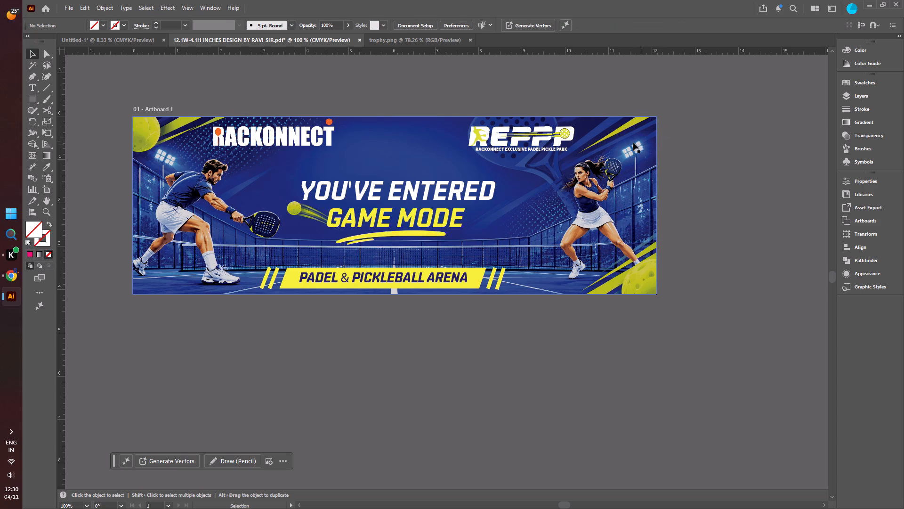
pyautogui.click(233, 83)
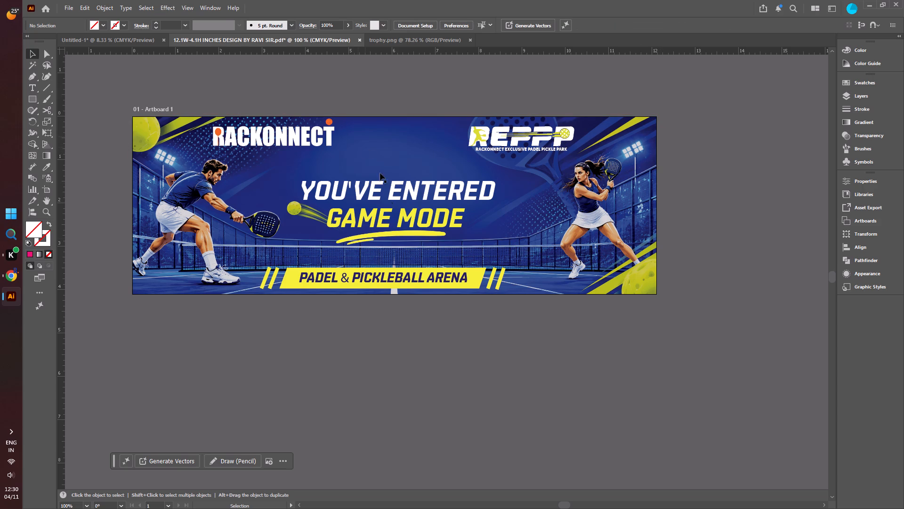
# Close the trophy.png document.
pyautogui.click(137, 40)
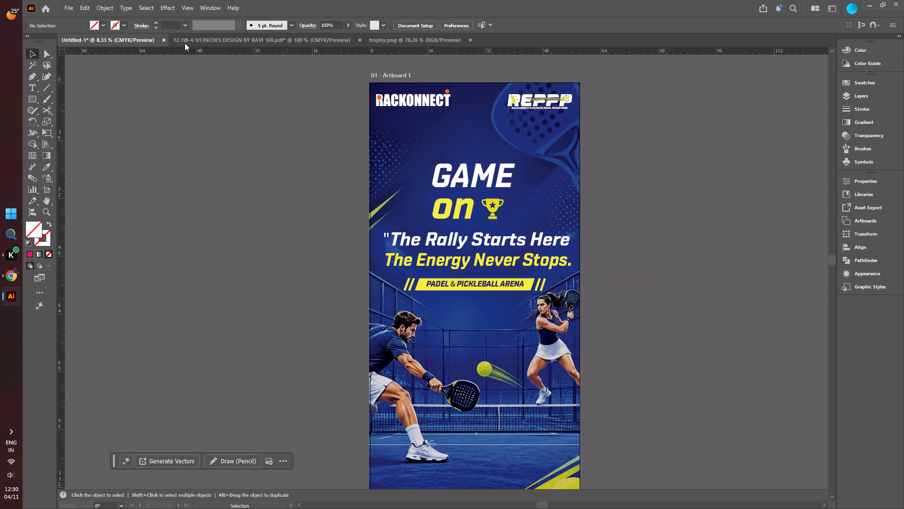
pyautogui.click(421, 40)
pyautogui.click(471, 40)
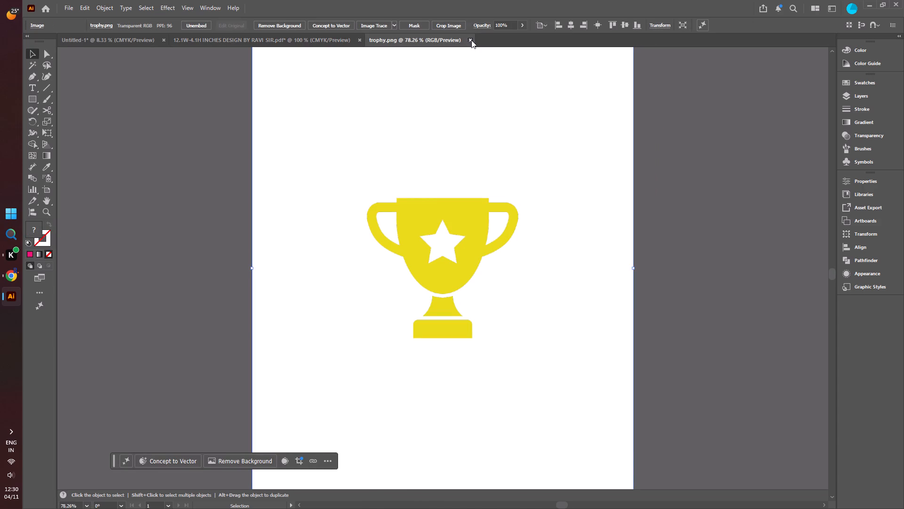
# On the "GAME on" poster, nudge both tagline lines, "The Rally Starts Here" and "The Energy Never Stops.", slightly left together to center them.
pyautogui.click(126, 41)
pyautogui.click(285, 172)
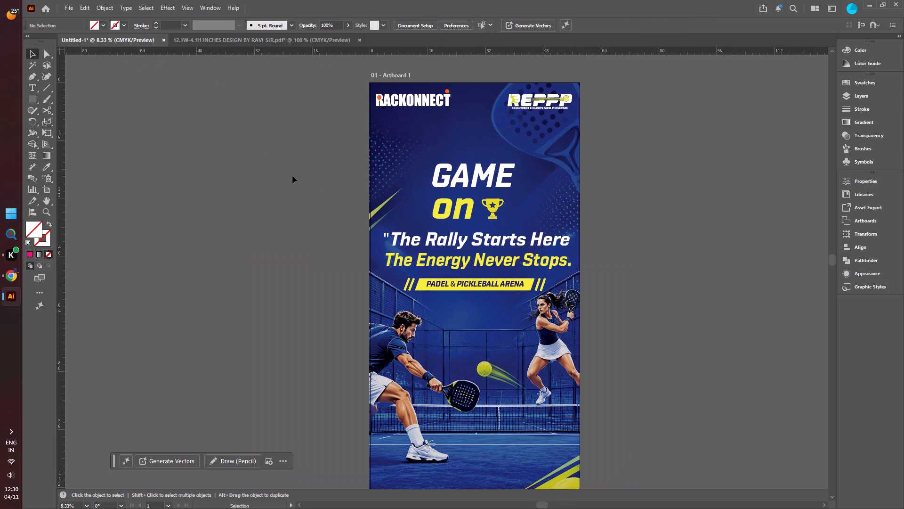
pyautogui.scroll(-3, 331, 189)
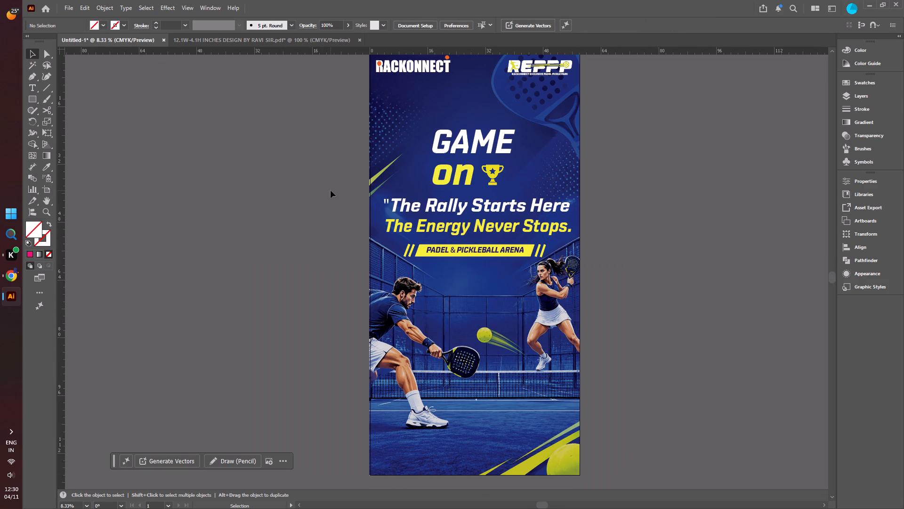
pyautogui.click(411, 205)
pyautogui.keyDown('shift'); pyautogui.click(410, 222); pyautogui.keyUp('shift')
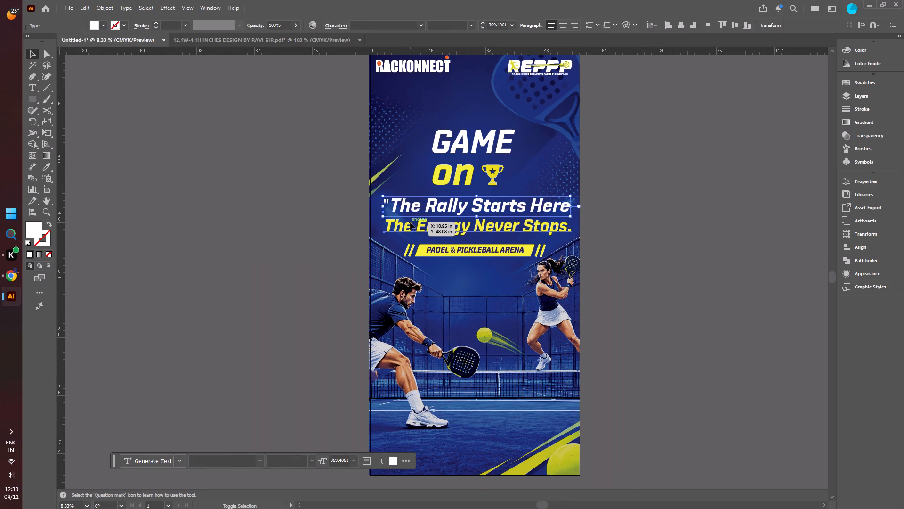
pyautogui.press('Left')
pyautogui.press('Left')
pyautogui.press('Left')
pyautogui.press('Left')
pyautogui.press('Left')
pyautogui.press('Left')
pyautogui.press('Left')
pyautogui.press('Left')
pyautogui.press('Left')
pyautogui.press('Left')
pyautogui.press('Left')
pyautogui.press('Left')
pyautogui.press('Left')
pyautogui.press('Left')
pyautogui.press('Left')
pyautogui.press('Left')
pyautogui.press('Left')
pyautogui.press('Left')
pyautogui.press('Left')
pyautogui.press('Left')
pyautogui.press('Left')
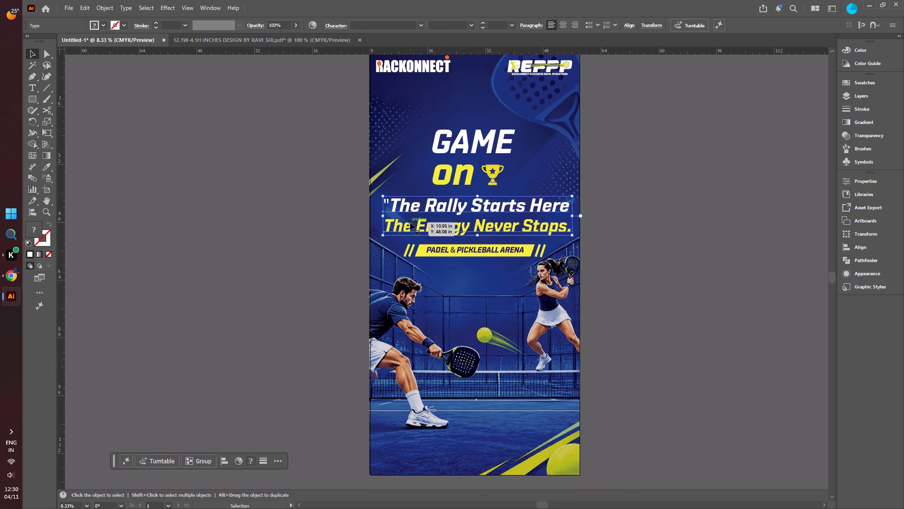
pyautogui.click(281, 221)
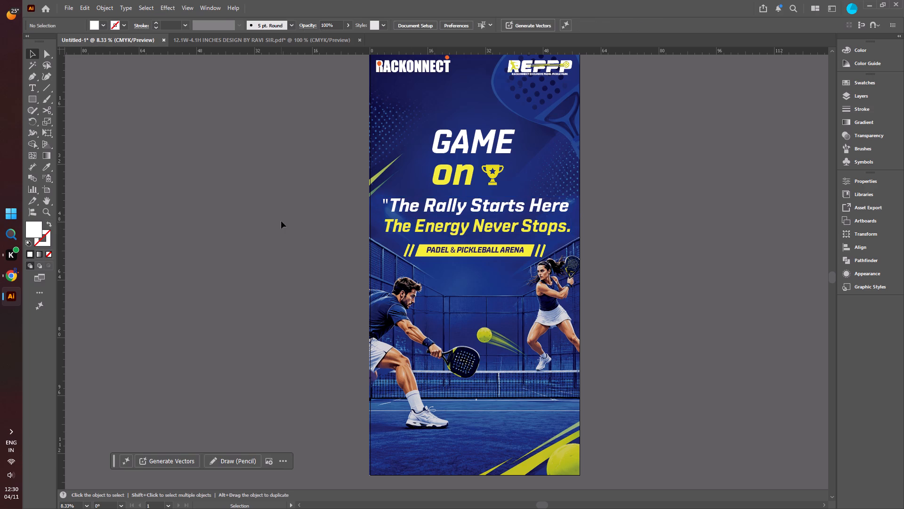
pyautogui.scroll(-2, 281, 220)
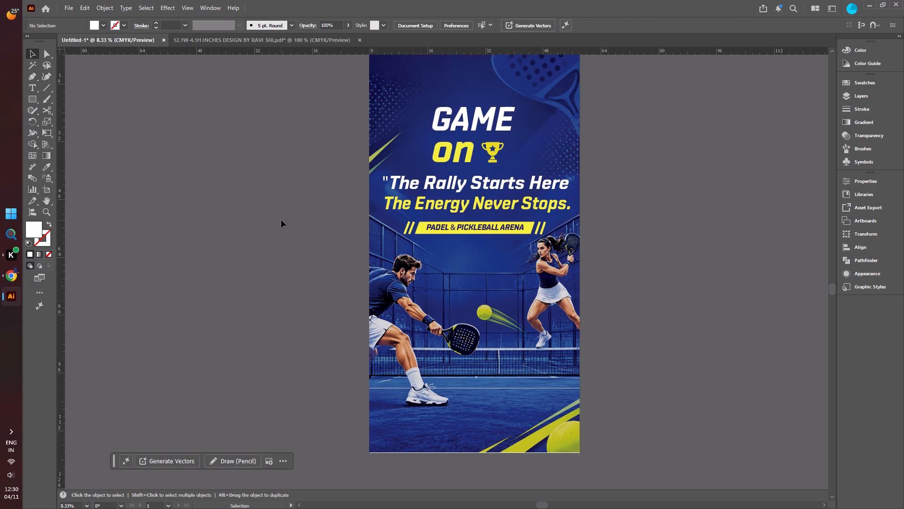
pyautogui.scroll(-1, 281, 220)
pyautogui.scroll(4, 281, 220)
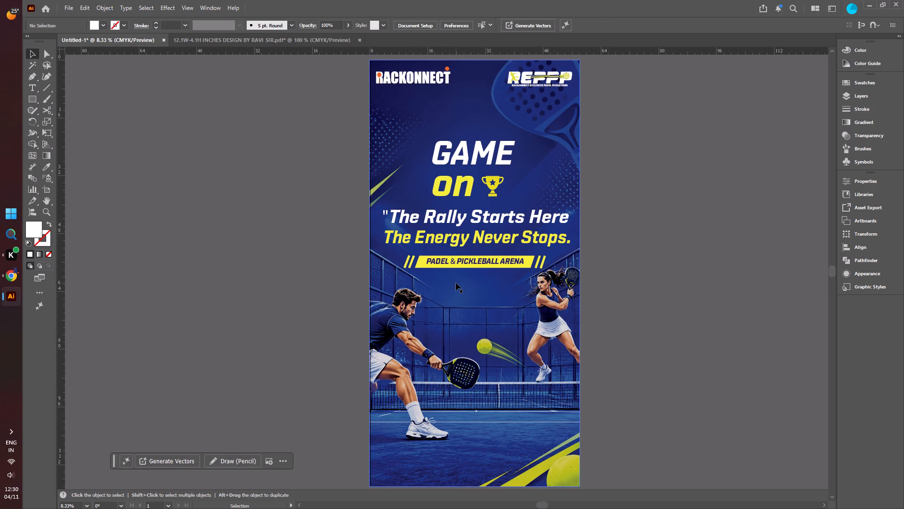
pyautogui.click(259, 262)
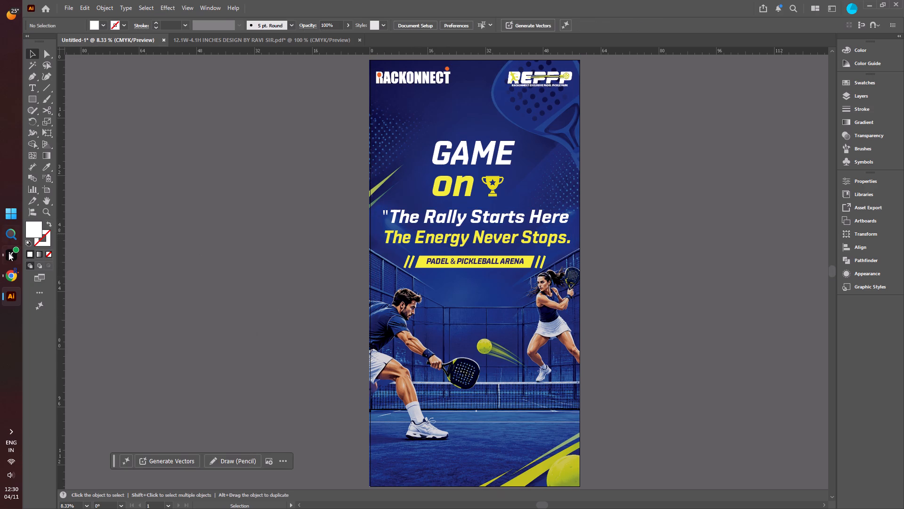
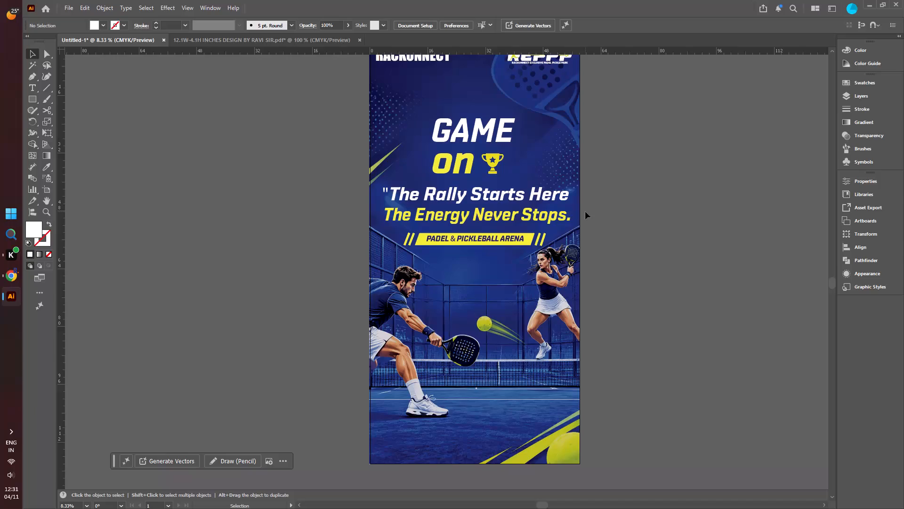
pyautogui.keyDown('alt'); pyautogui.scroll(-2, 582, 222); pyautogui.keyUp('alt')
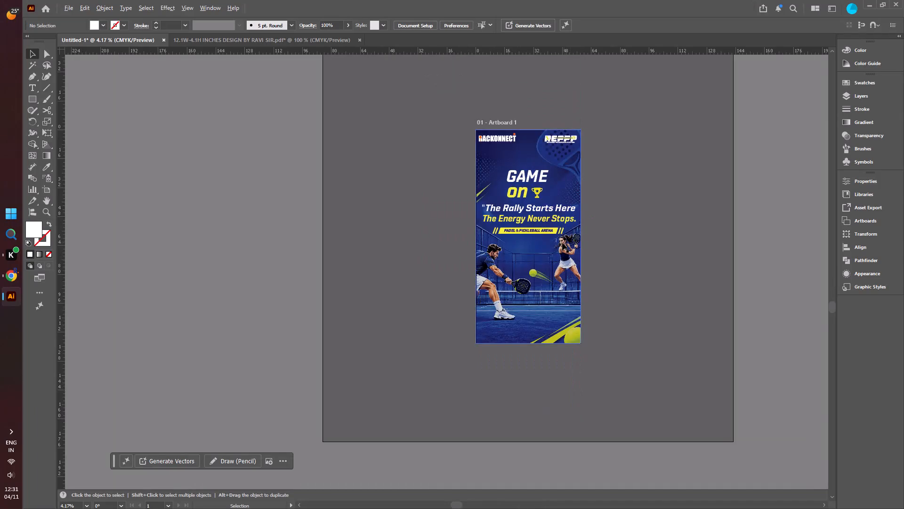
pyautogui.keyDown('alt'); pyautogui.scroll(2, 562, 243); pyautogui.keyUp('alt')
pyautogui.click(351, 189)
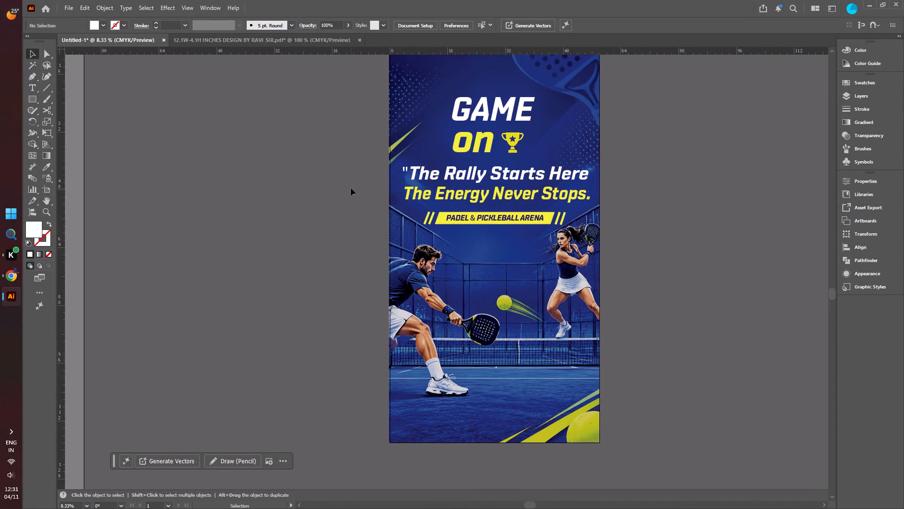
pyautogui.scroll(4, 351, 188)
# On the "GAME MODE" banner, brighten the background court image by adjusting its color balance with Black at -20%.
pyautogui.click(257, 38)
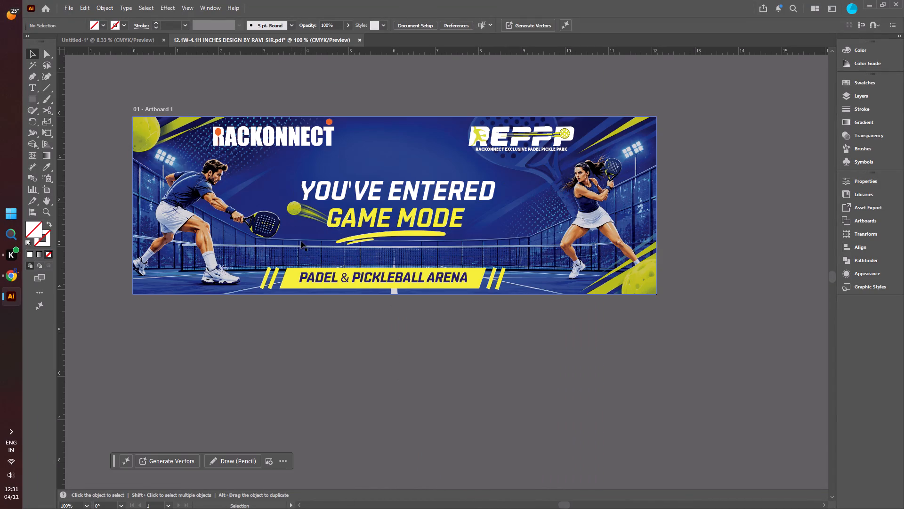
pyautogui.click(200, 290)
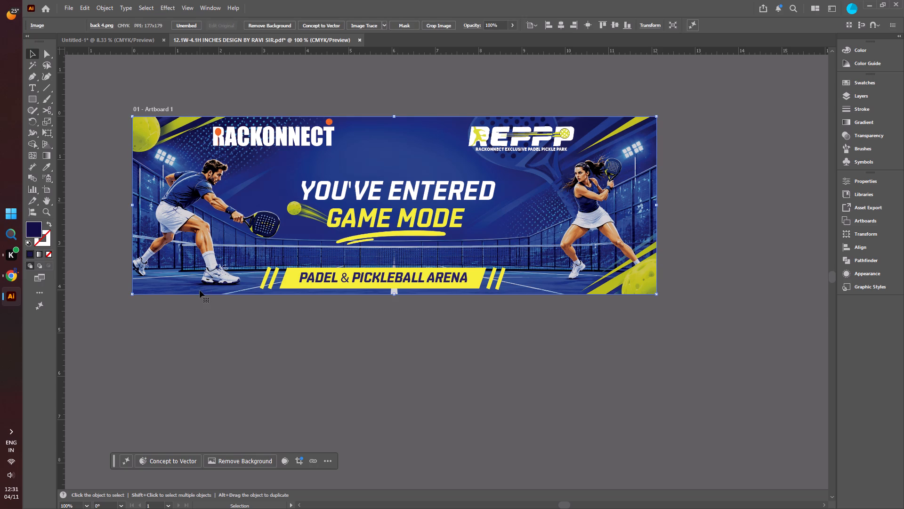
pyautogui.click(217, 354)
pyautogui.click(191, 268)
pyautogui.click(90, 7)
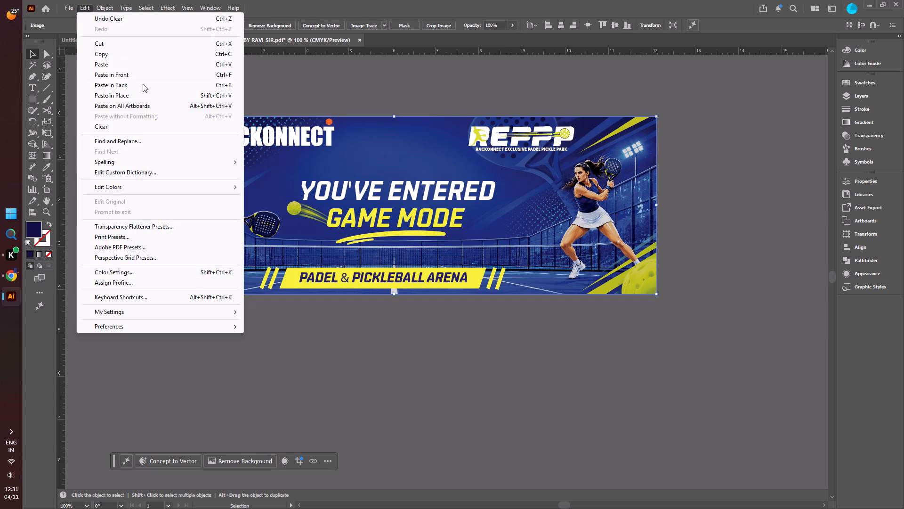
pyautogui.click(139, 192)
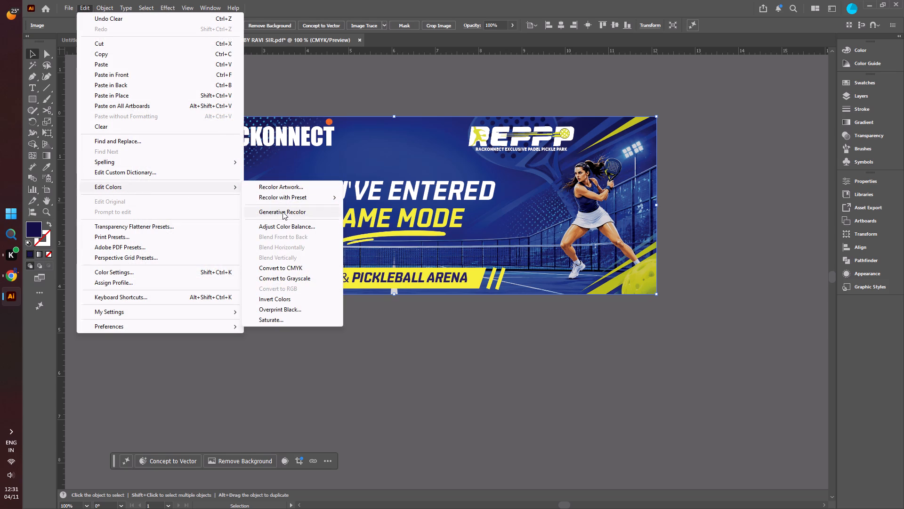
pyautogui.click(282, 227)
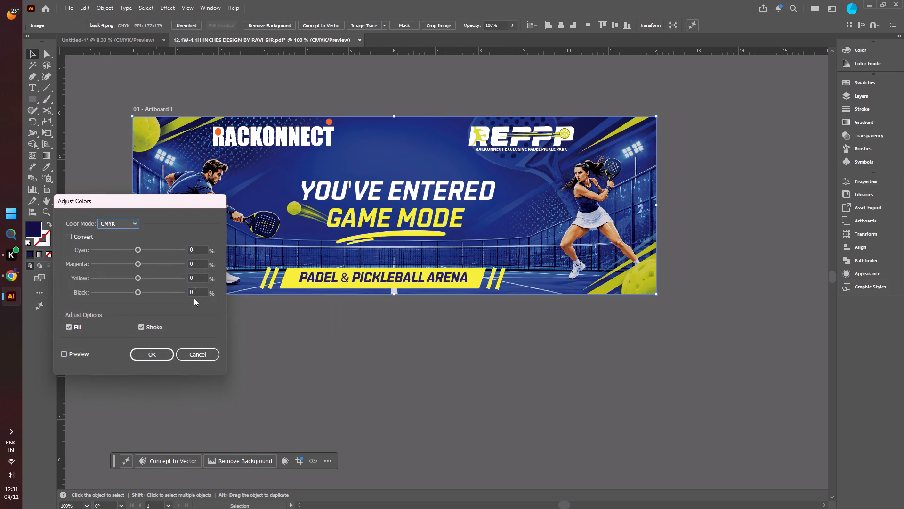
pyautogui.click(194, 296)
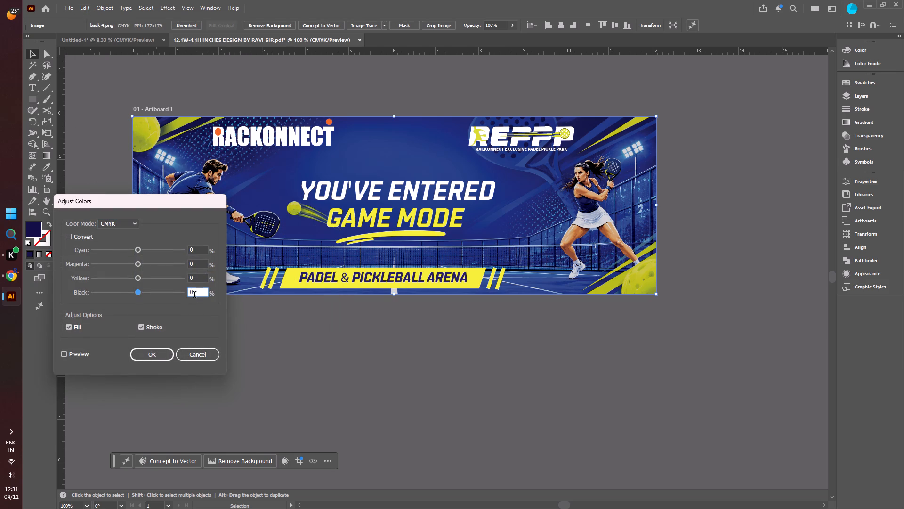
pyautogui.click(194, 296)
pyautogui.write('-20')
pyautogui.press('Return')
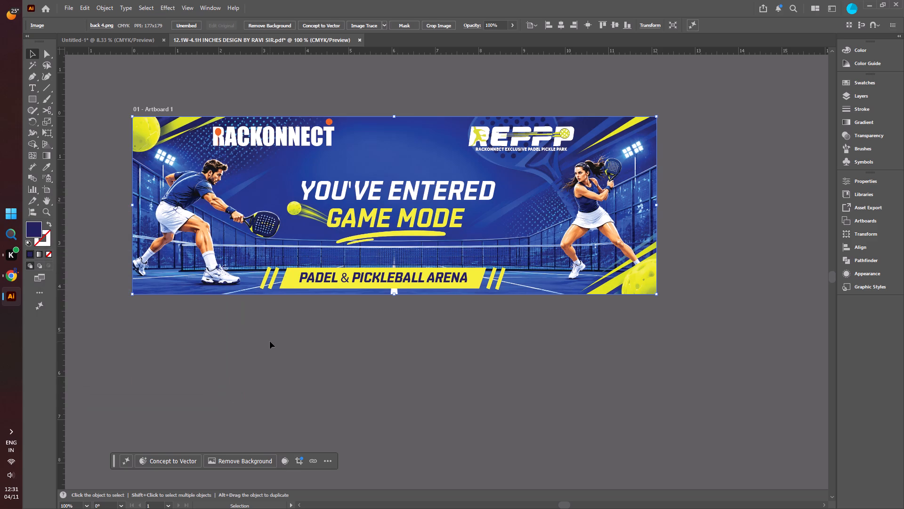
pyautogui.click(270, 341)
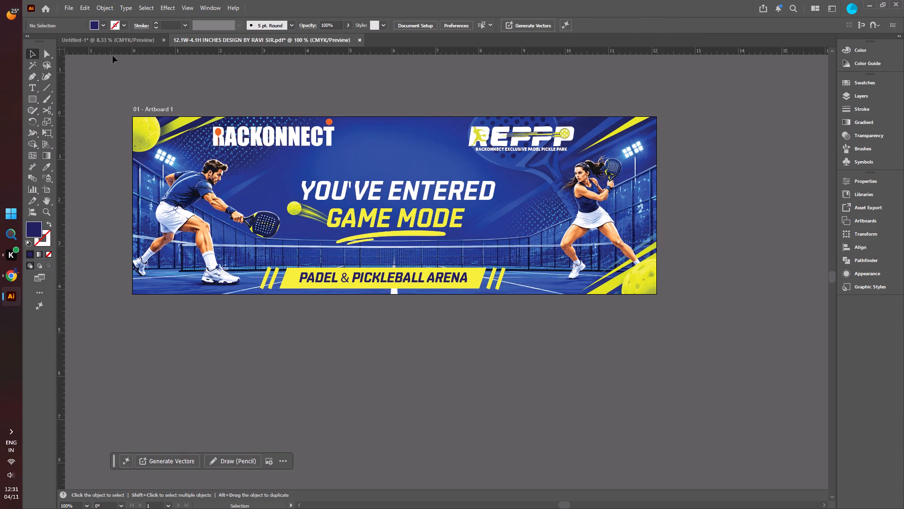
# Return to the "GAME on" poster document.
pyautogui.click(121, 41)
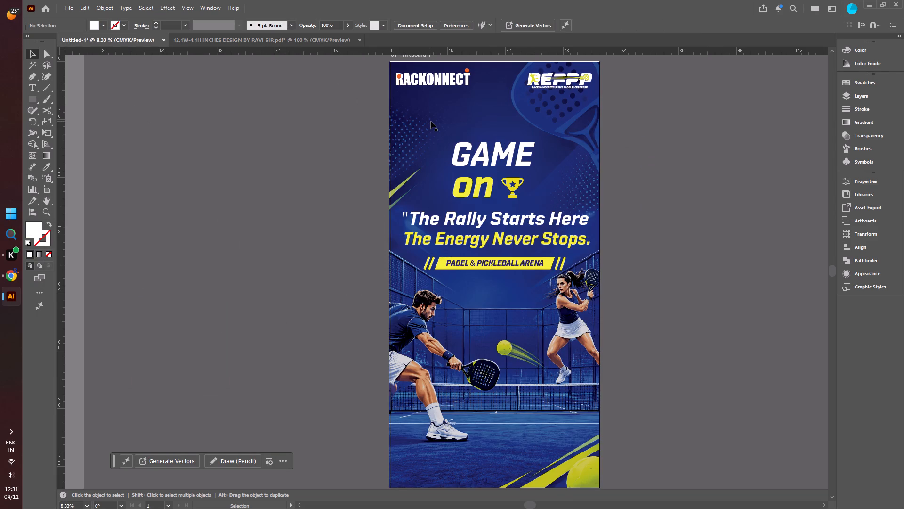
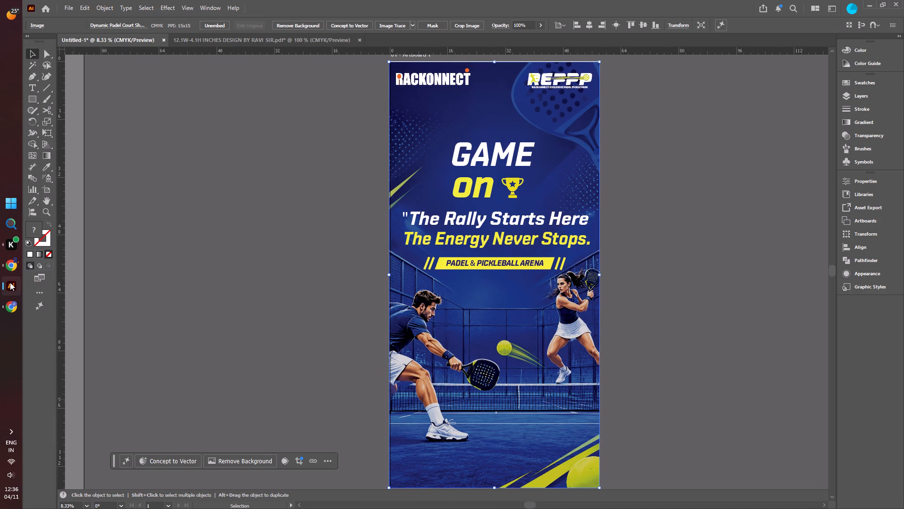
pyautogui.click(13, 304)
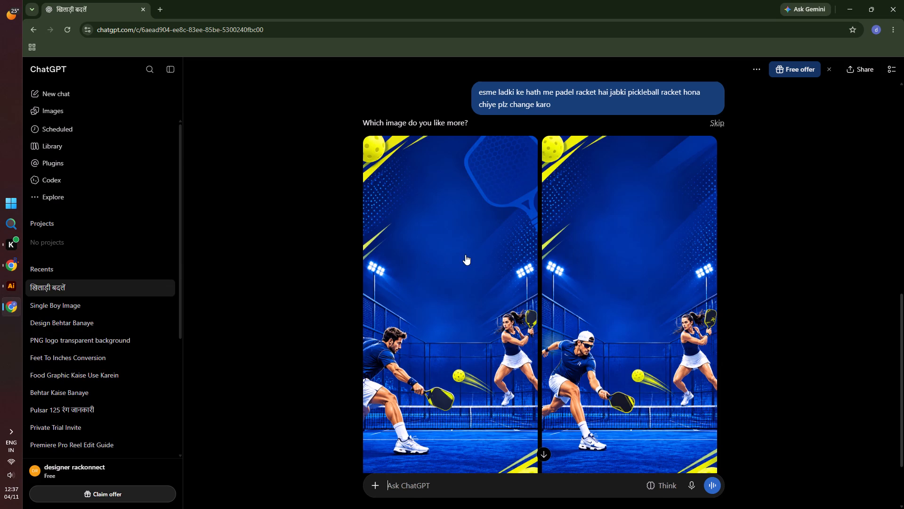
pyautogui.scroll(-2, 465, 254)
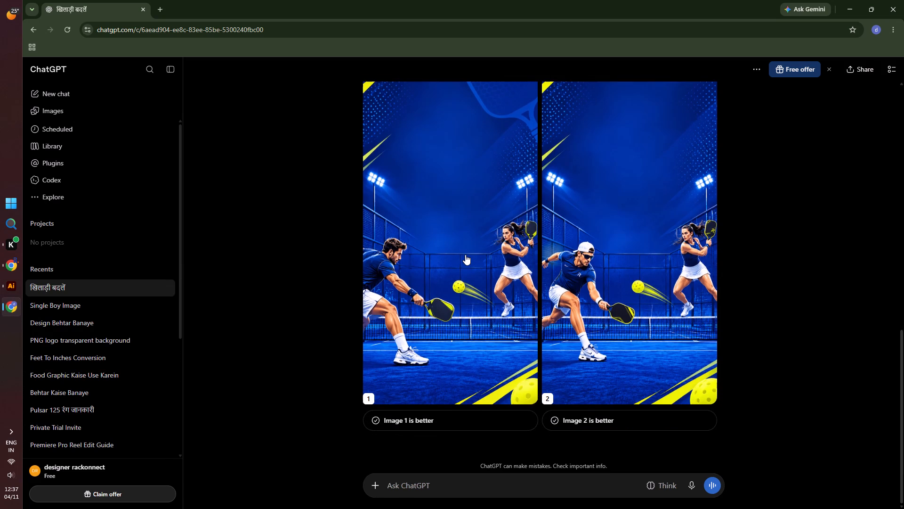
pyautogui.scroll(1, 465, 254)
# Open the first generated image, the one with the bareheaded male player, copy it and save it as nk1.
pyautogui.click(465, 254)
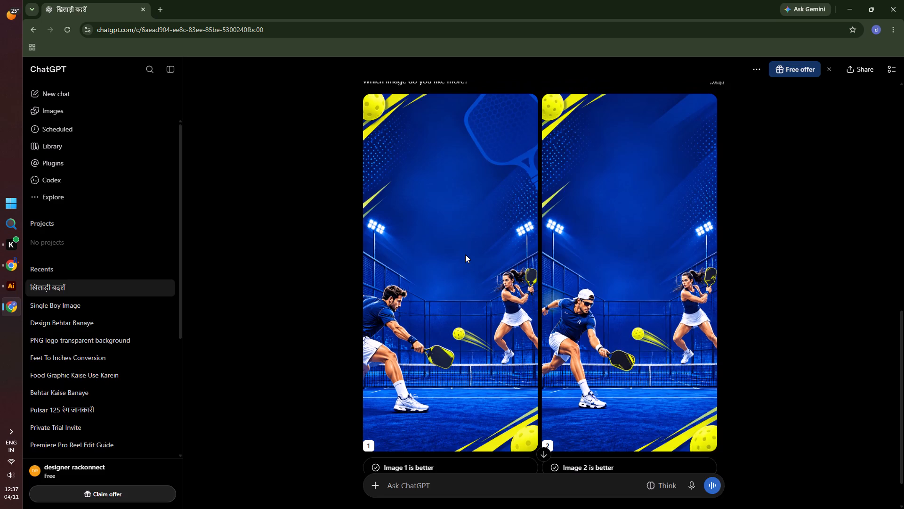
pyautogui.rightClick(459, 205)
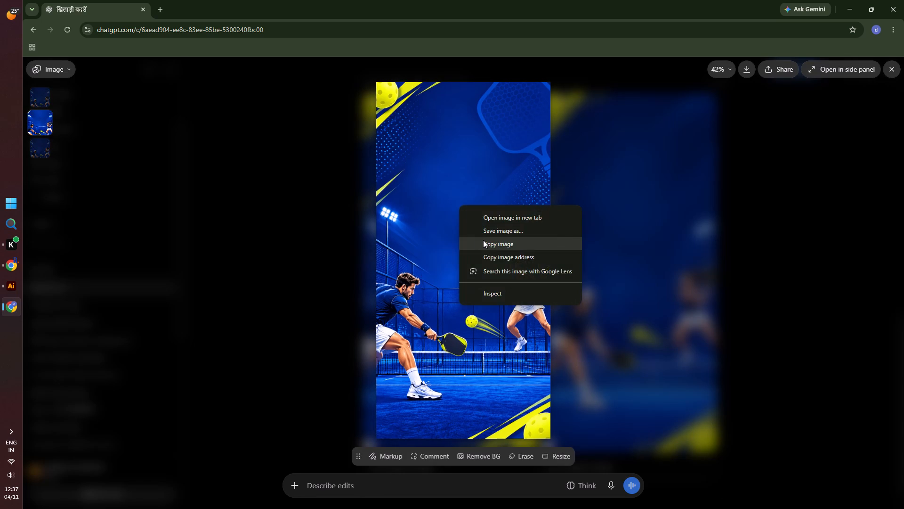
pyautogui.click(484, 240)
pyautogui.rightClick(468, 210)
pyautogui.click(486, 233)
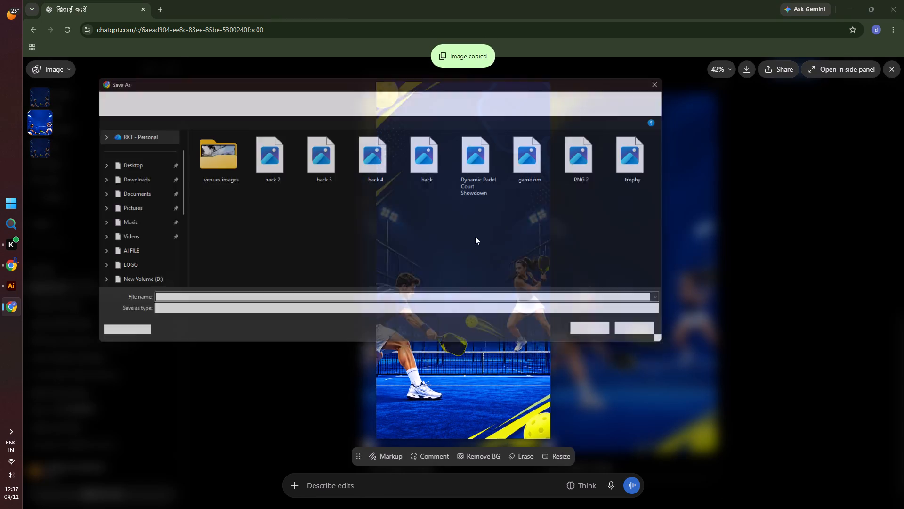
pyautogui.write('nk1')
pyautogui.press('Return')
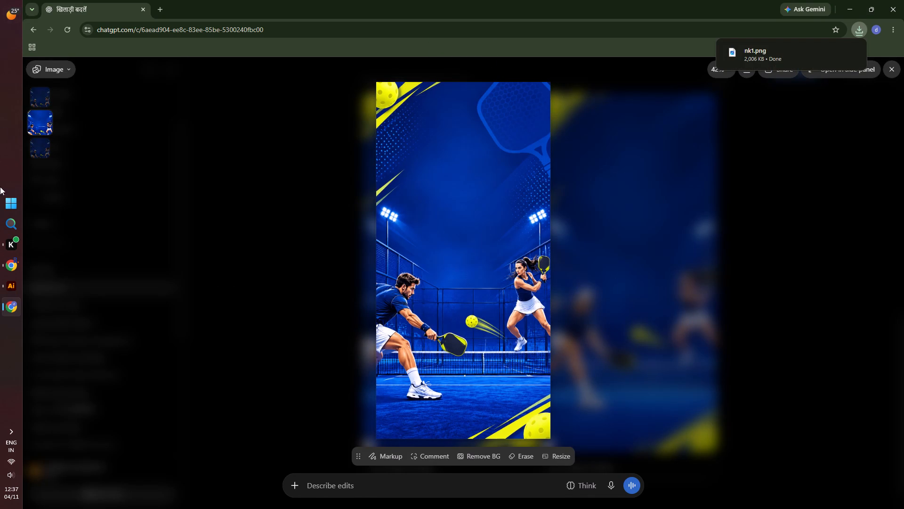
# Switch to Illustrator and delete the old padel background image from the "GAME on" poster.
pyautogui.click(7, 263)
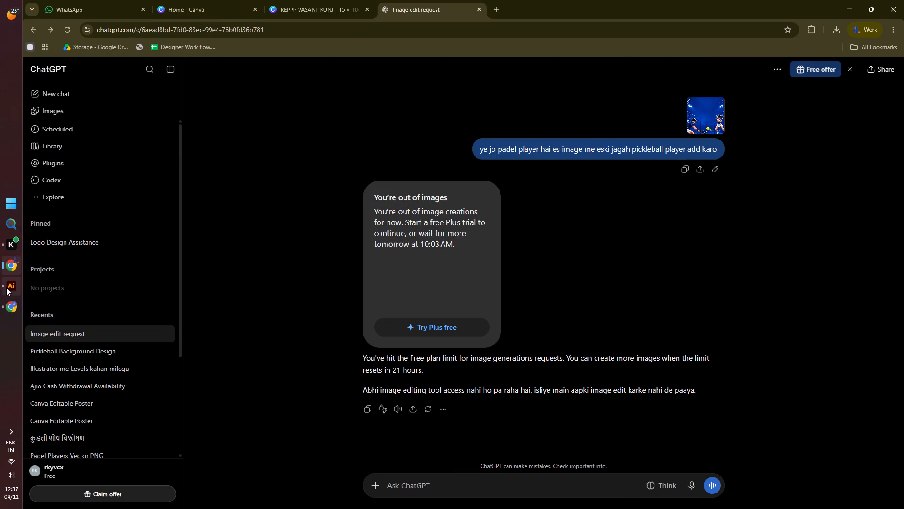
pyautogui.click(6, 287)
pyautogui.click(414, 116)
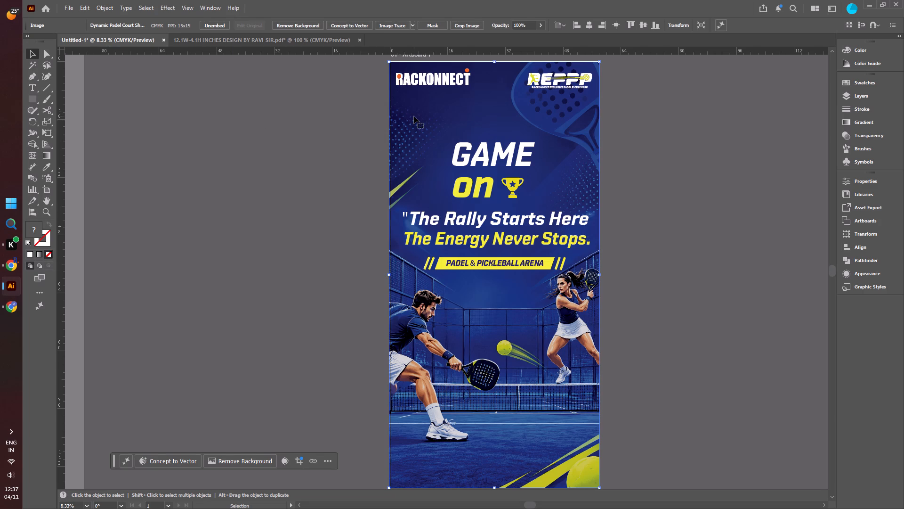
pyautogui.press('Delete')
# Open the saved nk1 image from the Desktop in Illustrator.
pyautogui.click(60, 6)
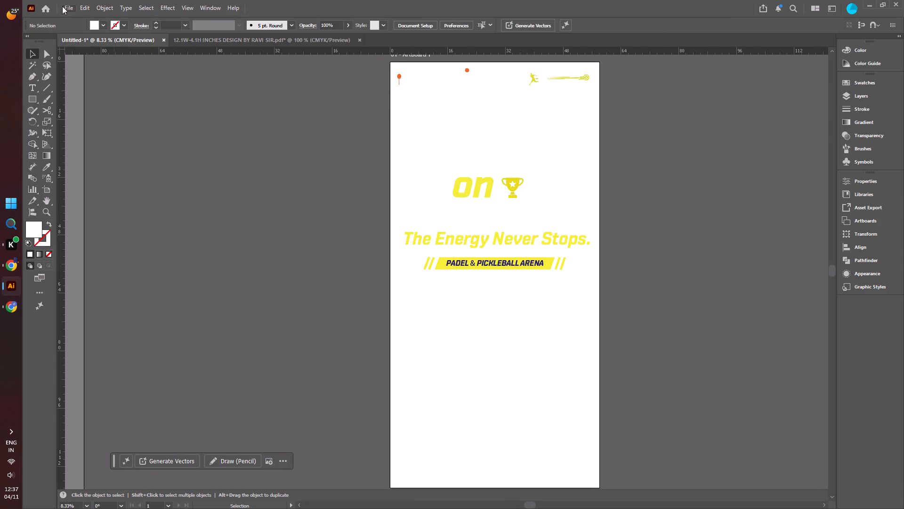
pyautogui.click(69, 6)
pyautogui.click(102, 43)
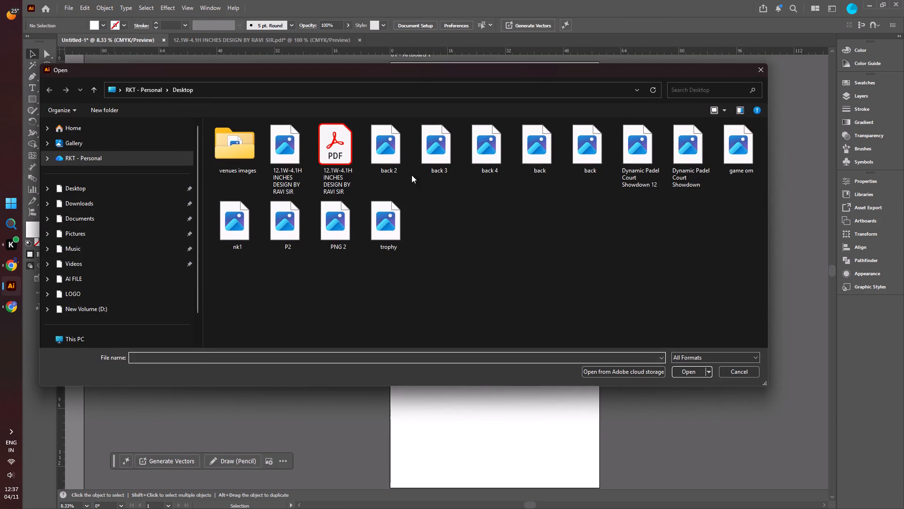
pyautogui.click(239, 232)
pyautogui.click(680, 371)
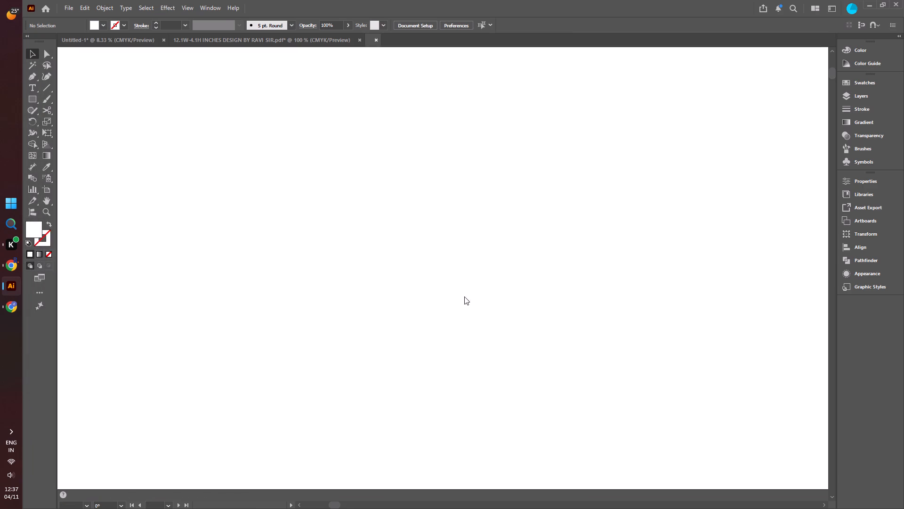
# Copy the image from the nk1 document and paste it into the Untitled-1 poster.
pyautogui.click(503, 285)
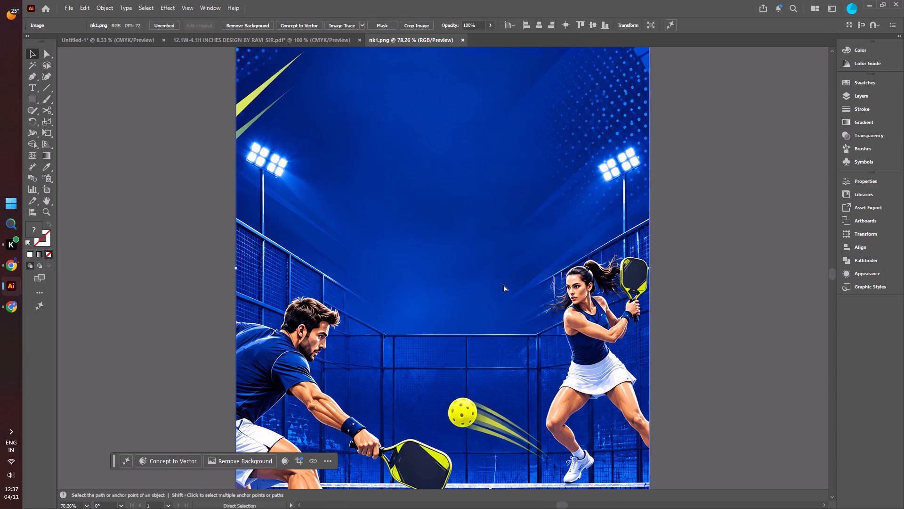
pyautogui.hotkey('ctrl', 'c')
pyautogui.click(93, 38)
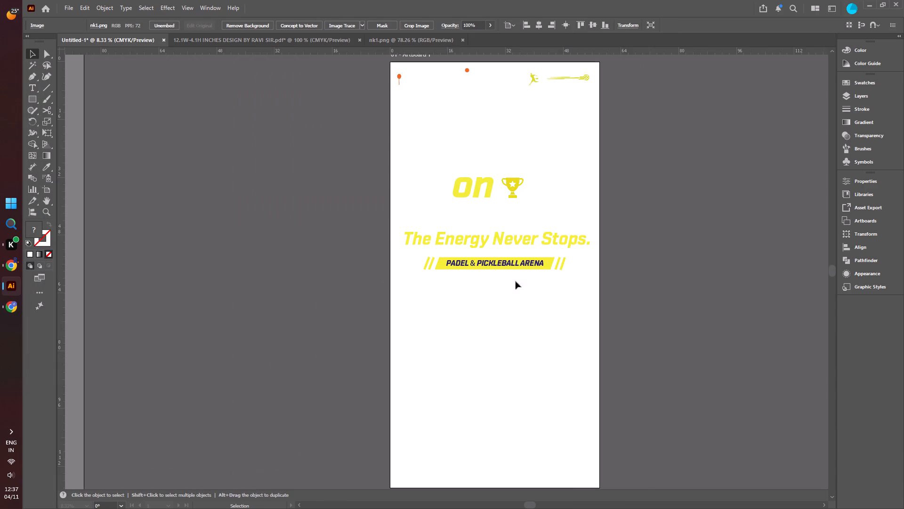
pyautogui.click(502, 335)
pyautogui.hotkey('ctrl', 'v')
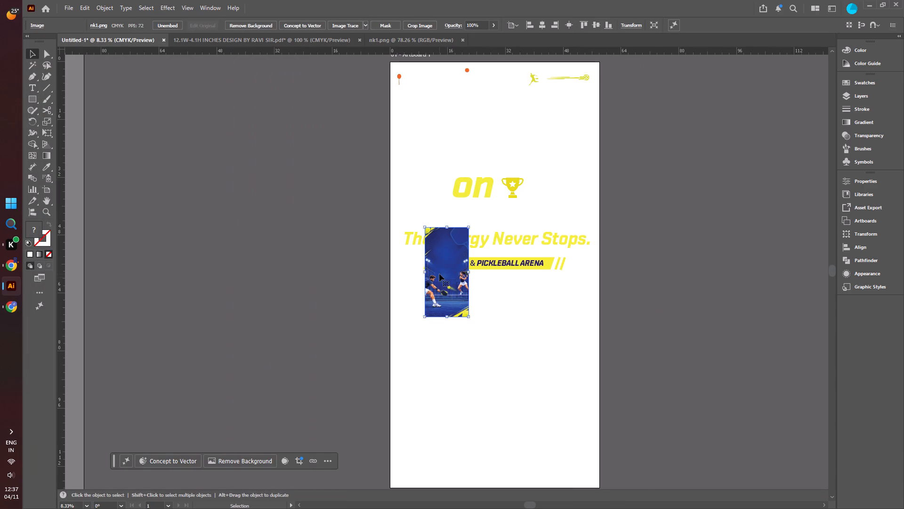
# Move the pasted pickleball image so its top-left corner aligns with the top-left corner of the poster artboard.
pyautogui.moveTo(439, 274); pyautogui.dragTo(407, 107)
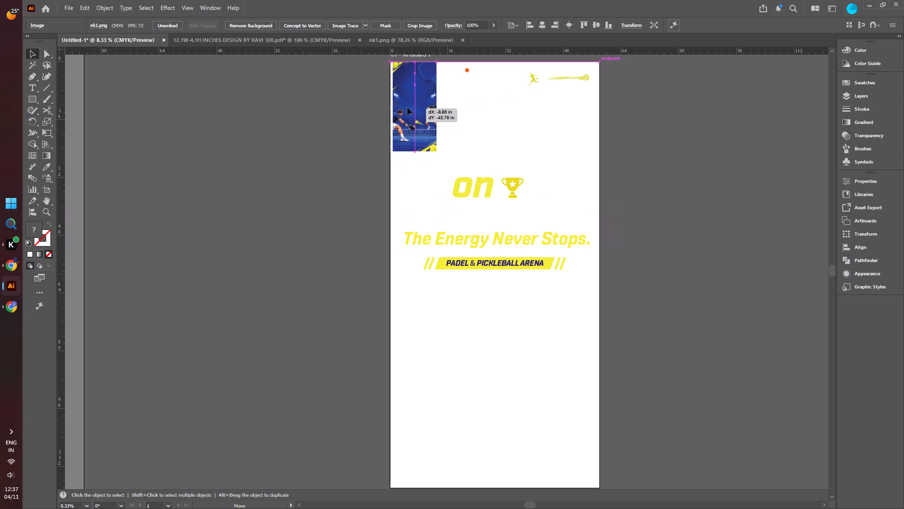
pyautogui.moveTo(407, 107); pyautogui.dragTo(408, 109)
pyautogui.moveTo(408, 109); pyautogui.dragTo(406, 109)
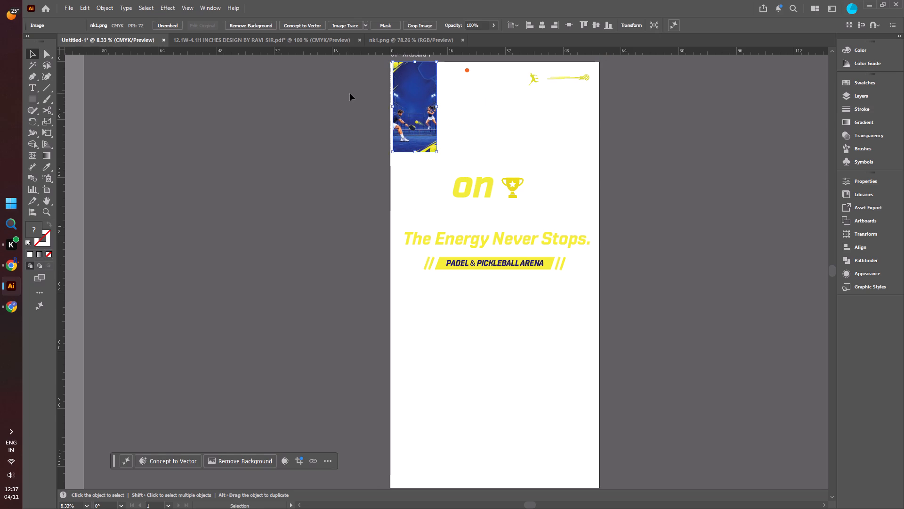
pyautogui.click(350, 93)
pyautogui.keyDown('ctrl'); pyautogui.scroll(4, 402, 66); pyautogui.keyUp('ctrl')
pyautogui.keyDown('alt'); pyautogui.scroll(1, 411, 64); pyautogui.keyUp('alt')
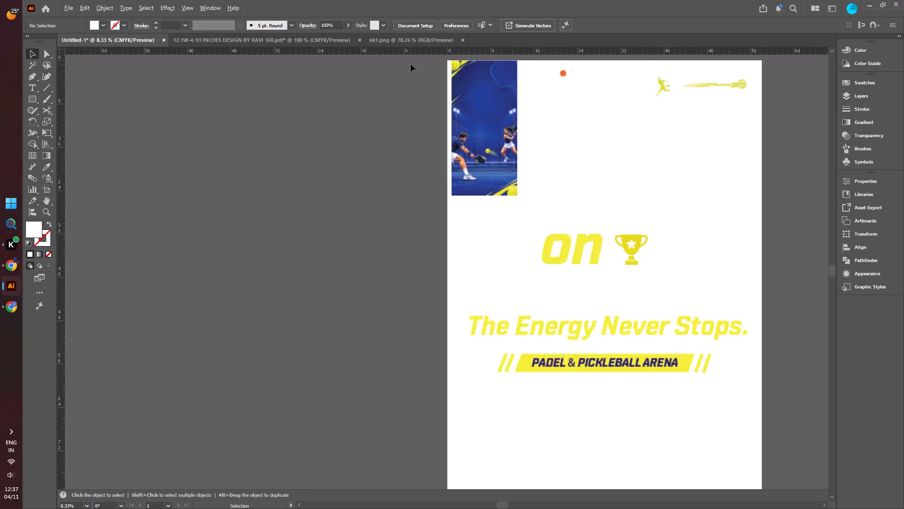
pyautogui.keyDown('alt'); pyautogui.scroll(3, 411, 64); pyautogui.keyUp('alt')
pyautogui.scroll(3, 454, 72)
pyautogui.moveTo(567, 104); pyautogui.dragTo(561, 104)
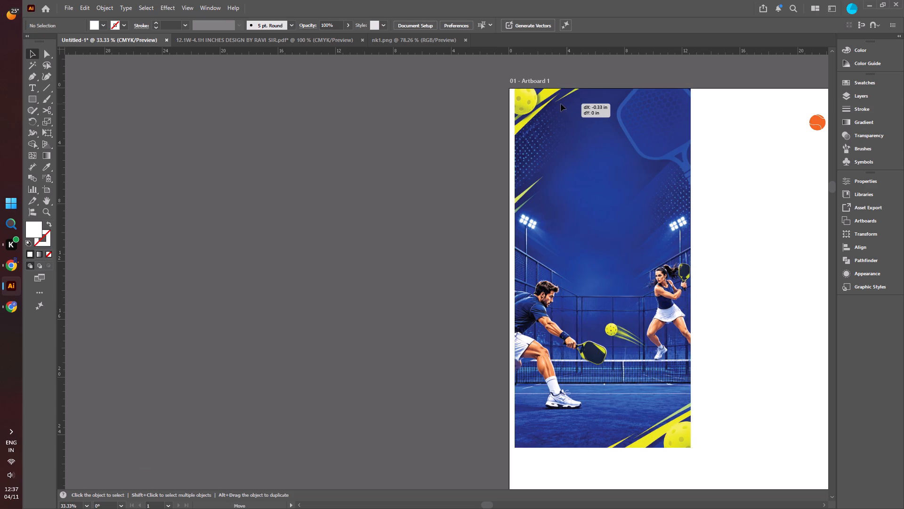
pyautogui.moveTo(561, 104); pyautogui.dragTo(558, 104)
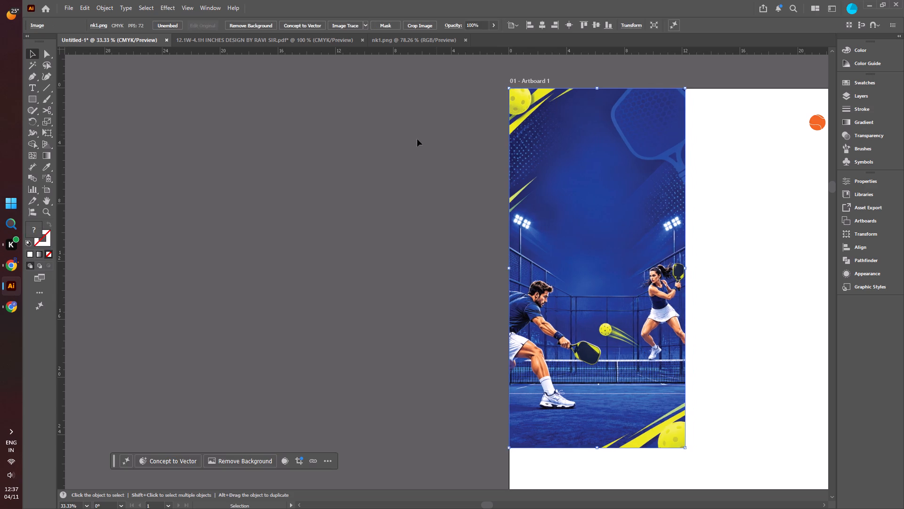
pyautogui.click(415, 140)
# Scale the pickleball image up to cover the artboard, extending its right side to the artboard's edge.
pyautogui.keyDown('alt'); pyautogui.scroll(-5, 355, 163); pyautogui.keyUp('alt')
pyautogui.click(397, 181)
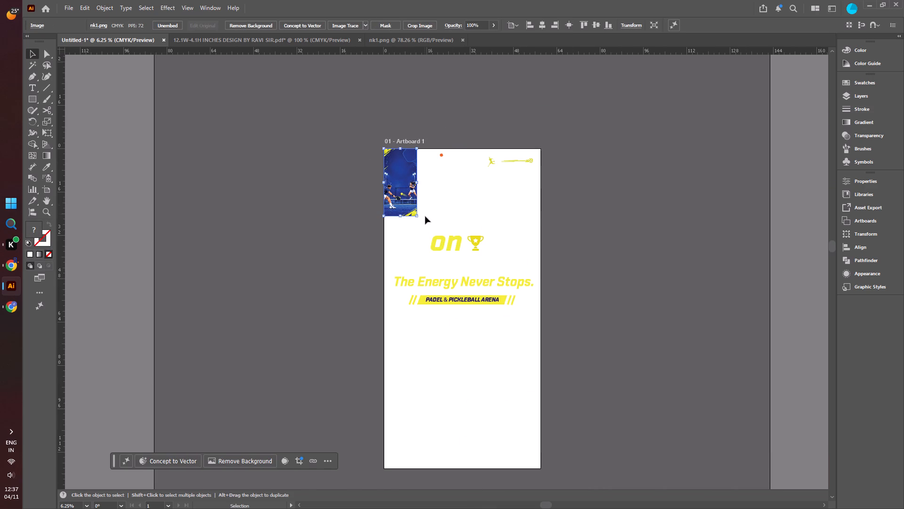
pyautogui.keyDown('shift'); pyautogui.moveTo(416, 214); pyautogui.dragTo(484, 363); pyautogui.keyUp('shift')
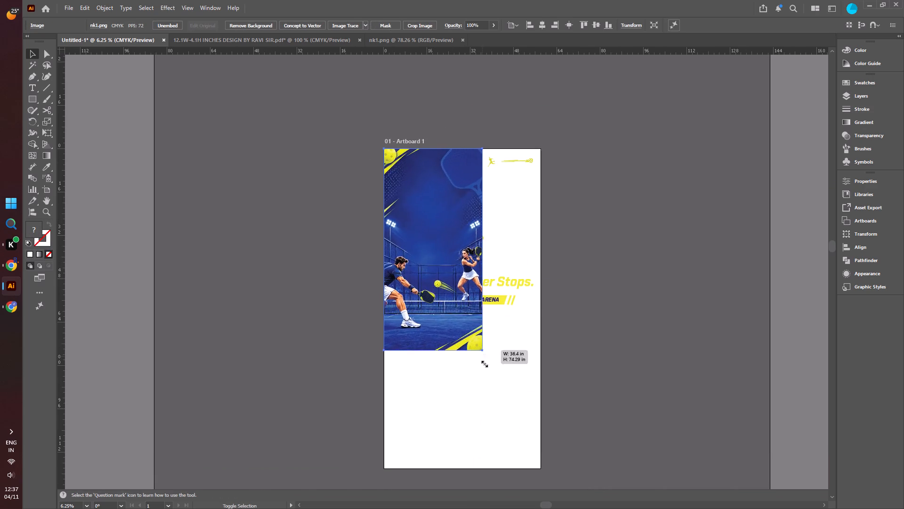
pyautogui.keyDown('shift'); pyautogui.moveTo(484, 363); pyautogui.dragTo(540, 487); pyautogui.keyUp('shift')
pyautogui.click(592, 240)
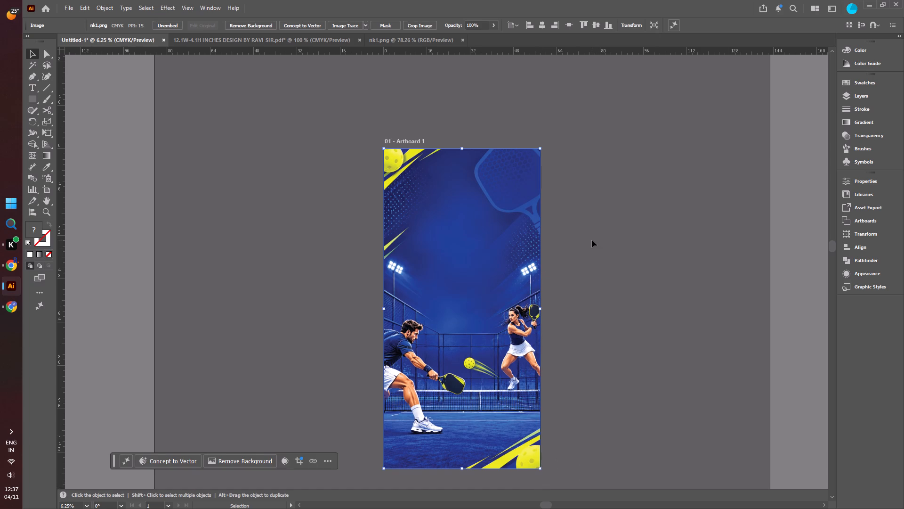
pyautogui.keyDown('alt'); pyautogui.scroll(5, 531, 302); pyautogui.keyUp('alt')
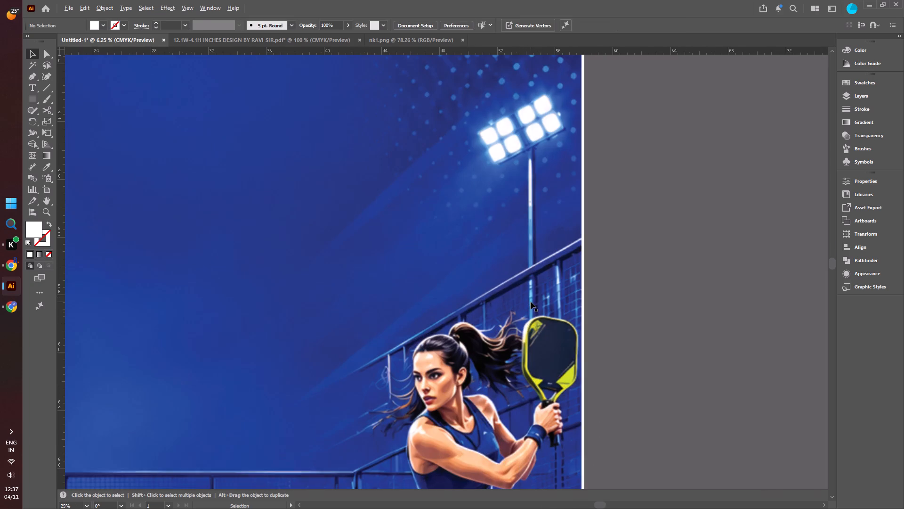
pyautogui.click(531, 302)
pyautogui.scroll(-2, 531, 302)
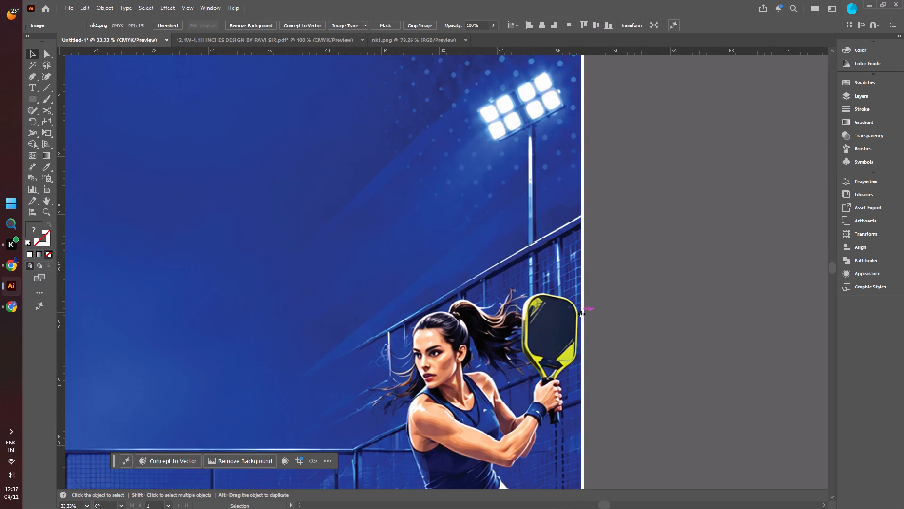
pyautogui.keyDown('shift'); pyautogui.click(581, 313); pyautogui.keyUp('shift')
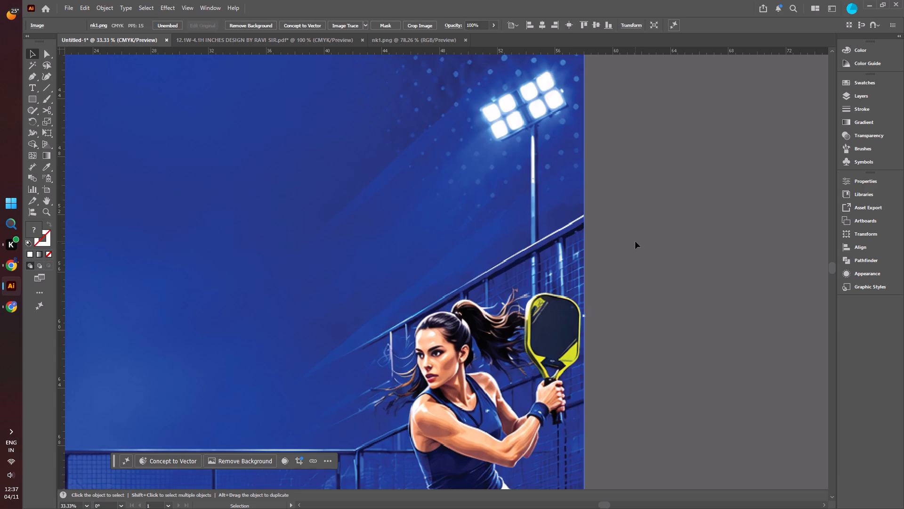
pyautogui.click(635, 241)
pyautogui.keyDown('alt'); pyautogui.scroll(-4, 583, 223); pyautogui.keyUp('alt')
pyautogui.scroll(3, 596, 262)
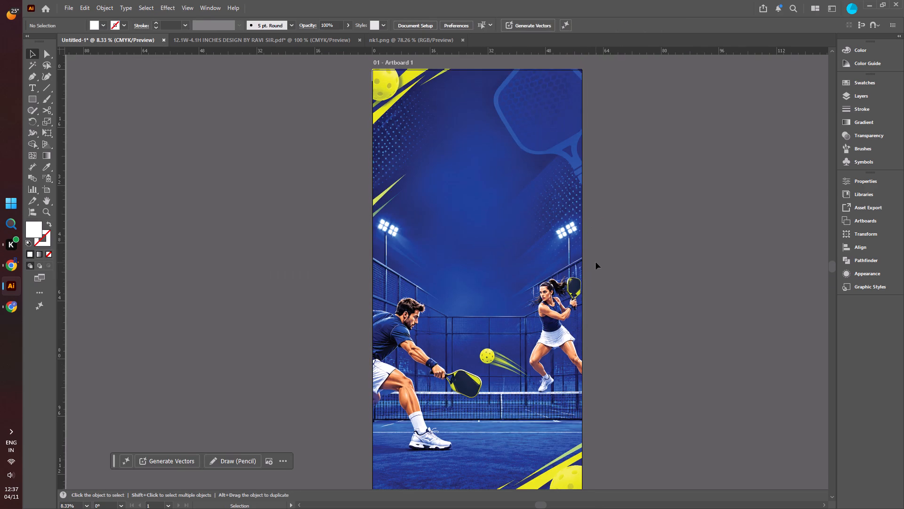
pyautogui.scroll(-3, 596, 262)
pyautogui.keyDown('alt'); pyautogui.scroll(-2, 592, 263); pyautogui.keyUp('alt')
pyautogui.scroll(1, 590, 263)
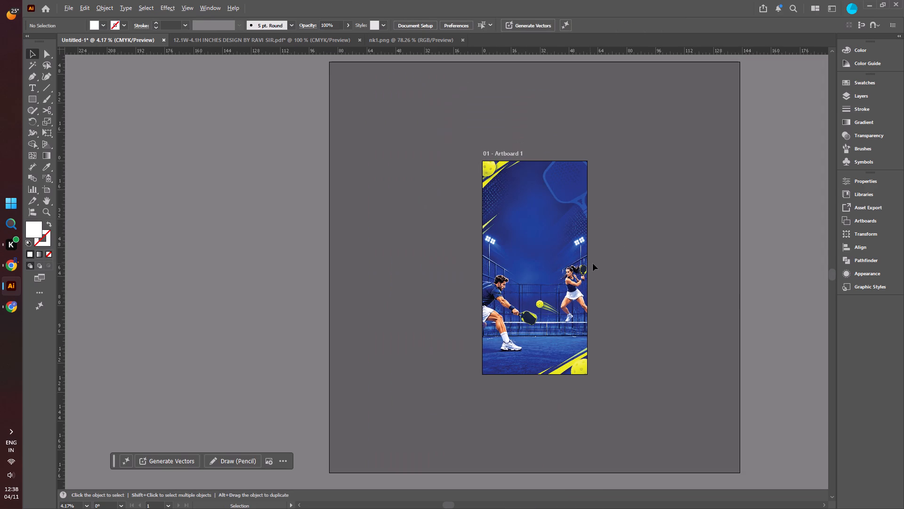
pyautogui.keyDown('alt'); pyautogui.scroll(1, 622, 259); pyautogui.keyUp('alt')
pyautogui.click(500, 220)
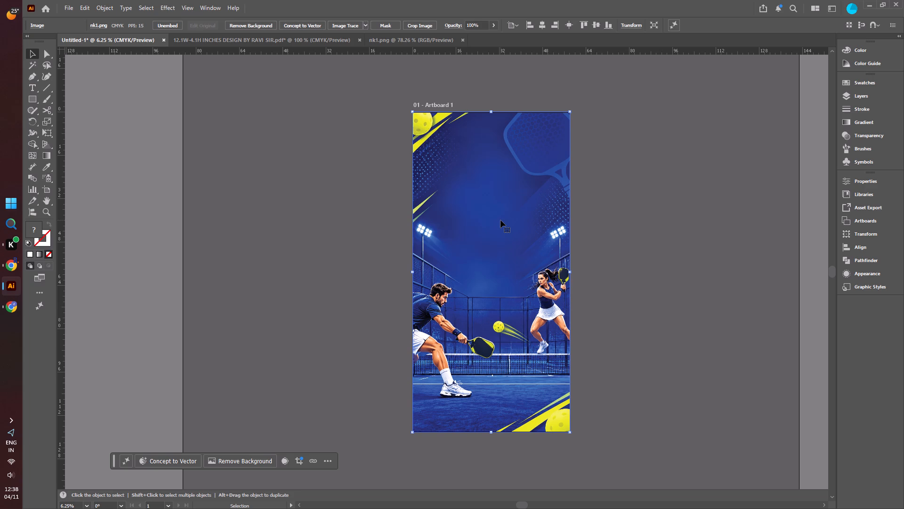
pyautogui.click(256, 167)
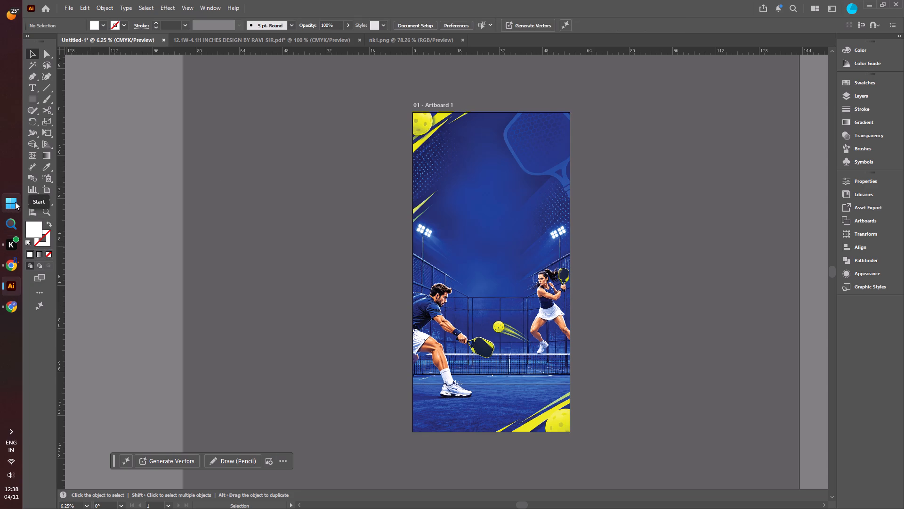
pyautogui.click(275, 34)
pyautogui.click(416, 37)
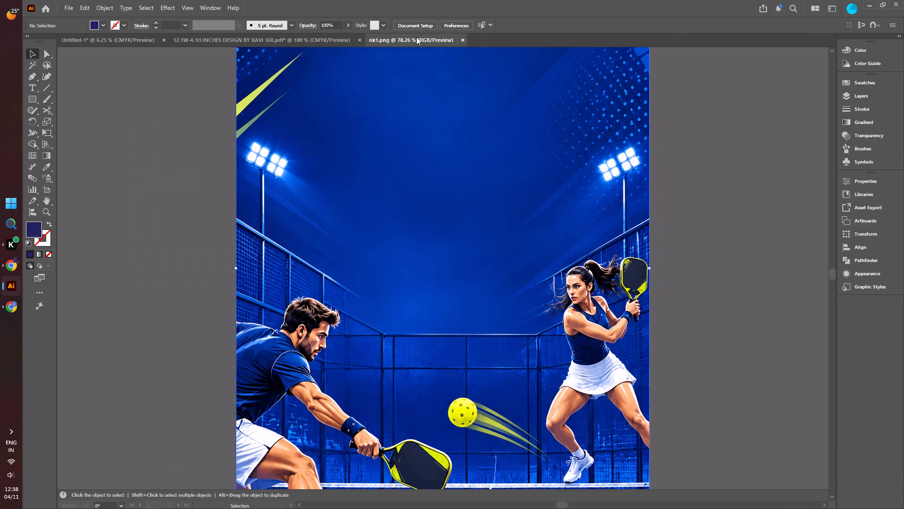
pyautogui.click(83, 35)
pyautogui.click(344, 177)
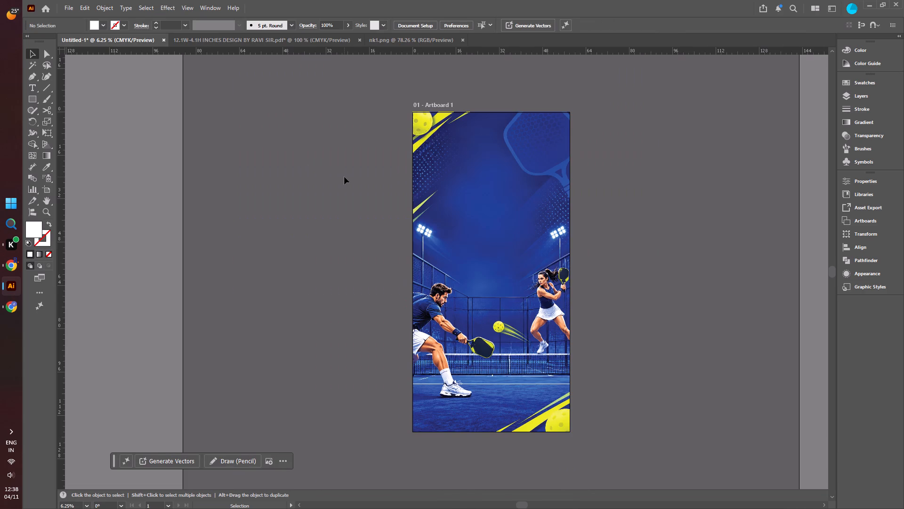
# Send the pickleball image to the bottom of Layer 1, behind the poster's logos and text.
pyautogui.click(460, 178)
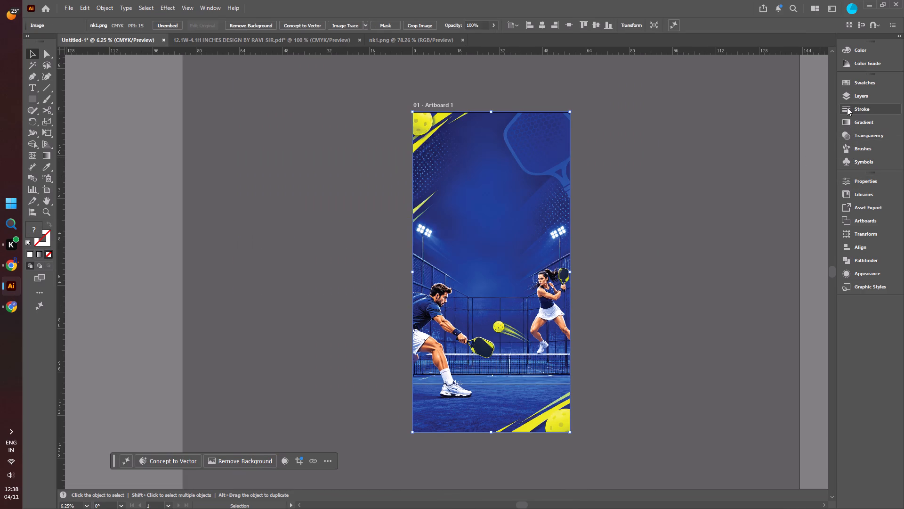
pyautogui.click(847, 94)
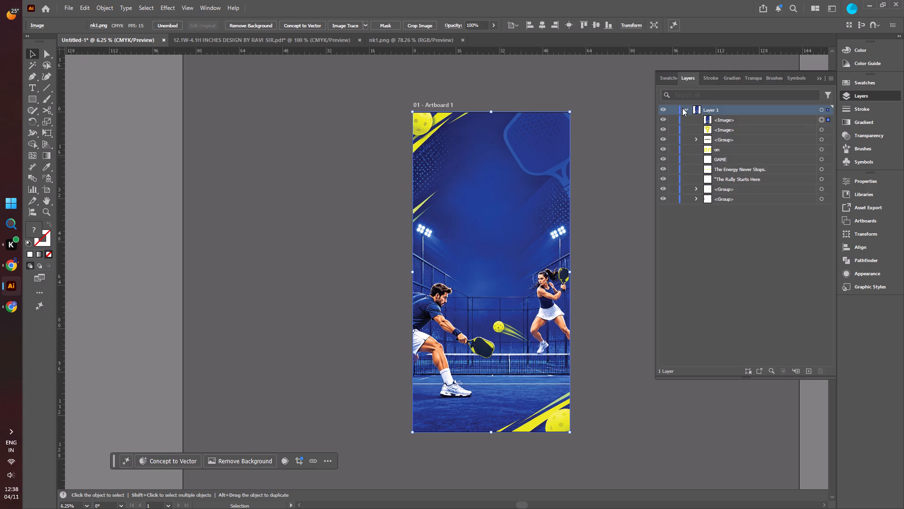
pyautogui.moveTo(713, 121); pyautogui.dragTo(732, 202)
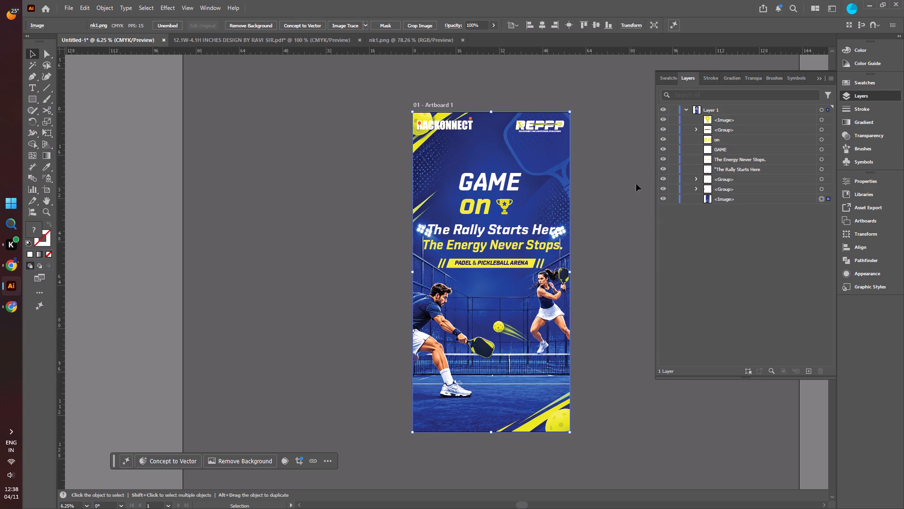
pyautogui.click(818, 78)
pyautogui.click(502, 71)
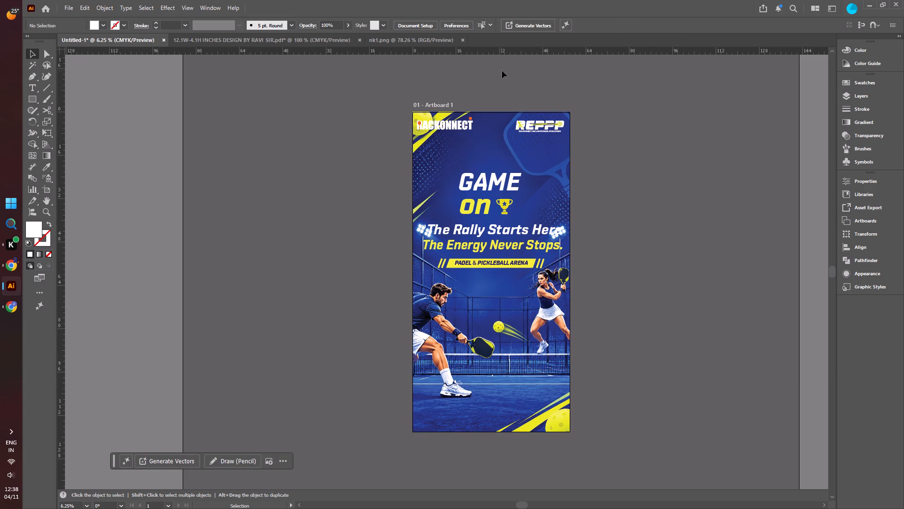
pyautogui.click(548, 167)
pyautogui.click(297, 184)
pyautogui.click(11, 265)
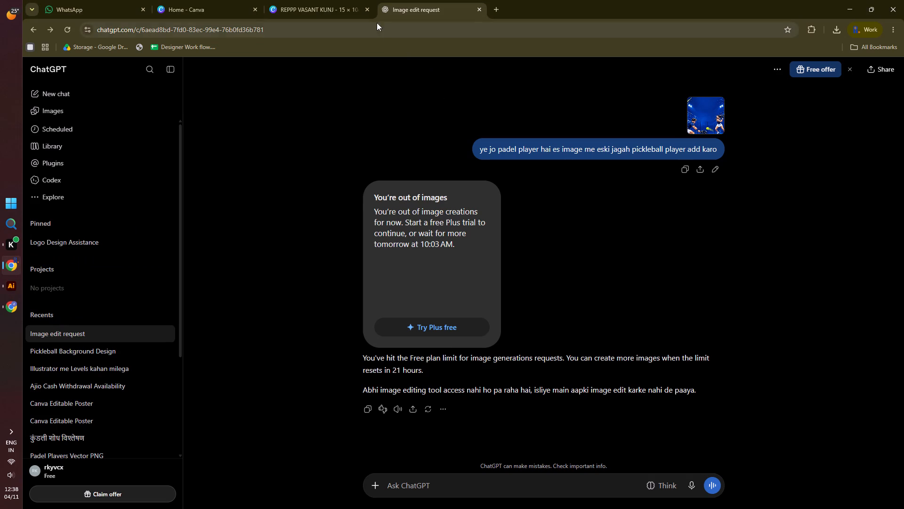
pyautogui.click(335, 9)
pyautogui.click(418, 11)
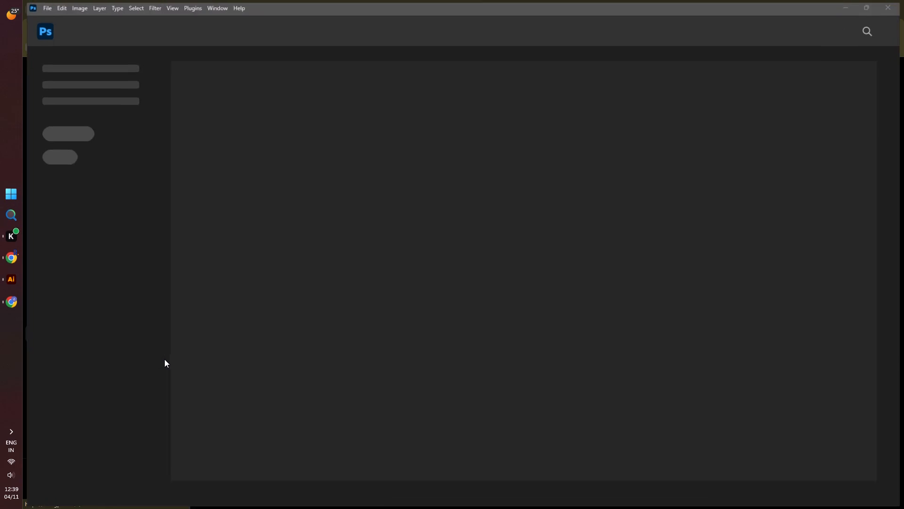
pyautogui.click(439, 263)
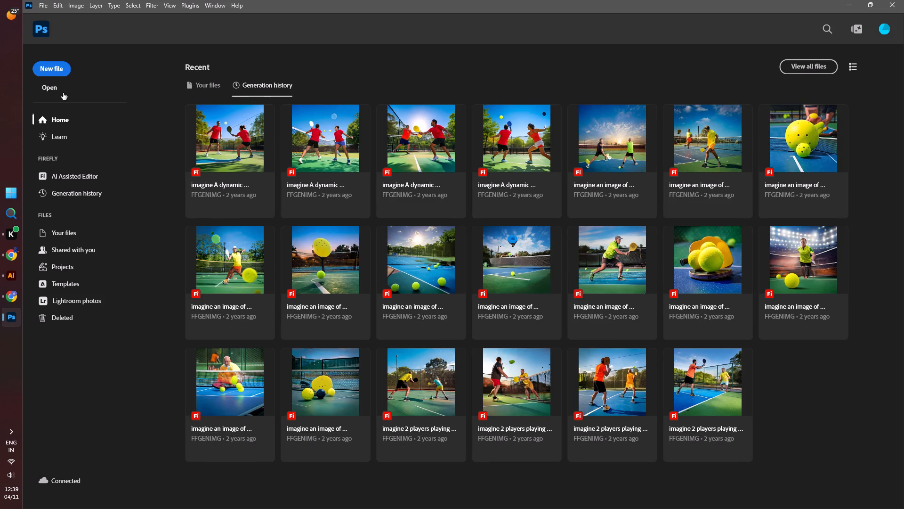
pyautogui.click(52, 87)
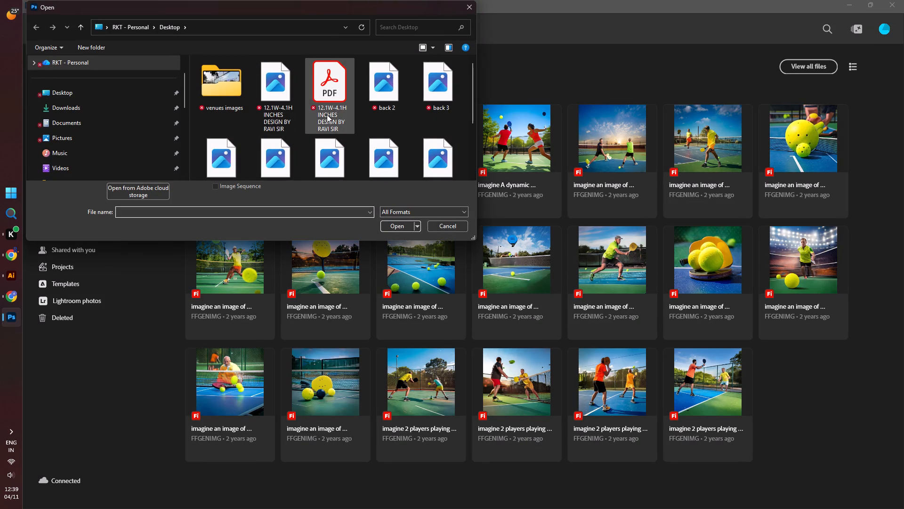
pyautogui.scroll(-3, 367, 113)
pyautogui.scroll(-1, 377, 151)
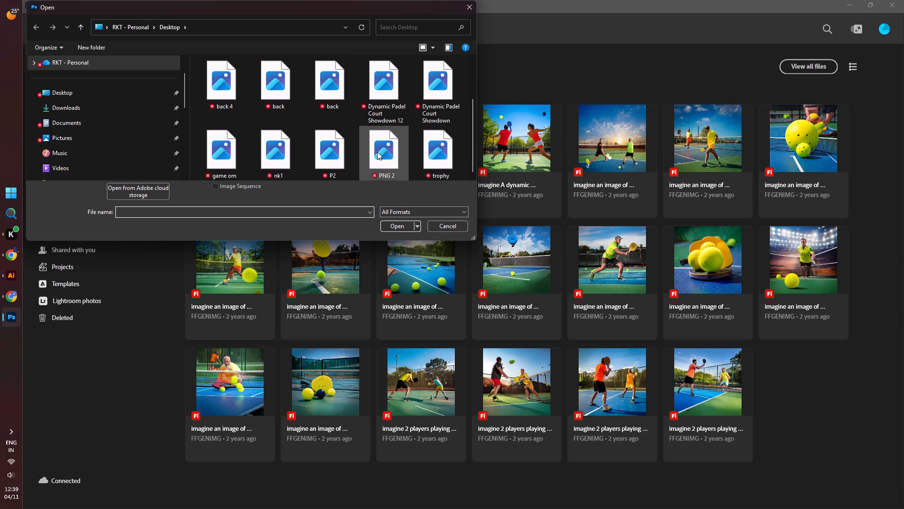
pyautogui.click(278, 153)
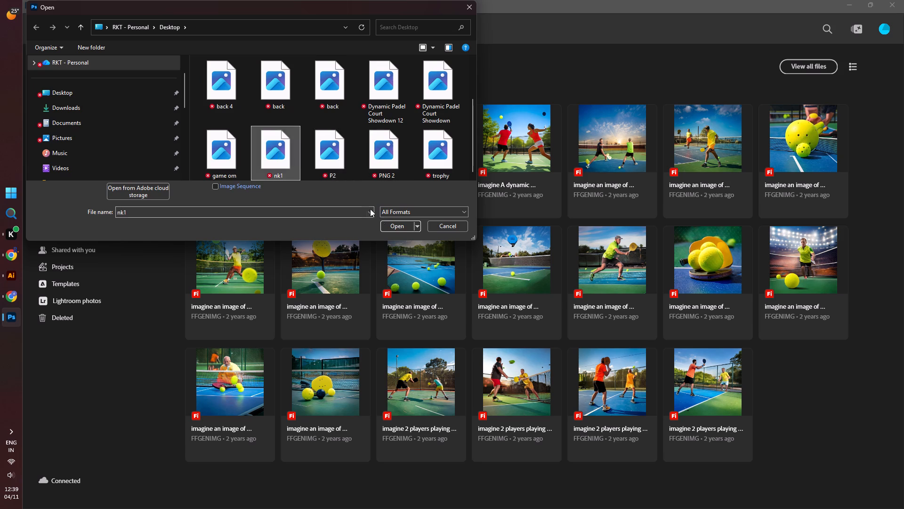
pyautogui.click(391, 227)
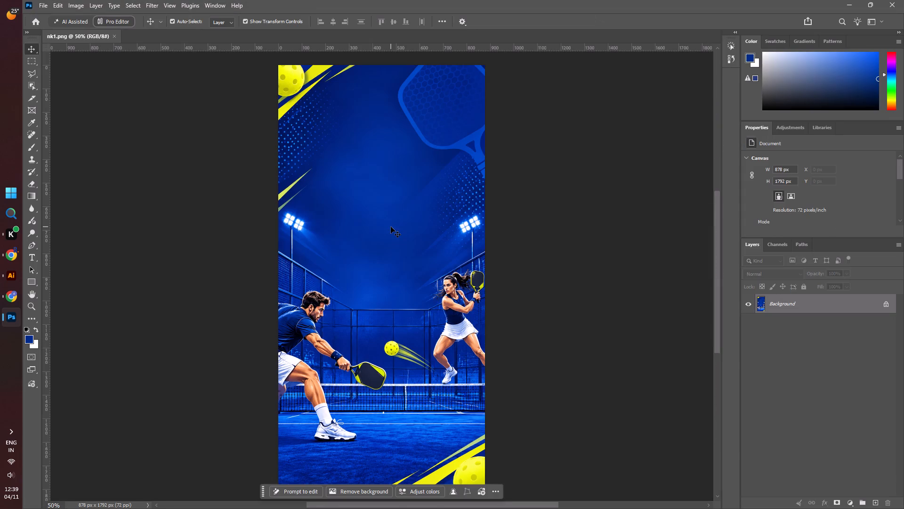
# Select the yellow ball and stripes in the image's top-left corner, about 351 × 256 px, and remove them with generative AI.
pyautogui.click(32, 60)
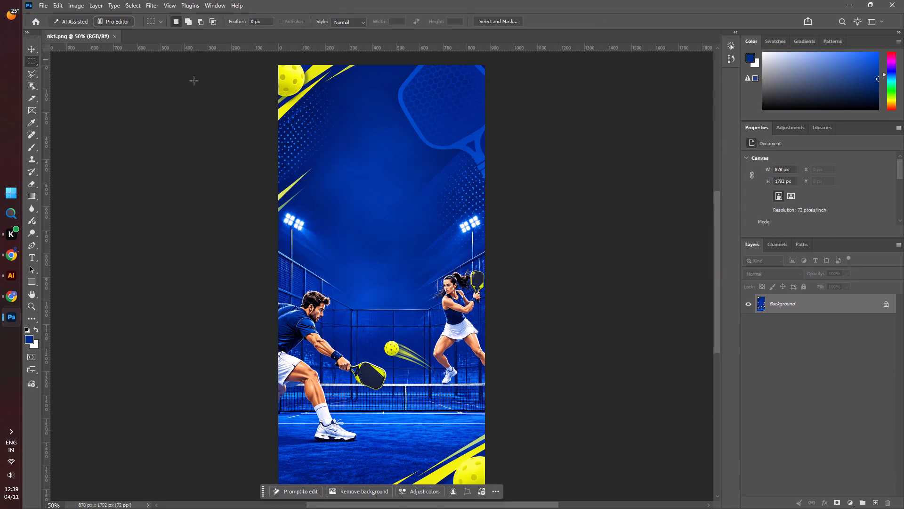
pyautogui.moveTo(361, 62); pyautogui.dragTo(294, 109)
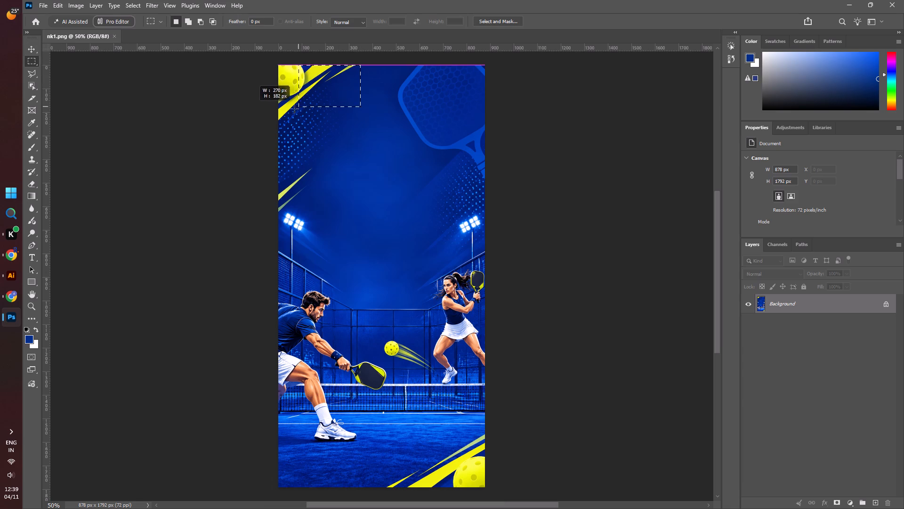
pyautogui.moveTo(294, 109); pyautogui.dragTo(273, 126)
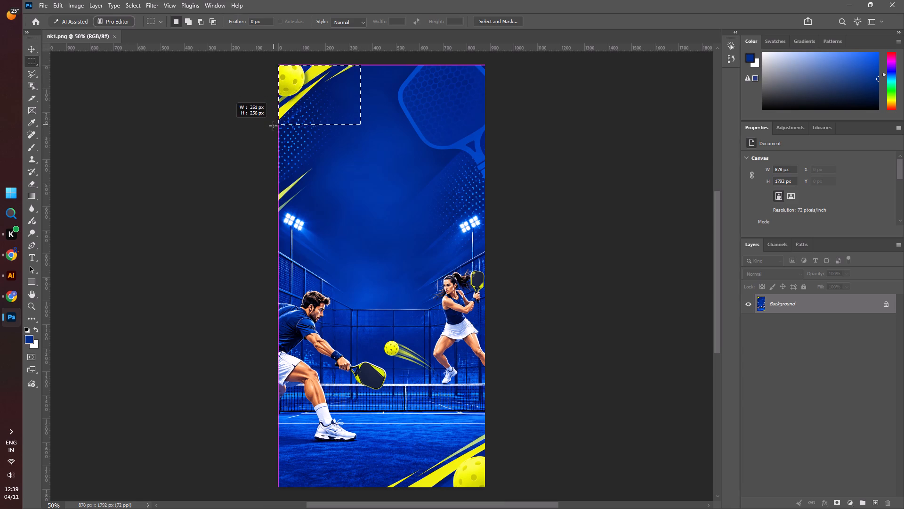
pyautogui.moveTo(273, 126); pyautogui.dragTo(273, 126)
pyautogui.click(288, 135)
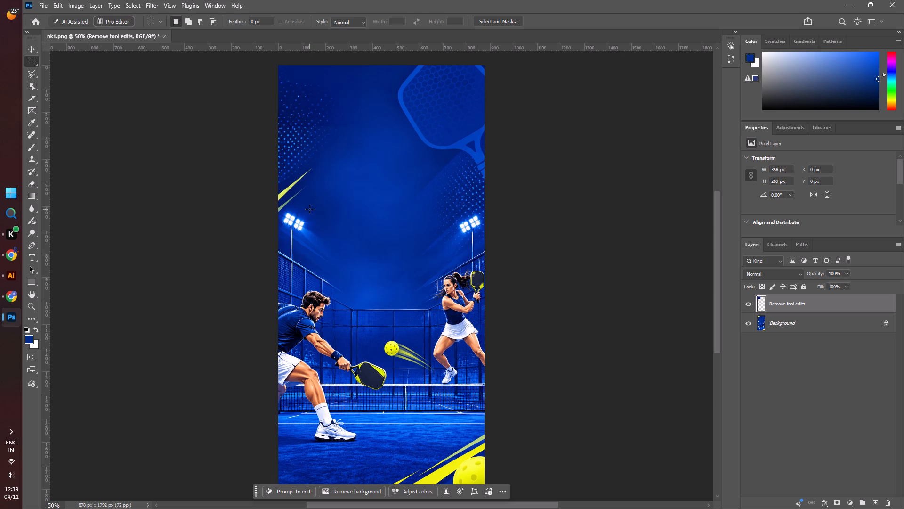
# Try generative Remove on the left floodlight of the Background layer, undo it, and run the removal again on the same selection.
pyautogui.click(777, 320)
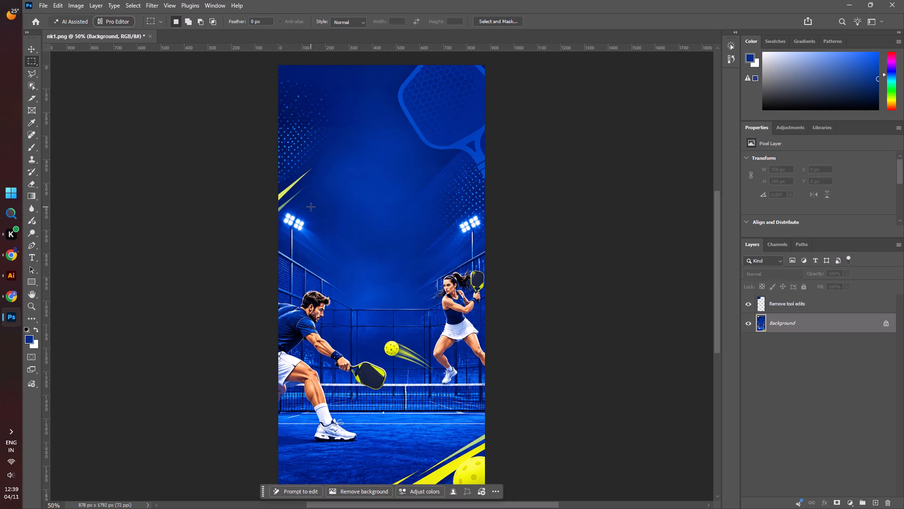
pyautogui.moveTo(311, 207); pyautogui.dragTo(283, 258)
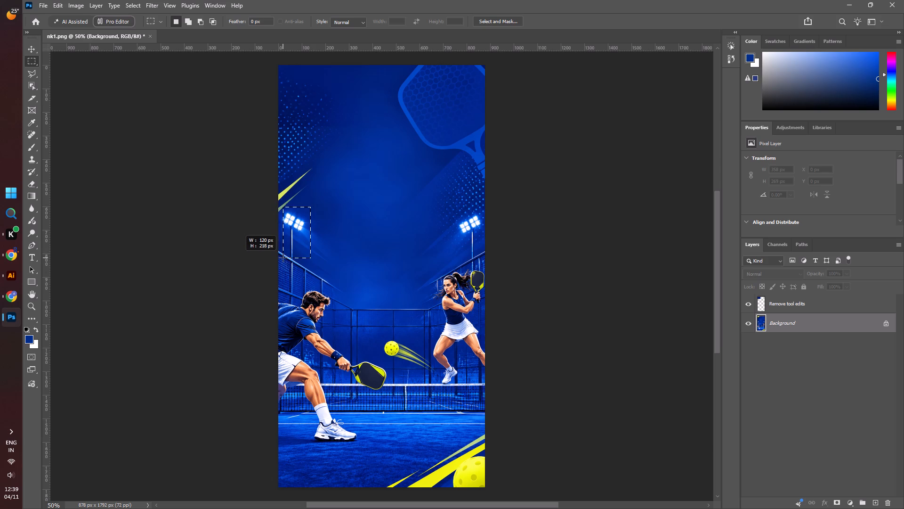
pyautogui.moveTo(283, 258); pyautogui.dragTo(282, 260)
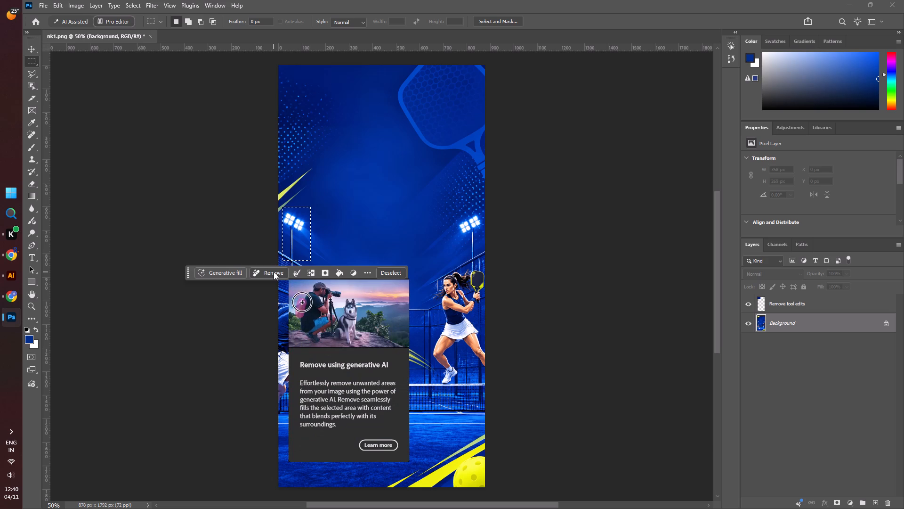
pyautogui.click(274, 272)
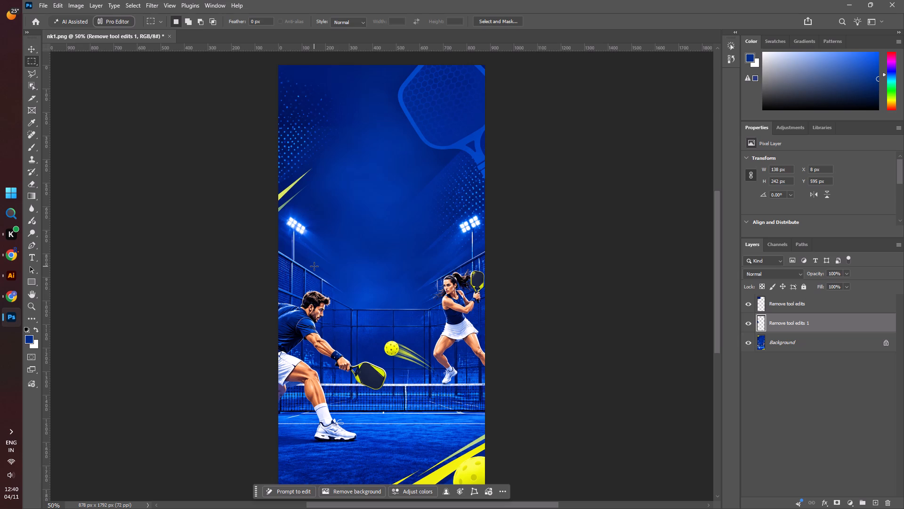
pyautogui.hotkey('ctrl', 'z')
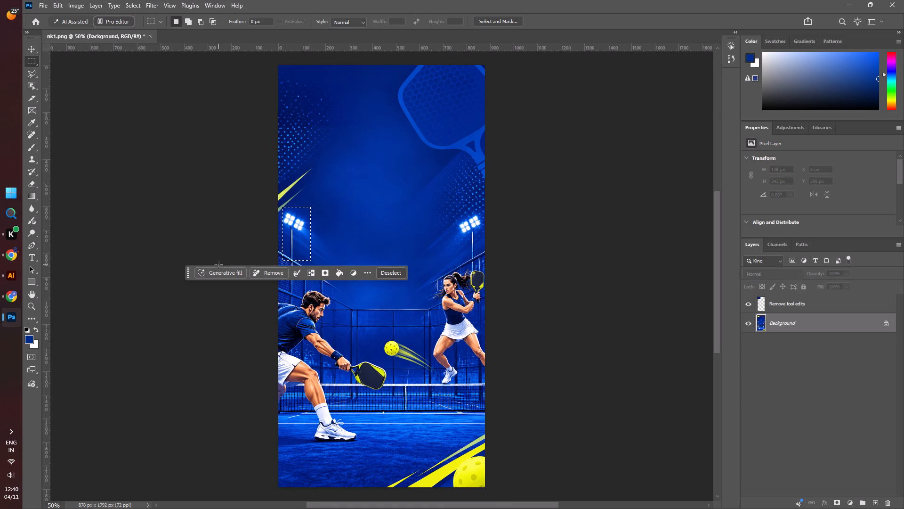
pyautogui.click(271, 274)
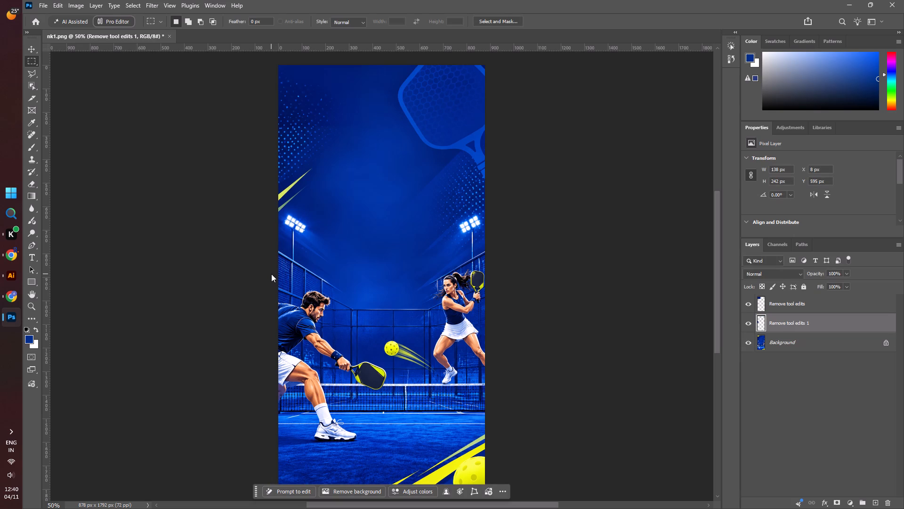
pyautogui.press('z')
pyautogui.click(32, 52)
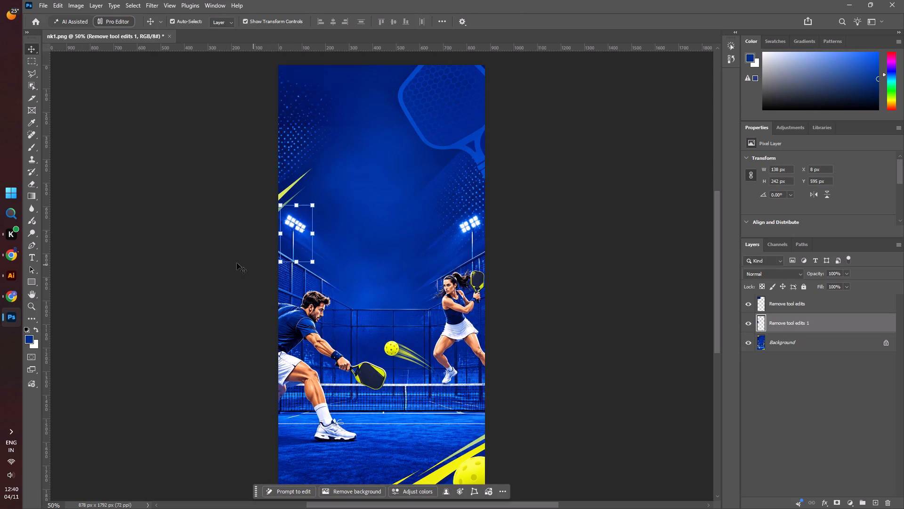
pyautogui.click(158, 177)
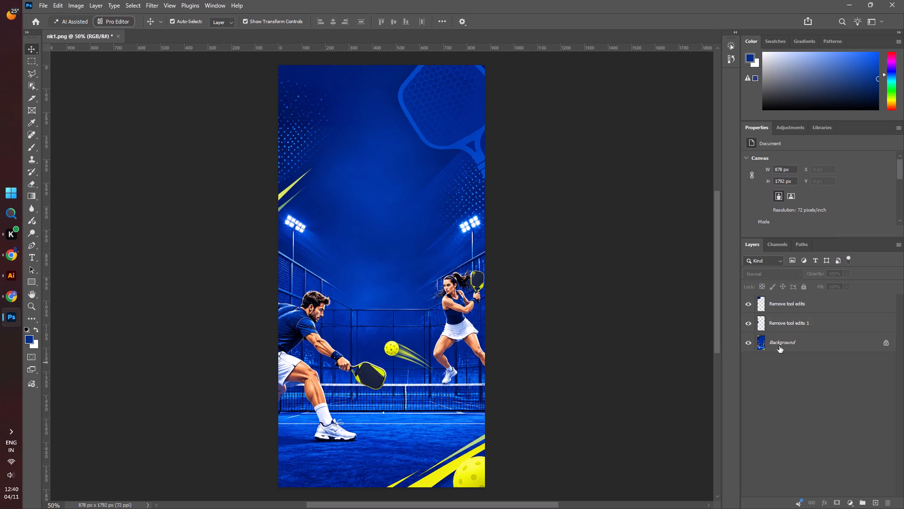
# Select the right floodlight and its pole on the Background layer and remove them with generative AI.
pyautogui.click(790, 344)
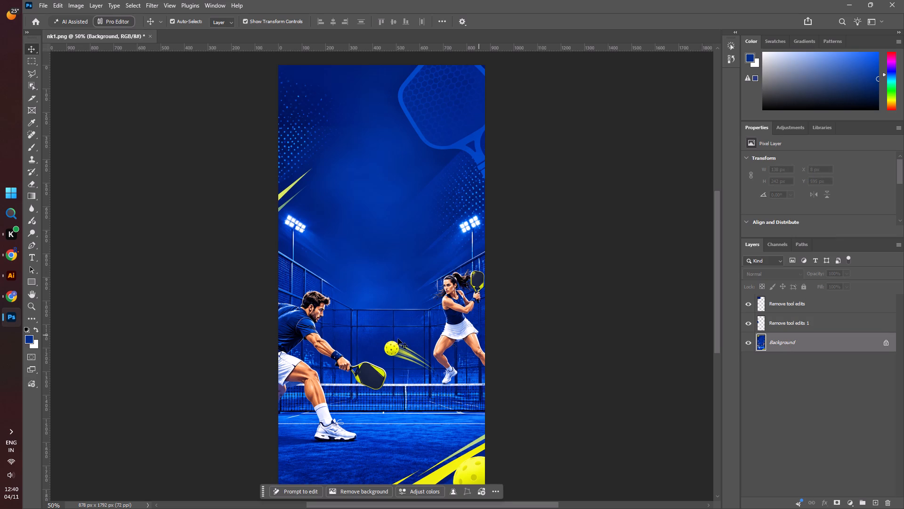
pyautogui.click(30, 62)
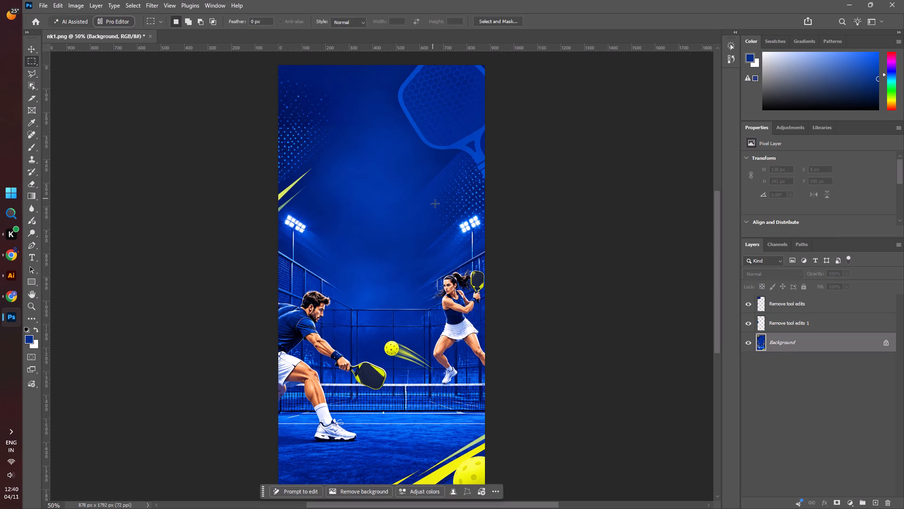
pyautogui.moveTo(452, 213); pyautogui.dragTo(483, 266)
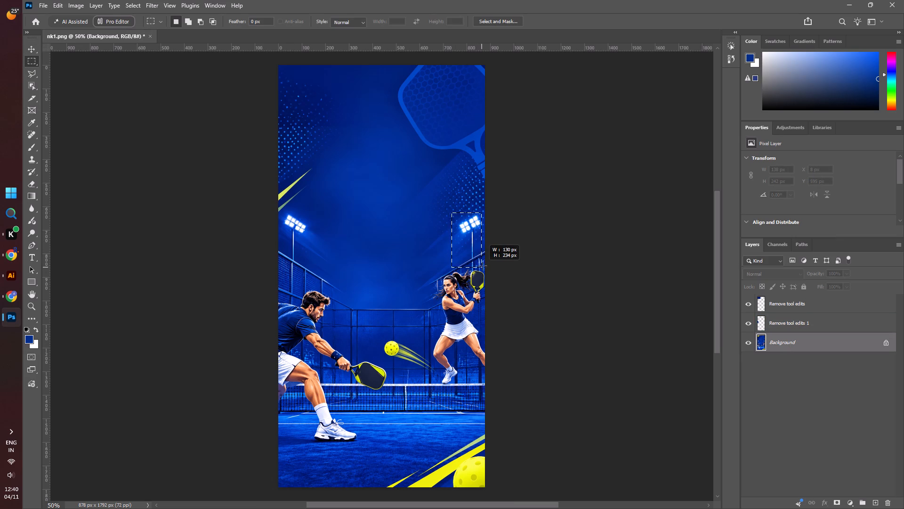
pyautogui.moveTo(483, 266); pyautogui.dragTo(483, 258)
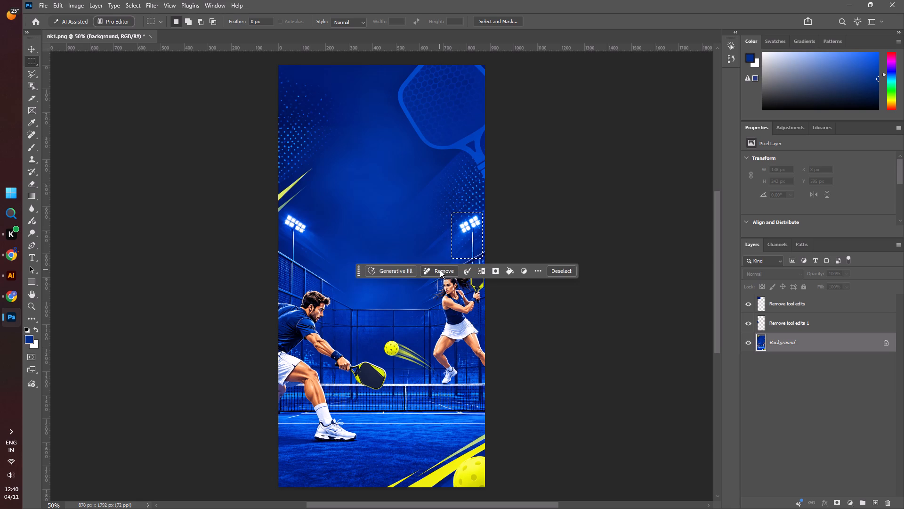
pyautogui.click(440, 270)
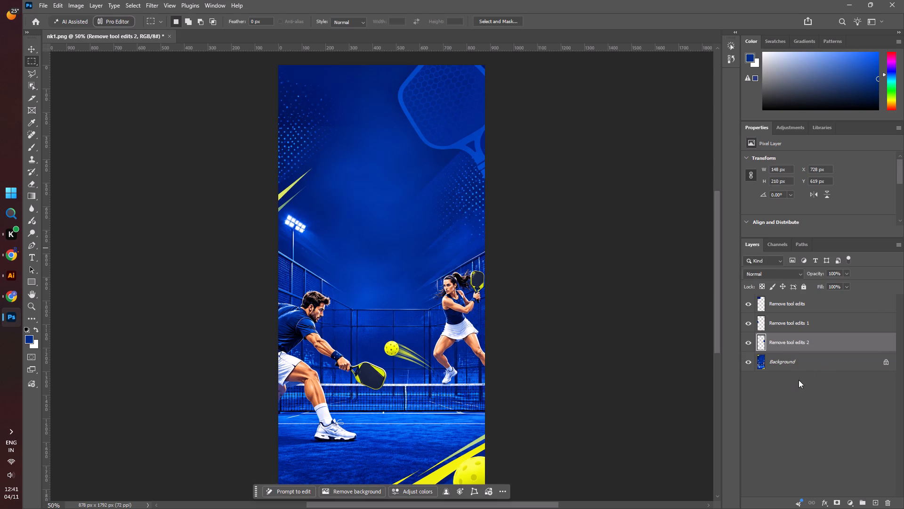
# Reselect the left floodlight and its pole on the Background layer and run generative Remove on them.
pyautogui.click(808, 361)
pyautogui.moveTo(313, 213); pyautogui.dragTo(307, 219)
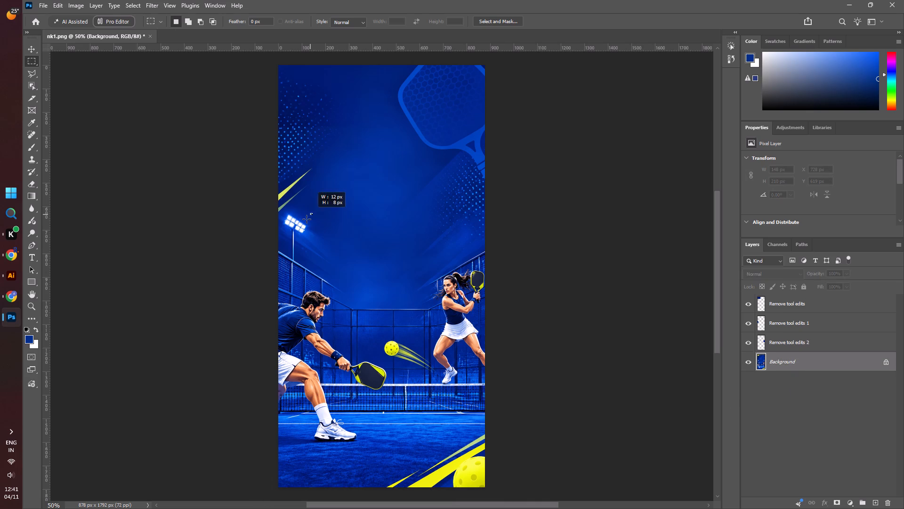
pyautogui.moveTo(307, 219); pyautogui.dragTo(283, 263)
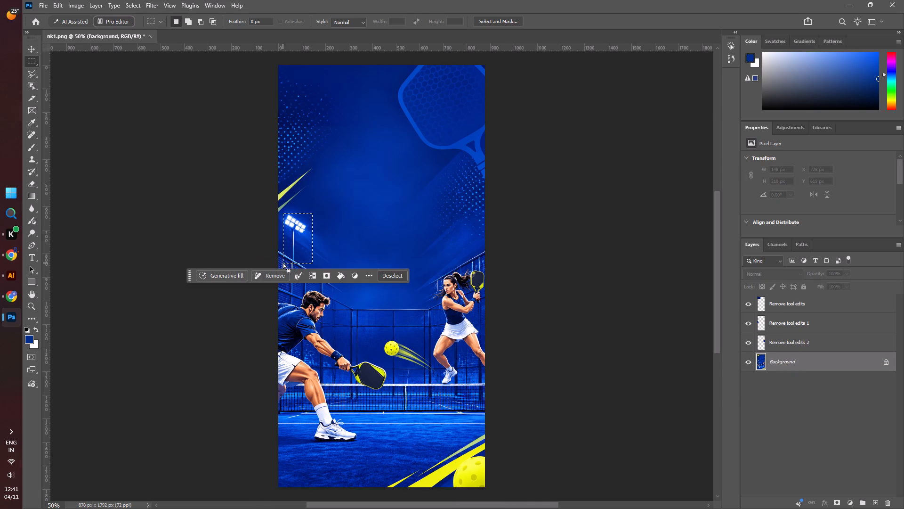
pyautogui.click(270, 279)
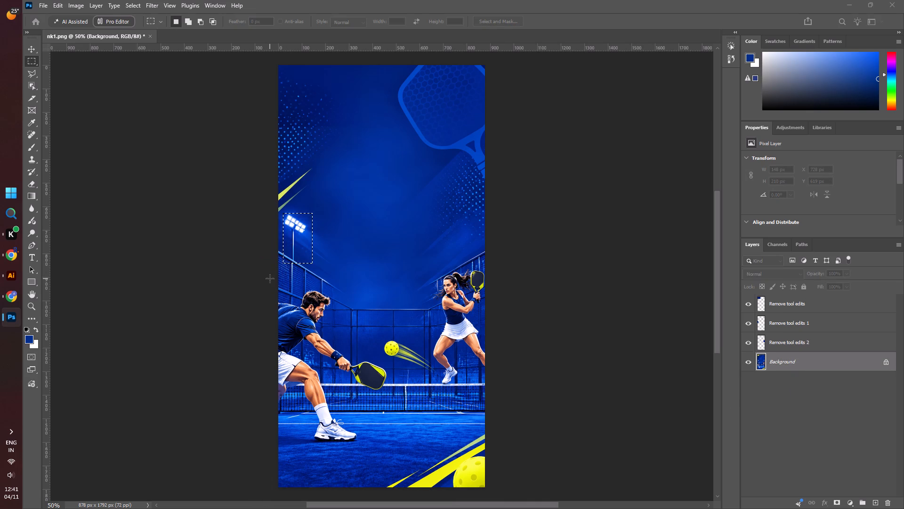
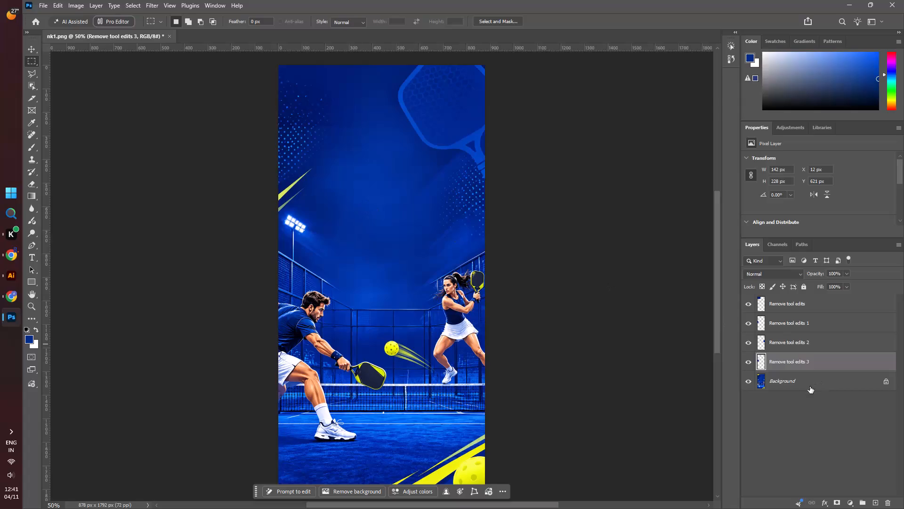
# Select the left floodlight and pole on the Background layer, apply a Content-Aware fill at 100% opacity, and run generative Remove on the same selection.
pyautogui.click(809, 386)
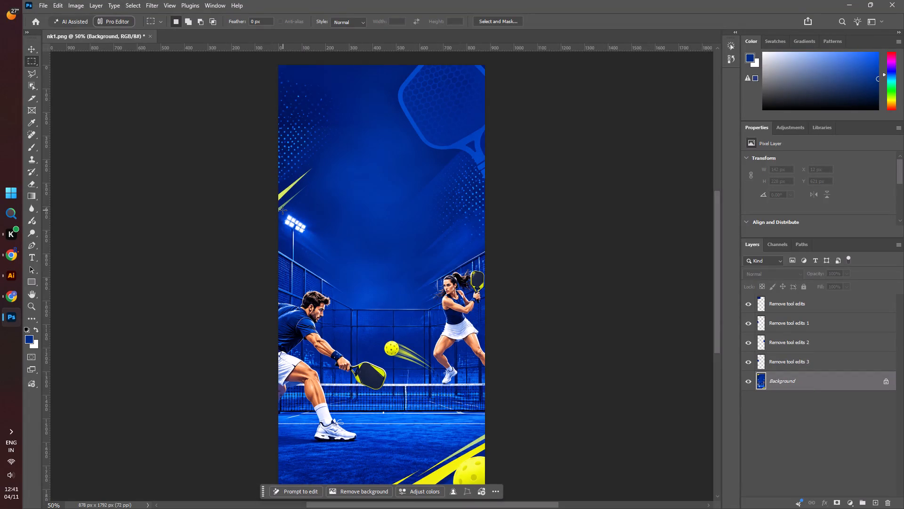
pyautogui.moveTo(282, 210); pyautogui.dragTo(312, 265)
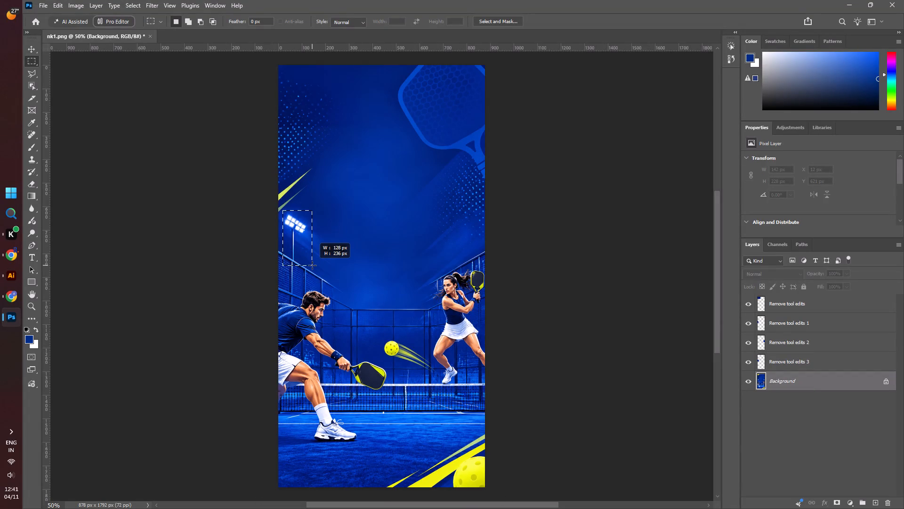
pyautogui.moveTo(312, 265); pyautogui.dragTo(311, 265)
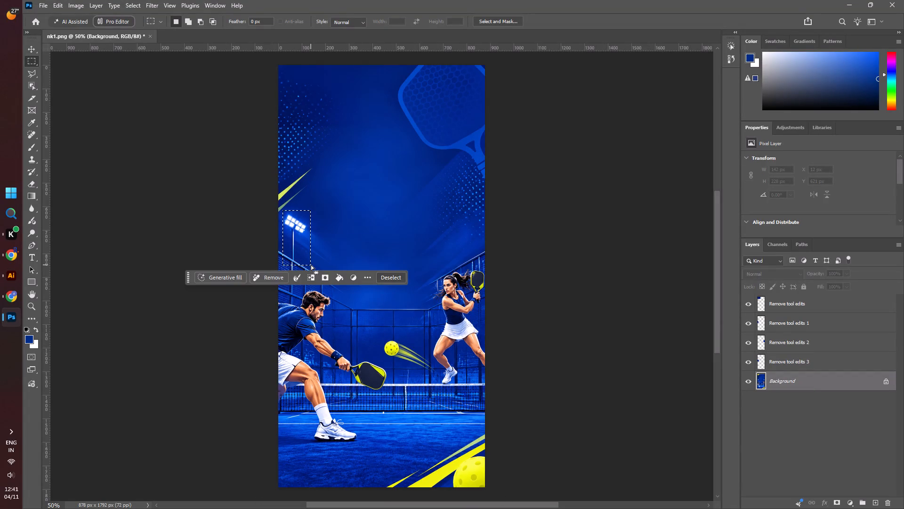
pyautogui.press('Delete')
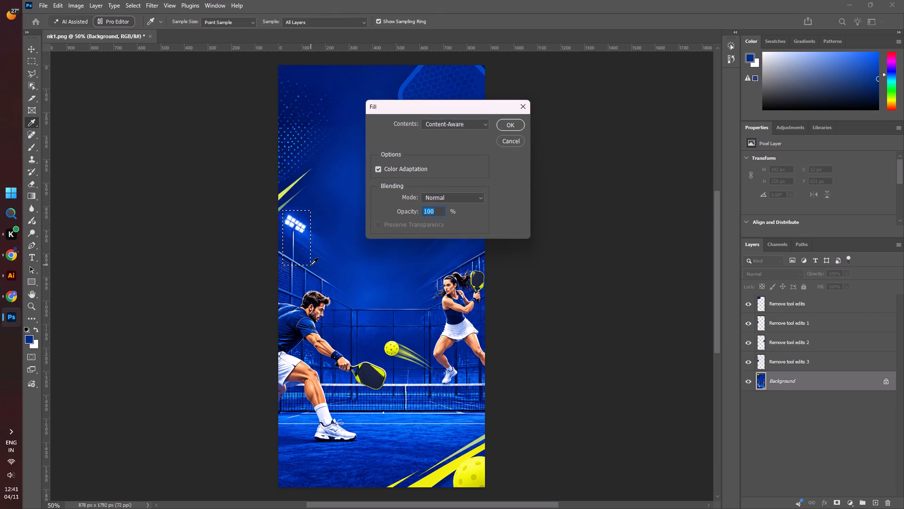
pyautogui.press('Return')
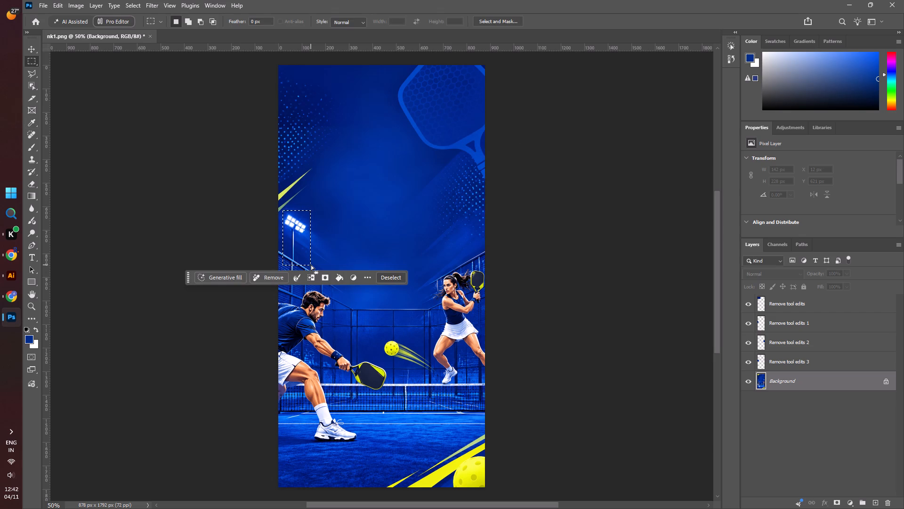
pyautogui.click(276, 280)
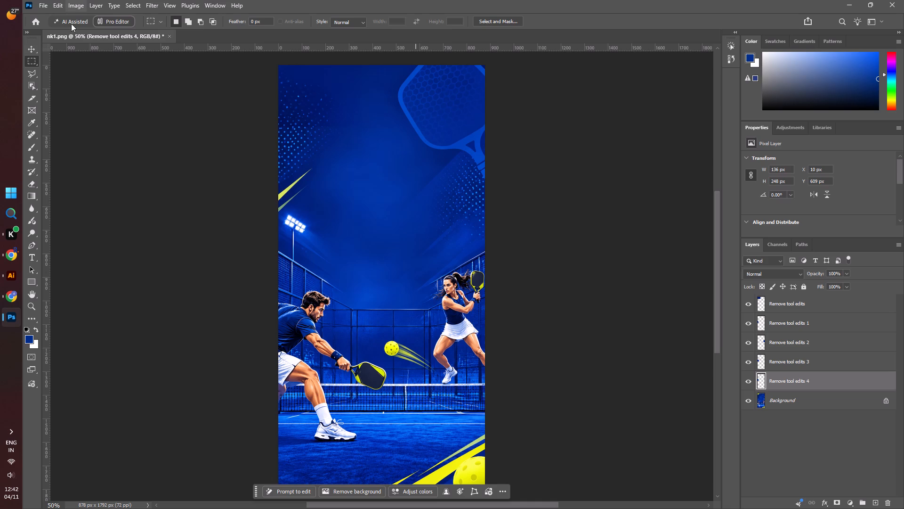
# Export the edited pickleball background at 878 × 1792 px as a JPG named "nk1 0" on the Desktop.
pyautogui.click(45, 5)
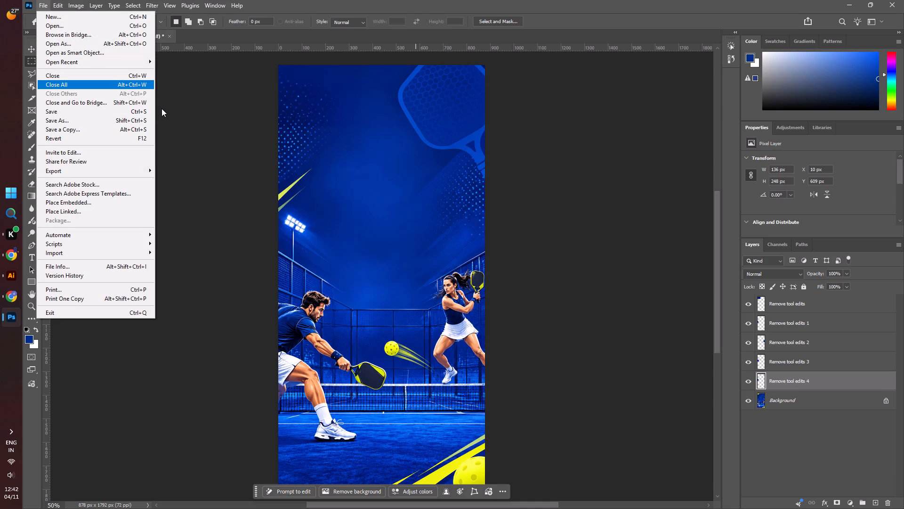
pyautogui.click(161, 108)
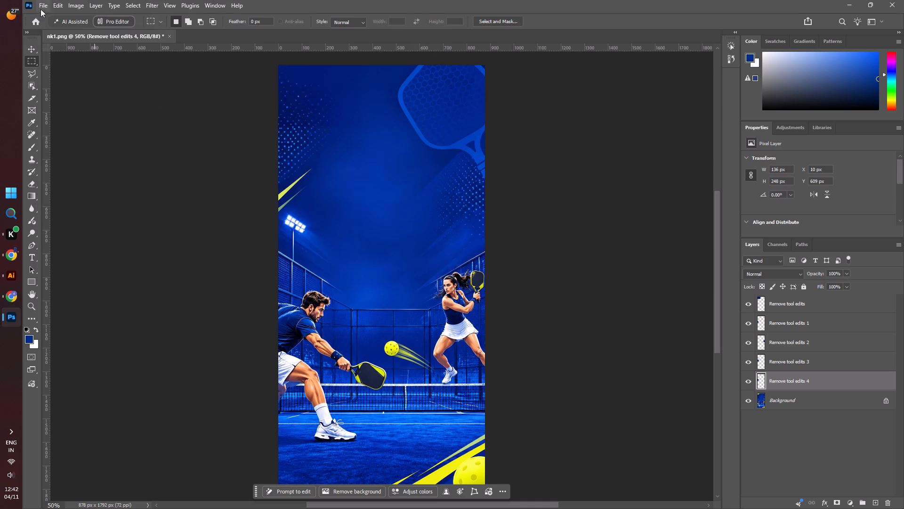
pyautogui.click(40, 9)
pyautogui.click(77, 169)
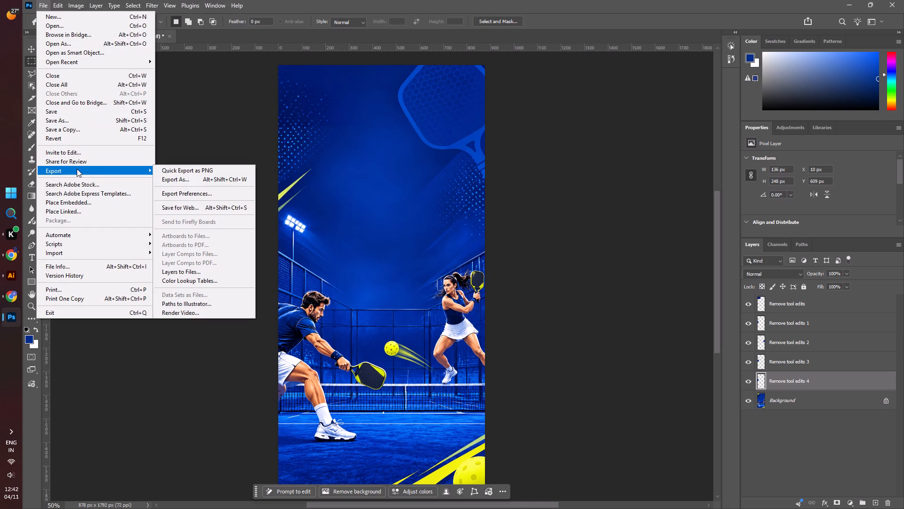
pyautogui.click(174, 182)
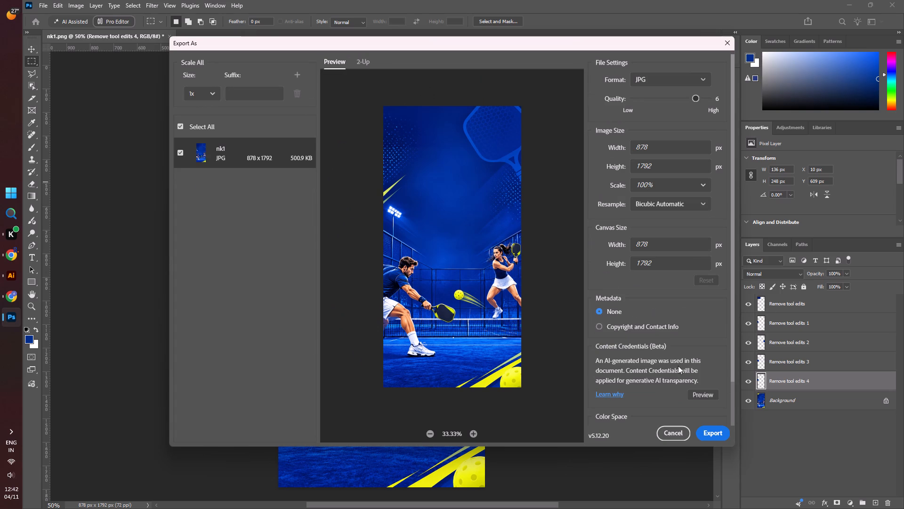
pyautogui.click(718, 433)
pyautogui.click(271, 223)
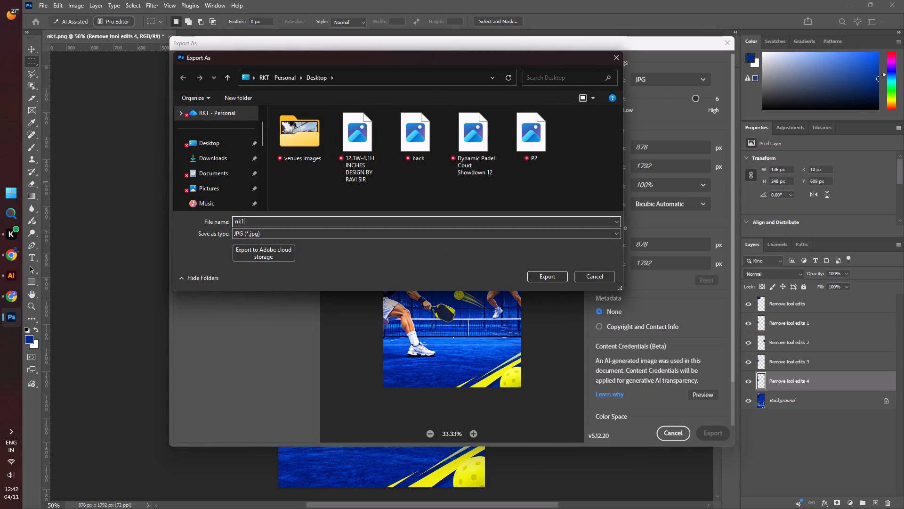
pyautogui.press('space')
pyautogui.write('0')
pyautogui.click(552, 274)
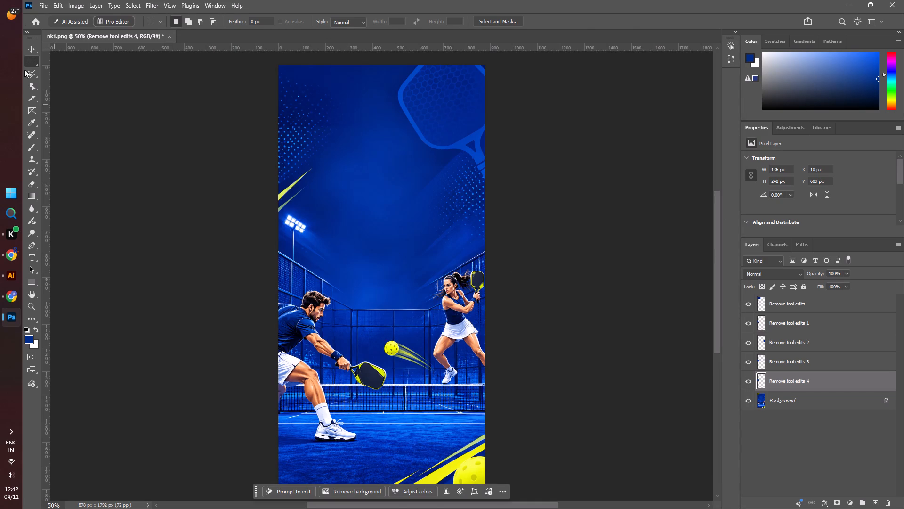
# Deselect the active layer and open the exported image "nk1 0" from the Desktop as a separate document.
pyautogui.click(36, 49)
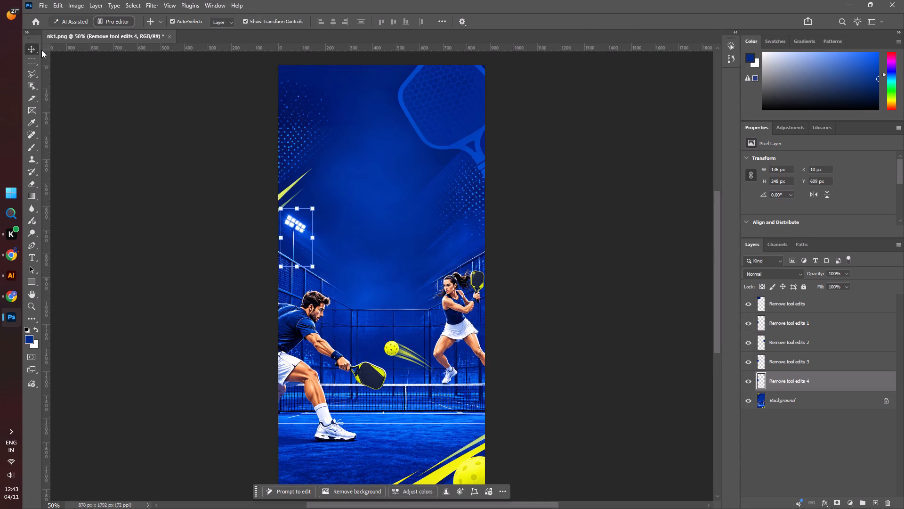
pyautogui.click(33, 50)
pyautogui.click(120, 108)
pyautogui.click(43, 0)
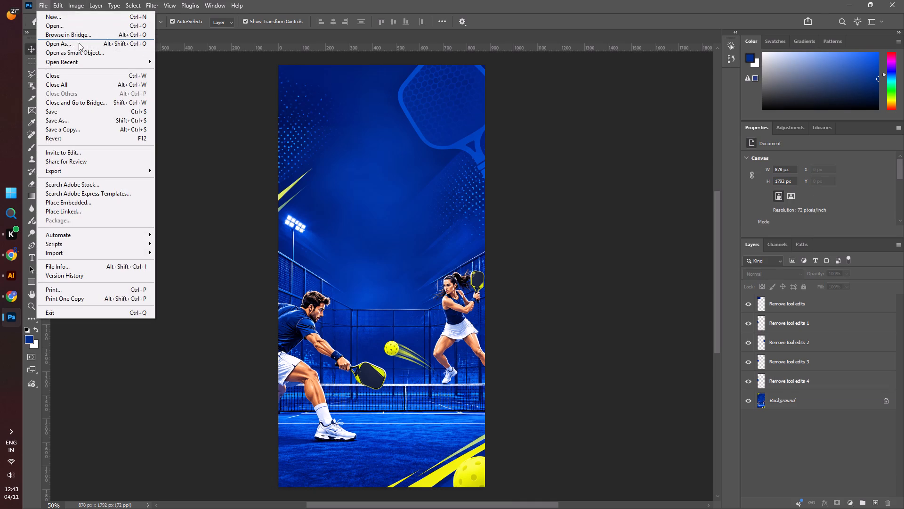
pyautogui.click(84, 26)
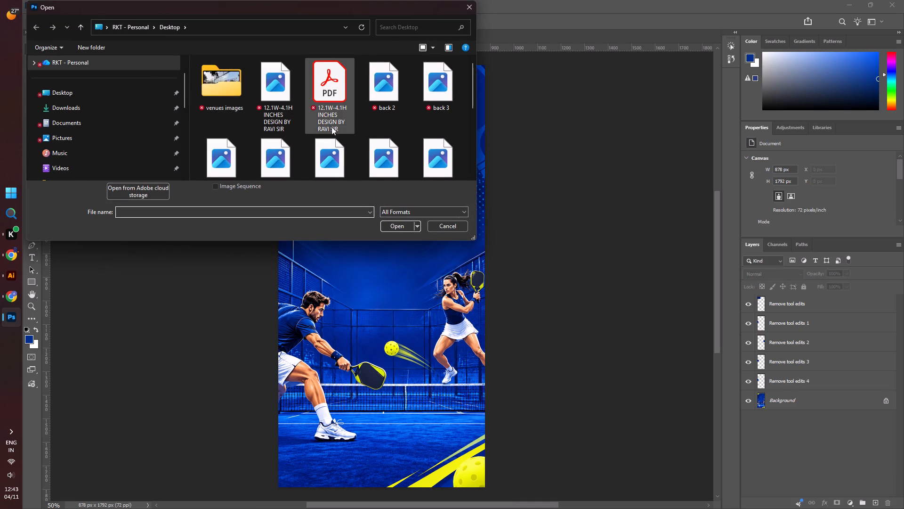
pyautogui.scroll(-2, 333, 128)
pyautogui.scroll(-2, 371, 151)
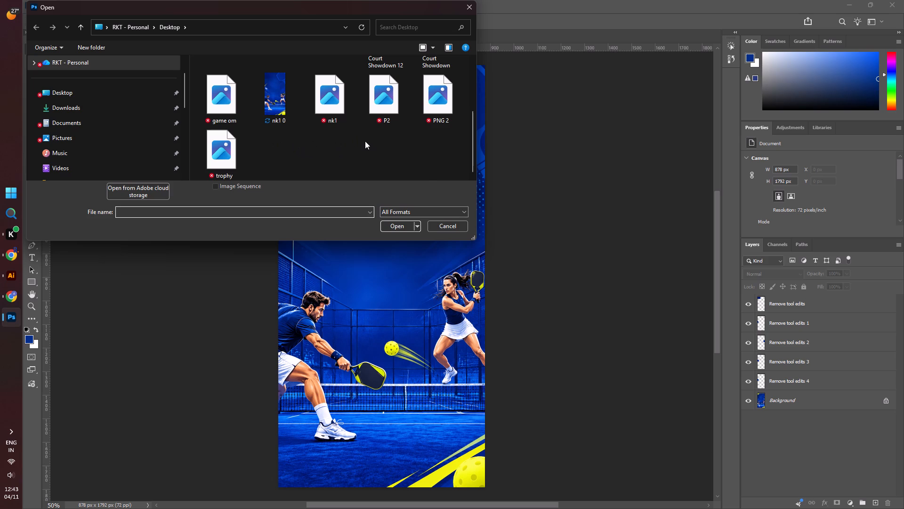
pyautogui.scroll(2, 362, 142)
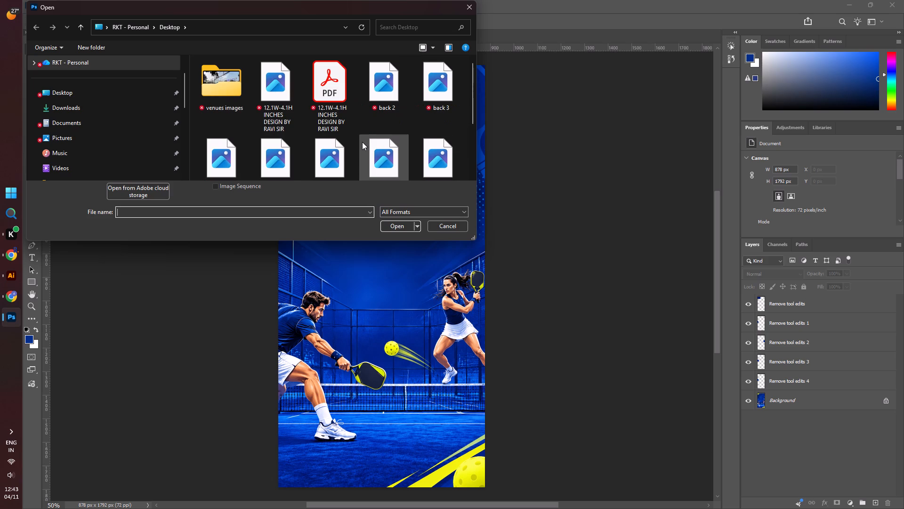
pyautogui.scroll(-1, 362, 142)
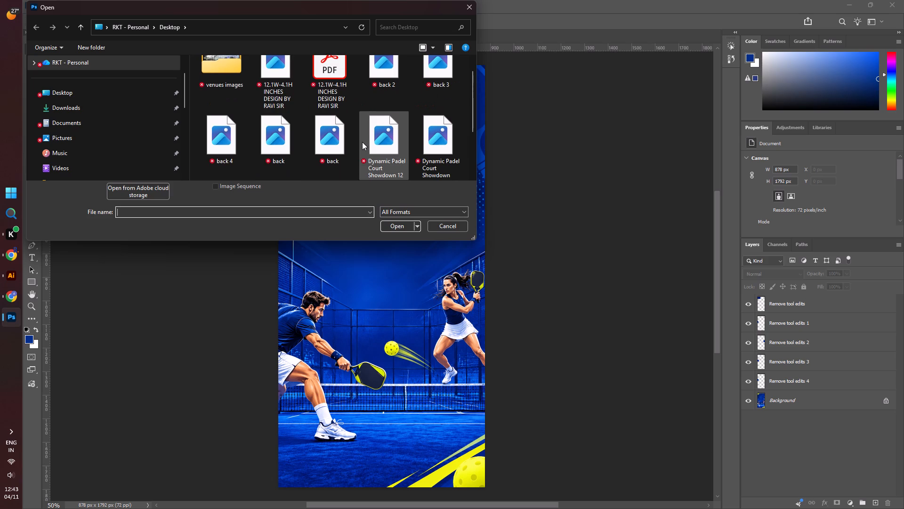
pyautogui.scroll(-1, 362, 142)
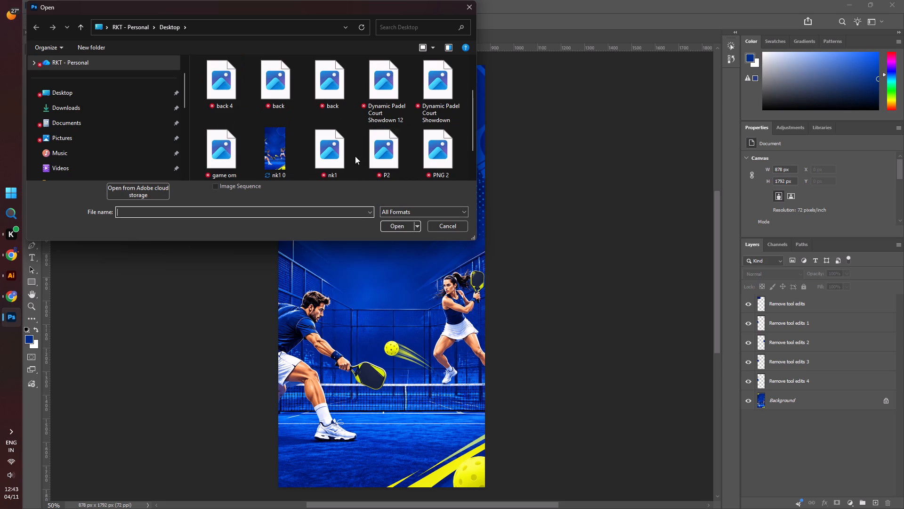
pyautogui.scroll(-1, 368, 157)
pyautogui.scroll(1, 349, 161)
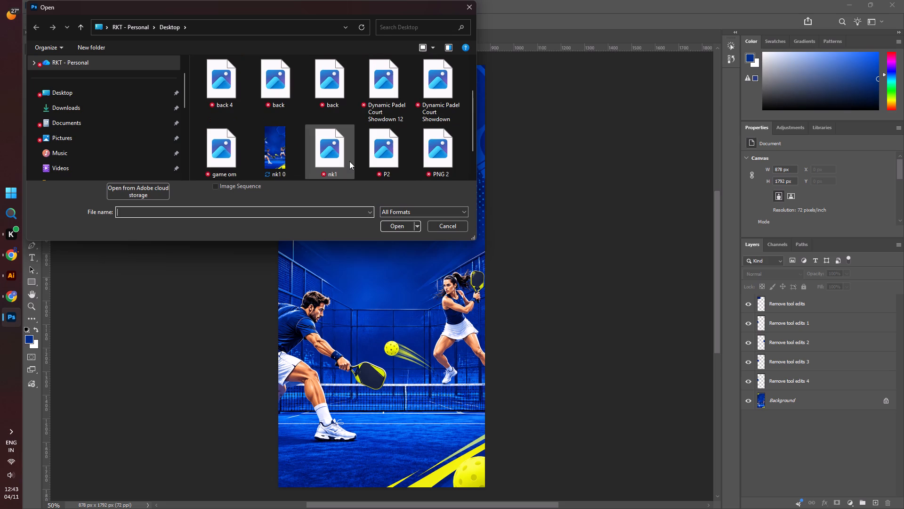
pyautogui.scroll(2, 349, 161)
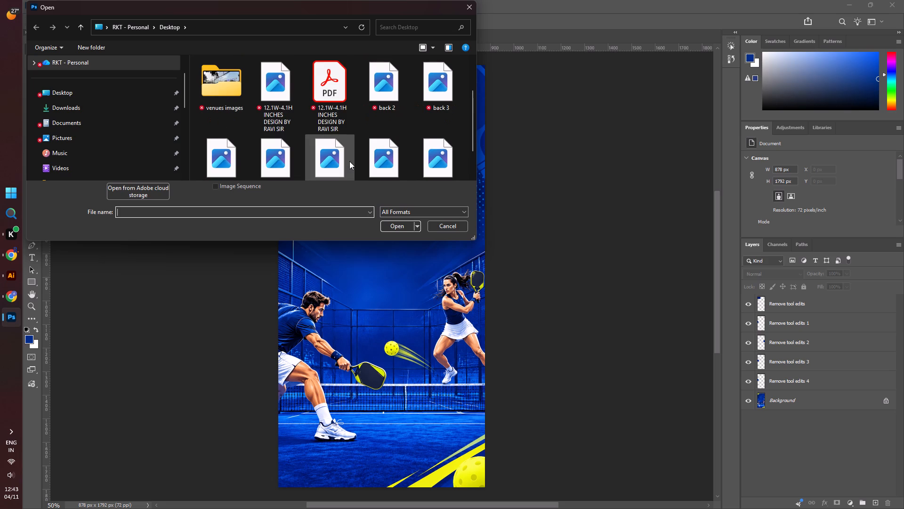
pyautogui.scroll(-3, 349, 161)
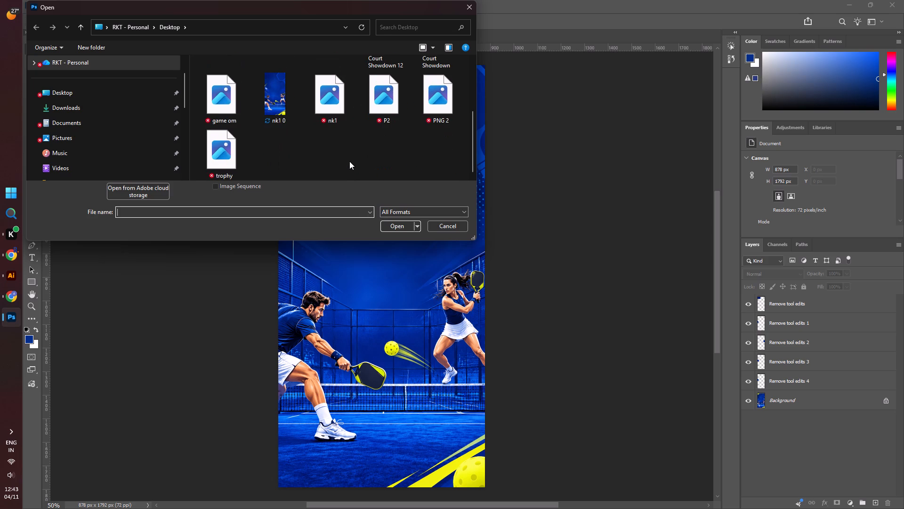
pyautogui.click(279, 111)
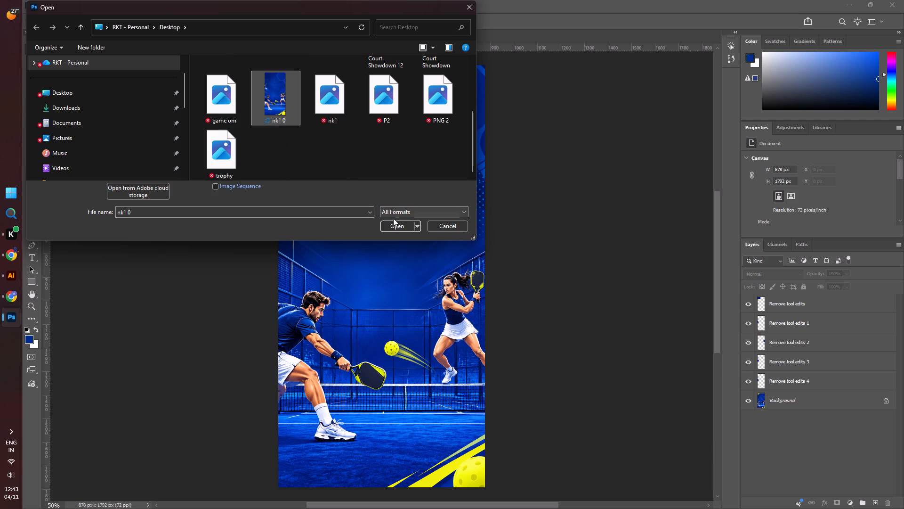
pyautogui.click(396, 230)
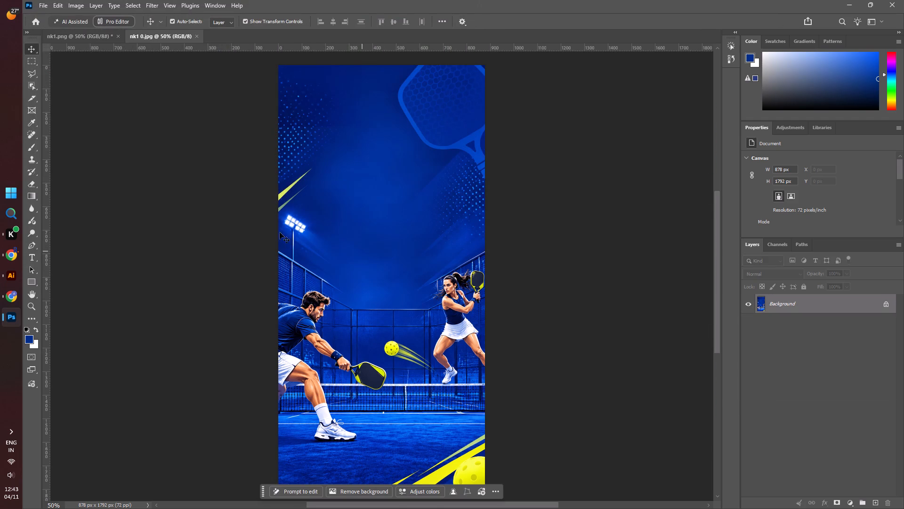
# Select the left floodlight and its pole in nk1 0.jpg with a rectangular marquee and remove them with generative AI.
pyautogui.click(30, 61)
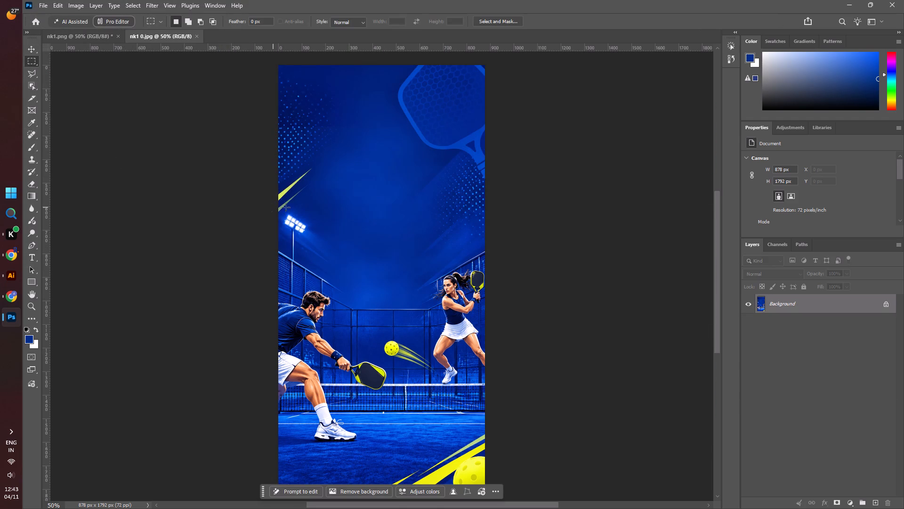
pyautogui.moveTo(282, 209); pyautogui.dragTo(310, 262)
pyautogui.click(266, 274)
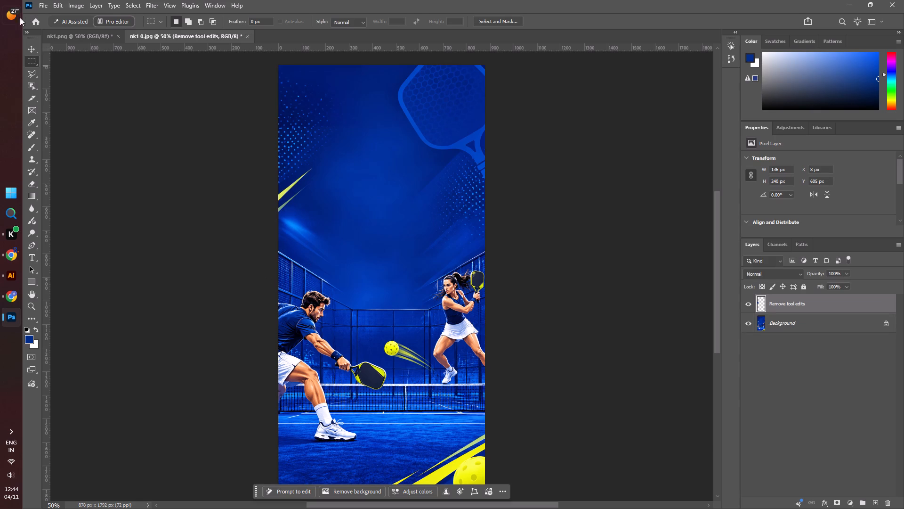
# Export the cleaned nk1 0 image at 878 × 1792 px as a JPG named "record" on the Desktop.
pyautogui.click(40, 7)
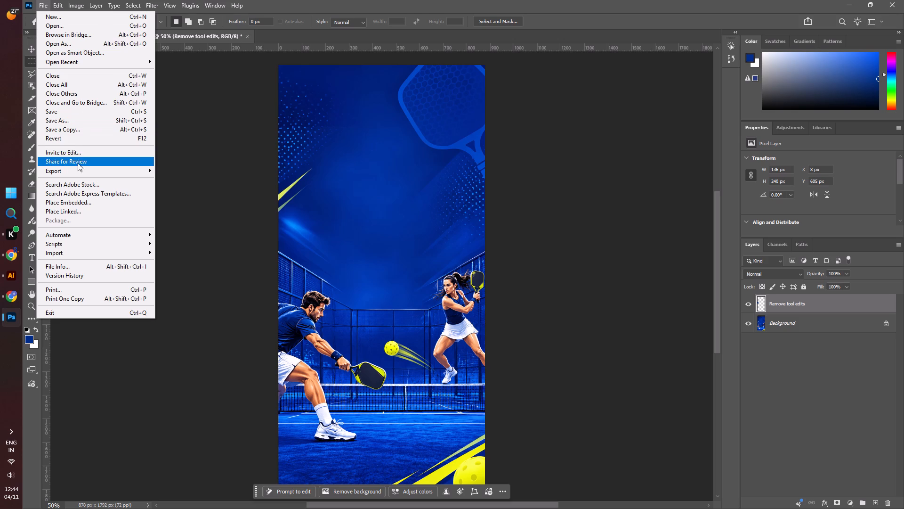
pyautogui.click(79, 170)
pyautogui.click(218, 181)
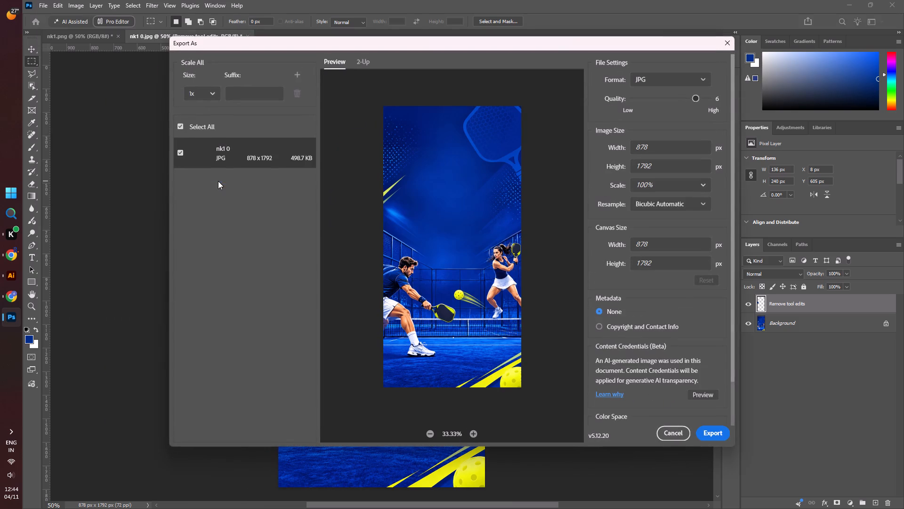
pyautogui.click(710, 435)
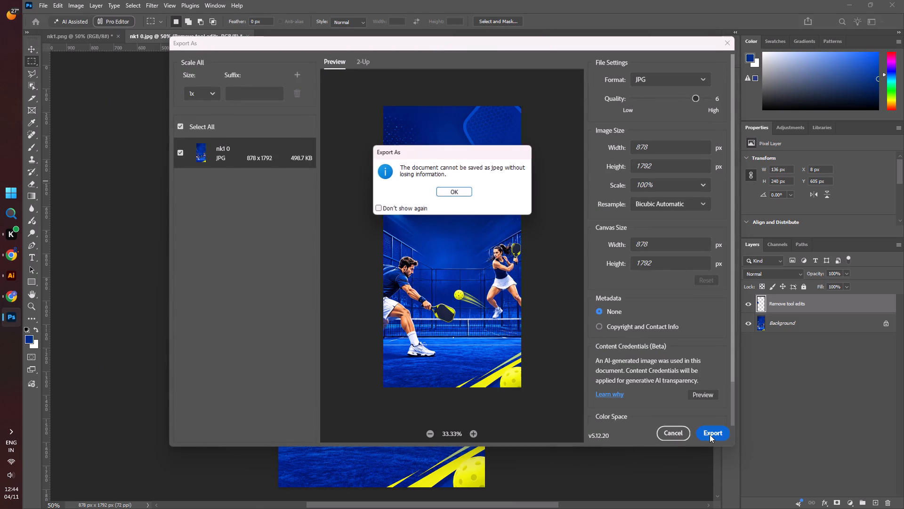
pyautogui.click(456, 189)
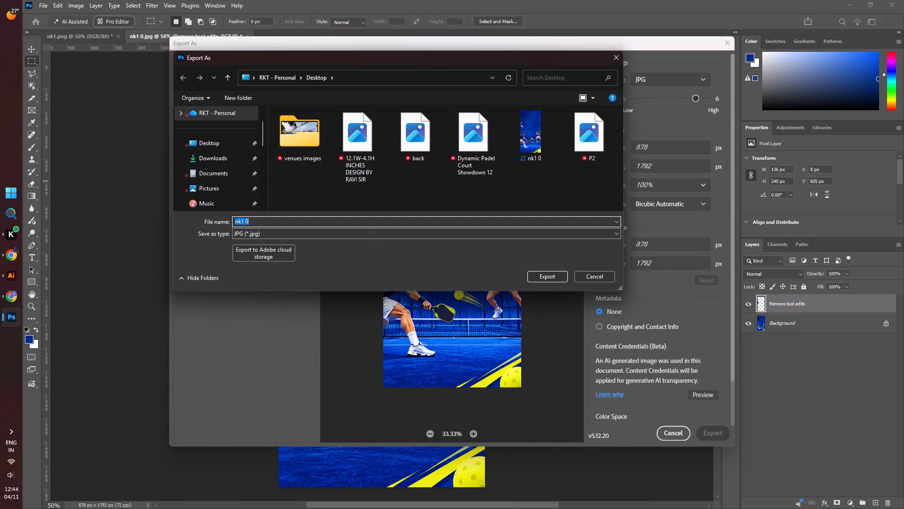
pyautogui.write('record')
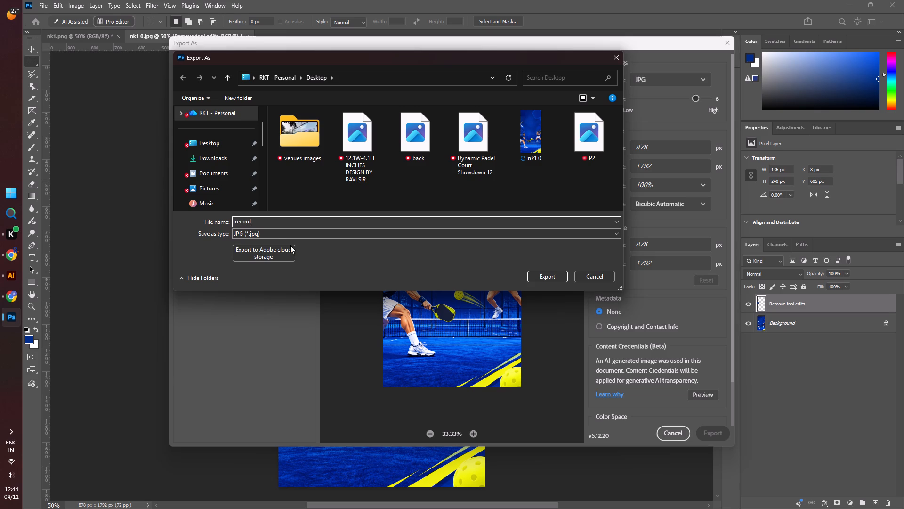
pyautogui.click(536, 277)
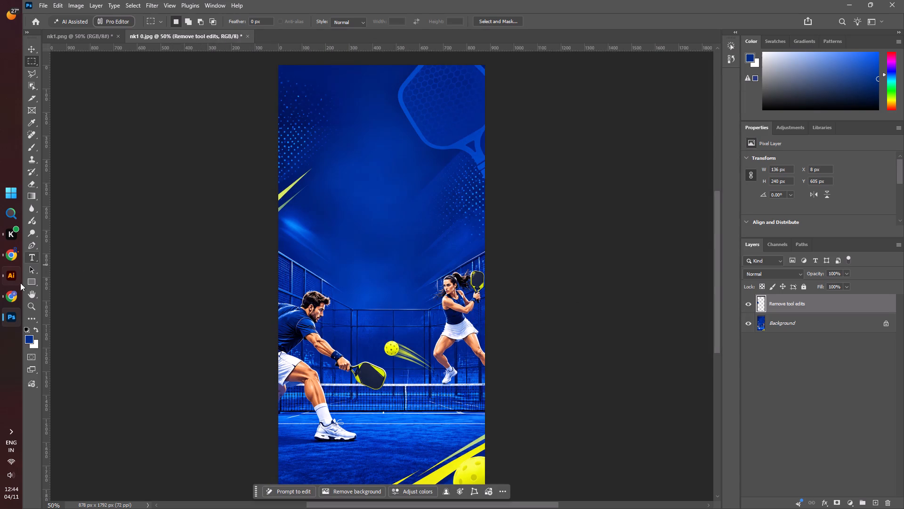
# Switch to Illustrator and delete the old background image from the "GAME on" poster artboard.
pyautogui.click(14, 279)
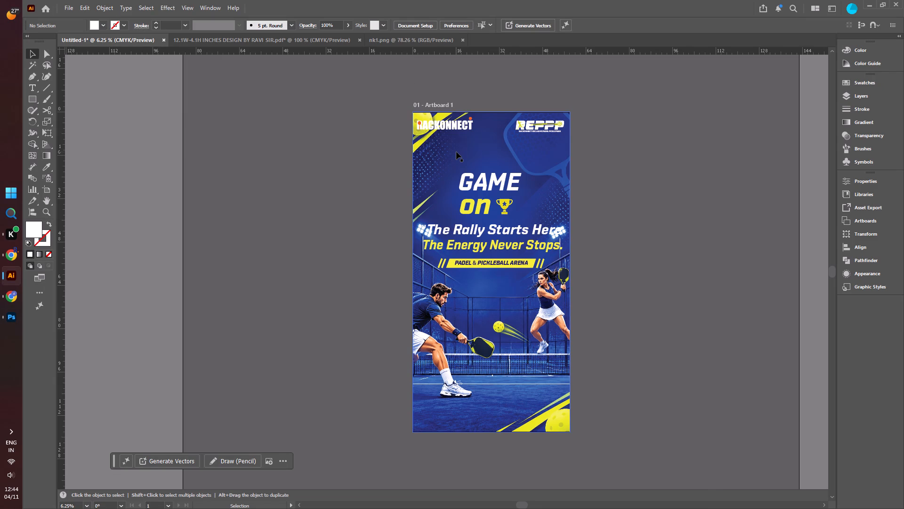
pyautogui.click(456, 152)
pyautogui.press('Delete')
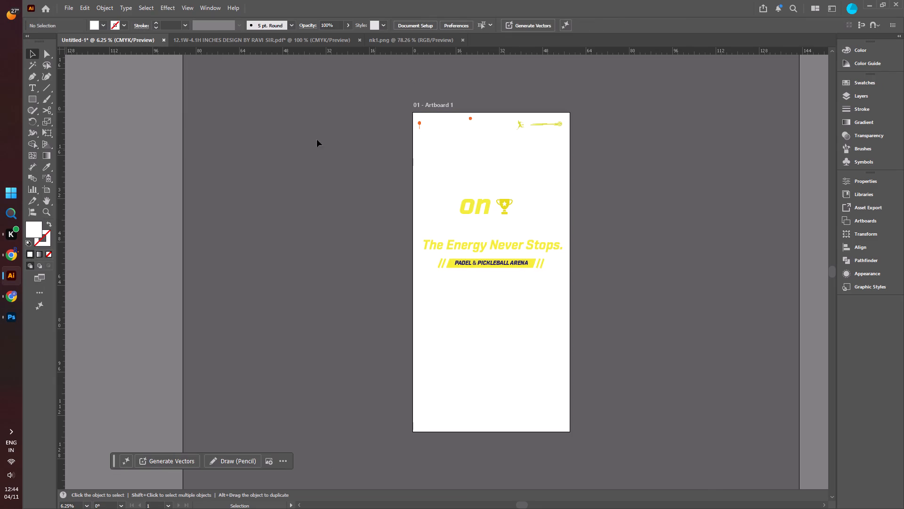
# Open the cleaned background image "record" from the Desktop as a separate document.
pyautogui.click(63, 8)
pyautogui.click(98, 45)
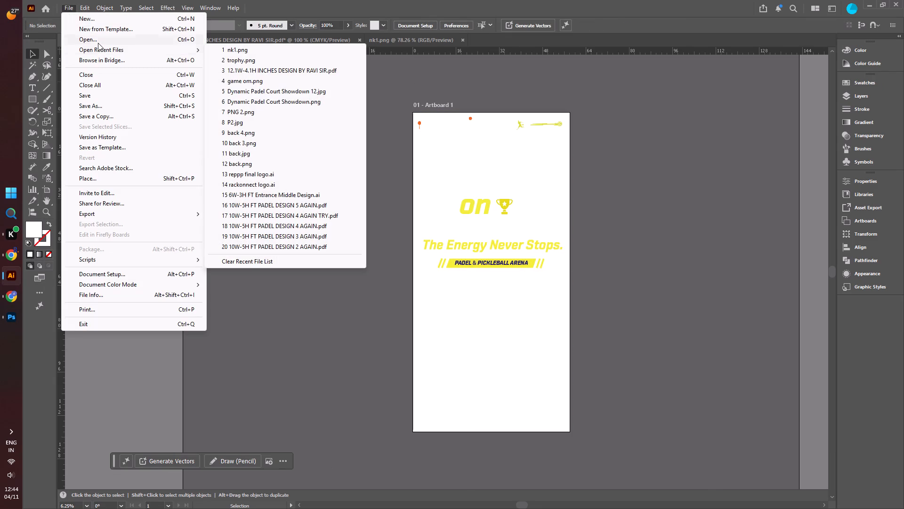
pyautogui.click(98, 43)
pyautogui.click(426, 231)
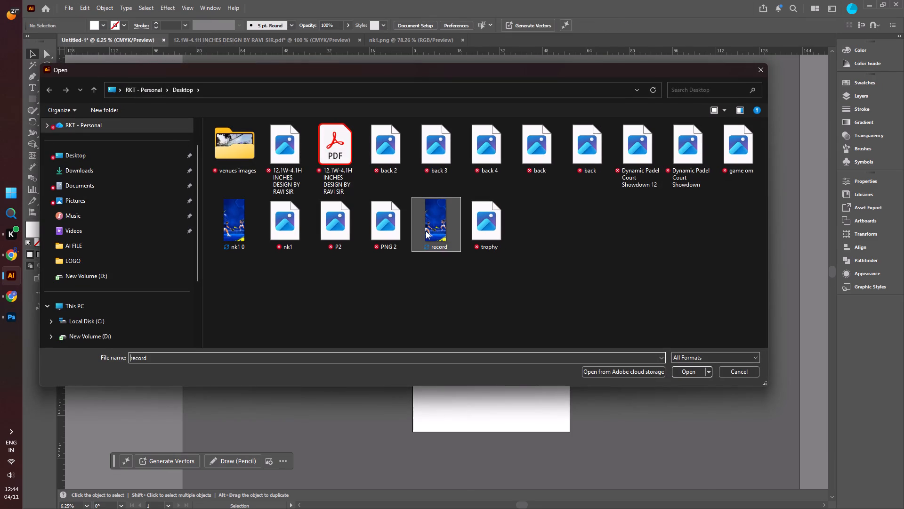
pyautogui.click(694, 369)
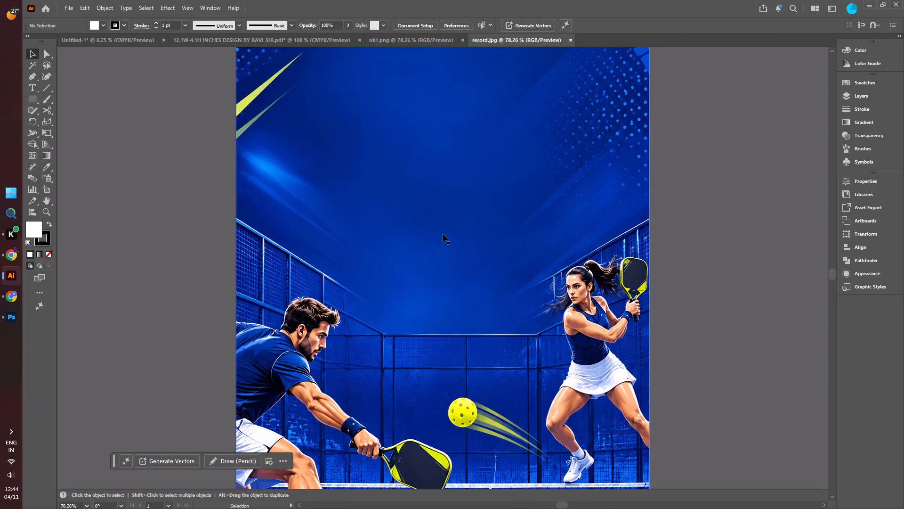
# Copy the record.jpg image and paste it into the untitled "GAME on" poster document.
pyautogui.click(443, 229)
pyautogui.hotkey('ctrl', 'c')
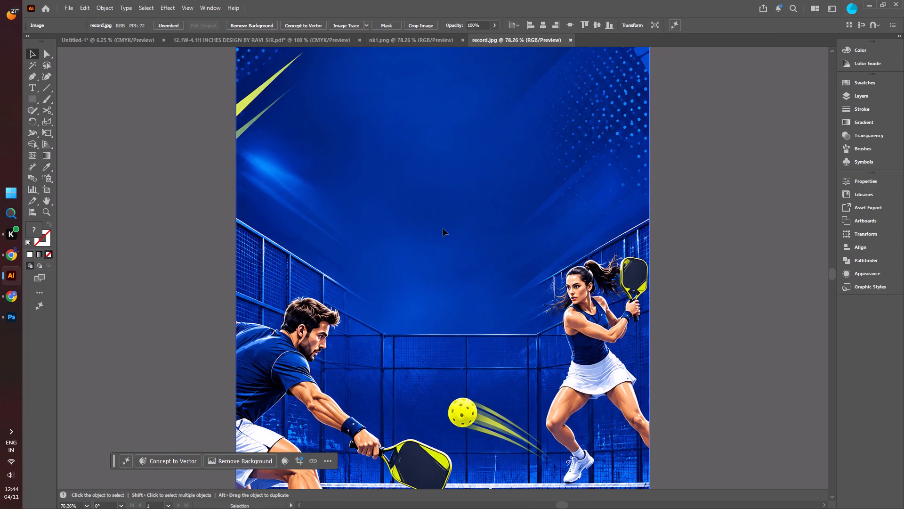
pyautogui.click(116, 41)
pyautogui.click(479, 185)
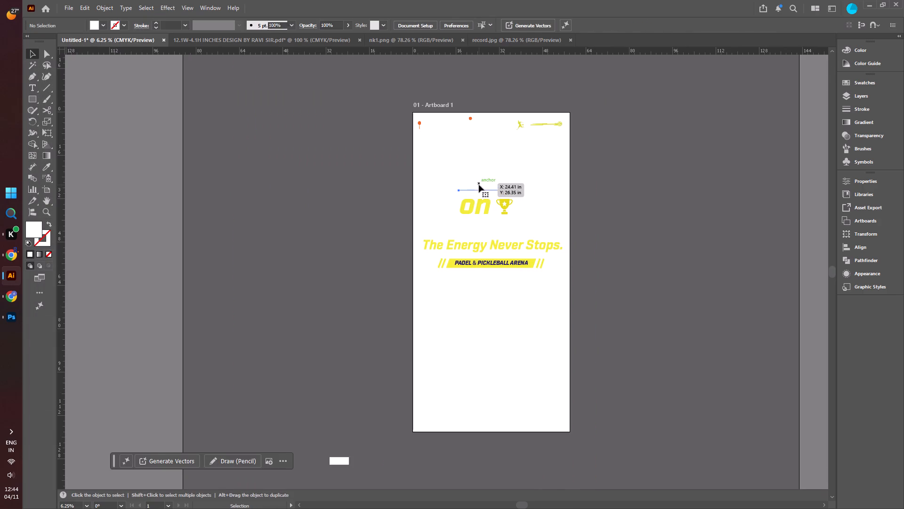
pyautogui.click(436, 200)
pyautogui.hotkey('ctrl', 'v')
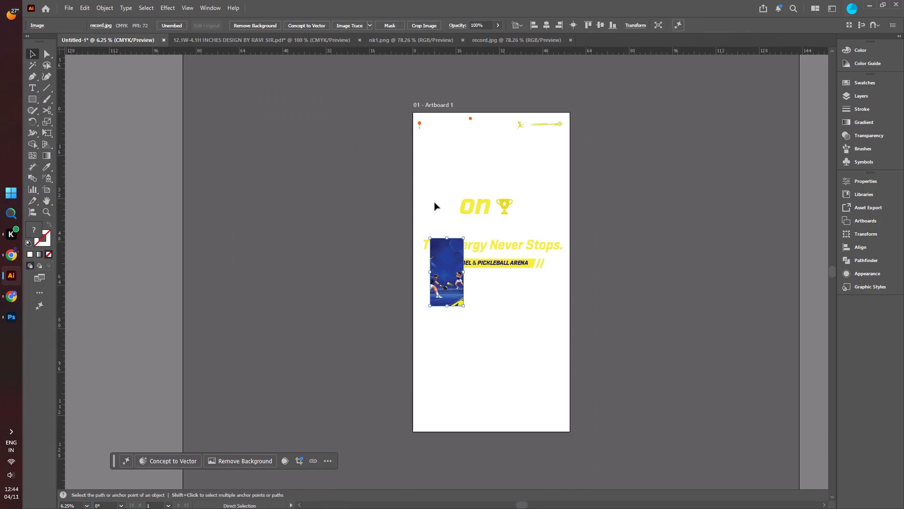
# Align the pasted background with the artboard's top-left corner and scale it to about 118 in tall, covering the artboard.
pyautogui.moveTo(447, 255); pyautogui.dragTo(431, 130)
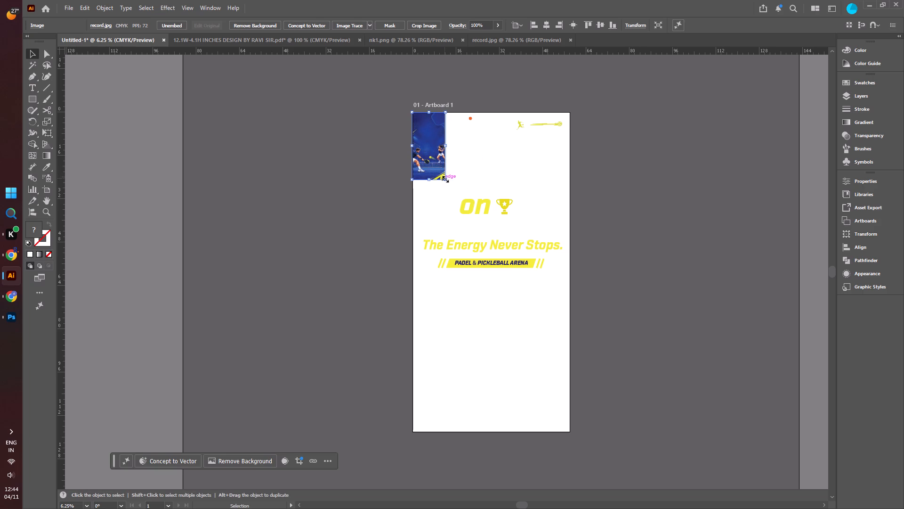
pyautogui.keyDown('shift'); pyautogui.moveTo(444, 178); pyautogui.dragTo(584, 429); pyautogui.keyUp('shift')
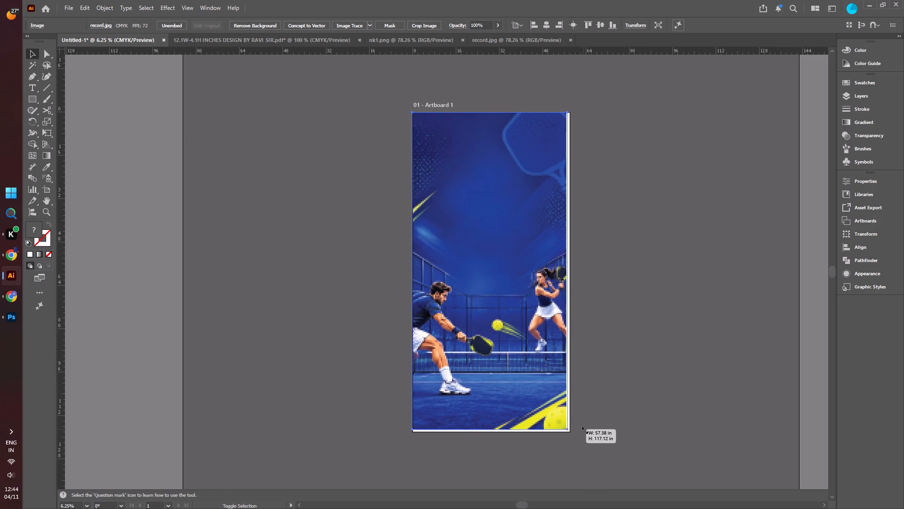
pyautogui.keyDown('shift'); pyautogui.moveTo(584, 429); pyautogui.dragTo(584, 428); pyautogui.keyUp('shift')
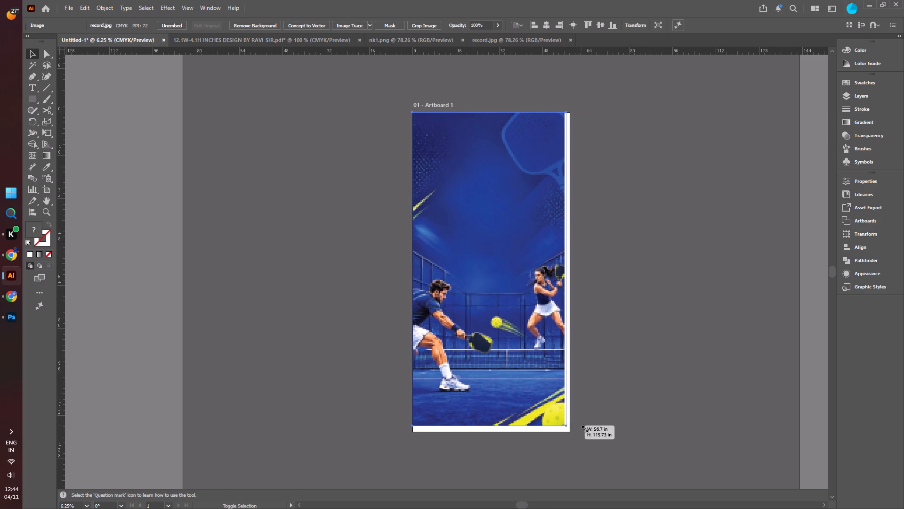
pyautogui.keyDown('shift'); pyautogui.moveTo(584, 428); pyautogui.dragTo(586, 430); pyautogui.keyUp('shift')
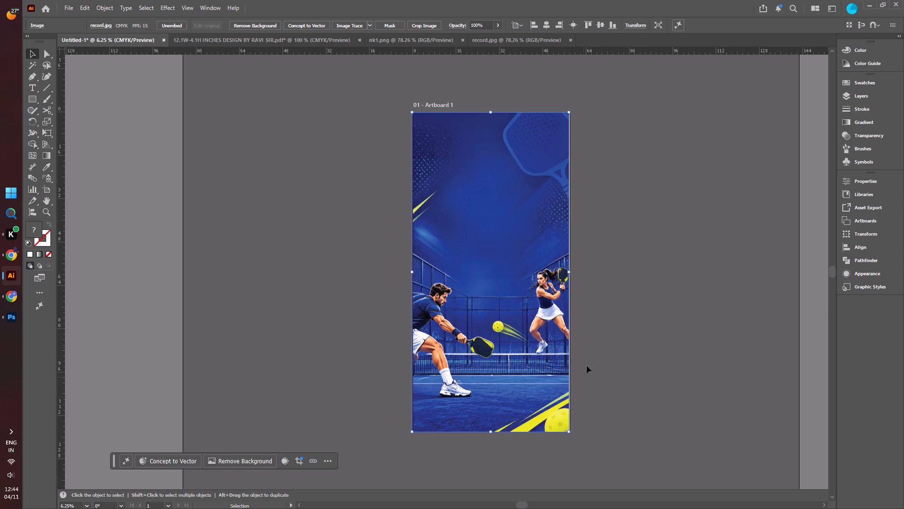
pyautogui.click(597, 197)
pyautogui.click(553, 251)
pyautogui.click(571, 273)
pyautogui.click(630, 230)
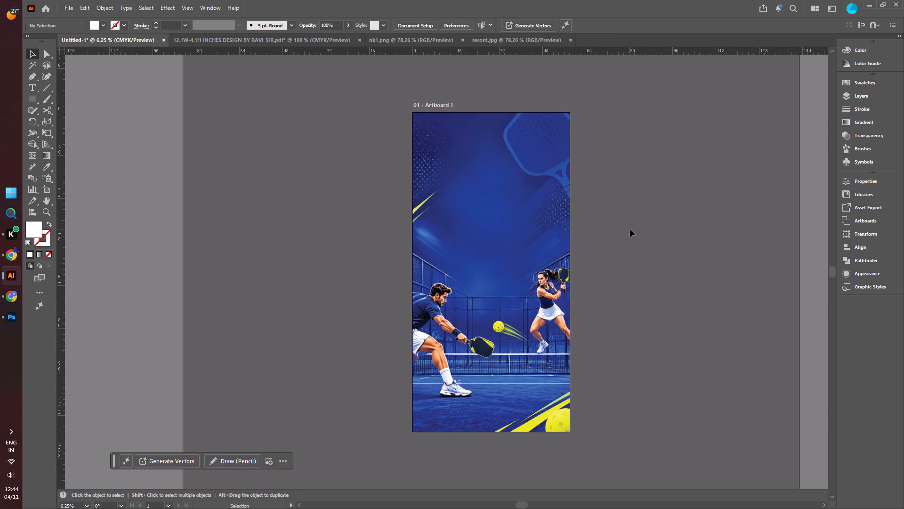
# Move the new background image to the bottom of Layer 1, behind the logos, text and trophy.
pyautogui.click(527, 202)
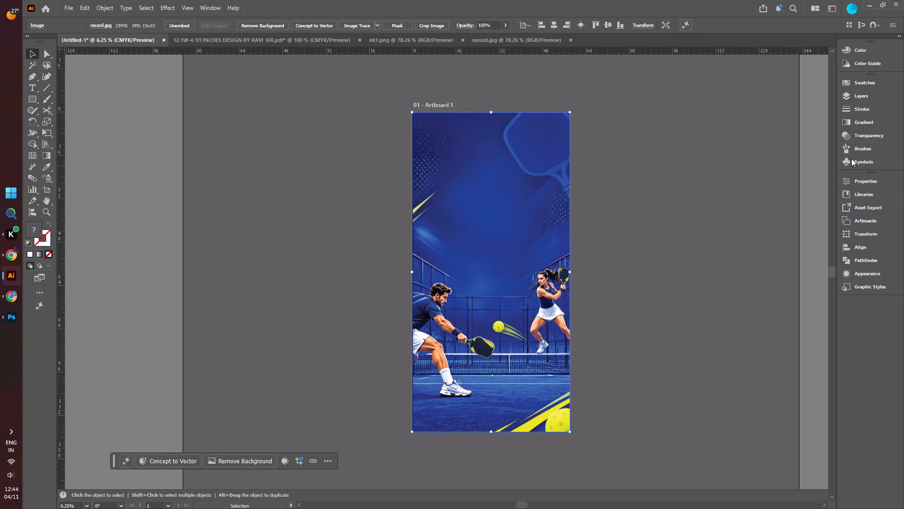
pyautogui.click(846, 94)
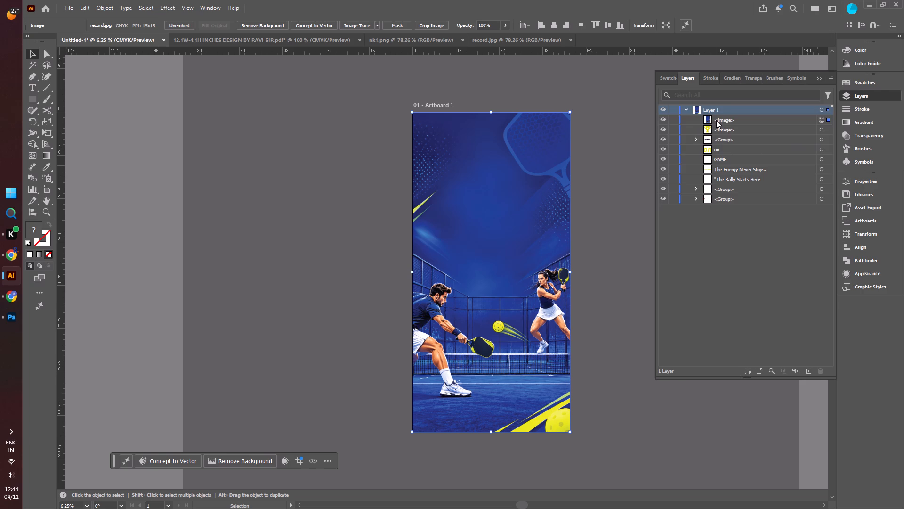
pyautogui.moveTo(716, 120); pyautogui.dragTo(730, 203)
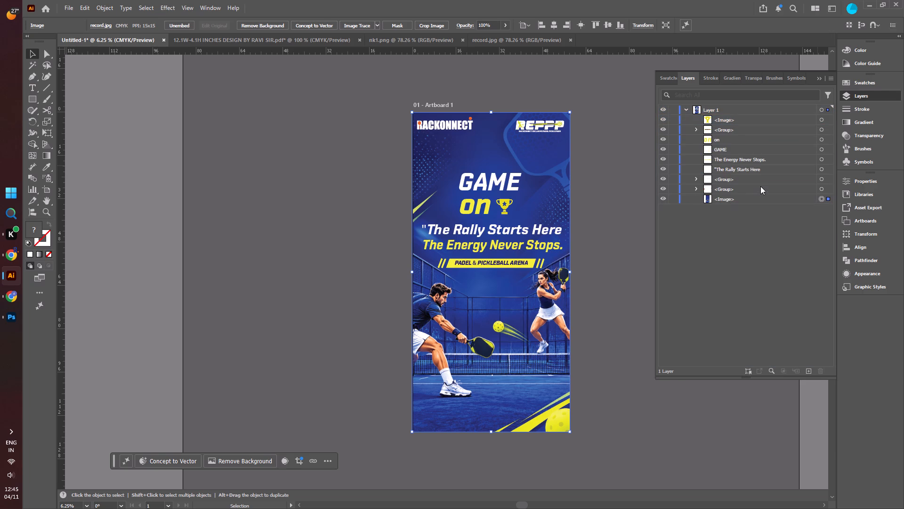
pyautogui.click(818, 79)
pyautogui.click(613, 139)
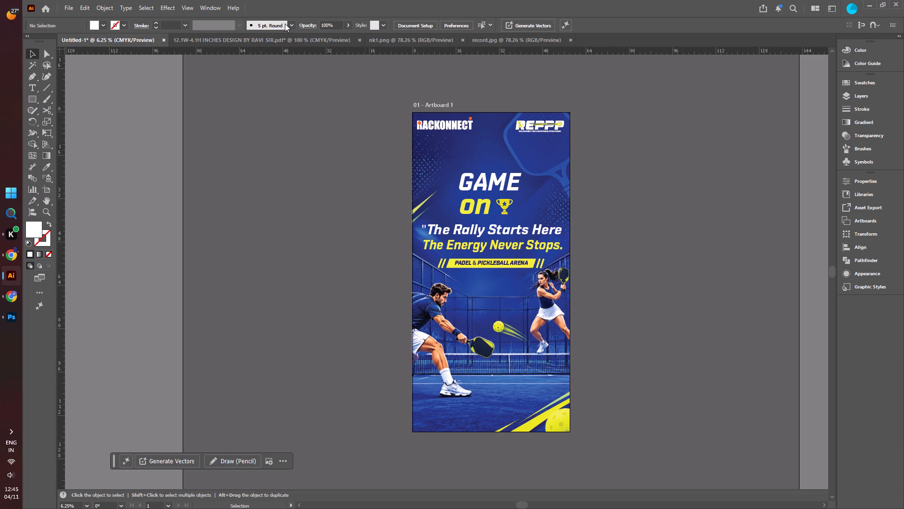
# Close the nk1.png and record.jpg documents and return to the untitled poster.
pyautogui.click(284, 41)
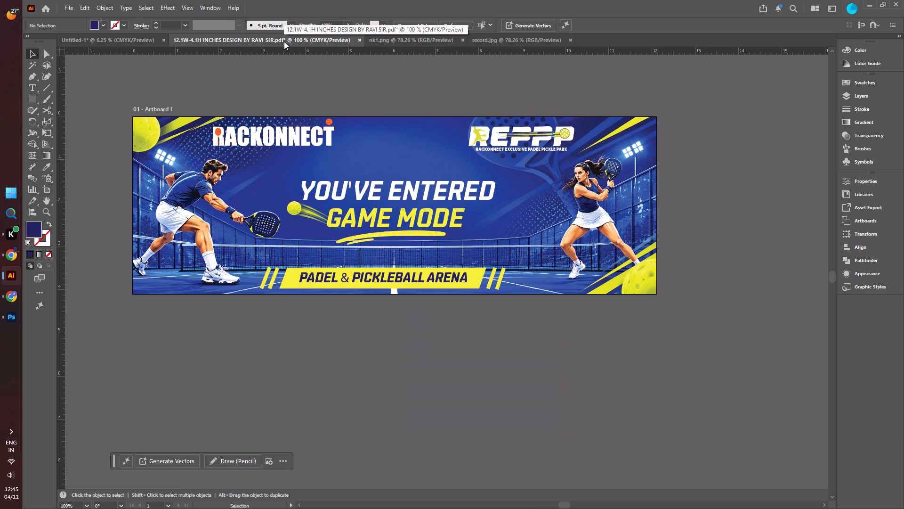
pyautogui.click(405, 37)
pyautogui.click(462, 40)
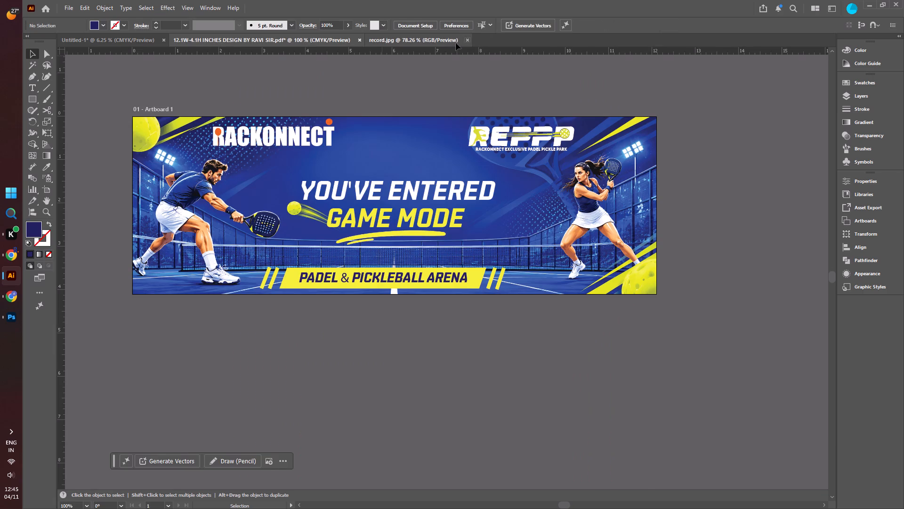
pyautogui.click(451, 38)
pyautogui.click(468, 40)
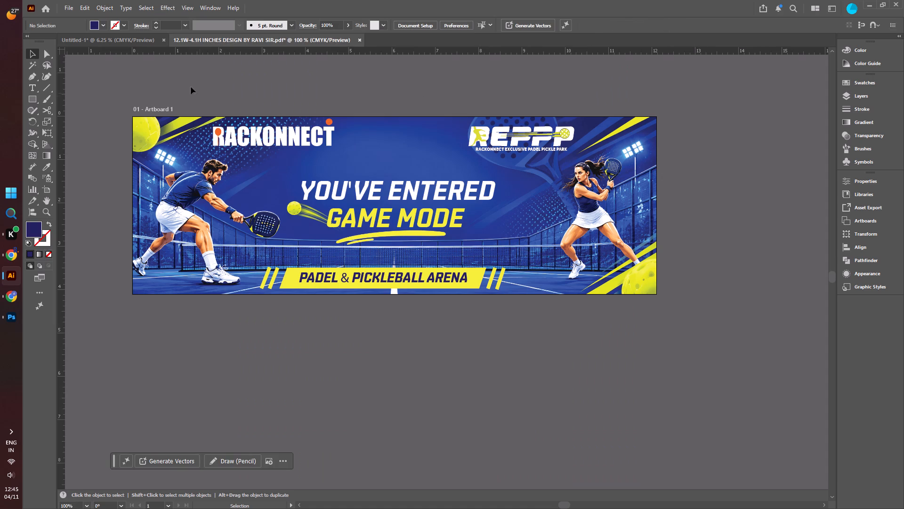
pyautogui.click(136, 40)
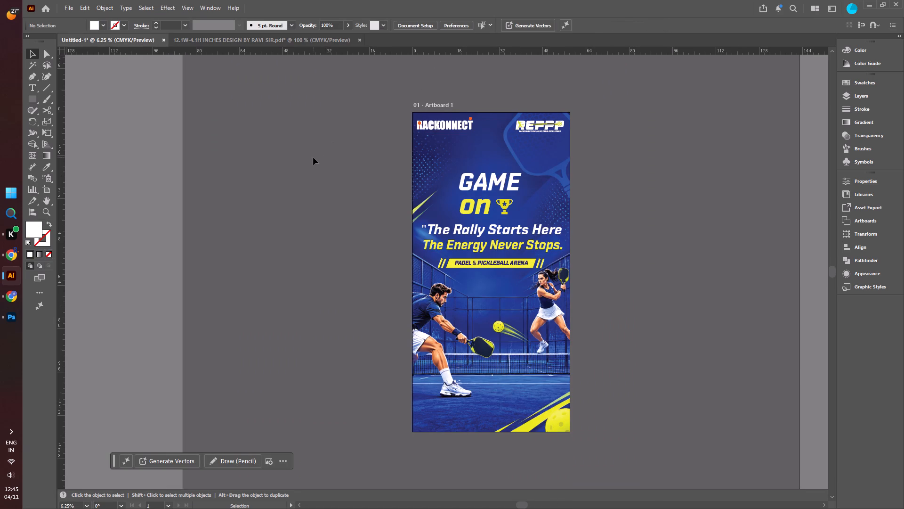
# Pull the background image's left edge in to the artboard edge, making the image 58 in wide.
pyautogui.click(313, 157)
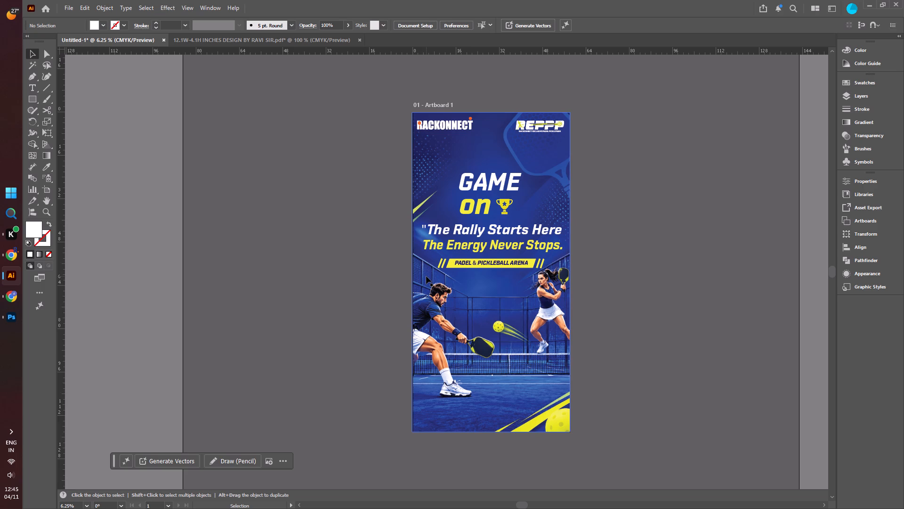
pyautogui.scroll(3, 426, 276)
pyautogui.click(465, 116)
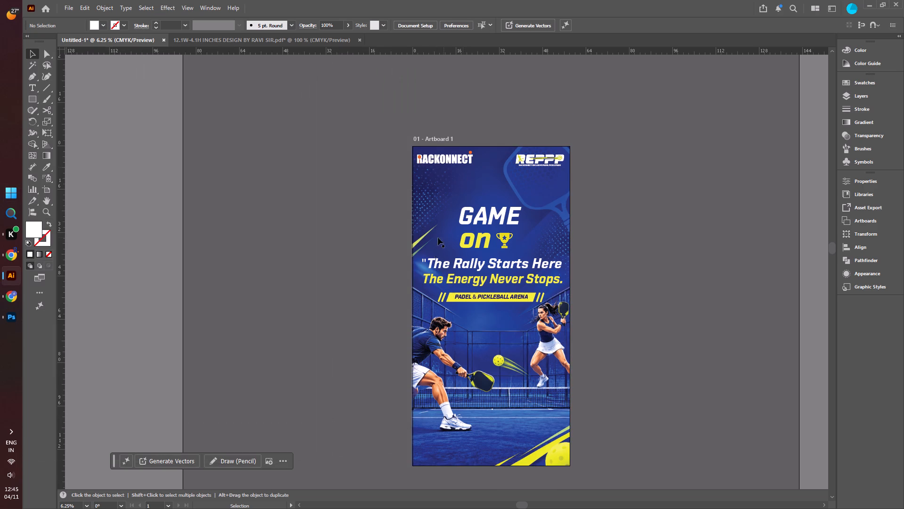
pyautogui.keyDown('ctrl'); pyautogui.scroll(4, 428, 271); pyautogui.keyUp('ctrl')
pyautogui.keyDown('alt'); pyautogui.scroll(2, 459, 291); pyautogui.keyUp('alt')
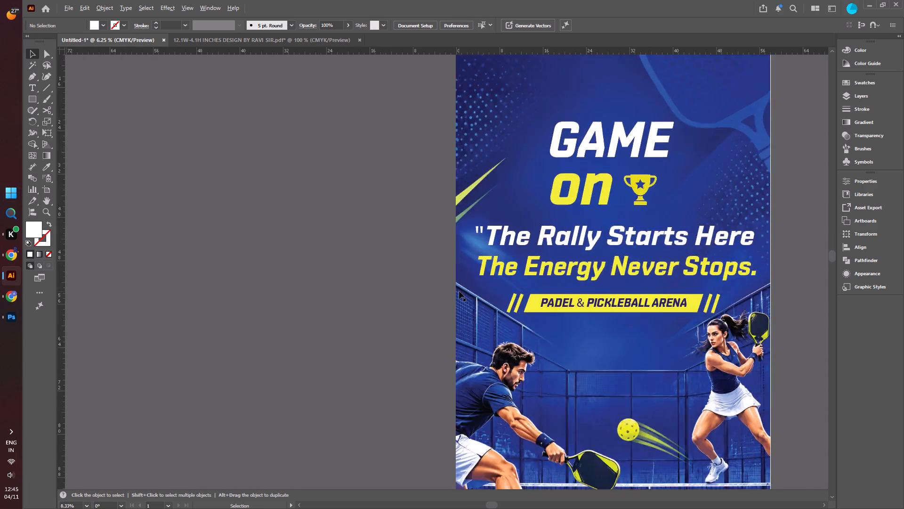
pyautogui.keyDown('alt'); pyautogui.scroll(5, 459, 291); pyautogui.keyUp('alt')
pyautogui.click(473, 285)
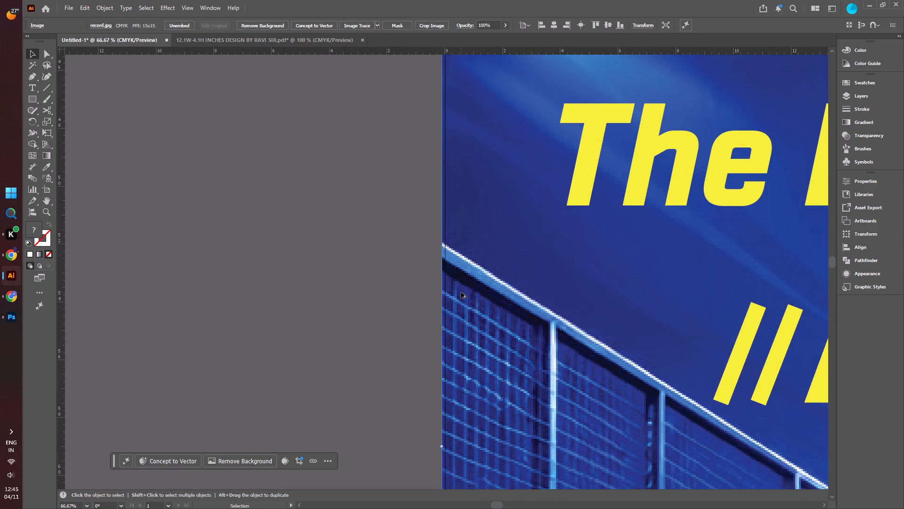
pyautogui.keyDown('alt'); pyautogui.scroll(-2, 461, 294); pyautogui.keyUp('alt')
pyautogui.scroll(-2, 453, 326)
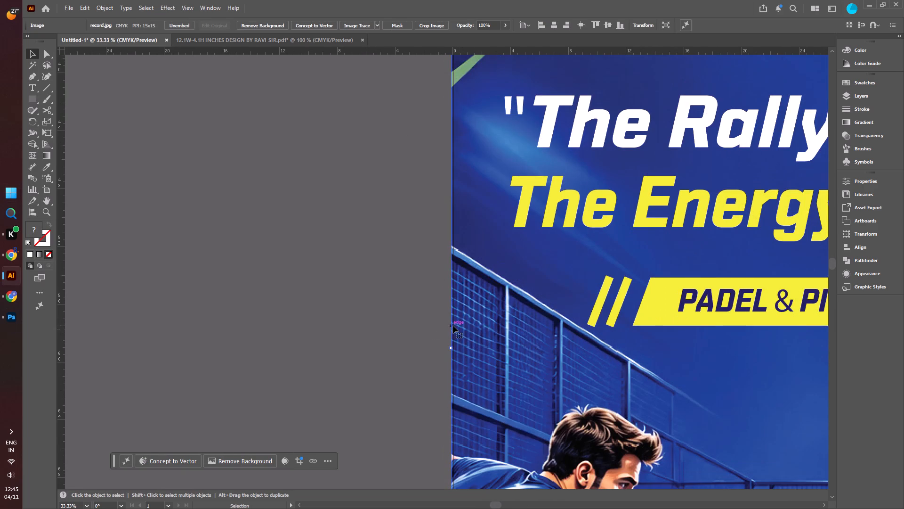
pyautogui.click(450, 347)
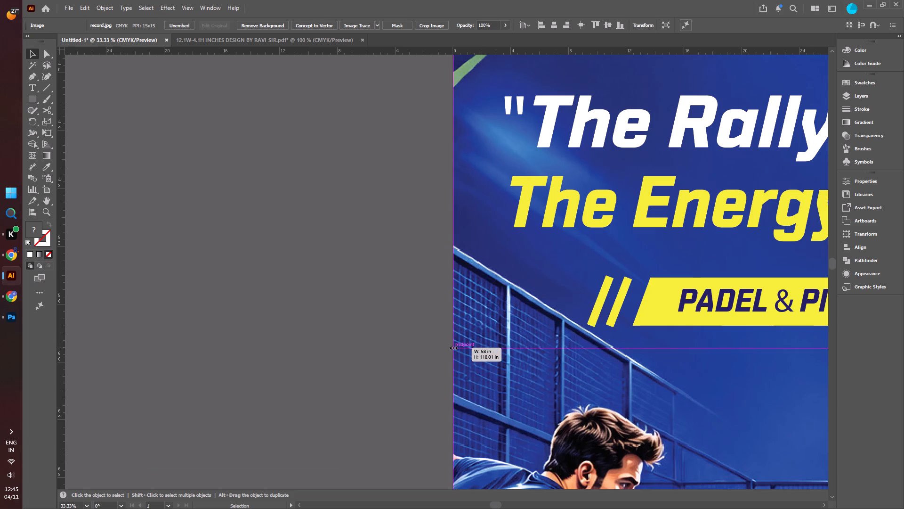
pyautogui.click(403, 342)
pyautogui.keyDown('alt'); pyautogui.scroll(-2, 393, 315); pyautogui.keyUp('alt')
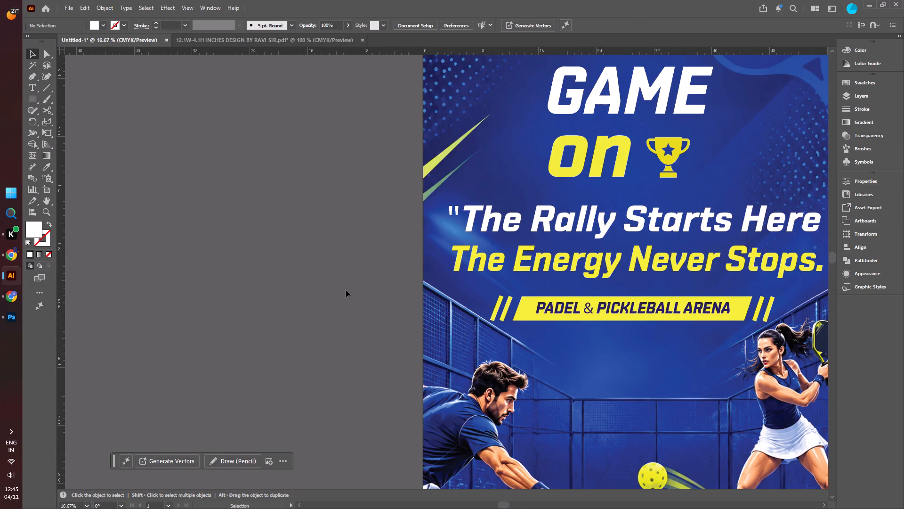
pyautogui.keyDown('alt'); pyautogui.scroll(-3, 346, 290); pyautogui.keyUp('alt')
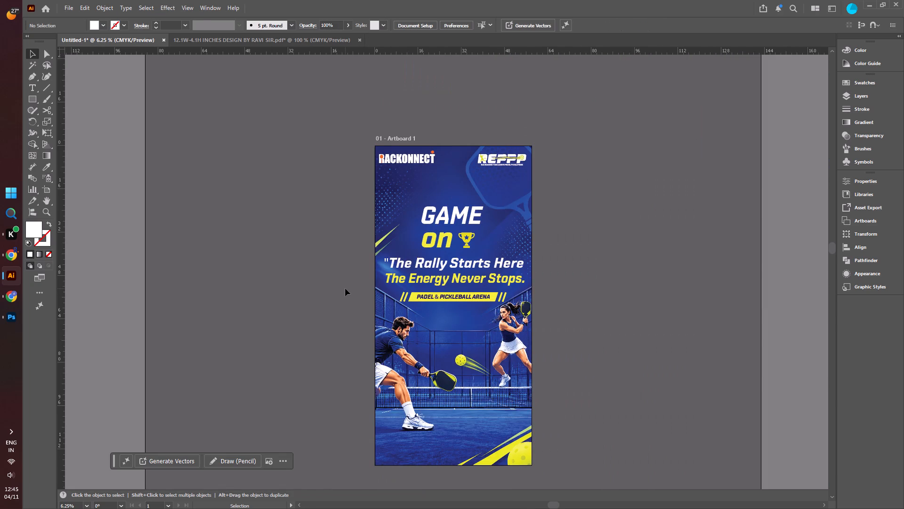
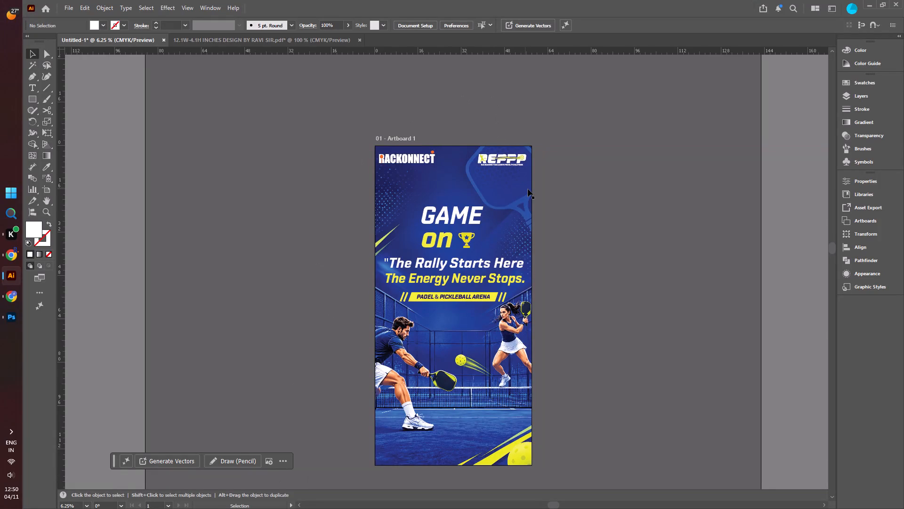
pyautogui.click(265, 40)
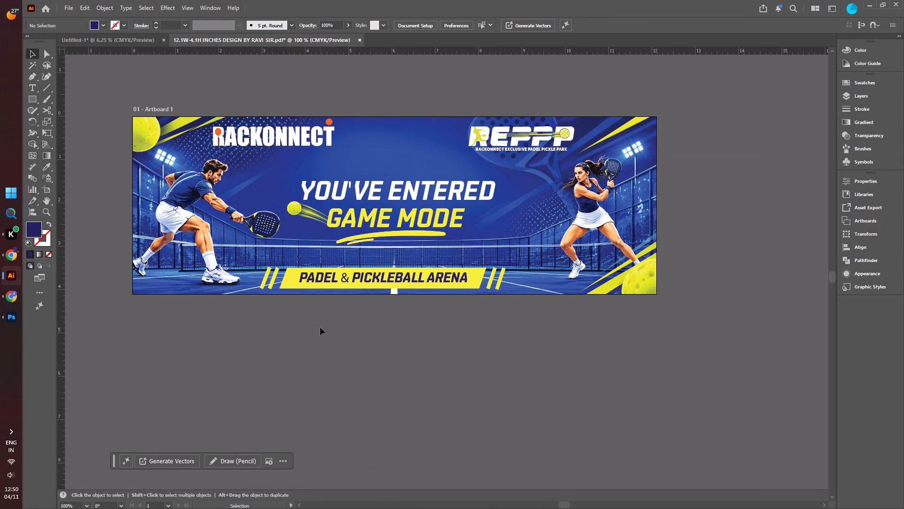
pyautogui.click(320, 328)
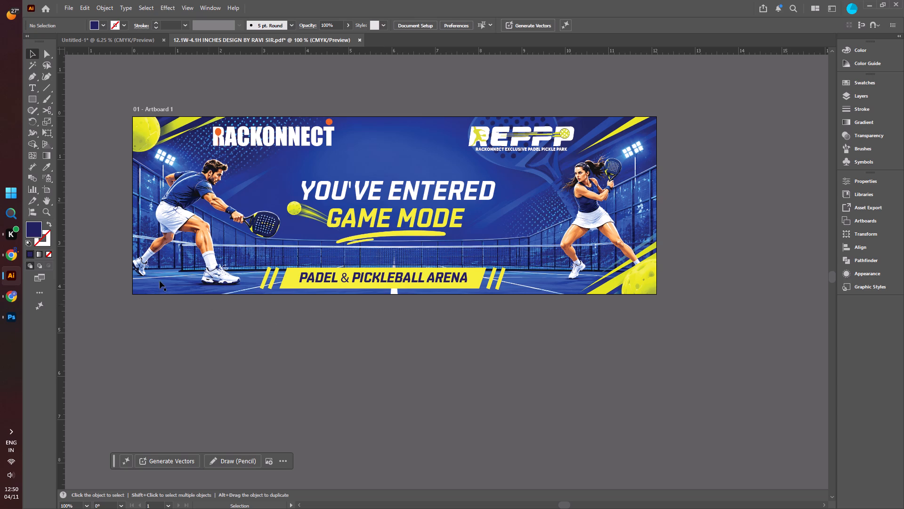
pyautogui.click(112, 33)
# Take a screen snip of the whole "GAME on" poster, cropped to the artboard edges, and copy it to the clipboard.
pyautogui.scroll(-1, 319, 197)
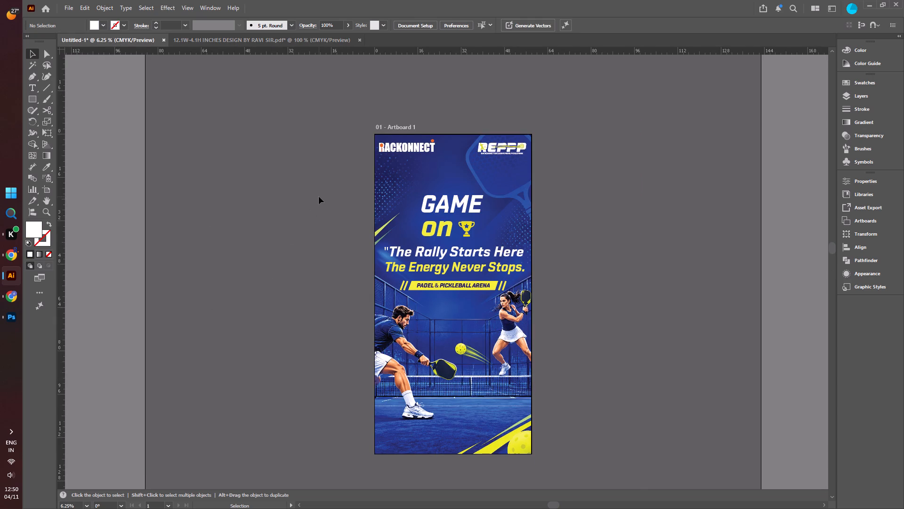
pyautogui.scroll(-2, 319, 197)
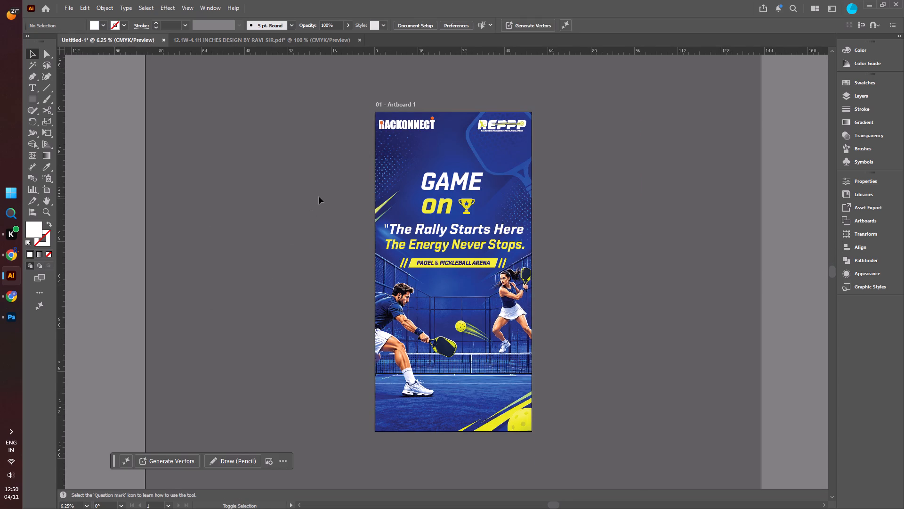
pyautogui.press('shift+super+s')
pyautogui.moveTo(374, 111); pyautogui.dragTo(533, 434)
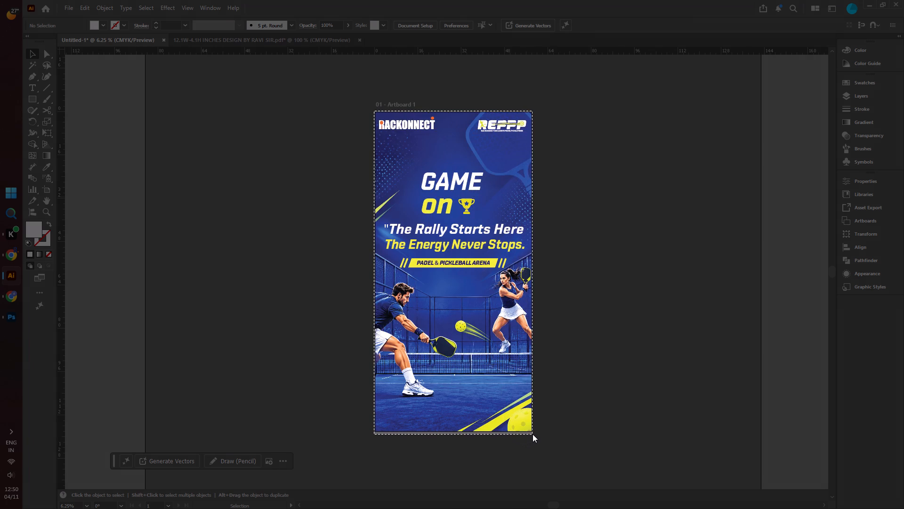
pyautogui.moveTo(533, 434); pyautogui.dragTo(532, 430)
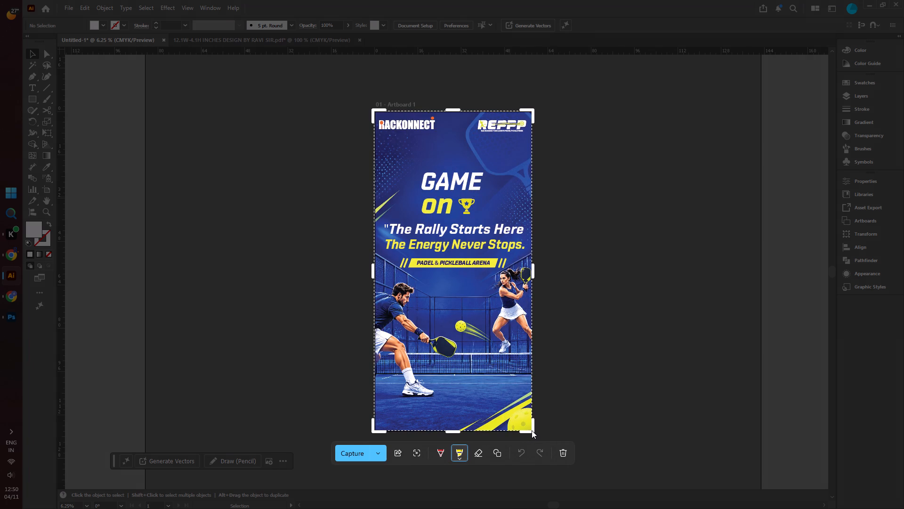
pyautogui.hotkey('ctrl', 'c')
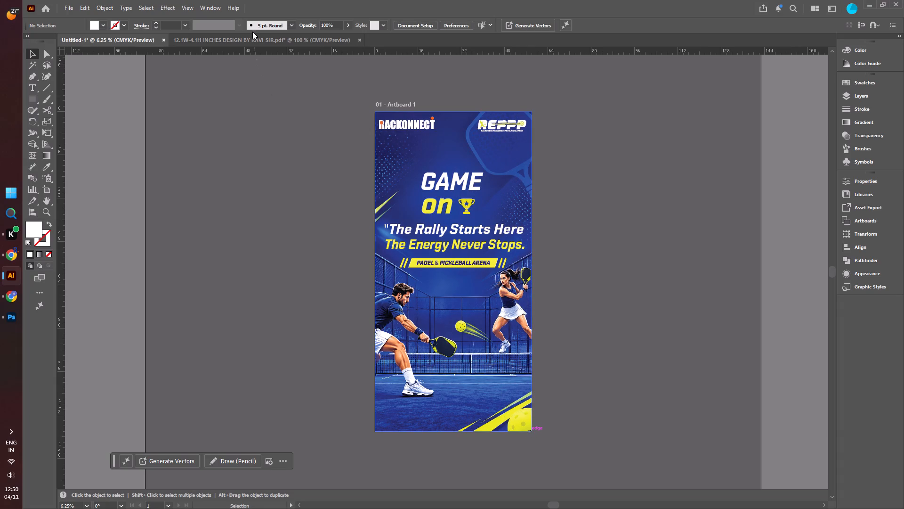
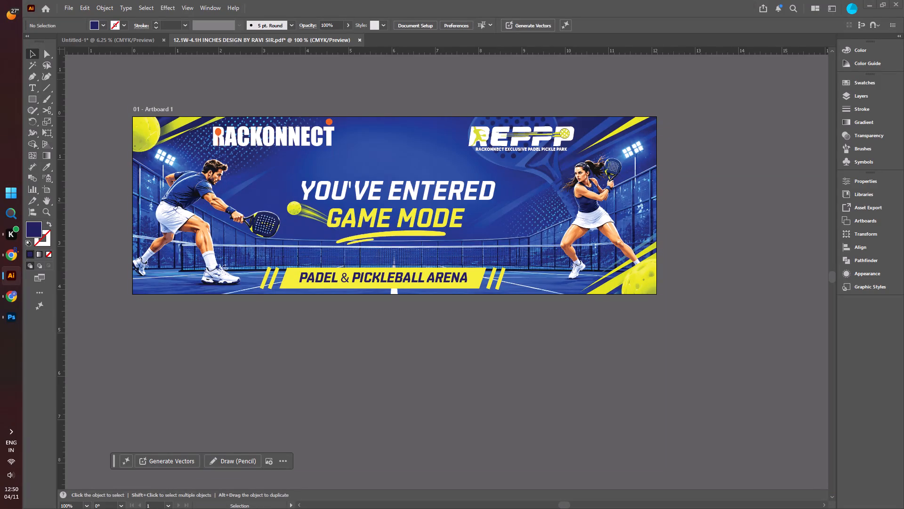
# Frame a screen snip around the whole "YOU'VE ENTERED GAME MODE" banner, fitting the crop to the artboard edges.
pyautogui.moveTo(132, 117); pyautogui.dragTo(647, 295)
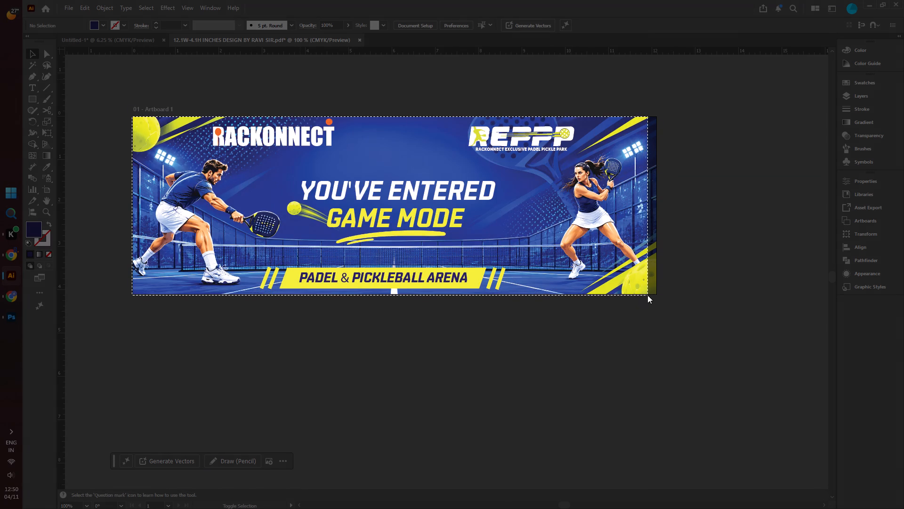
pyautogui.moveTo(647, 295); pyautogui.dragTo(656, 294)
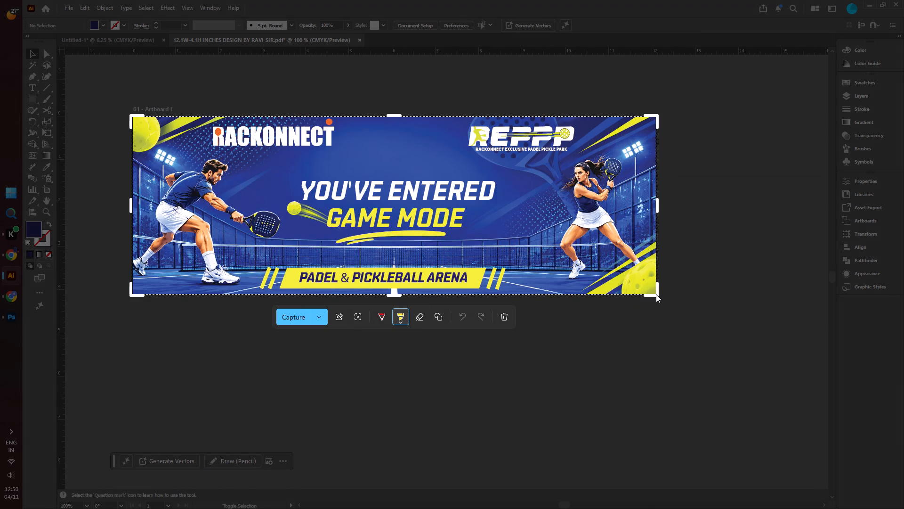